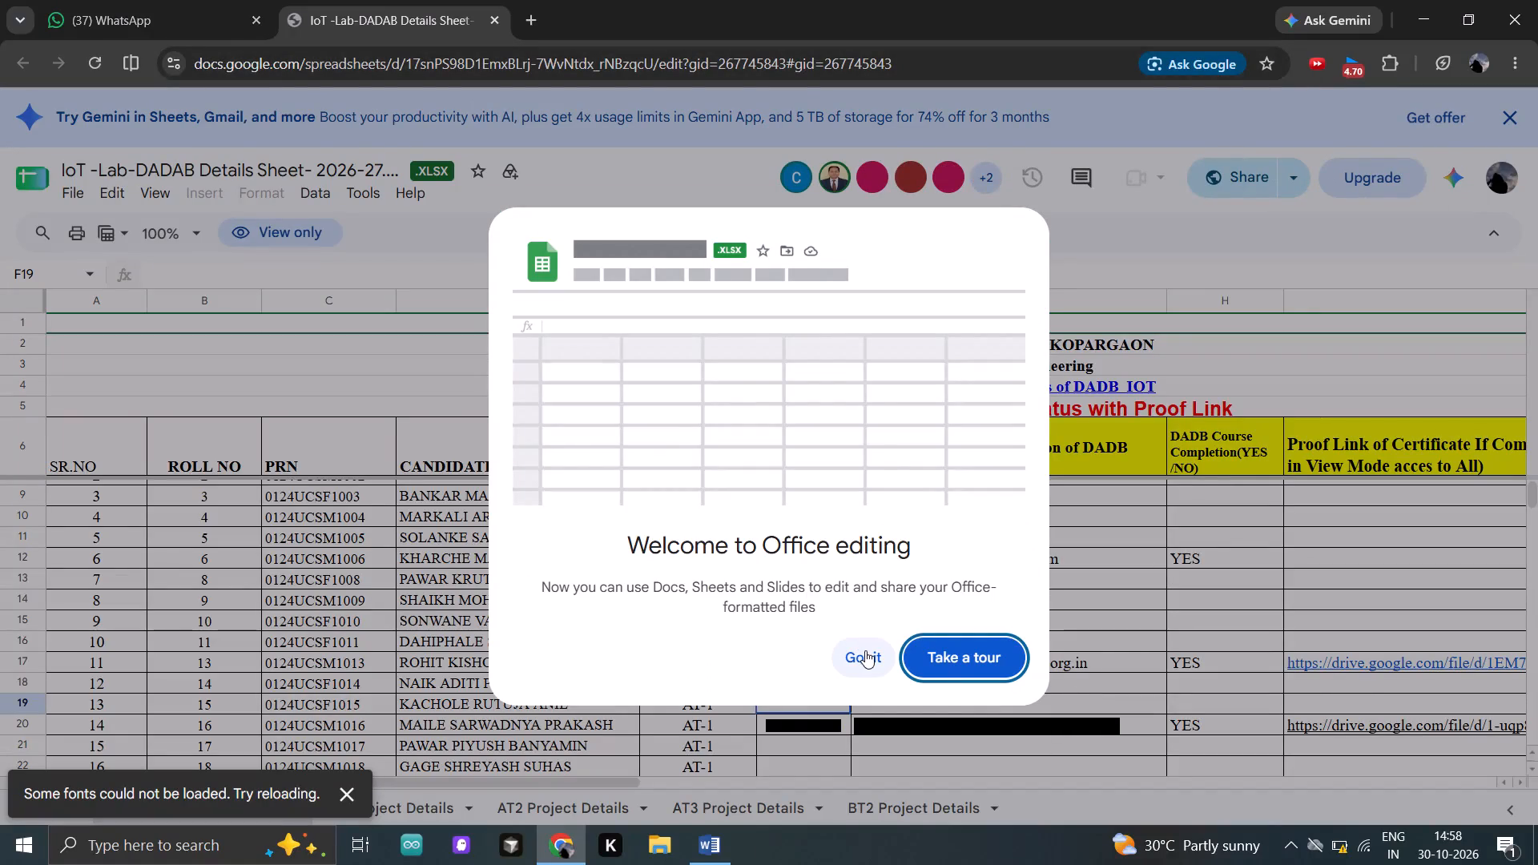
Dismiss the Office editing welcome message and switch to the Vision Stick AI report in Word.
left_click(865, 650)
left_click(703, 847)
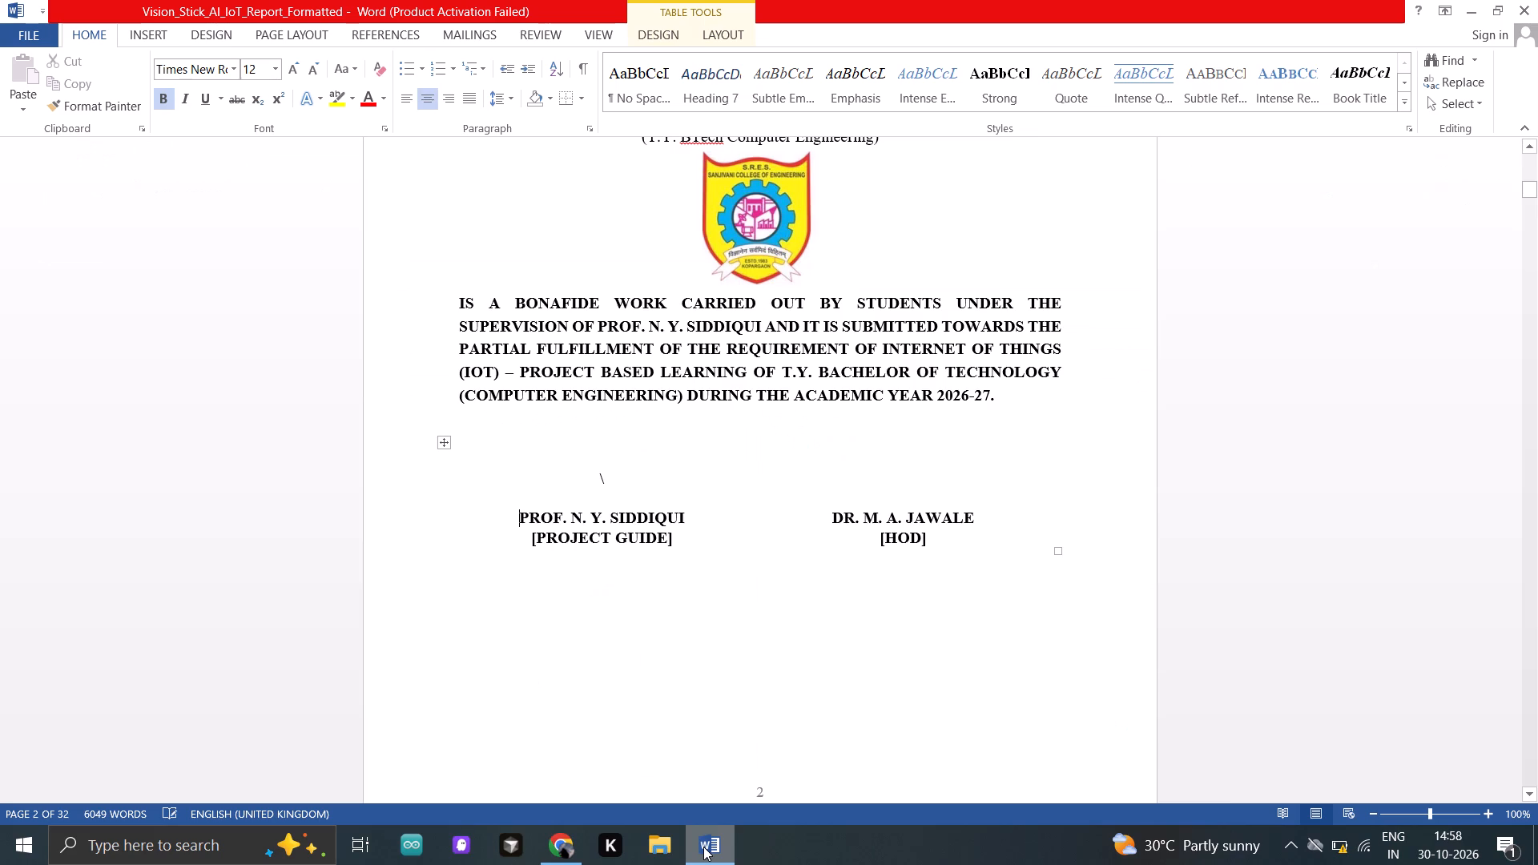
Look over the layout of the report's cover page and certificate page.
scroll(650, 336, "up", 20)
scroll(650, 336, "up", 2)
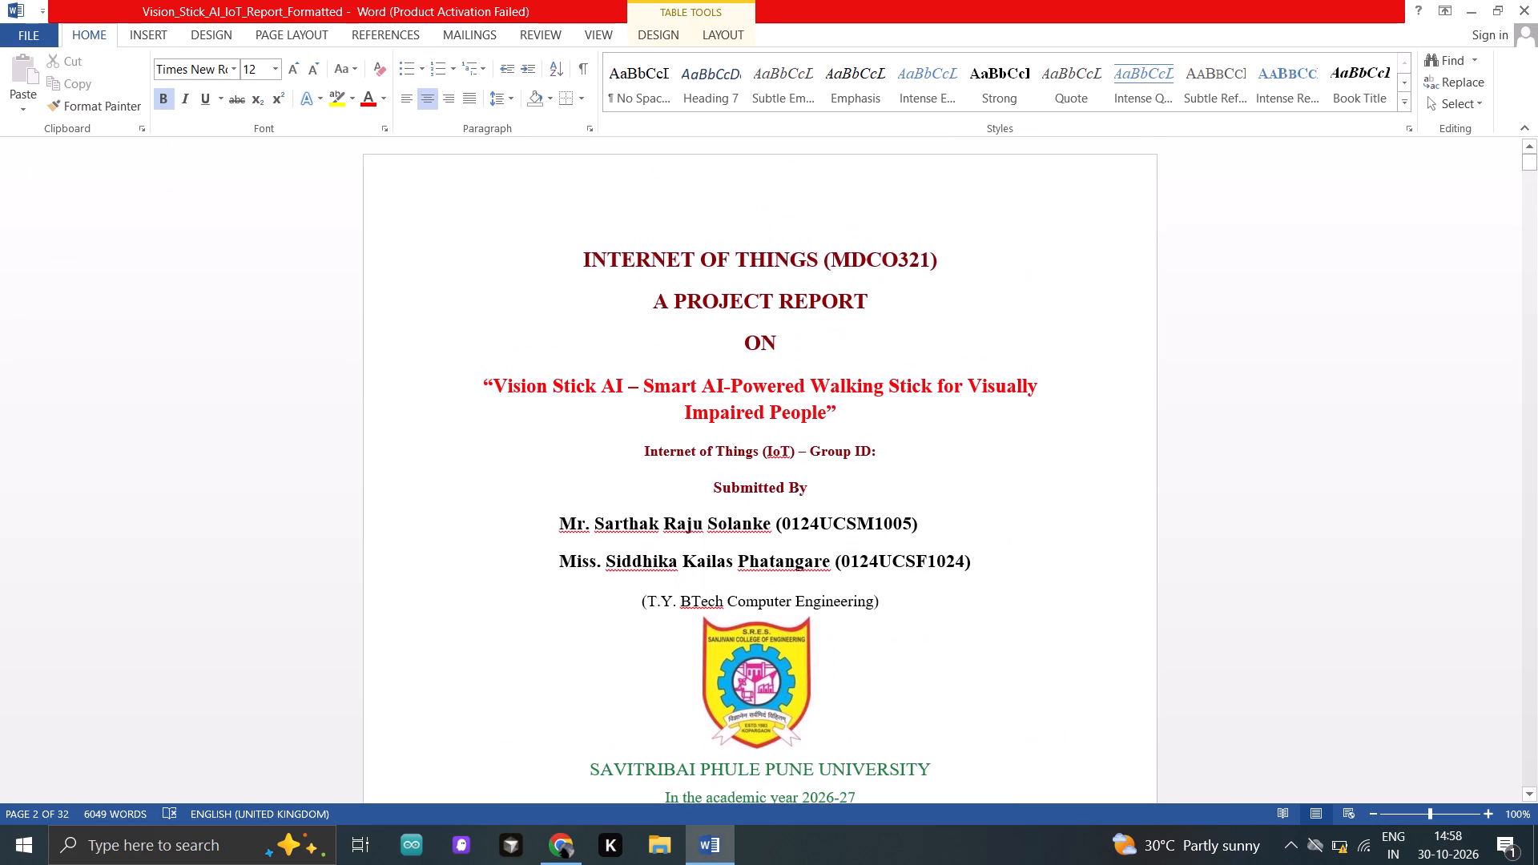
scroll(650, 336, "up", 1)
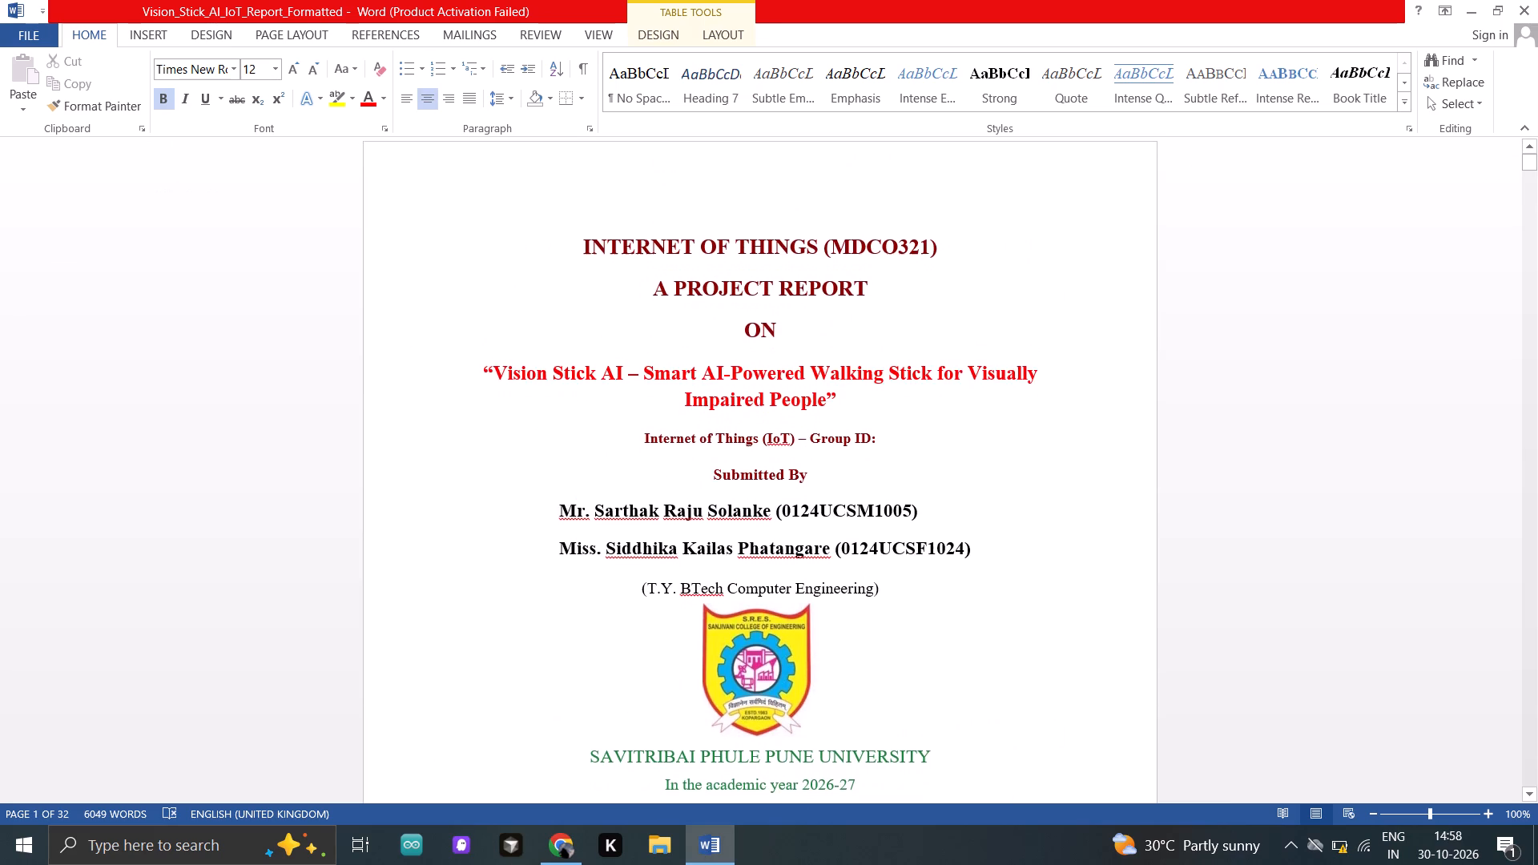
scroll(650, 336, "down", 11)
scroll(650, 336, "up", 8)
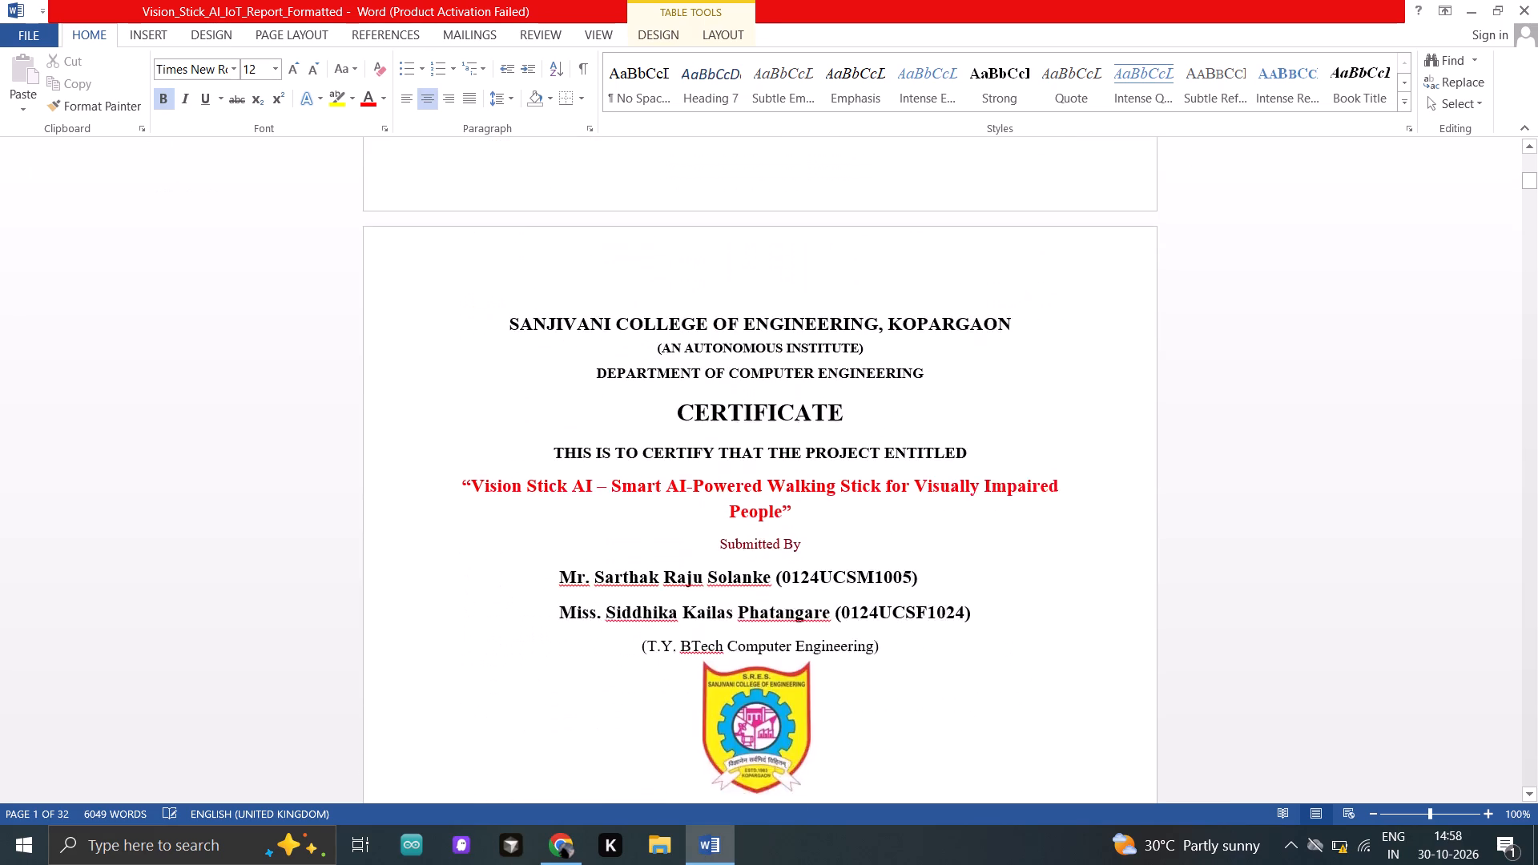
scroll(650, 336, "up", 5)
Set the font size of the red project title on the certificate page to 20.
scroll(599, 424, "down", 2)
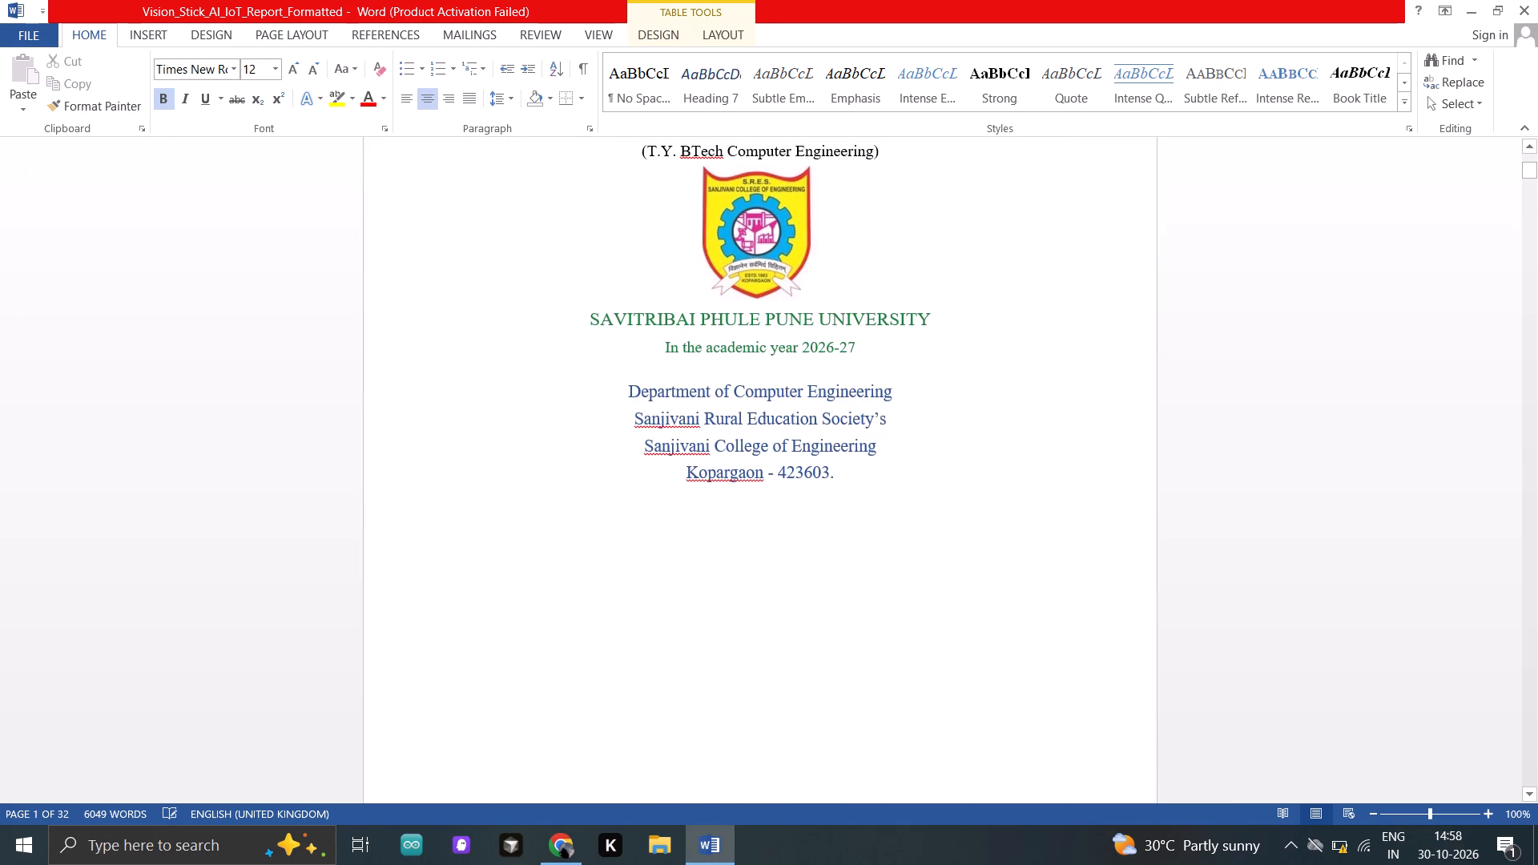
scroll(599, 424, "down", 5)
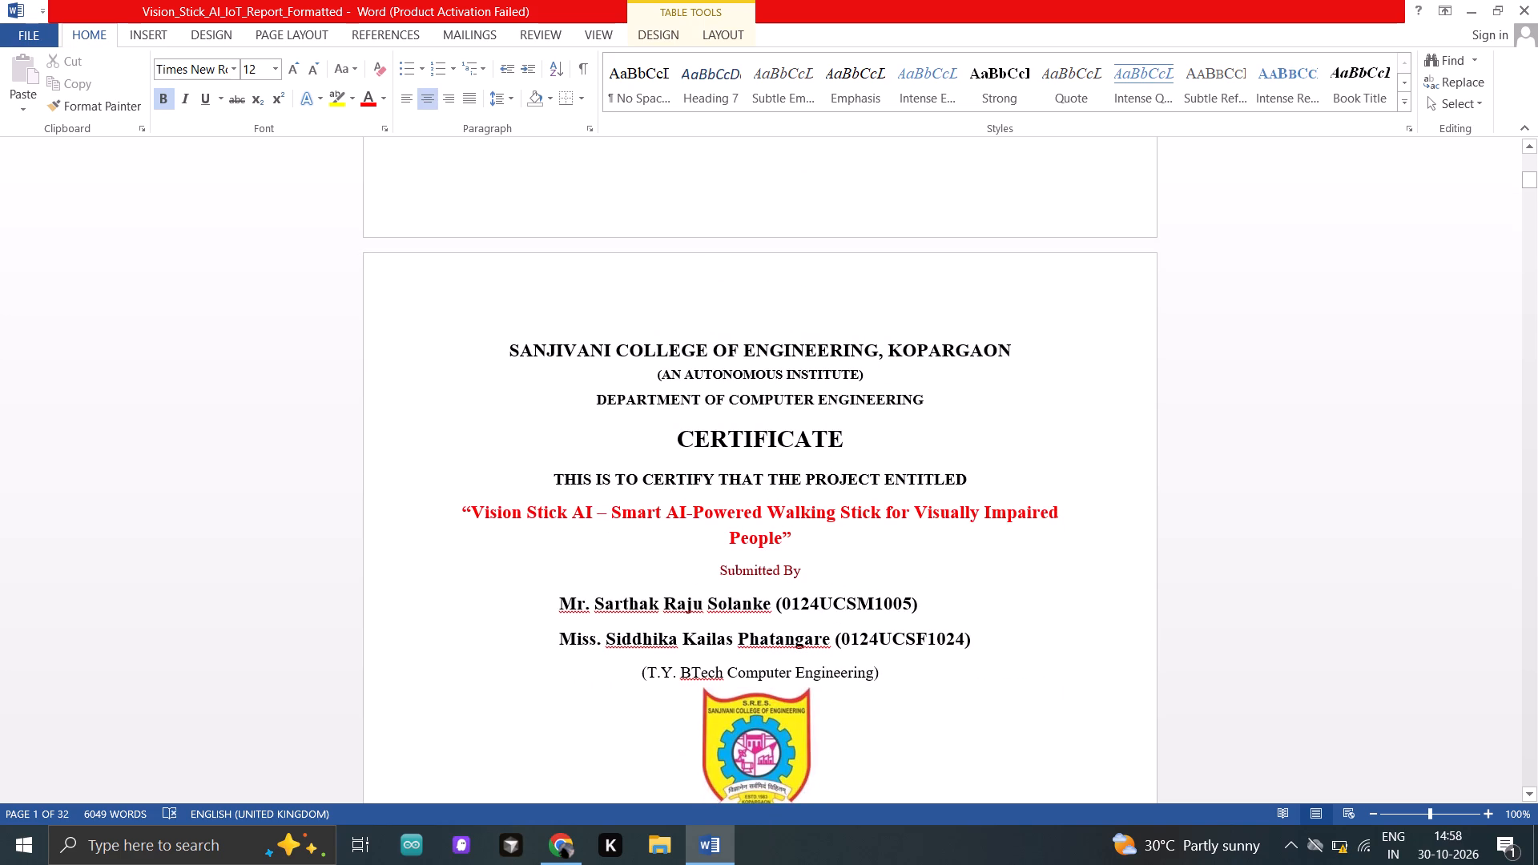
left_click_drag(466, 508, 807, 540)
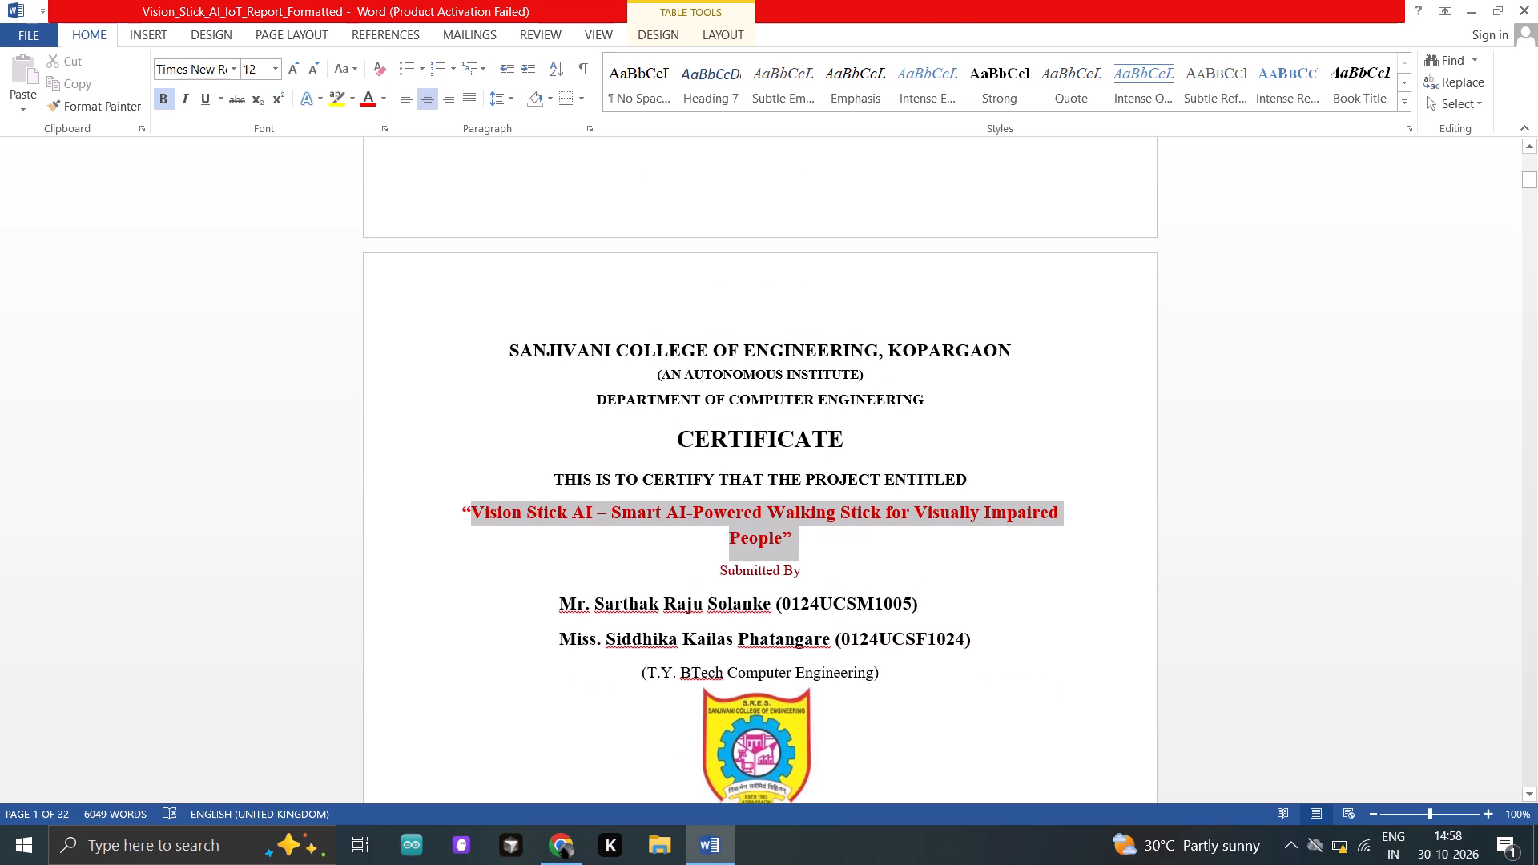
left_click_drag(807, 540, 807, 539)
left_click(932, 485)
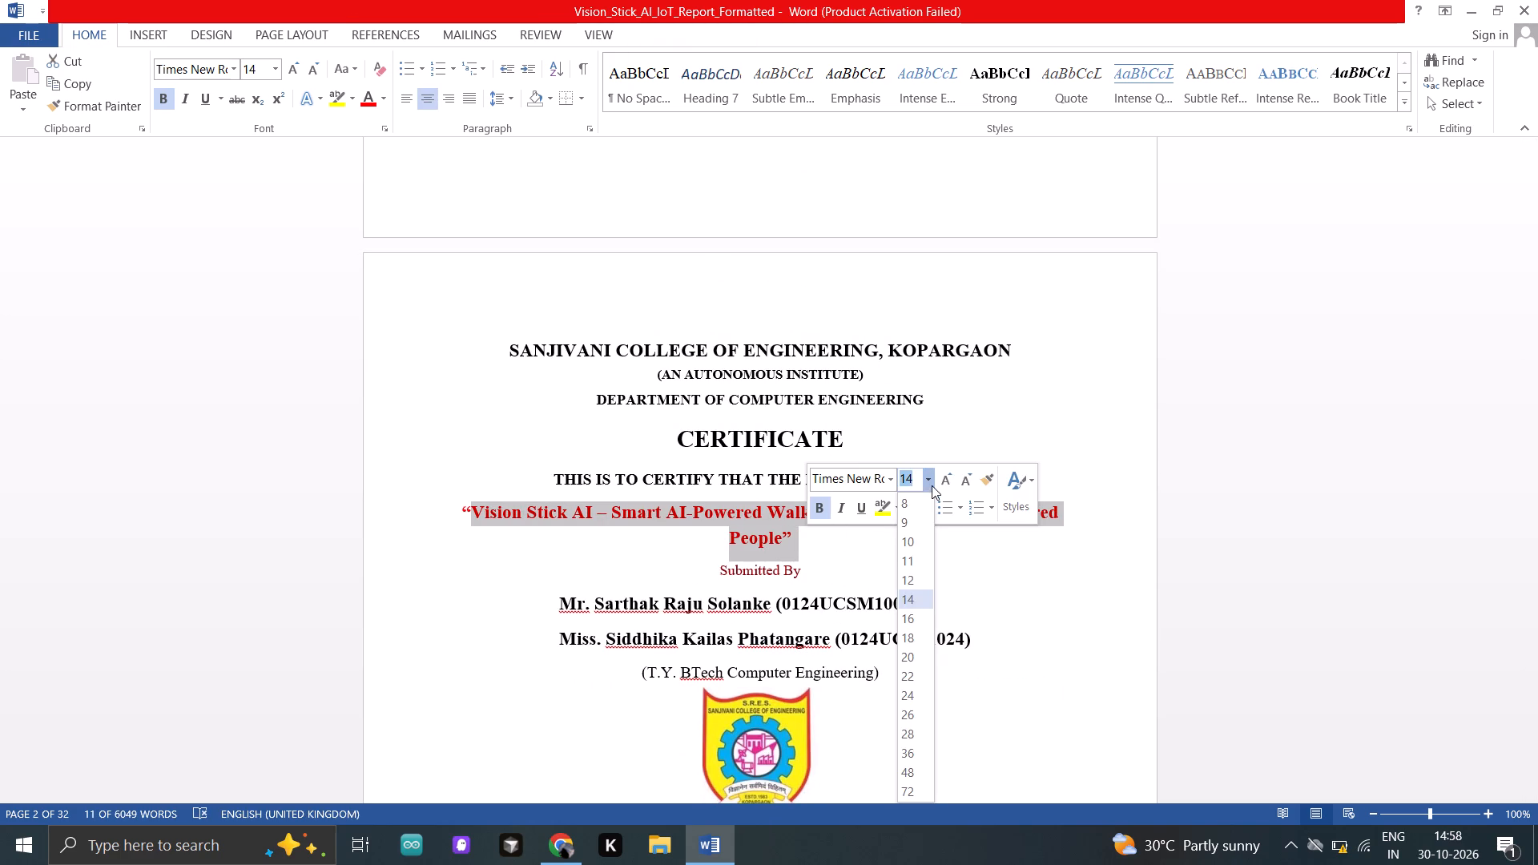
left_click(916, 662)
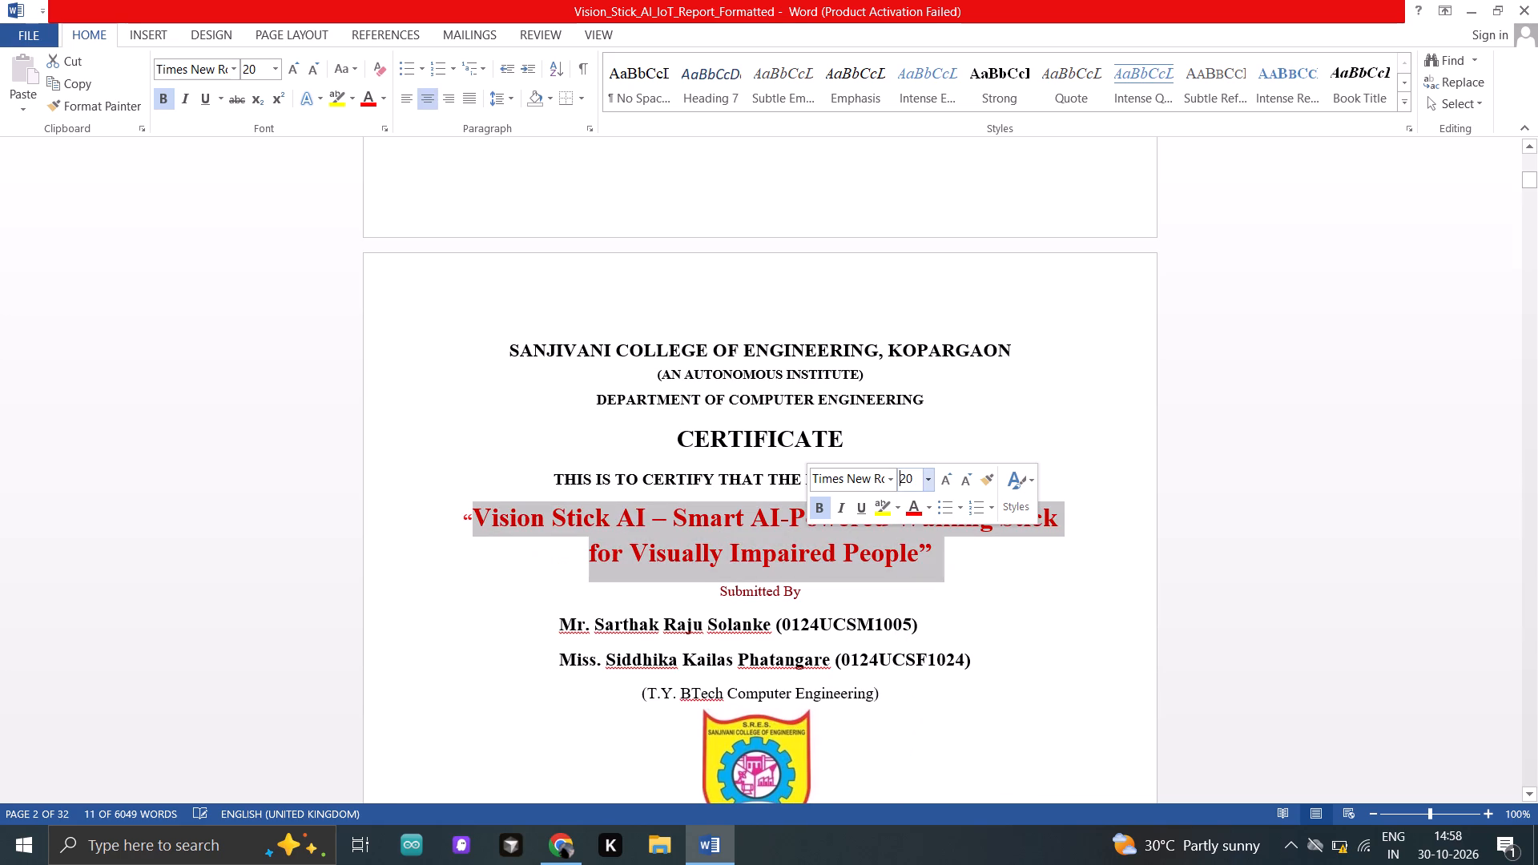
left_click(607, 640)
Insert two blank lines between the college logo and the bonafide work paragraph on the certificate page.
scroll(607, 640, "down", 4)
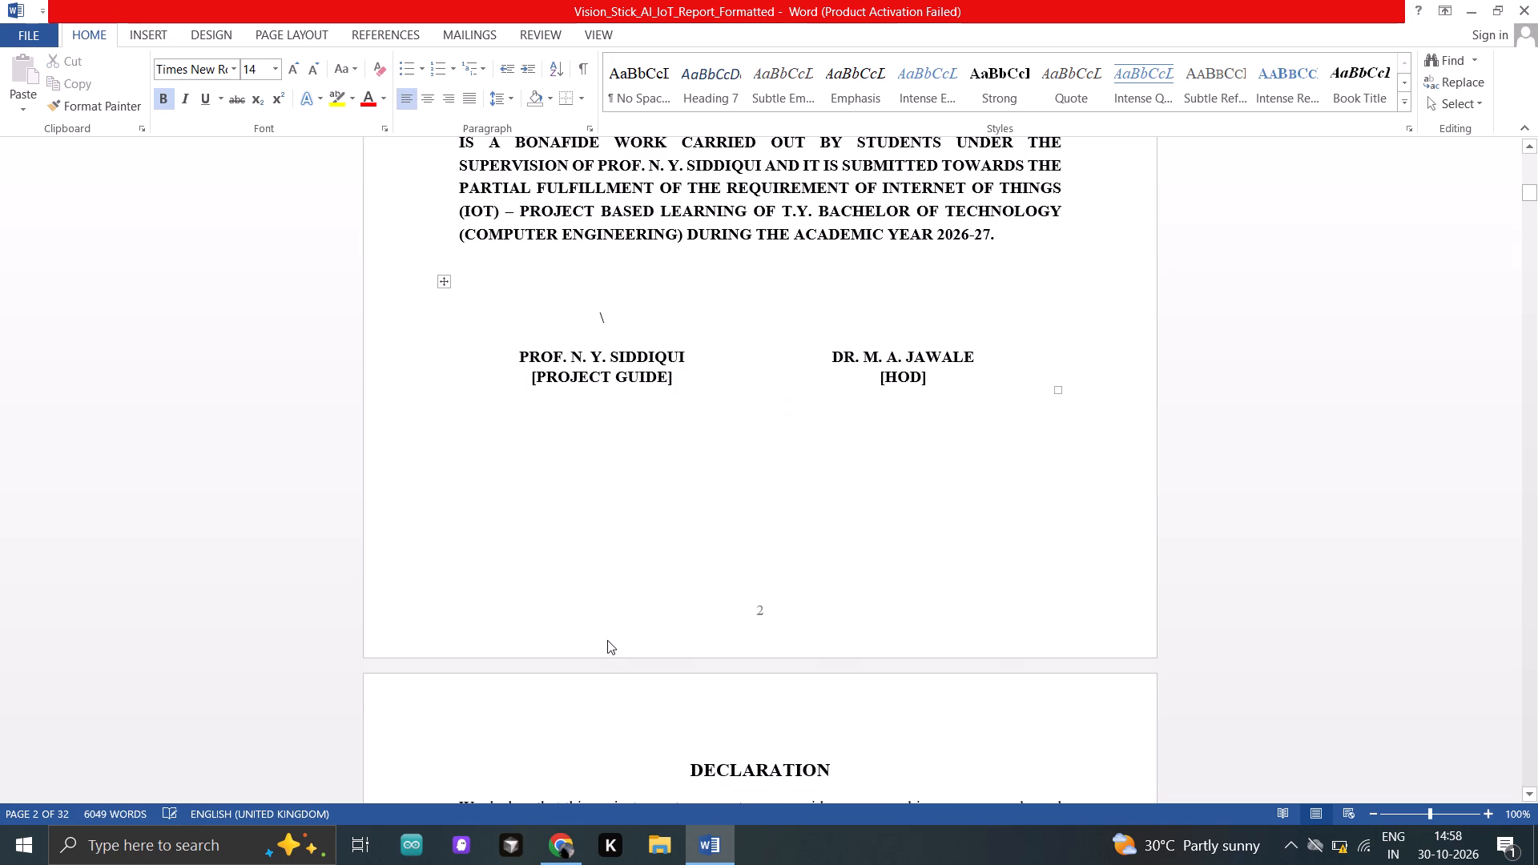
scroll(607, 640, "up", 2)
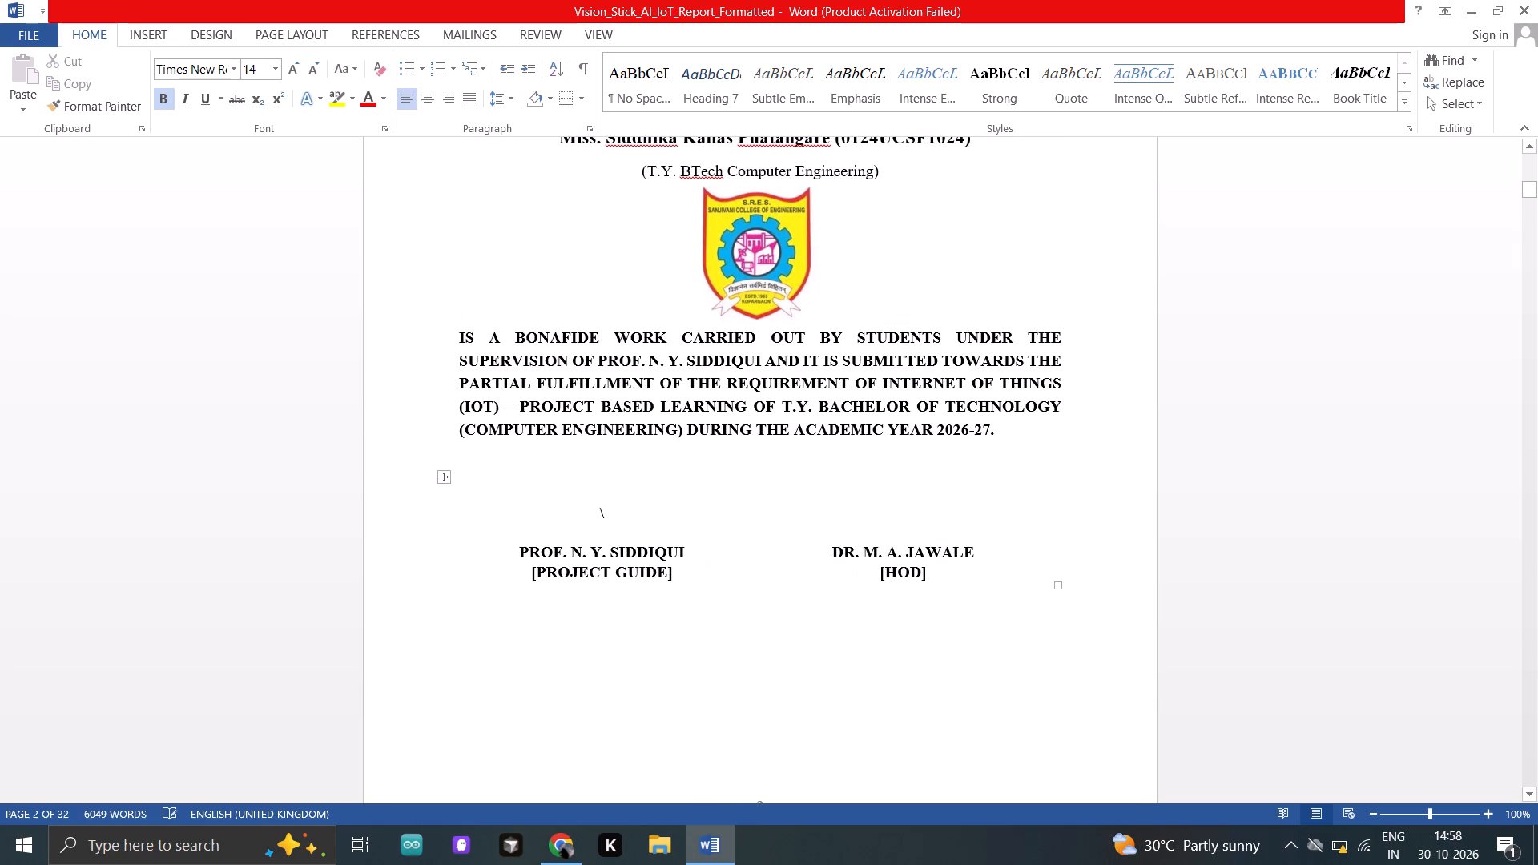
left_click(848, 304)
key("Return")
key("Return")
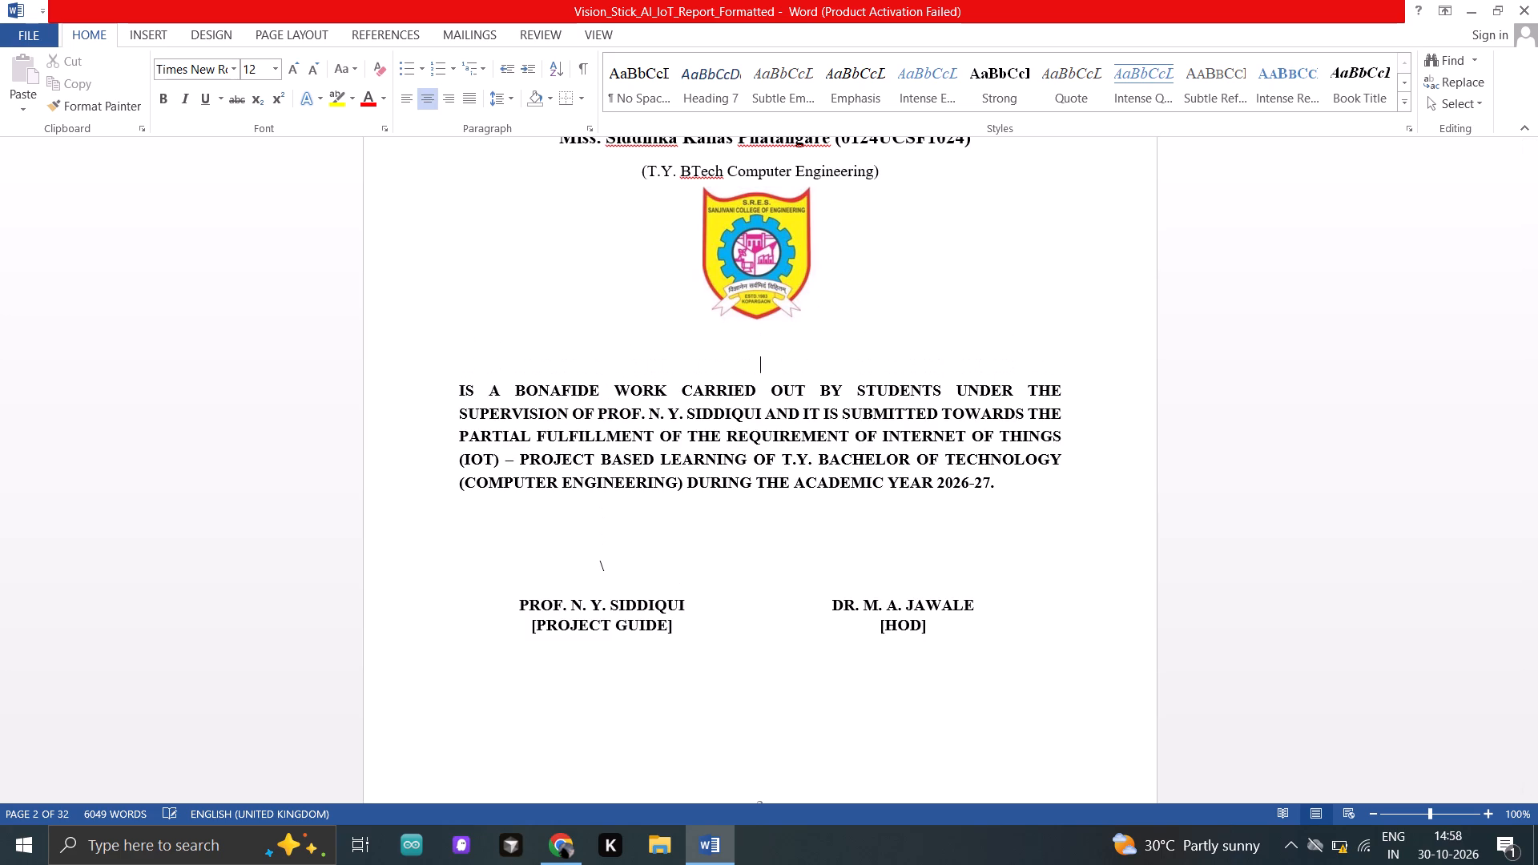
key("BackSpace")
key("Return")
Set the font size of the bonafide work paragraph on the certificate page to 11.
left_click_drag(461, 392, 676, 424)
left_click_drag(676, 424, 1014, 509)
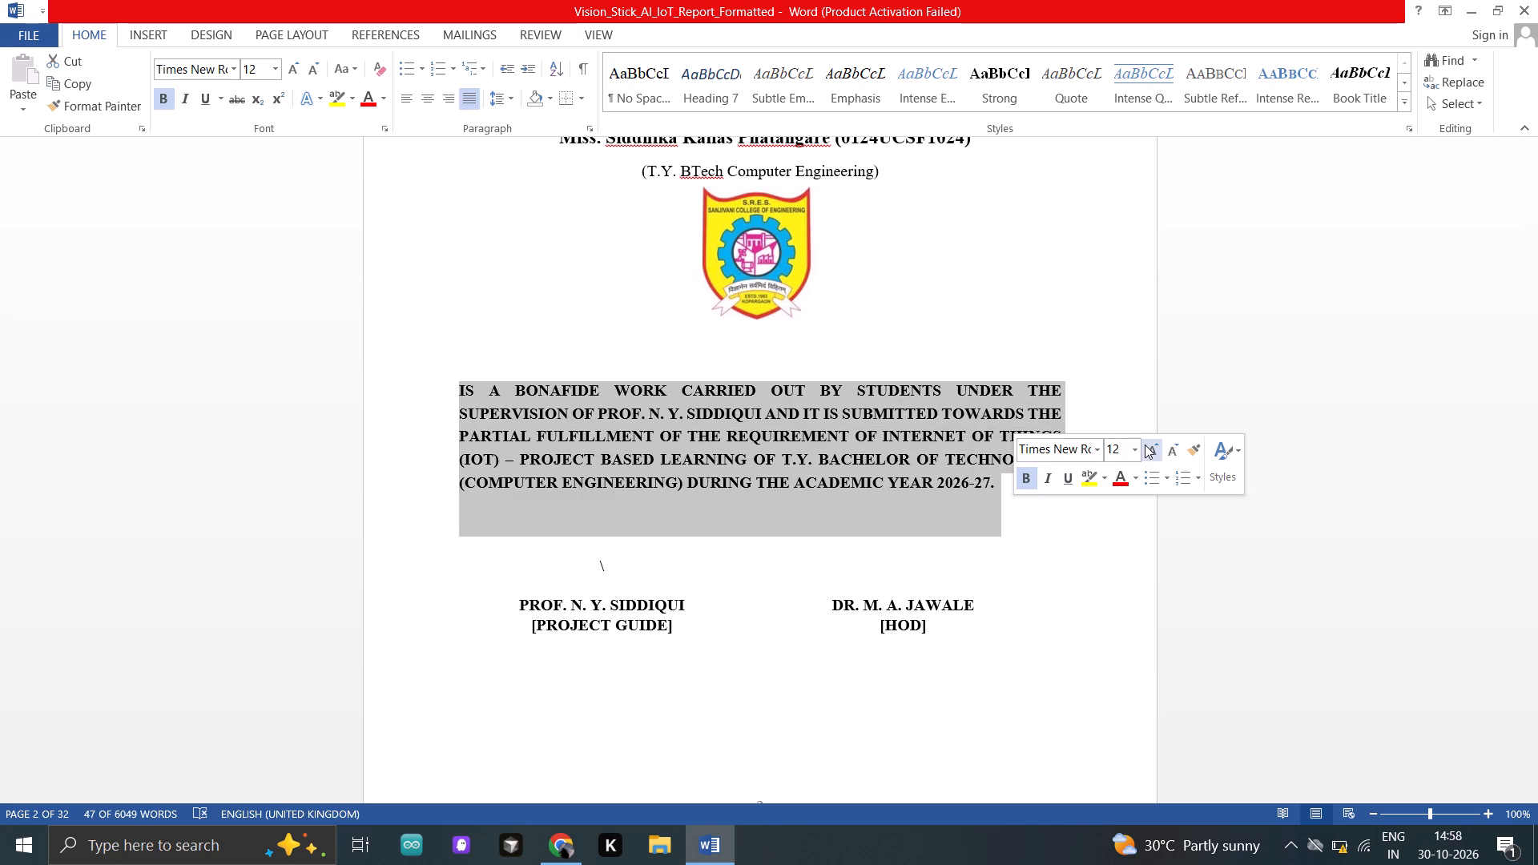
left_click(1139, 450)
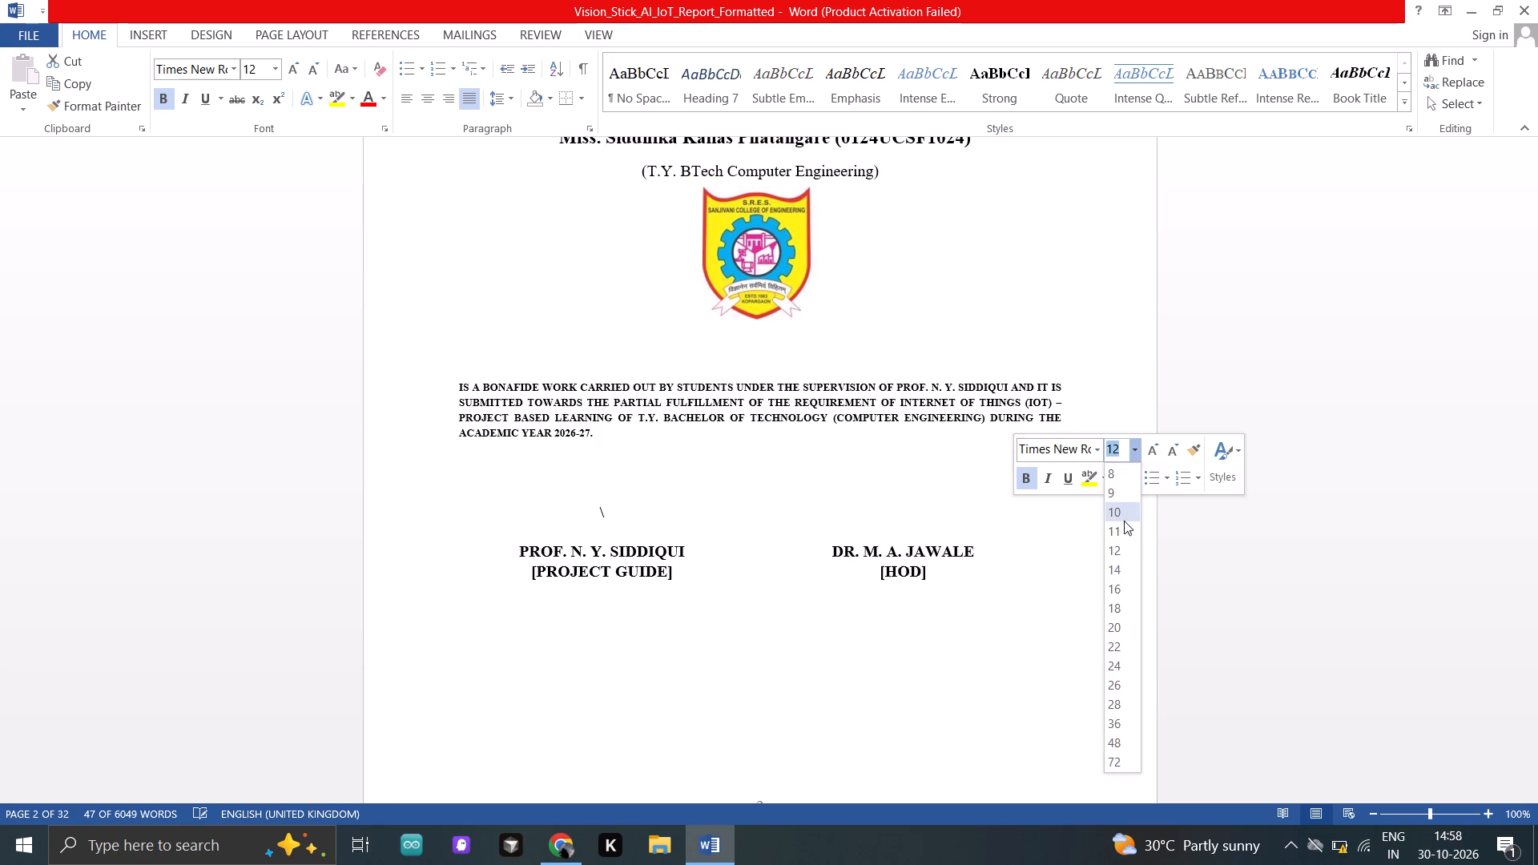
left_click(1125, 532)
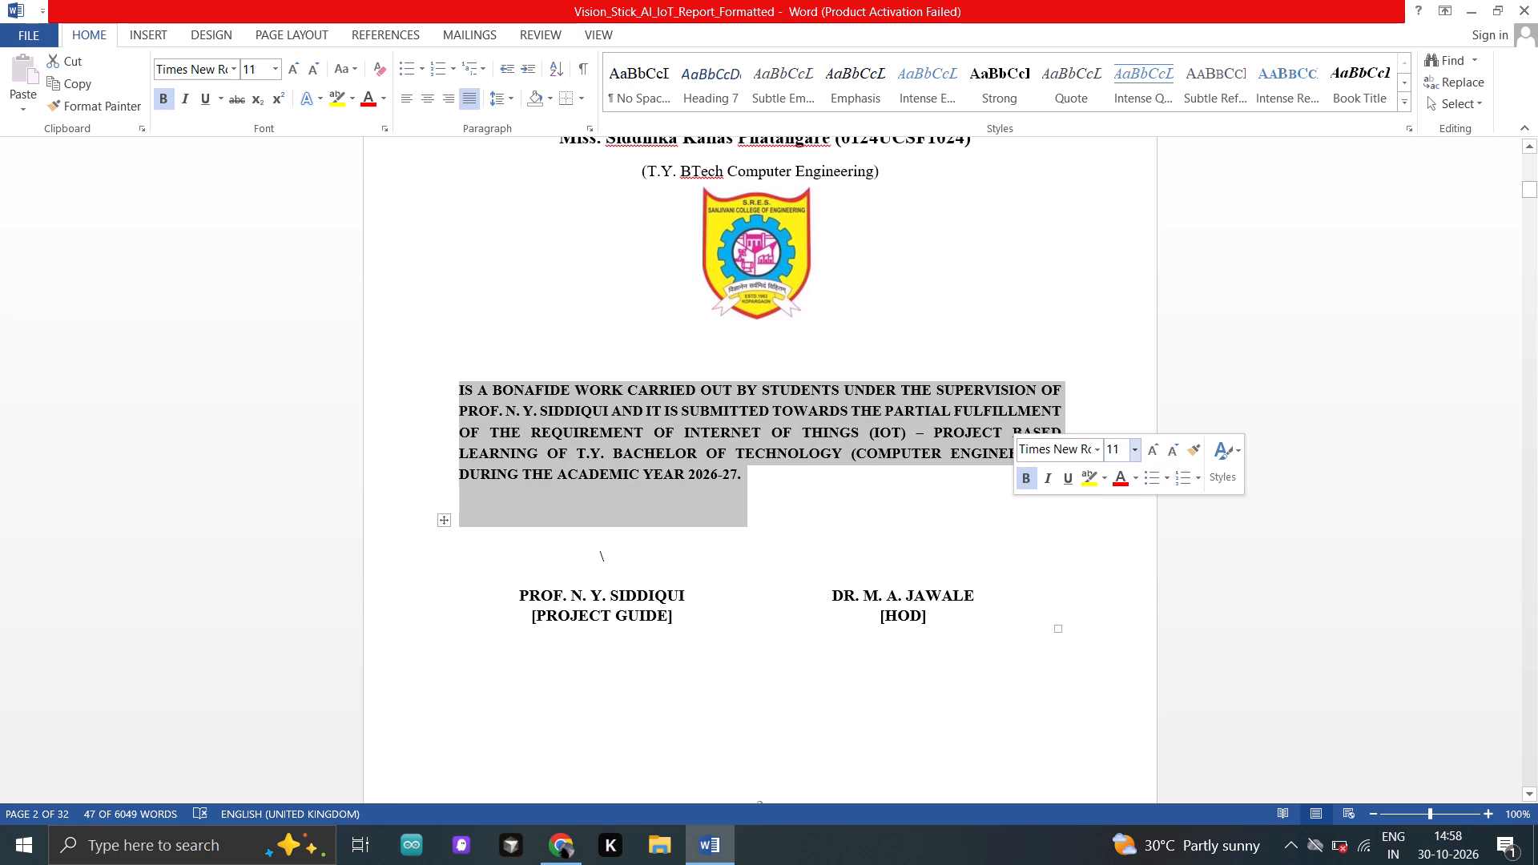
left_click(790, 509)
Set the font size of the body paragraph on the Declaration page to 14.
scroll(790, 509, "down", 8)
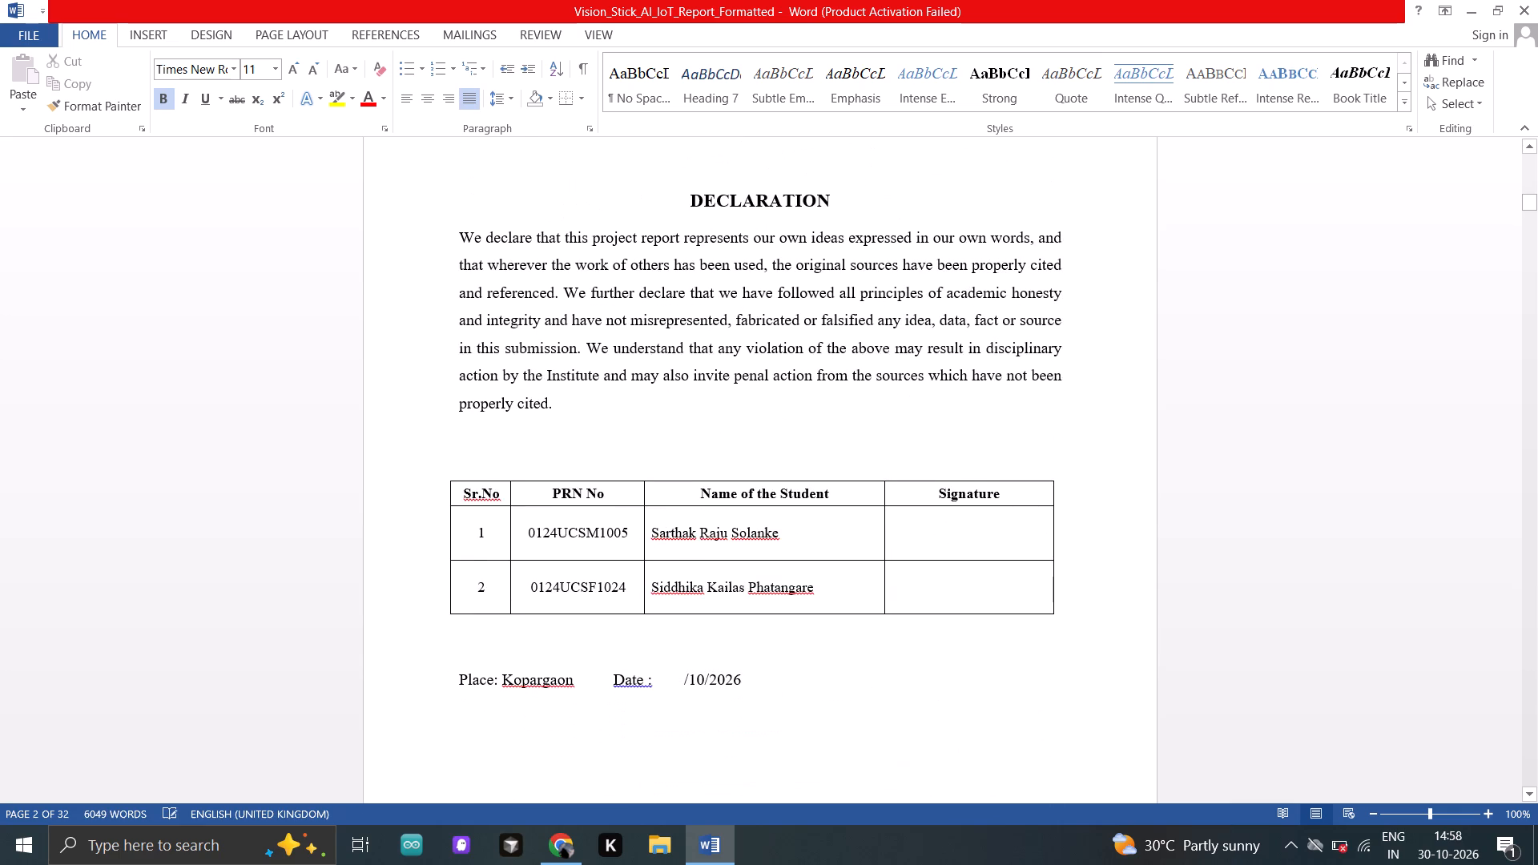
scroll(790, 509, "down", 1)
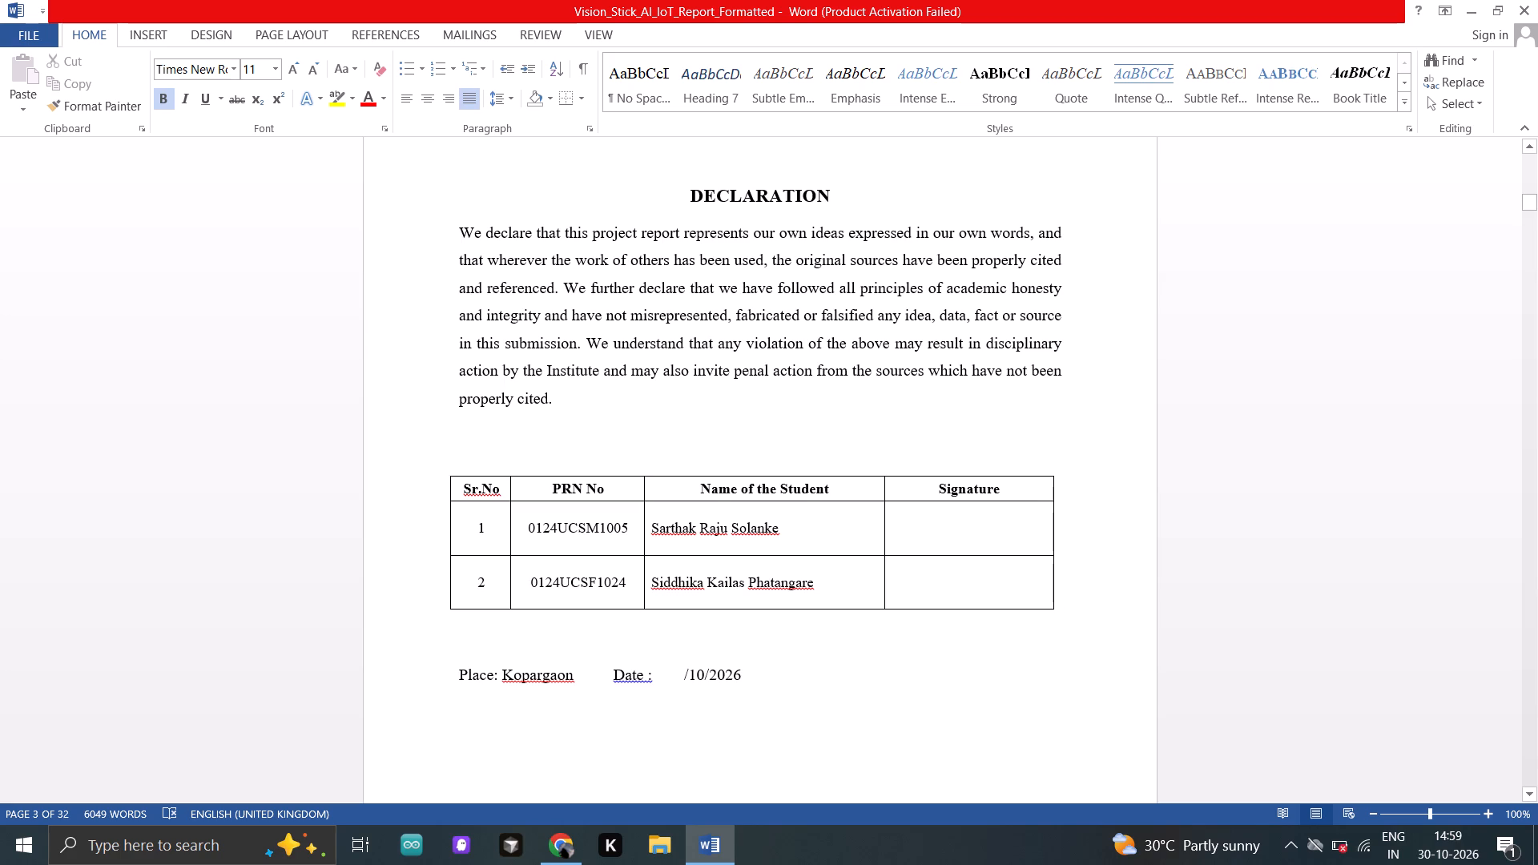
scroll(603, 400, "up", 2)
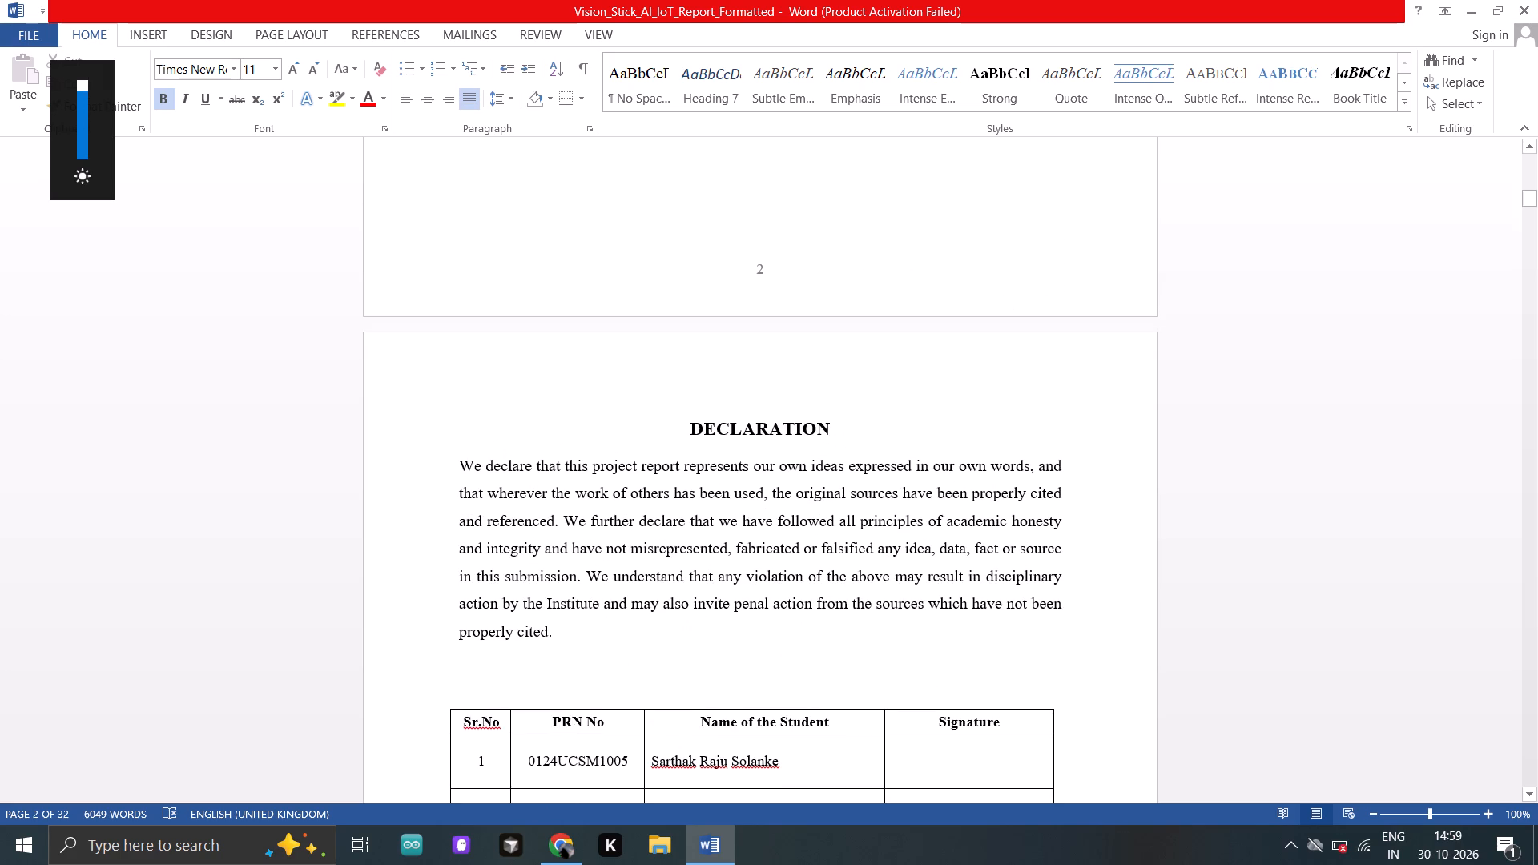
left_click_drag(464, 469, 671, 654)
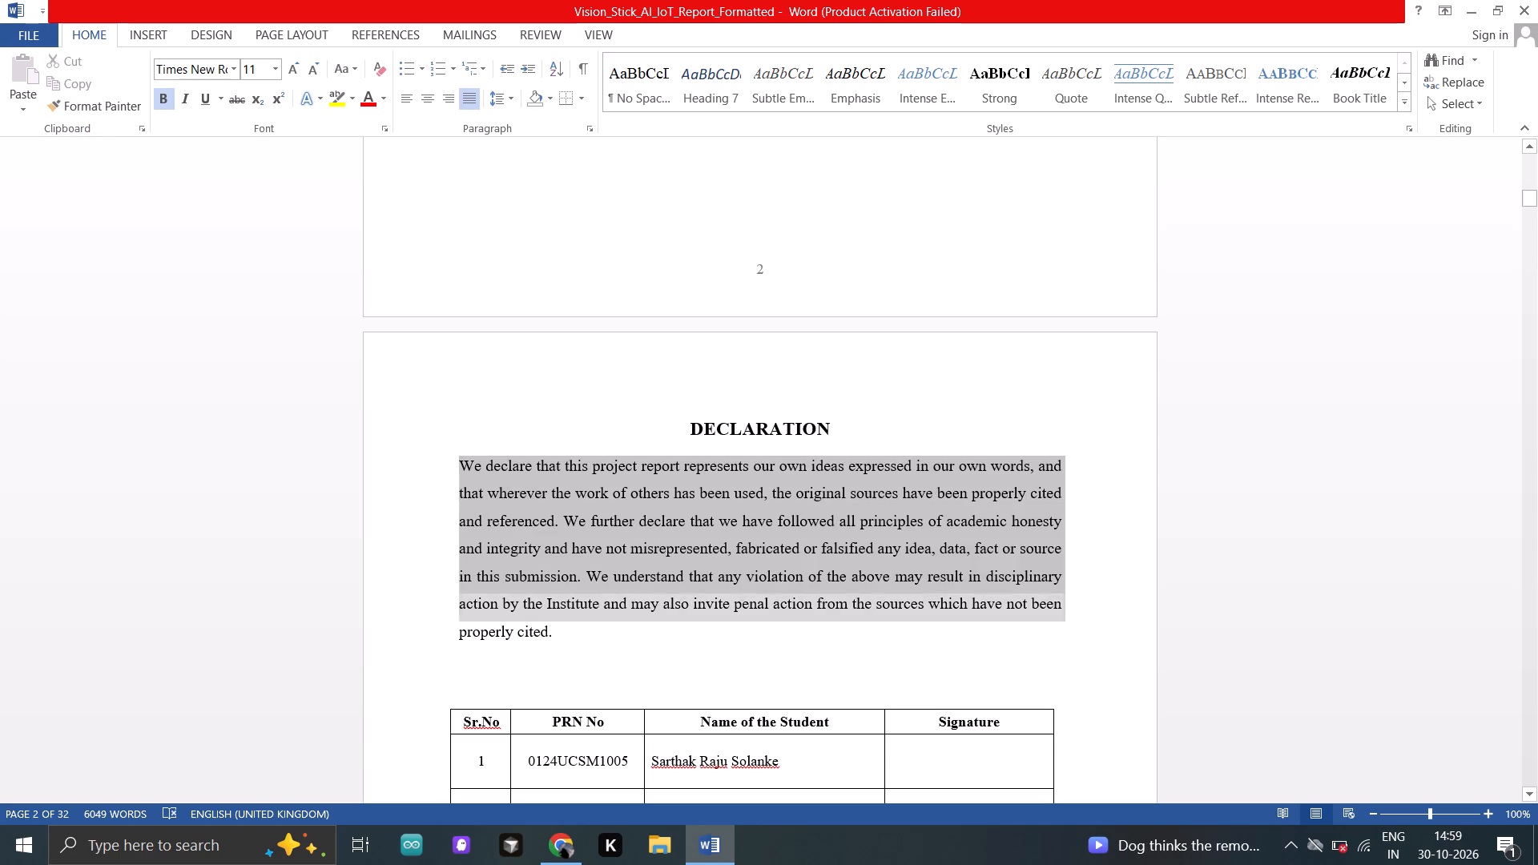
left_click_drag(671, 654, 670, 663)
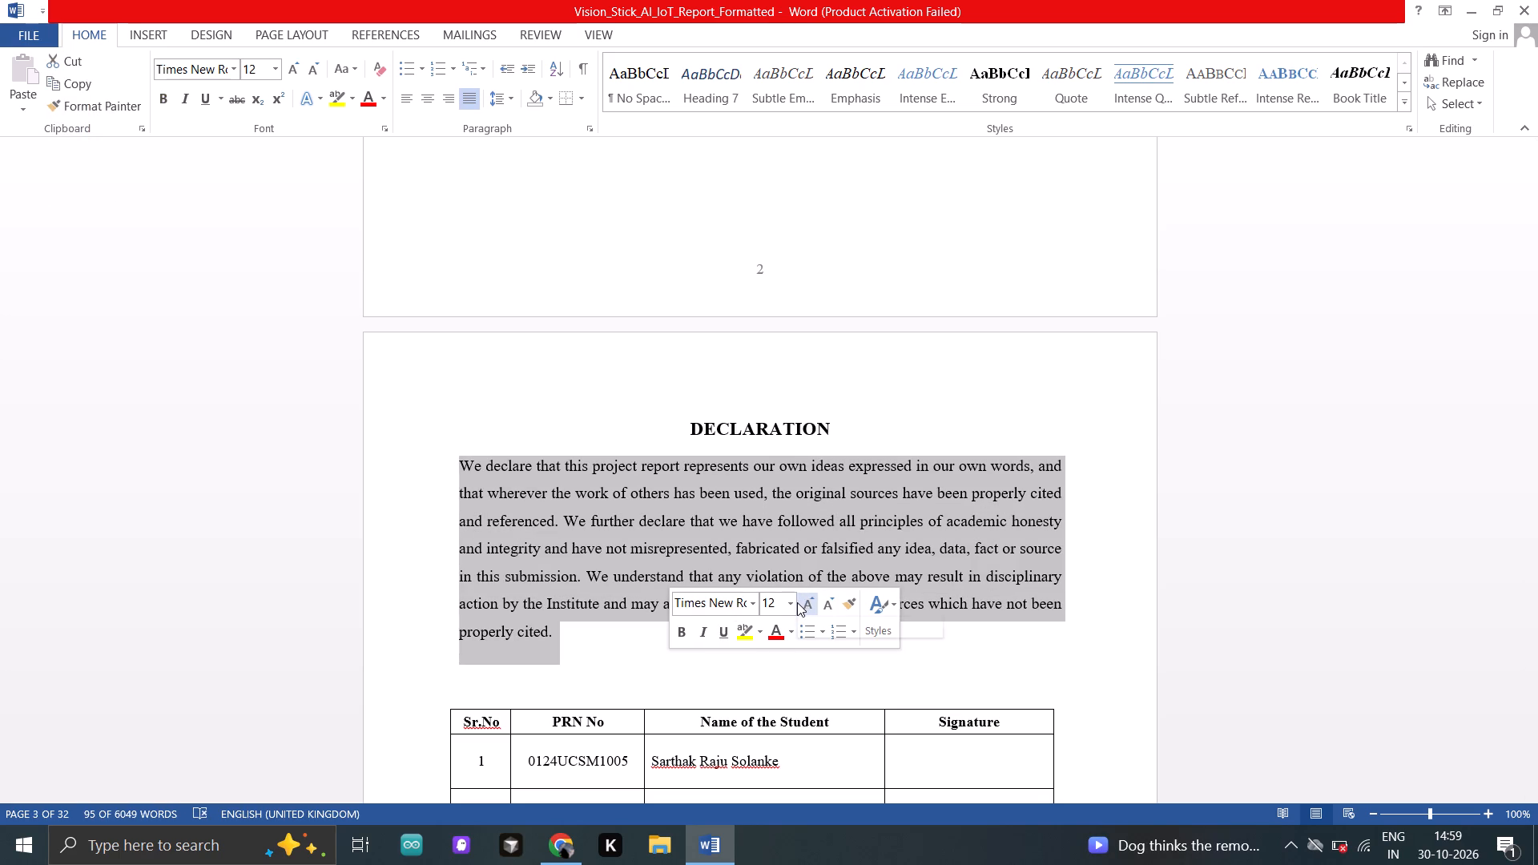
left_click(793, 606)
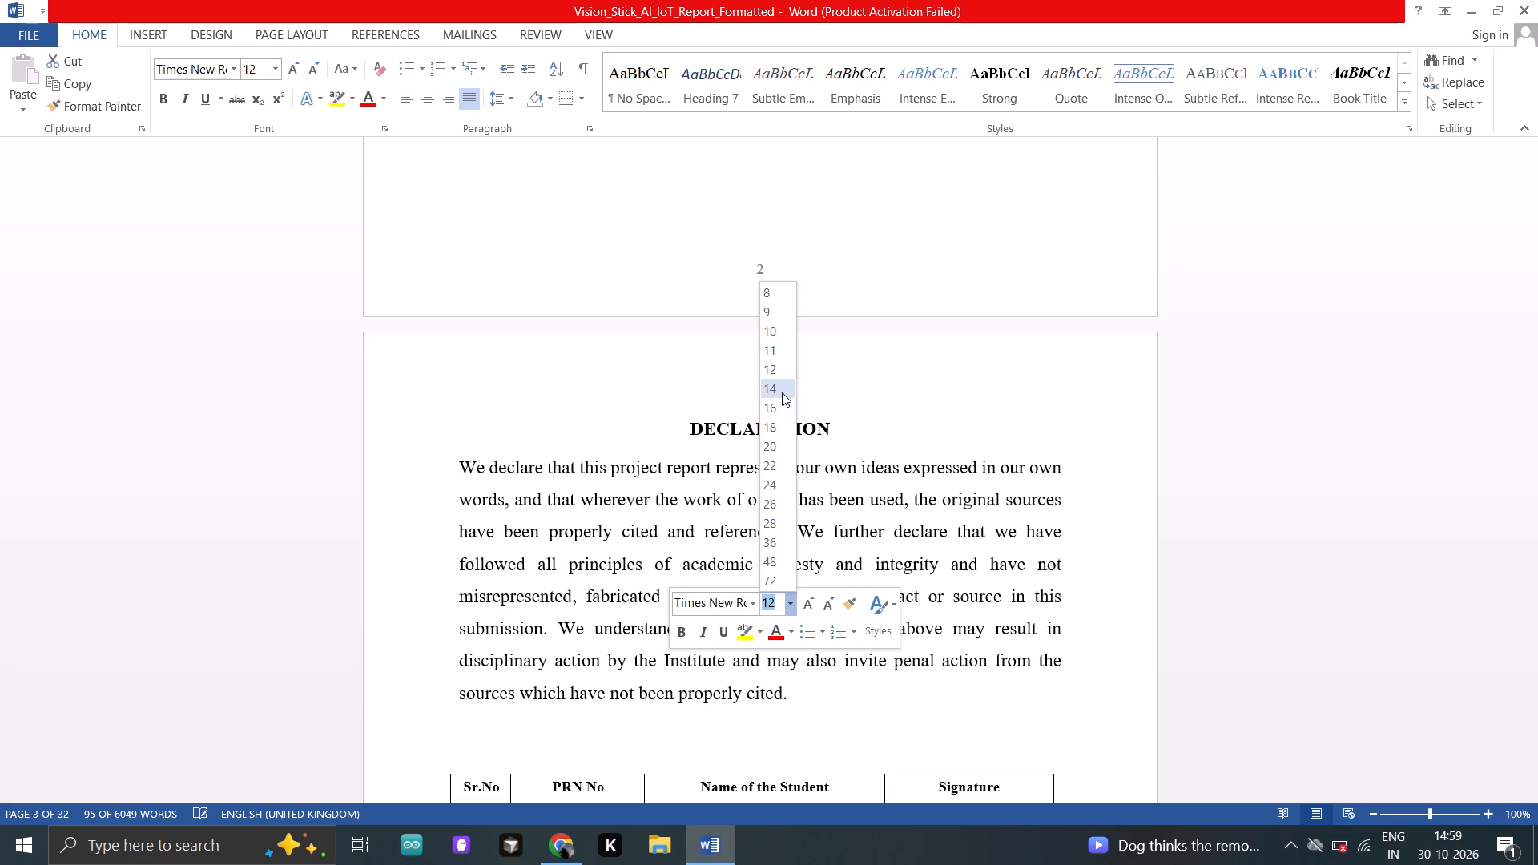
left_click(782, 392)
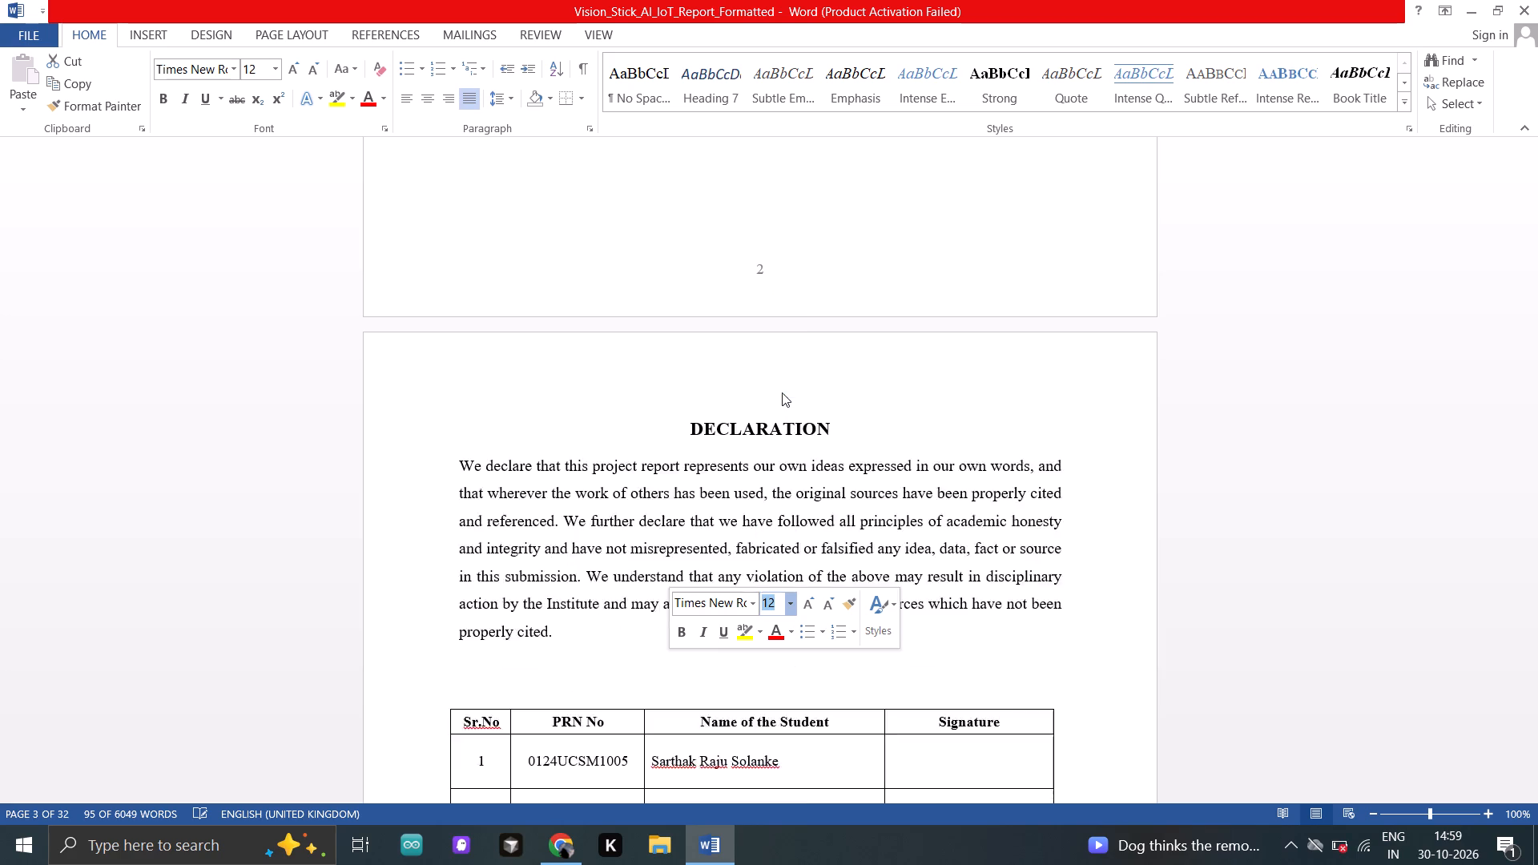
left_click(782, 392)
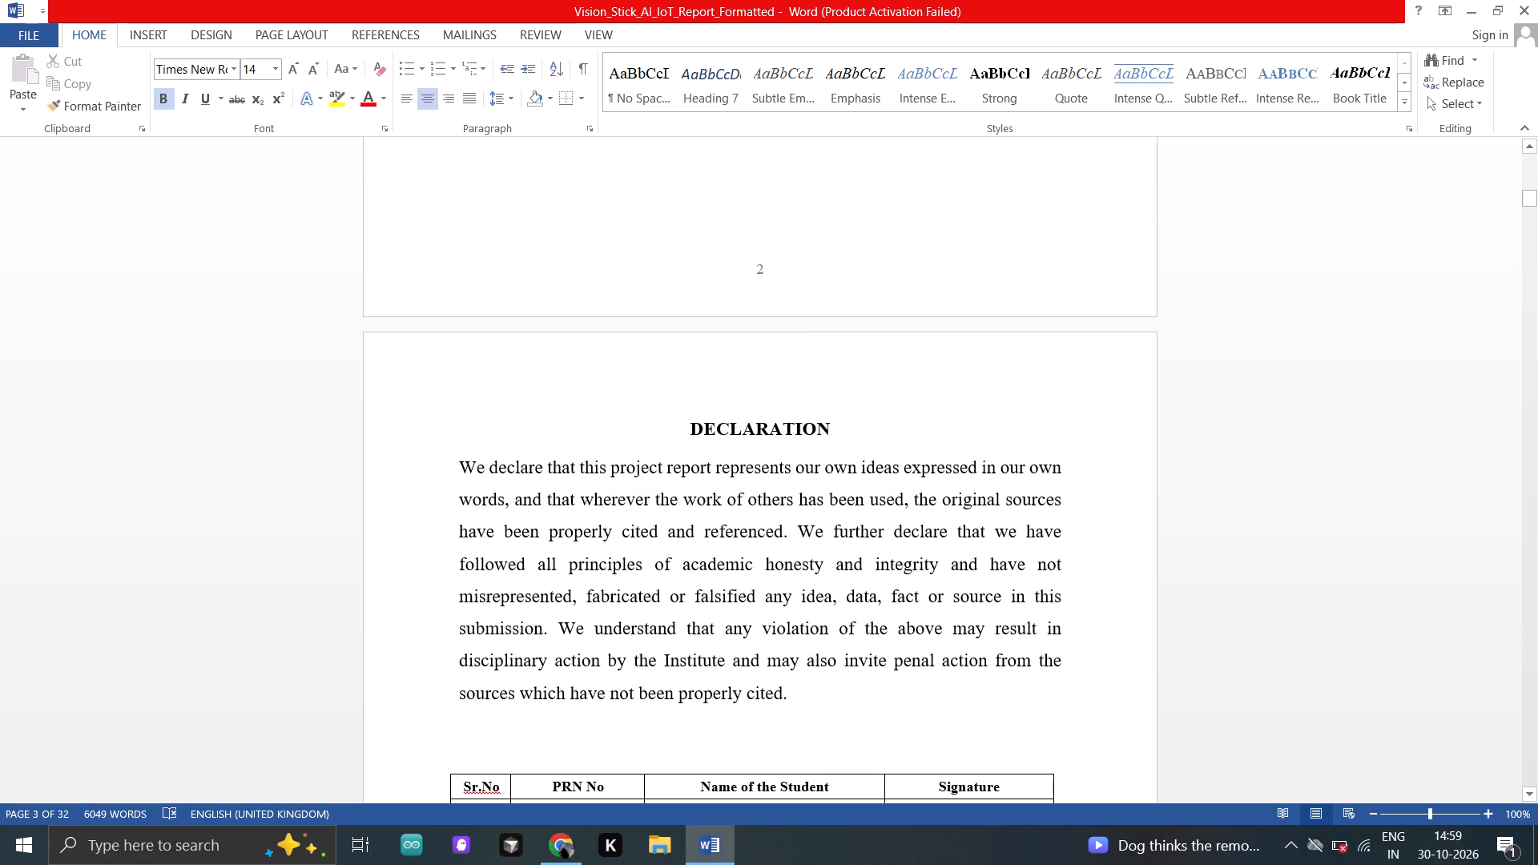
Set the font size of the DECLARATION heading to 16.
left_click_drag(696, 432, 811, 419)
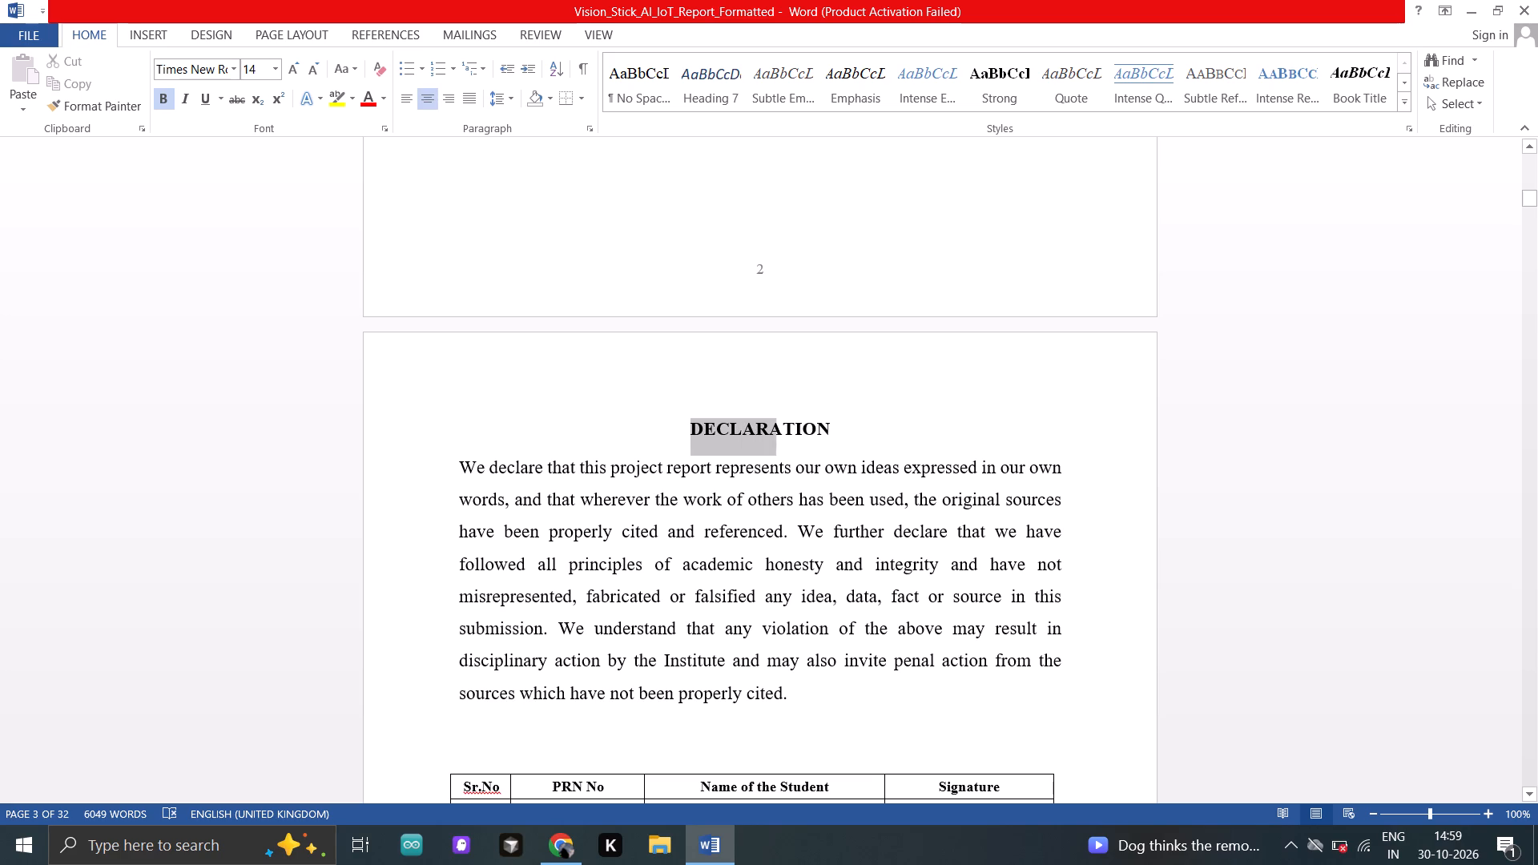
left_click_drag(811, 419, 835, 420)
left_click(953, 354)
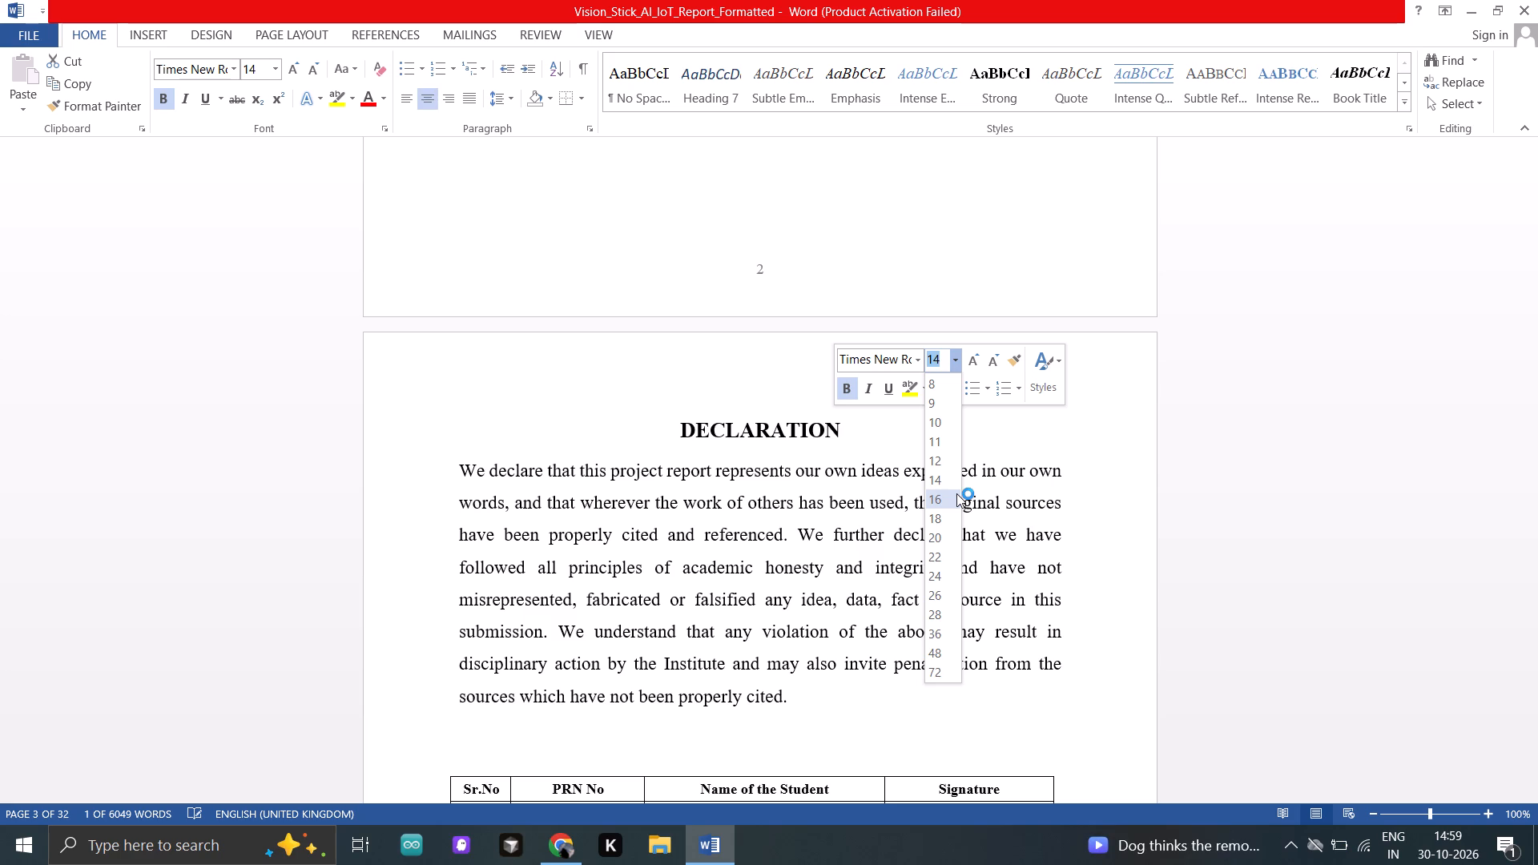
left_click(956, 493)
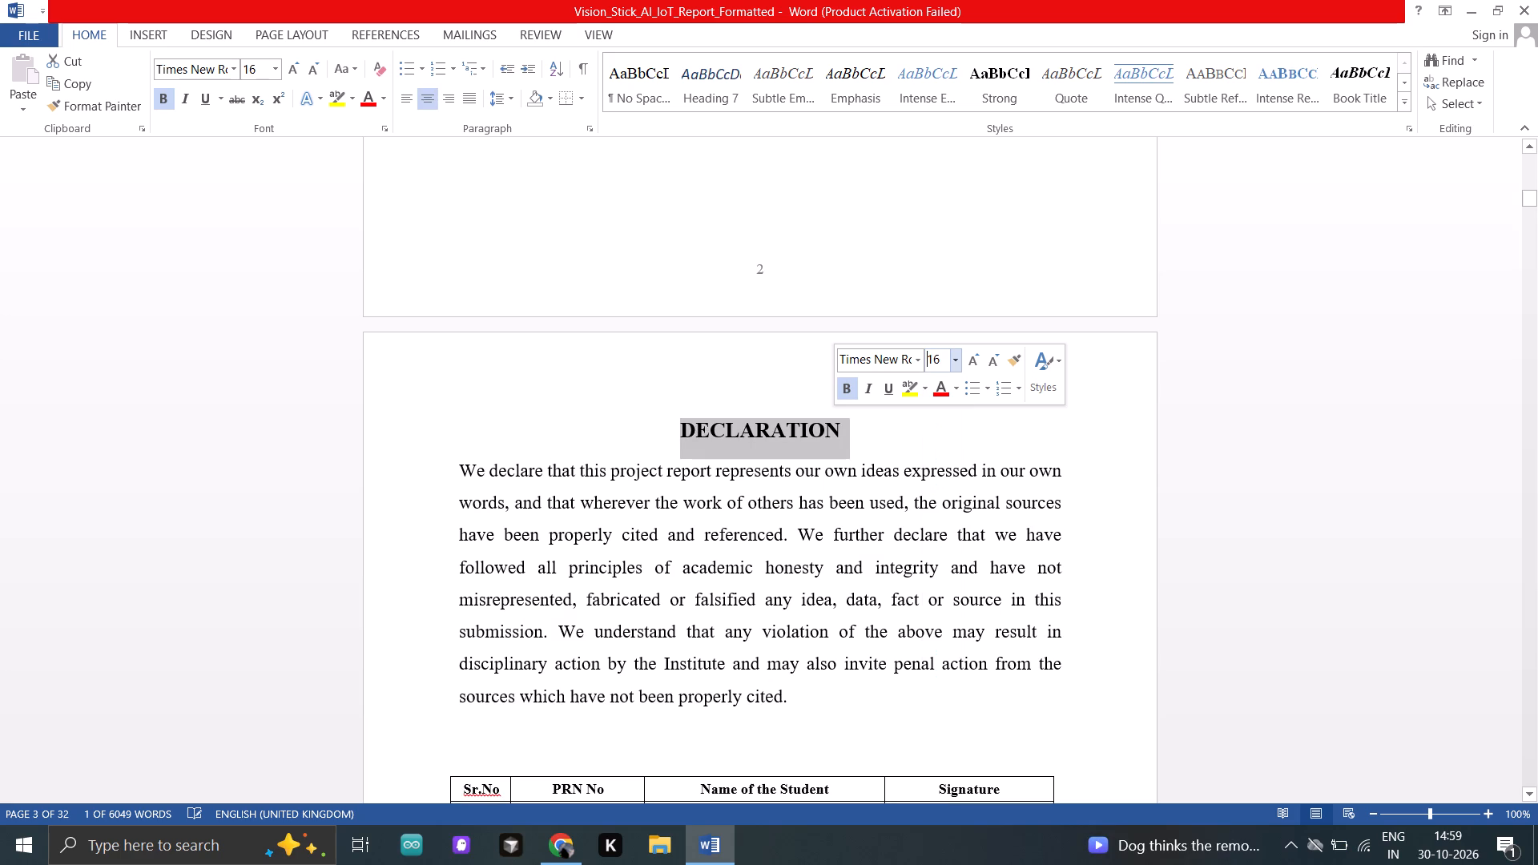
left_click(821, 535)
Cut the Place and Date line on the Declaration page and paste it back in the empty area below the student signature table.
scroll(821, 535, "down", 1)
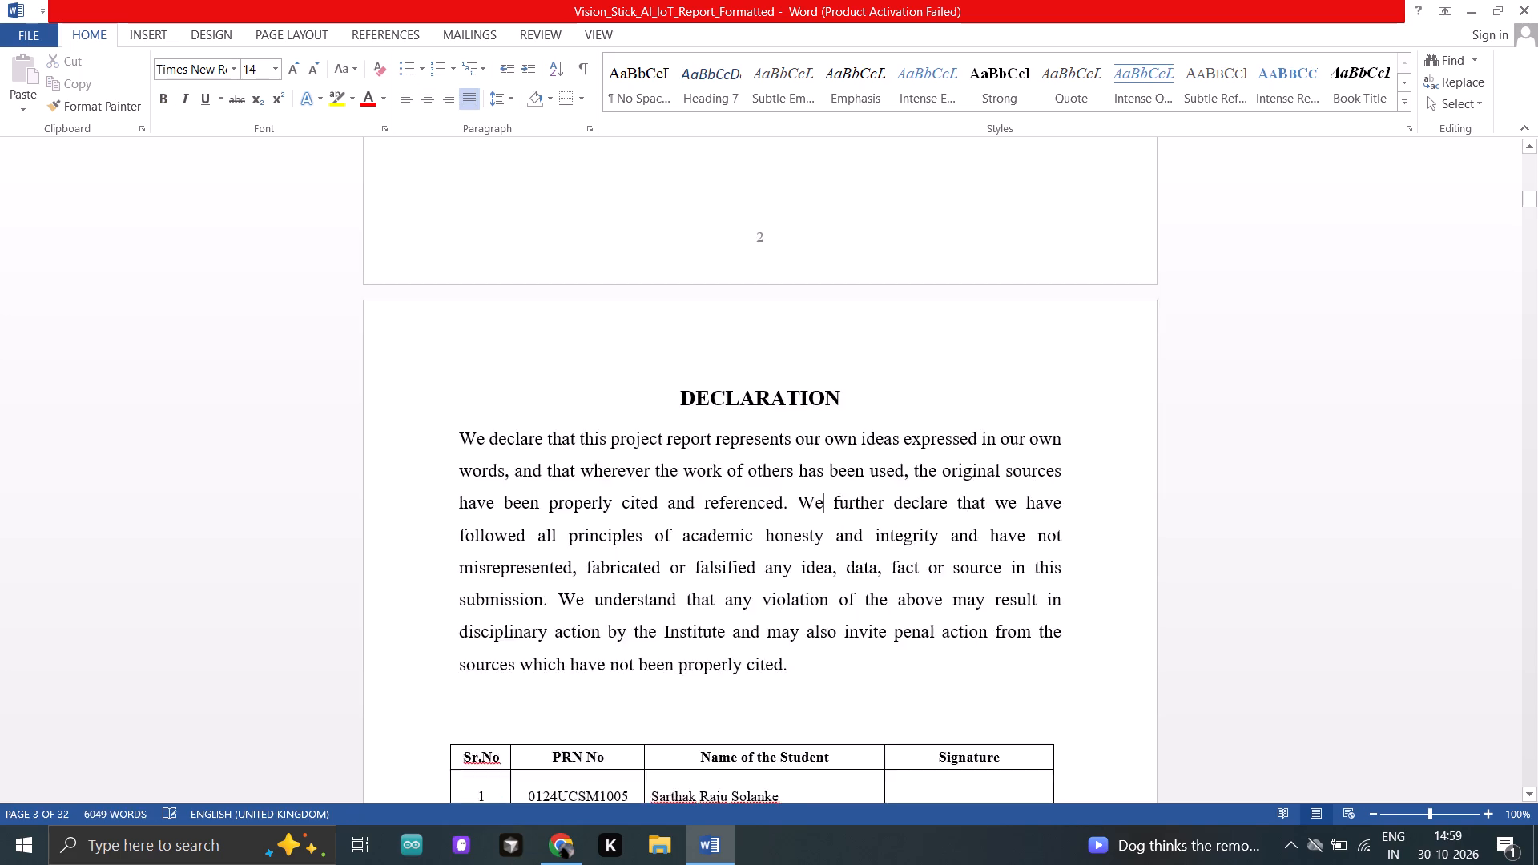
scroll(821, 535, "down", 3)
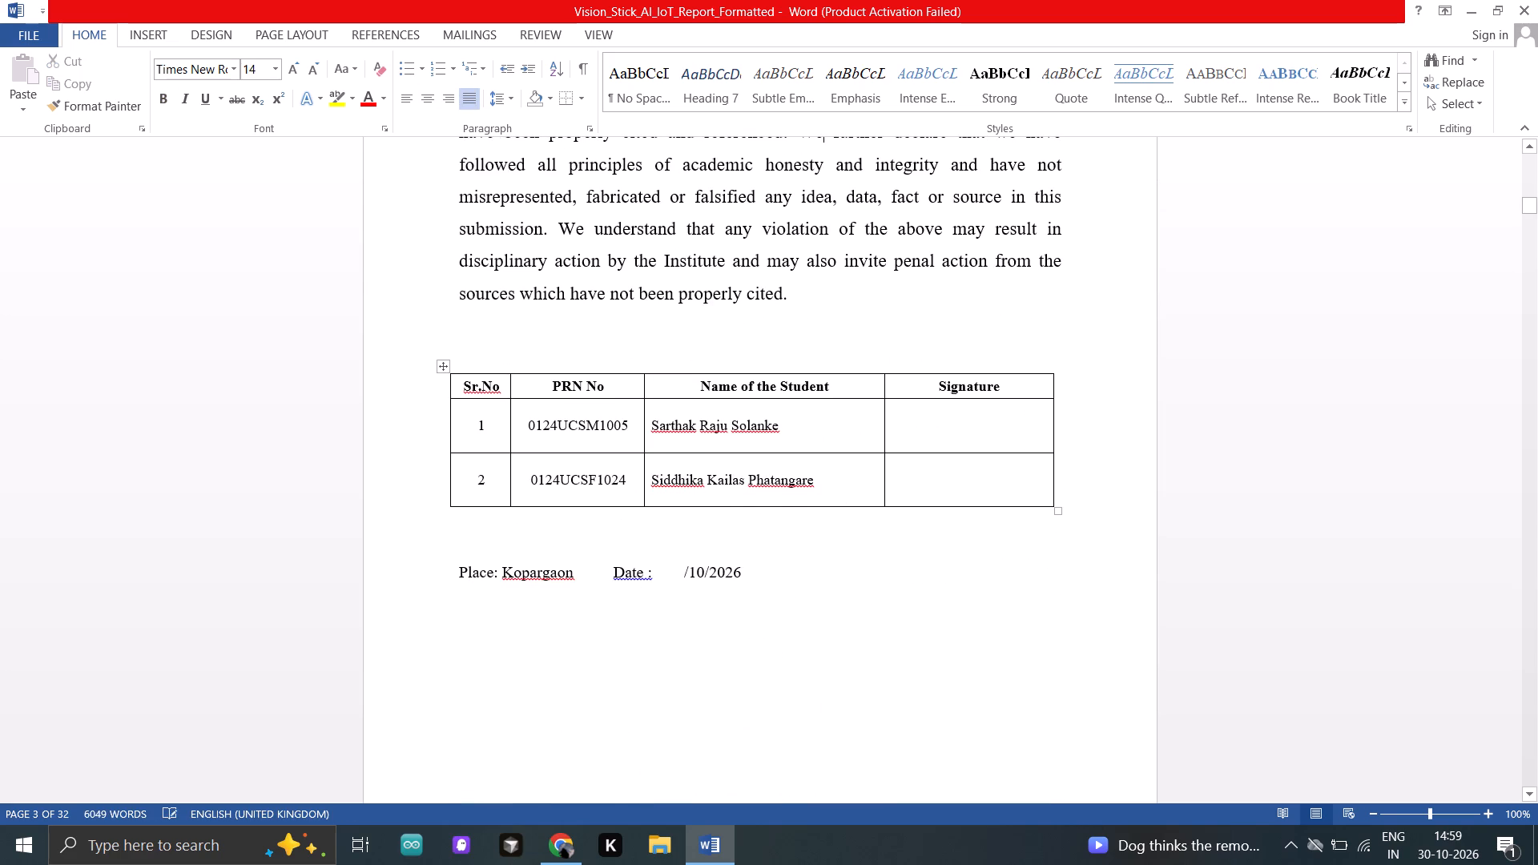
left_click(615, 569)
left_click_drag(615, 569, 755, 589)
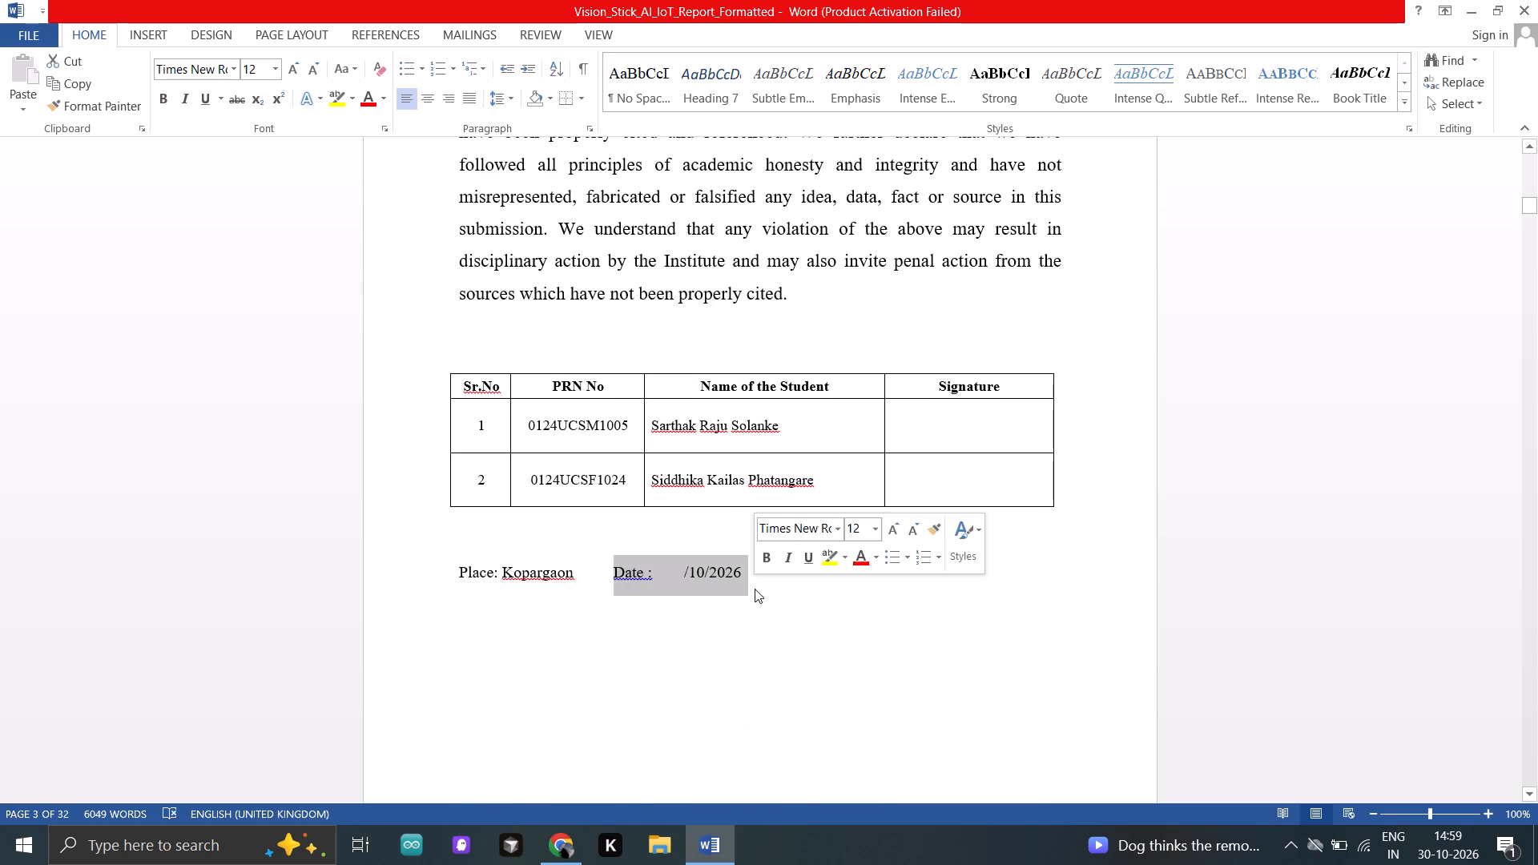
left_click(378, 581)
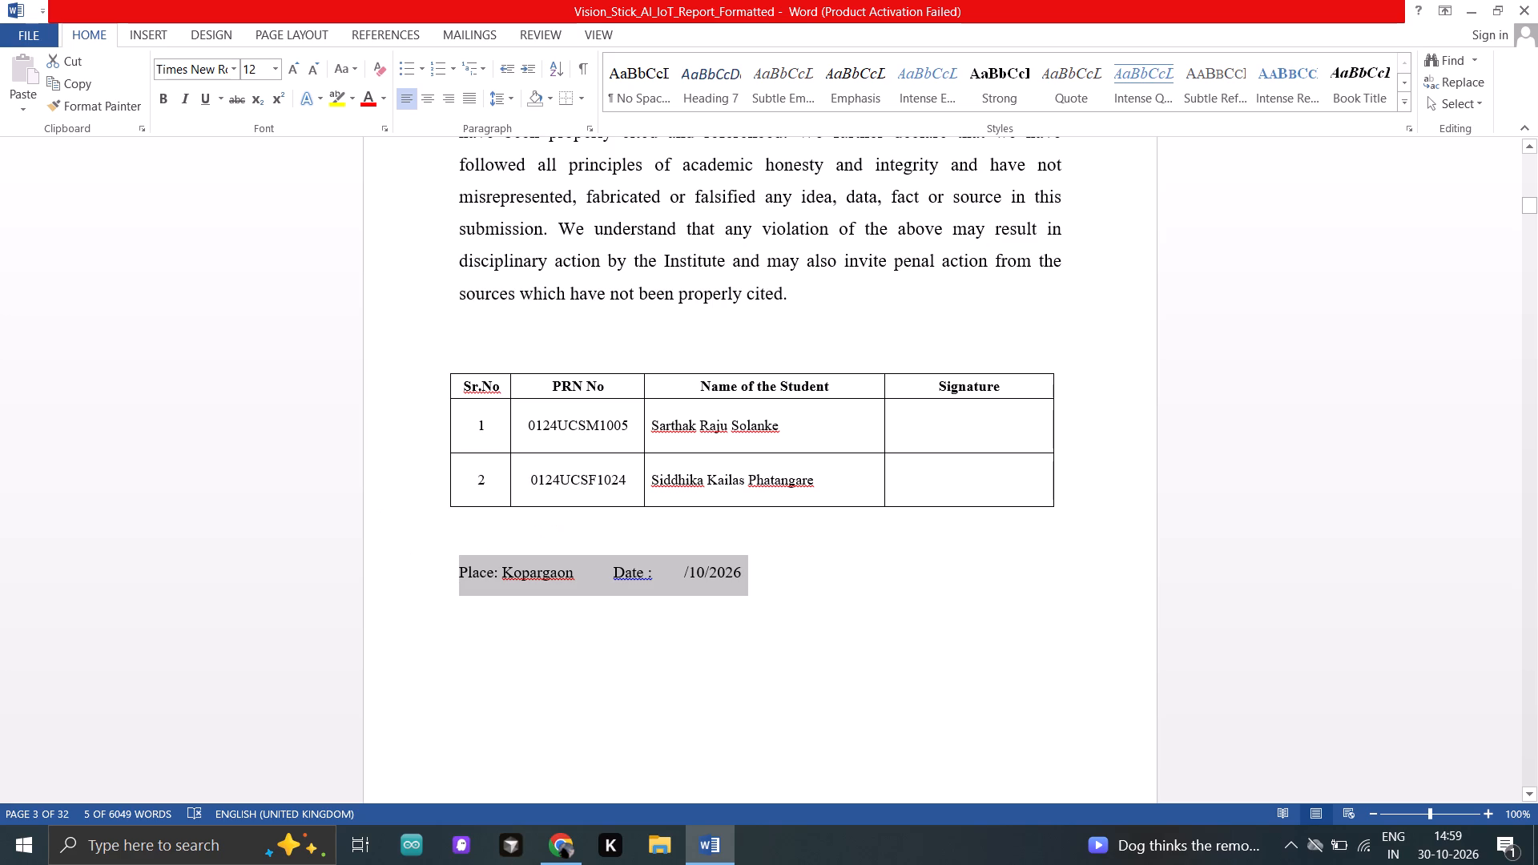
key("ctrl+x")
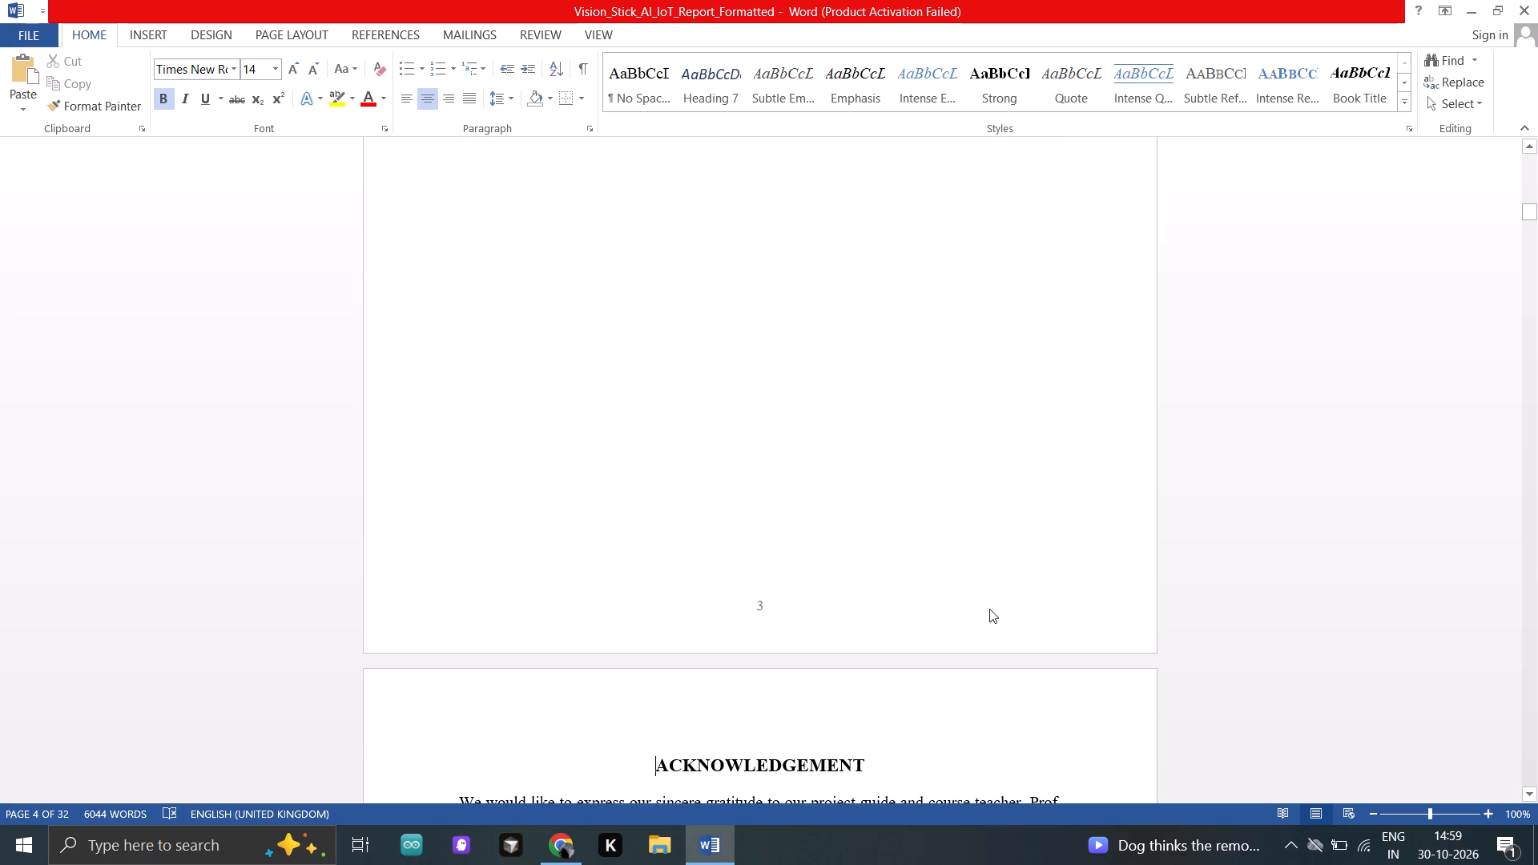
left_click(761, 556)
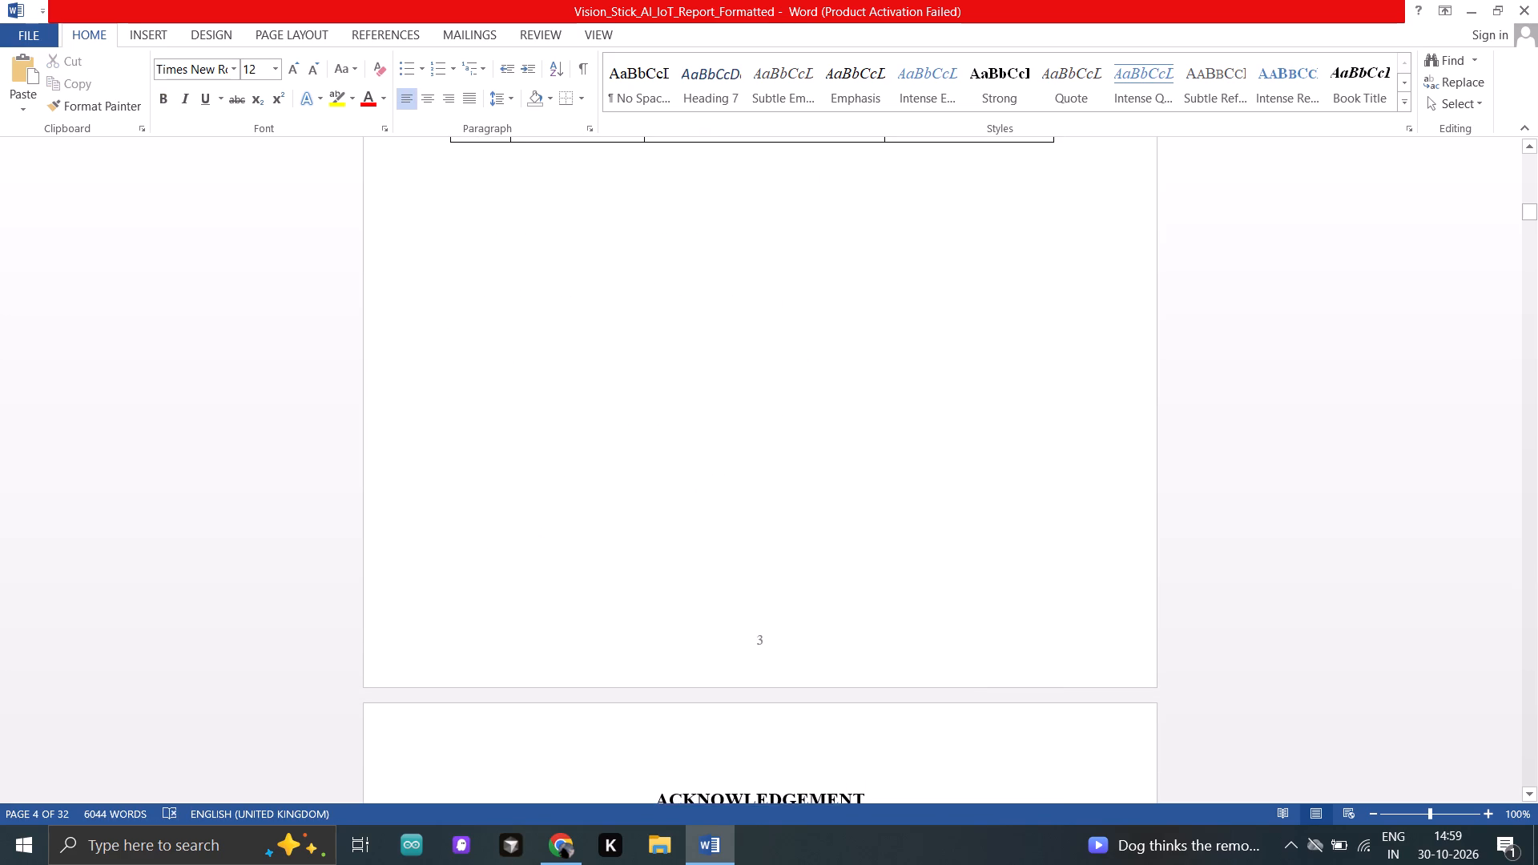
key("ctrl+v")
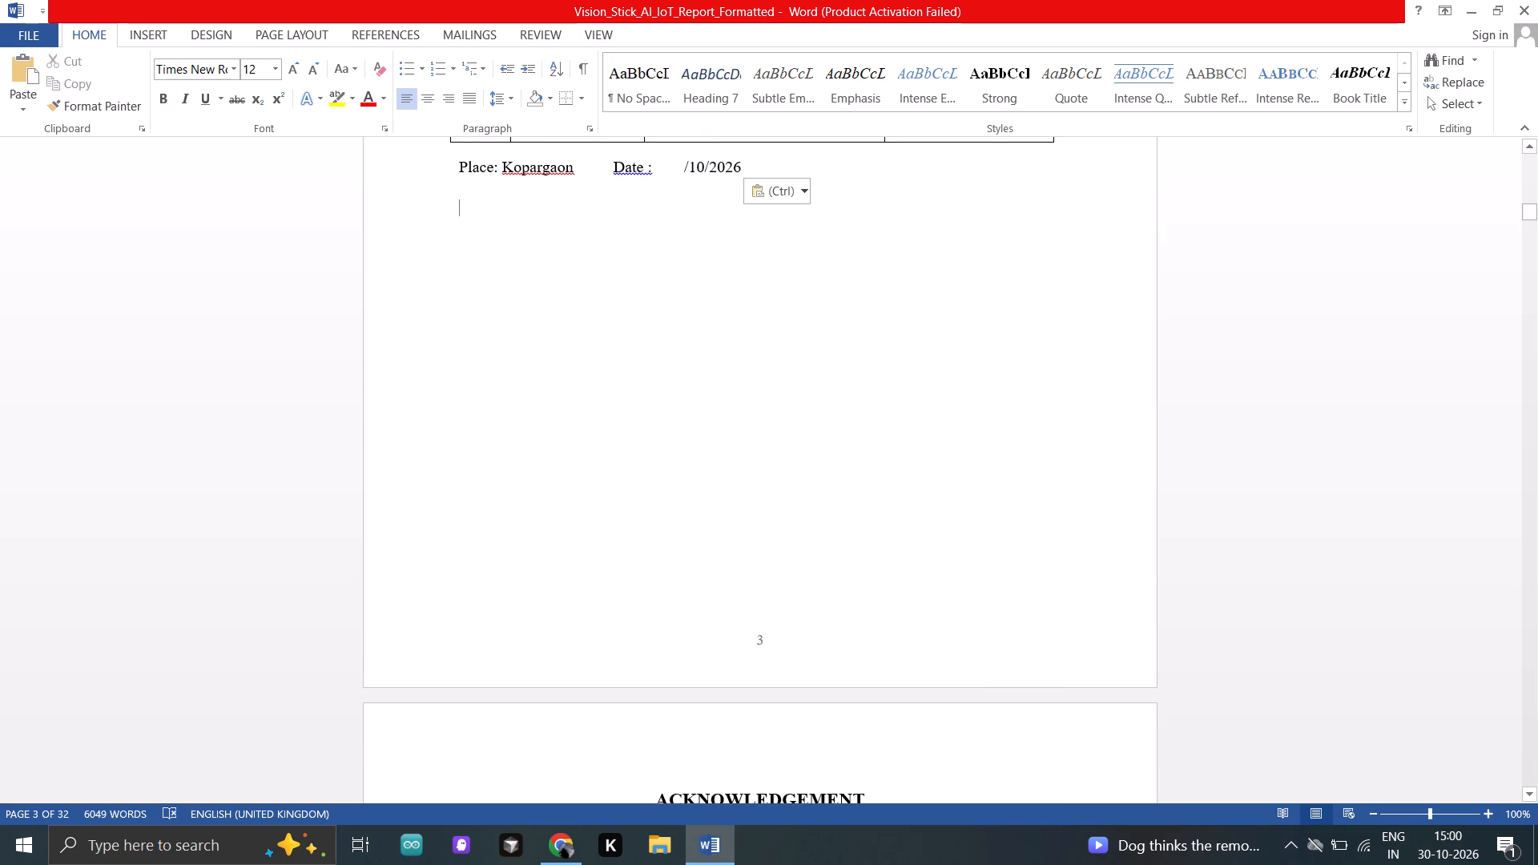
Cut the Place and Date line below the Declaration page's signature table and paste it in the empty area near the page bottom.
left_click_drag(750, 167, 346, 163)
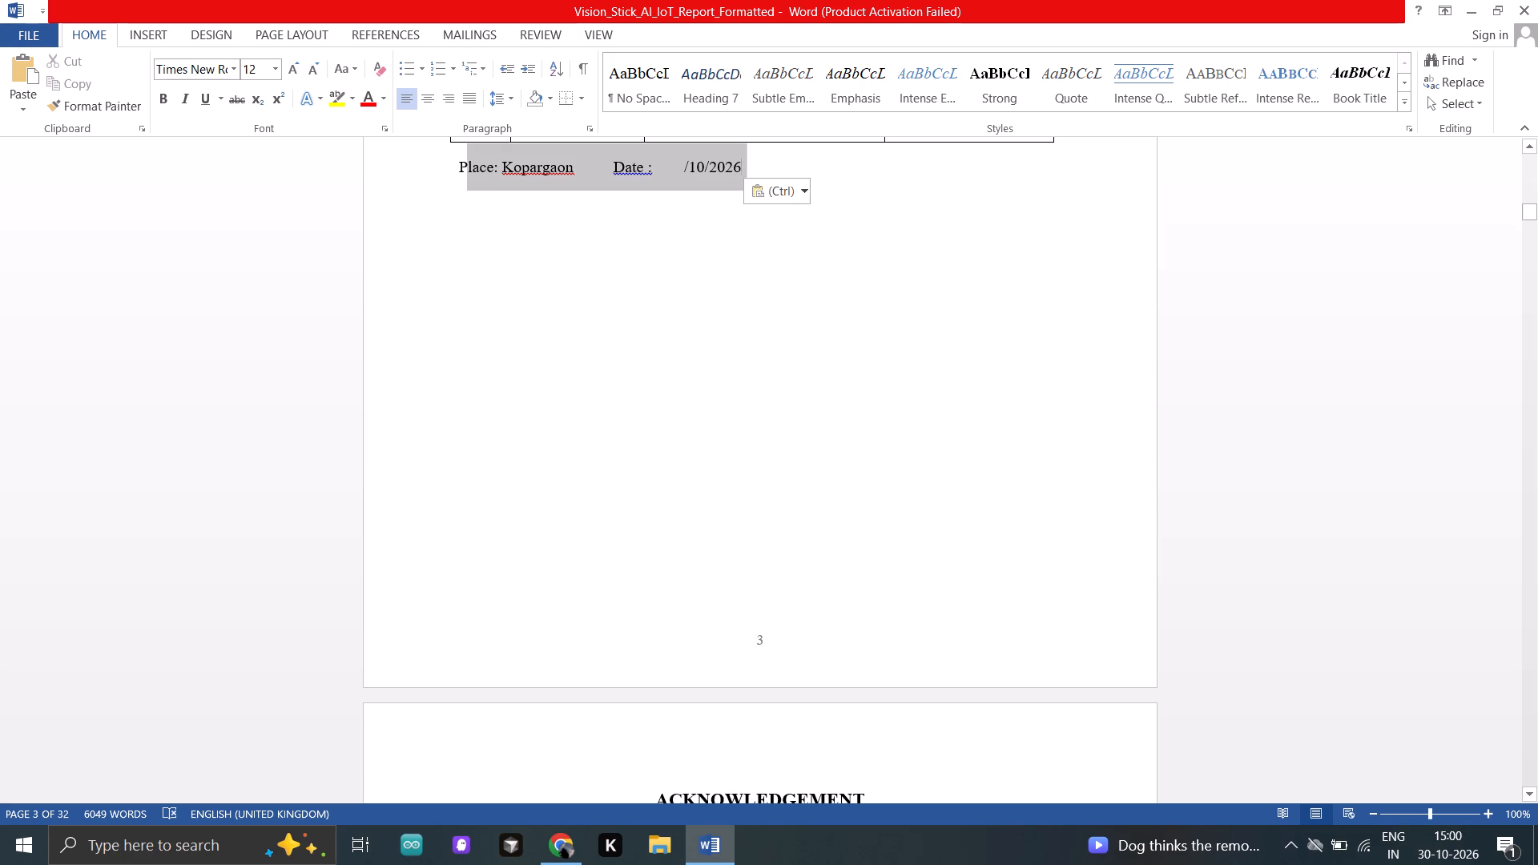
left_click_drag(346, 163, 225, 163)
key("ctrl+x")
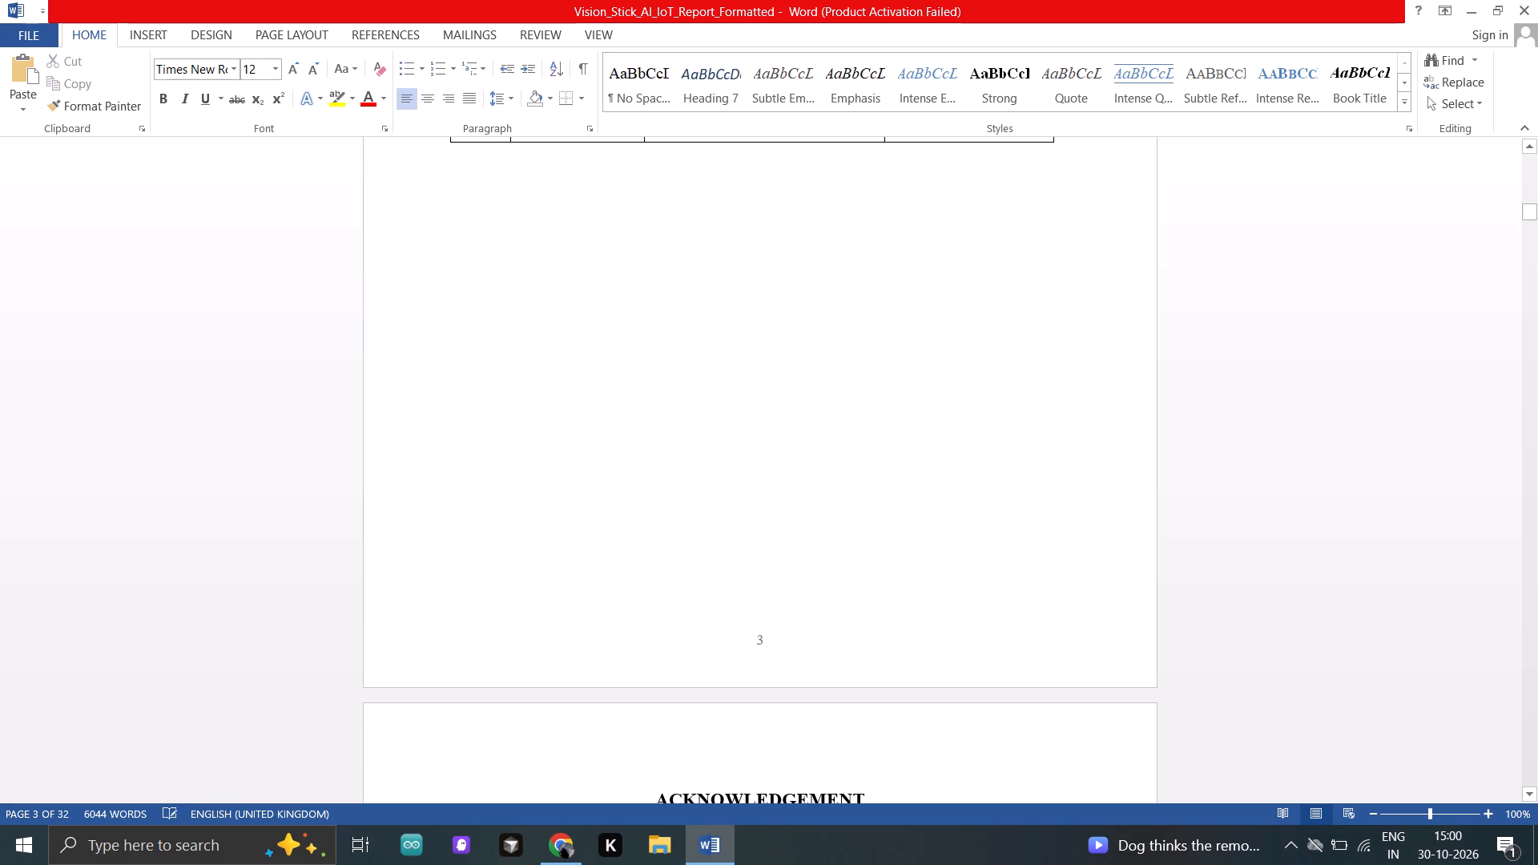
left_click(445, 571)
left_click(445, 571)
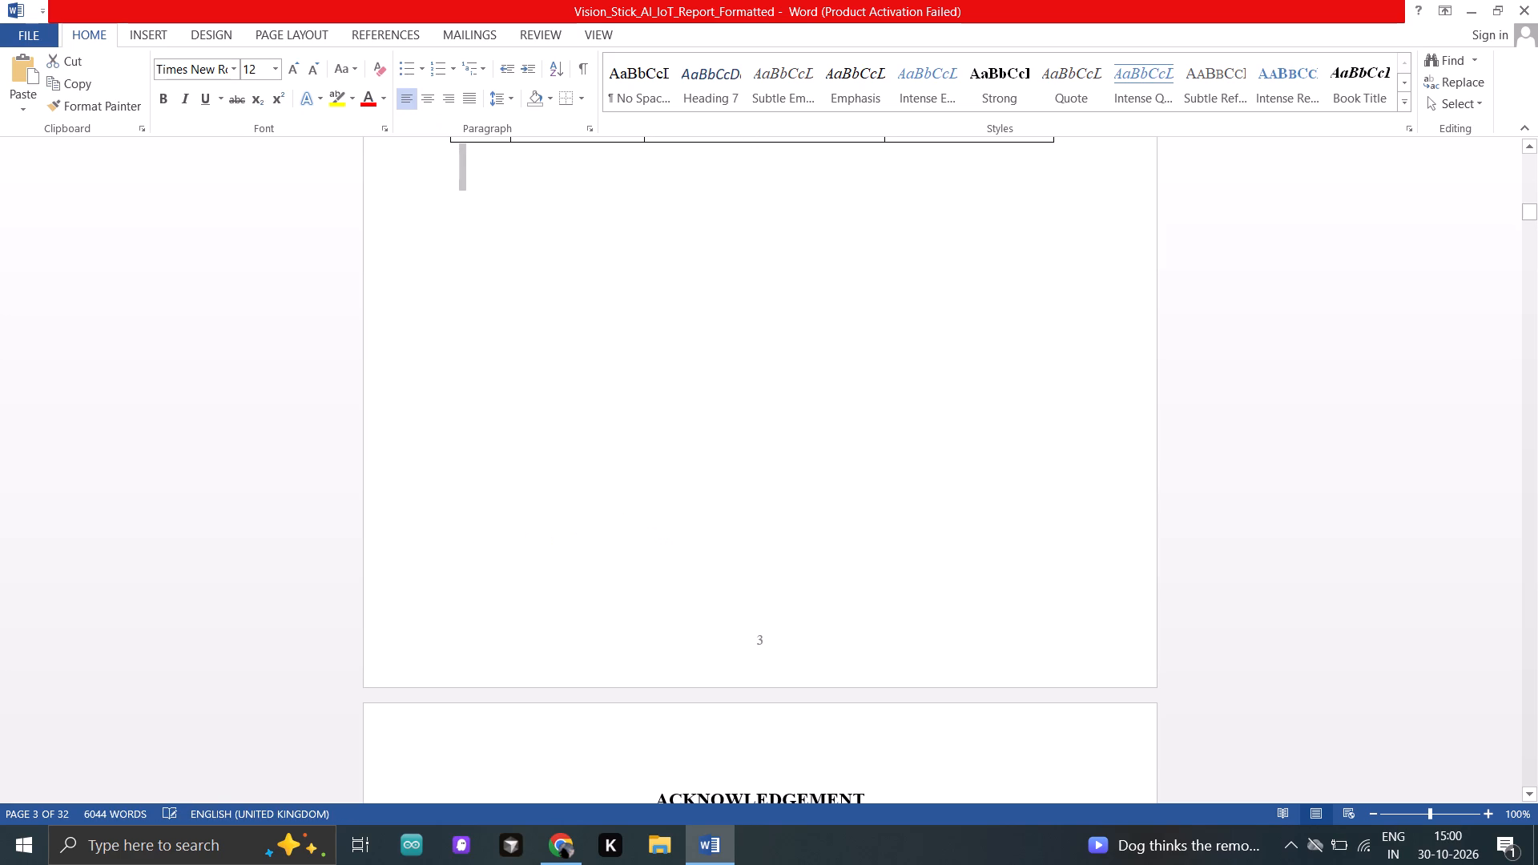
double_click(445, 571)
left_click(491, 501)
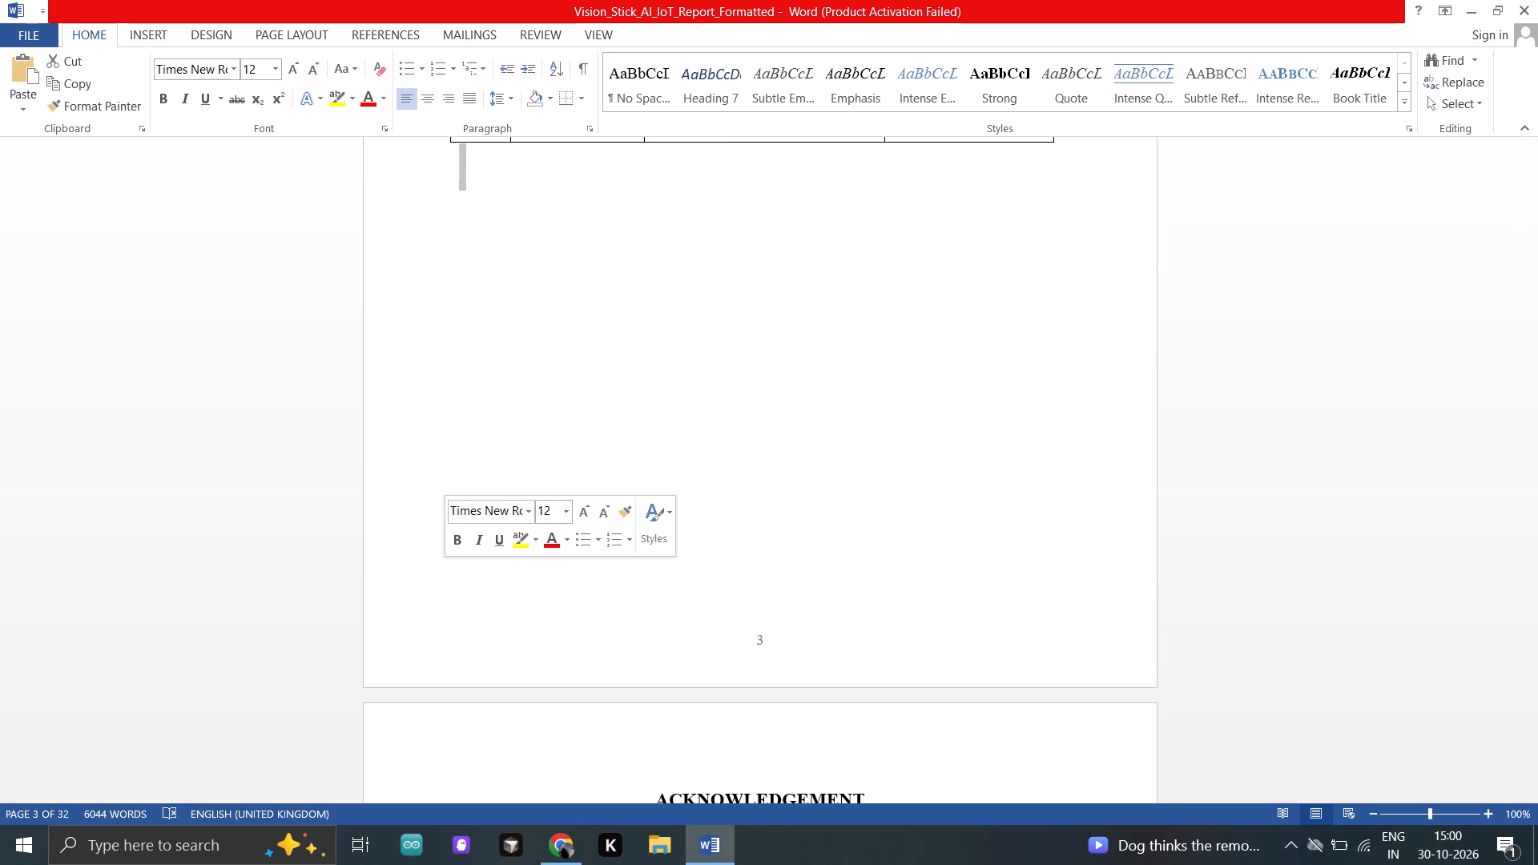
triple_click(491, 469)
left_click(491, 469)
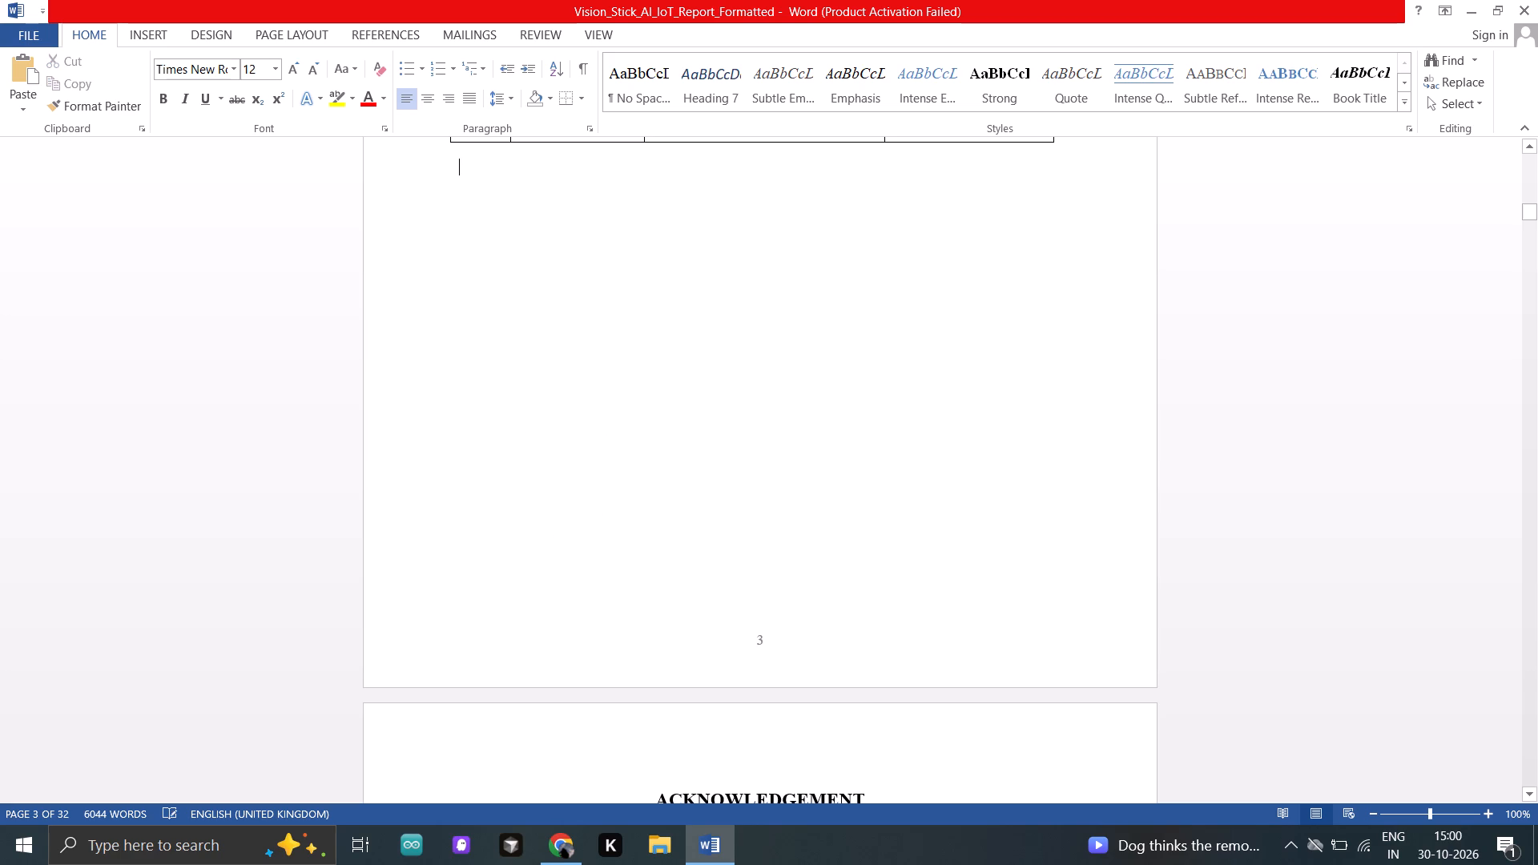
double_click(491, 469)
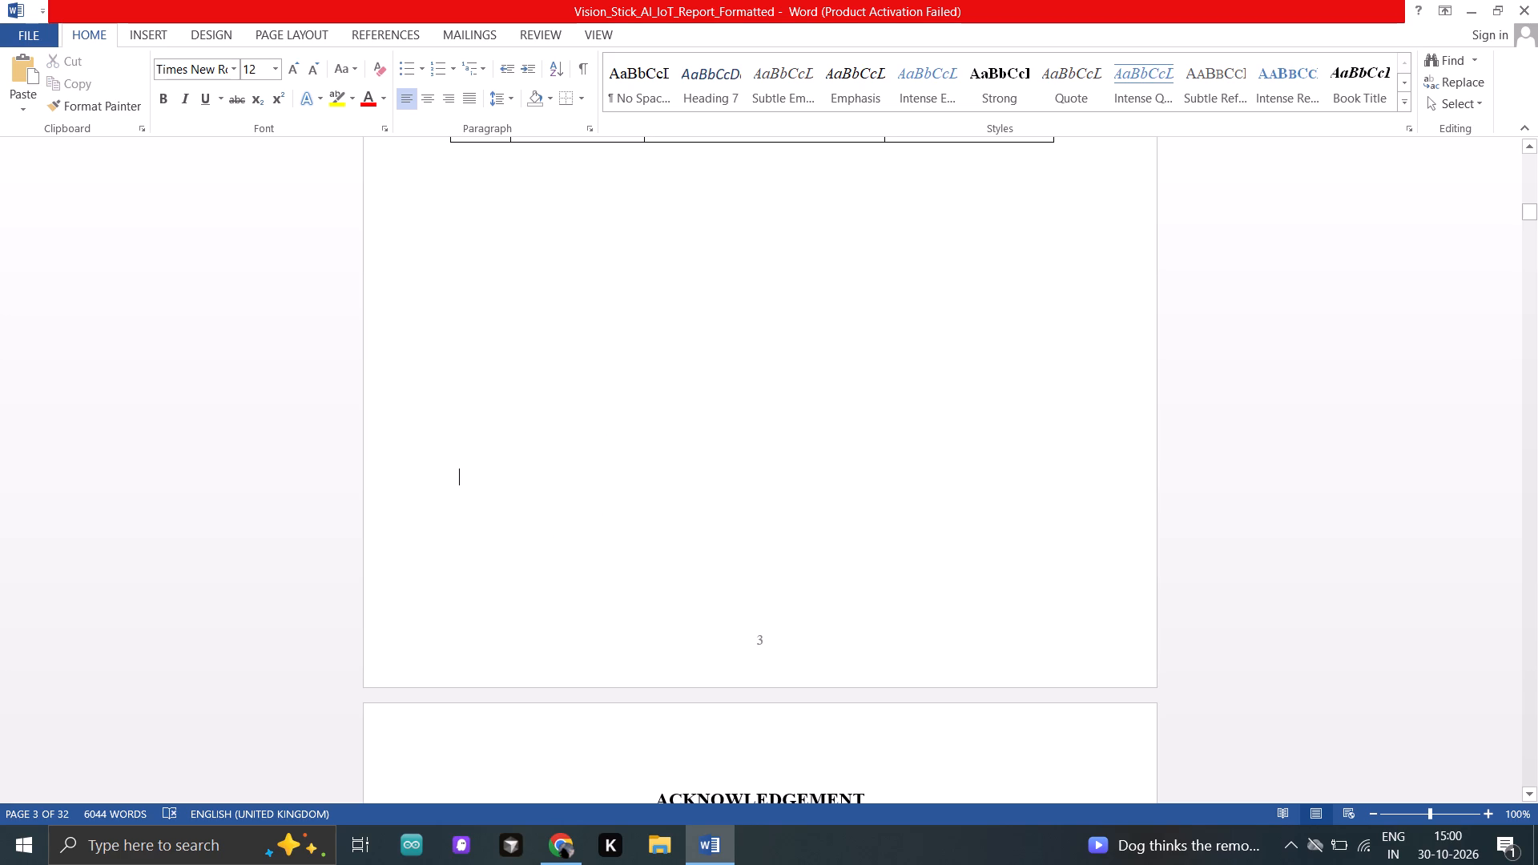
key("ctrl+v")
Insert three blank lines above the Place and Date line to move it closer to the Declaration page's footer.
left_click(491, 469)
key("Up")
key("Down")
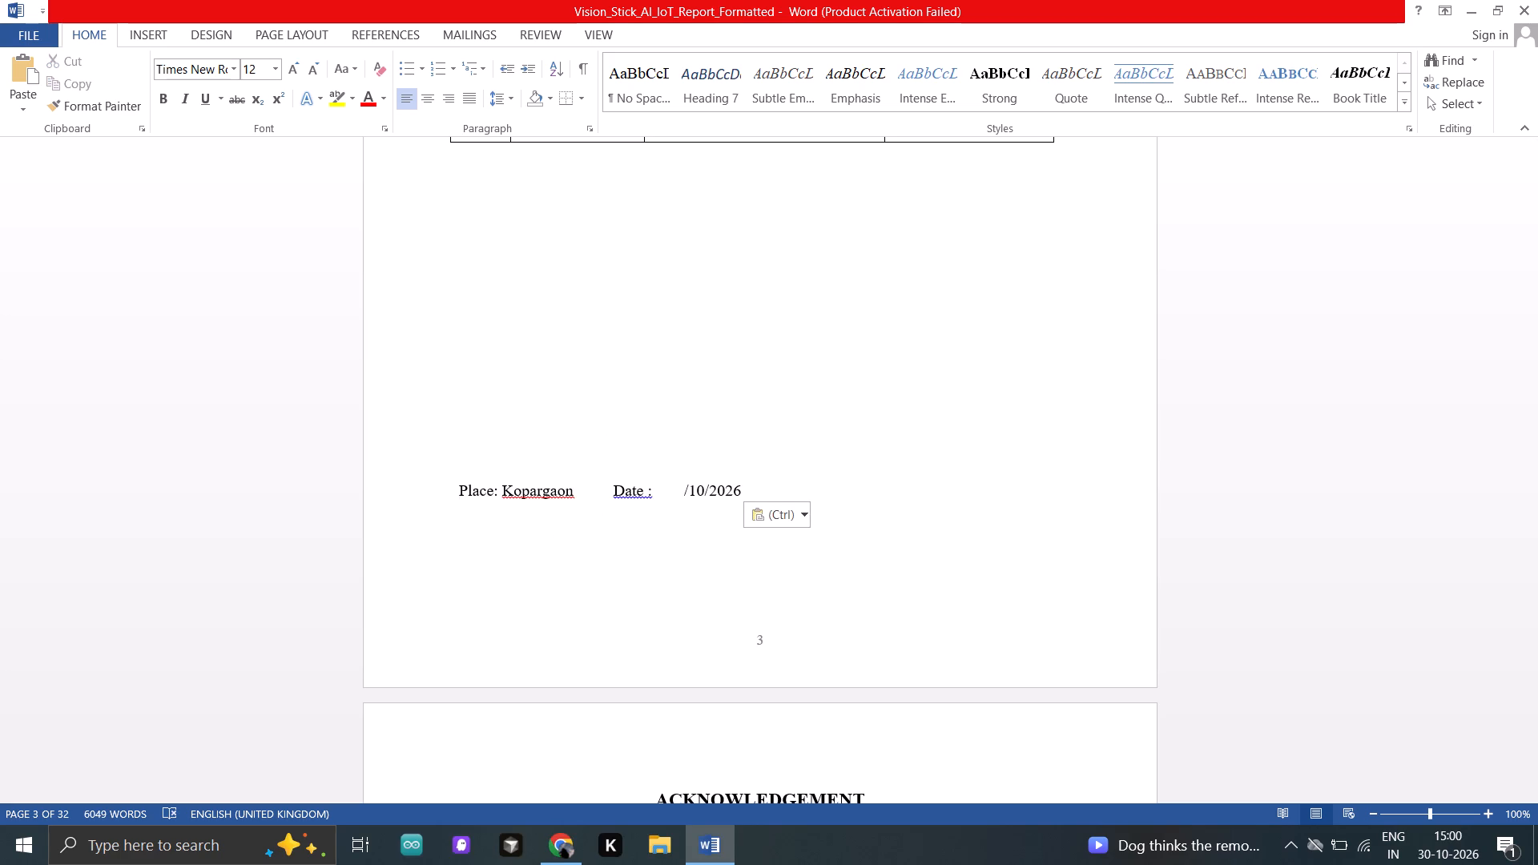
key("Left")
key("Left")
key("Left")
key("Left")
key("Left")
key("Left")
key("Return")
key("Return")
key("Return")
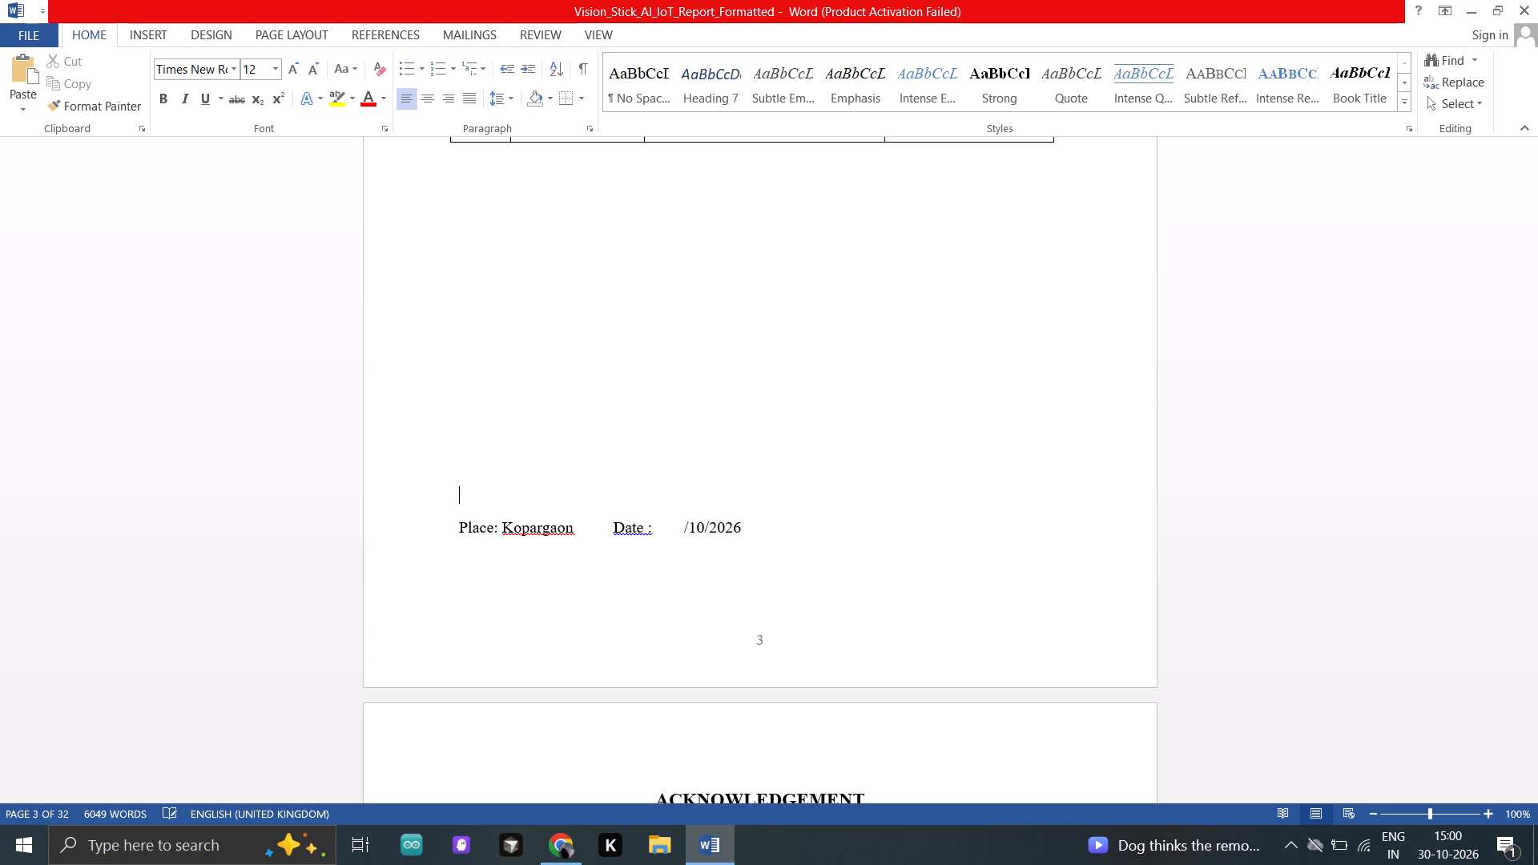
Push the Date entry toward the right margin with six tab stops, keeping it on the same line as Place: Kopargaon.
key("Down")
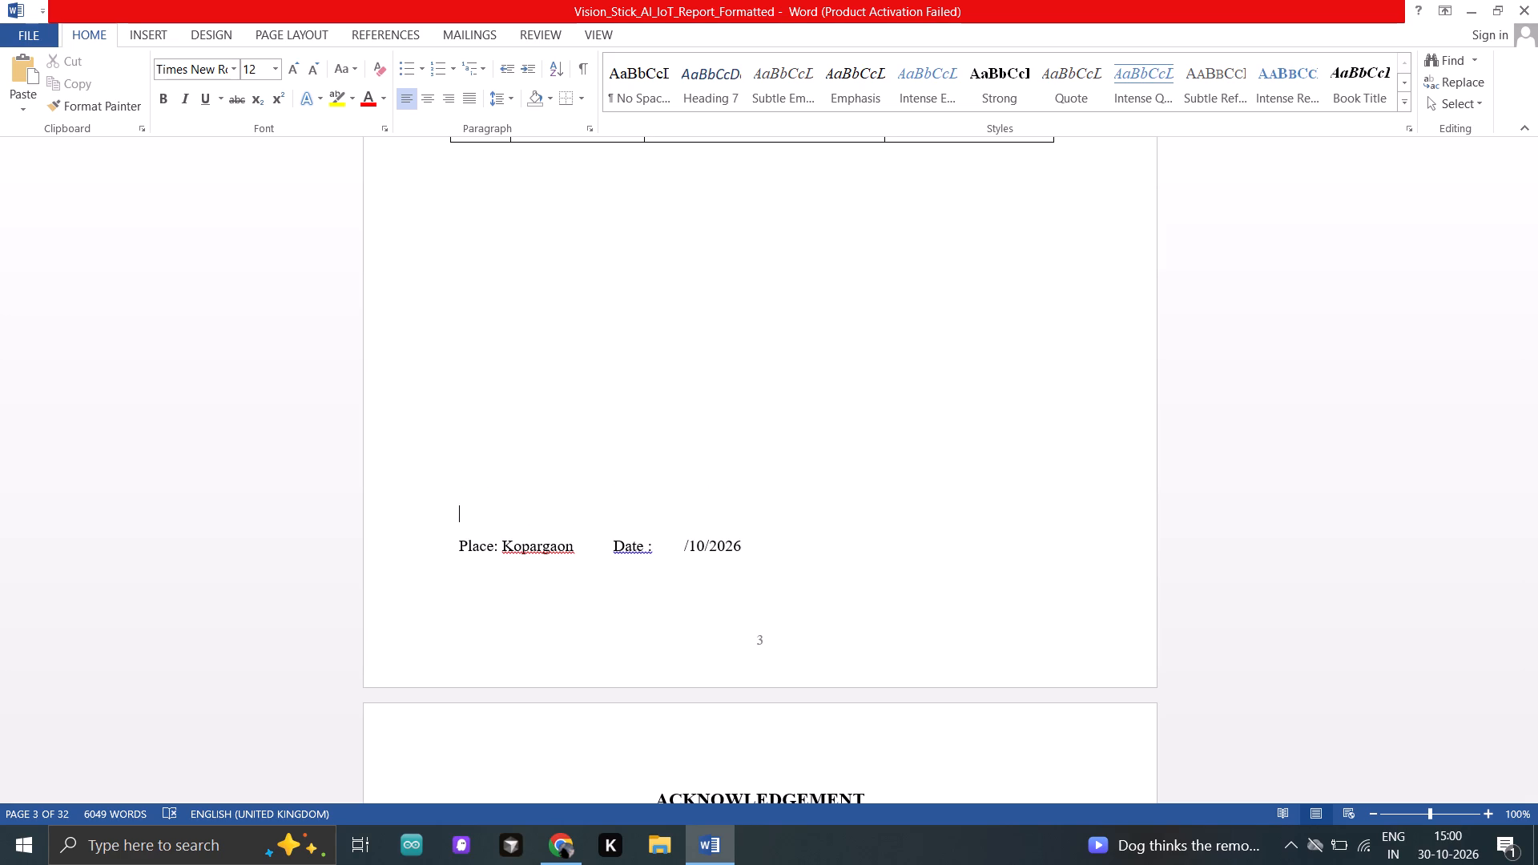
key("Right")
key("Right")
key("Right")
key("Right")
key("Right")
key("Right")
key("Right")
key("Right")
key("Right")
key("ctrl+Right")
key("Tab")
key("Tab")
key("Tab")
key("Tab")
key("Tab")
key("Tab")
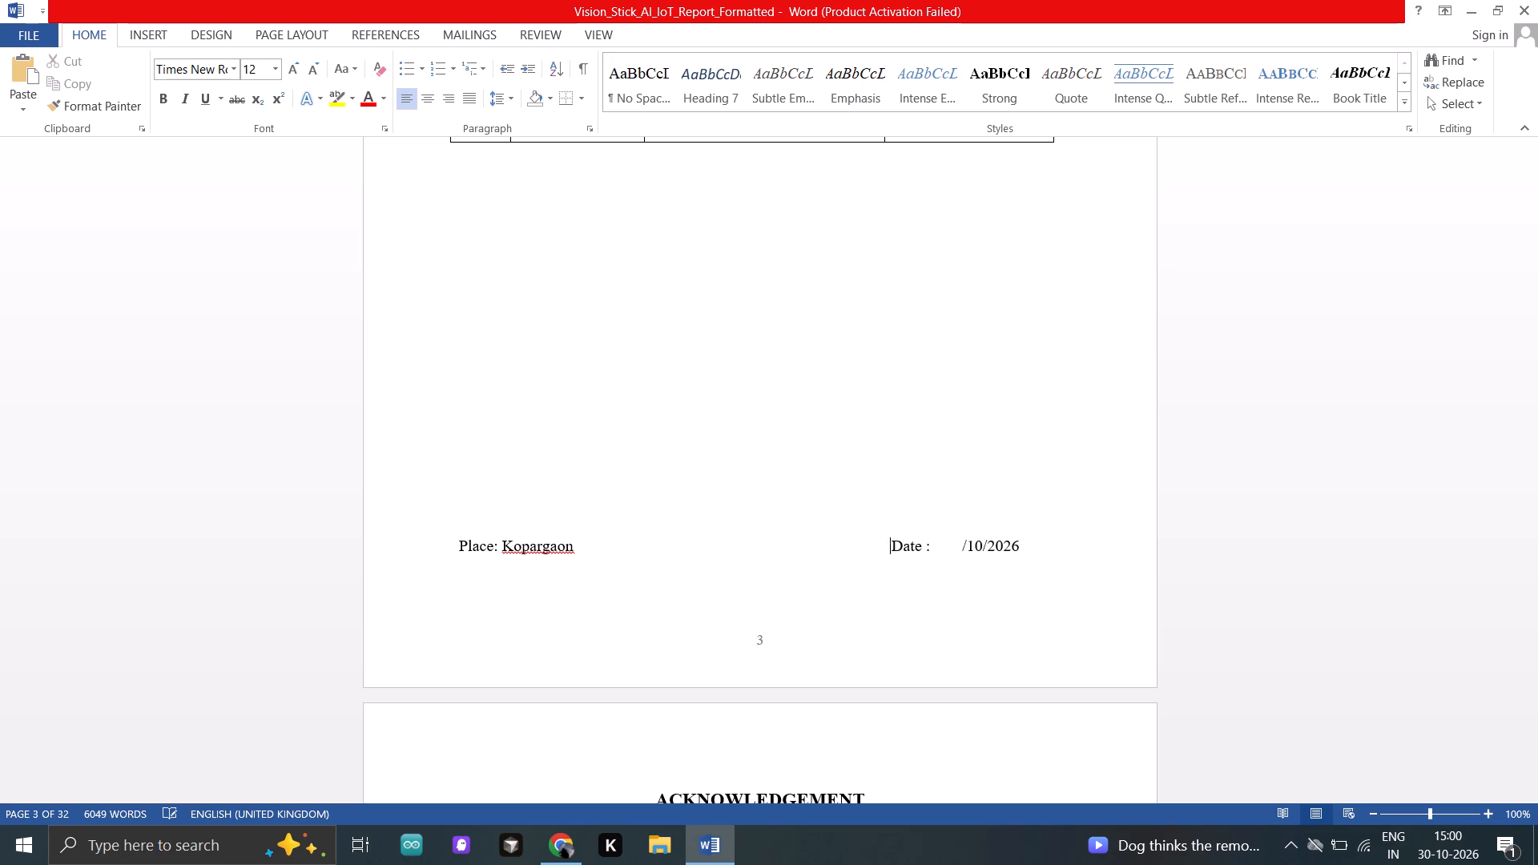
key("Tab")
key("BackSpace")
Fill in the day 31 before /10/2026 in the Declaration page's Date entry.
key("Right")
key("Right")
key("Right")
key("Right")
key("Right")
key("Right")
key("Right")
key("ctrl+Right")
type("31")
Remove the extra spaces between the Date label and 31/10/2026 on the Declaration page.
scroll(496, 412, "down", 2)
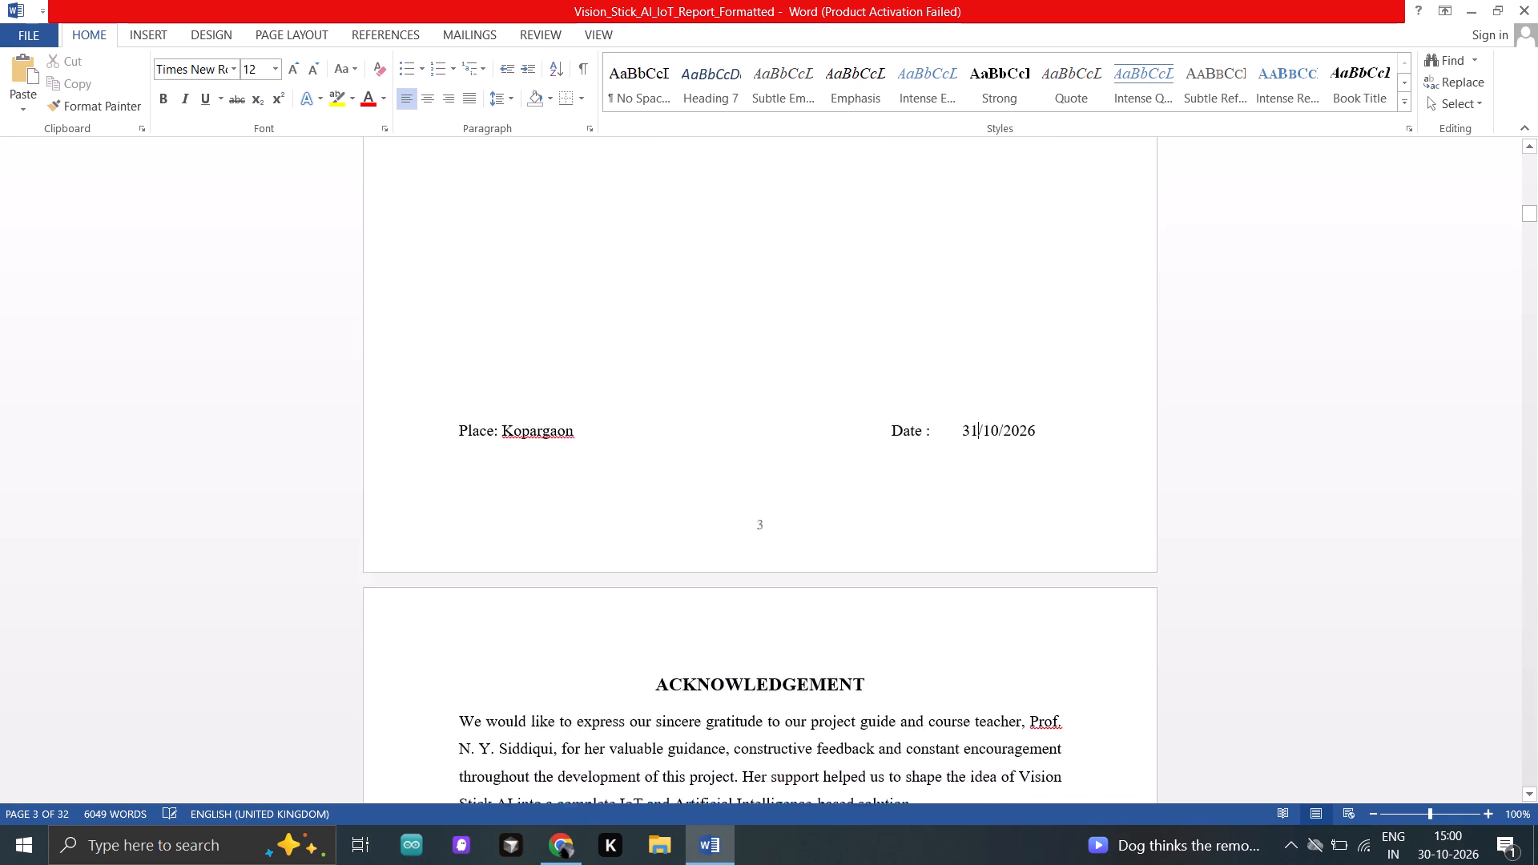
scroll(496, 412, "down", 2)
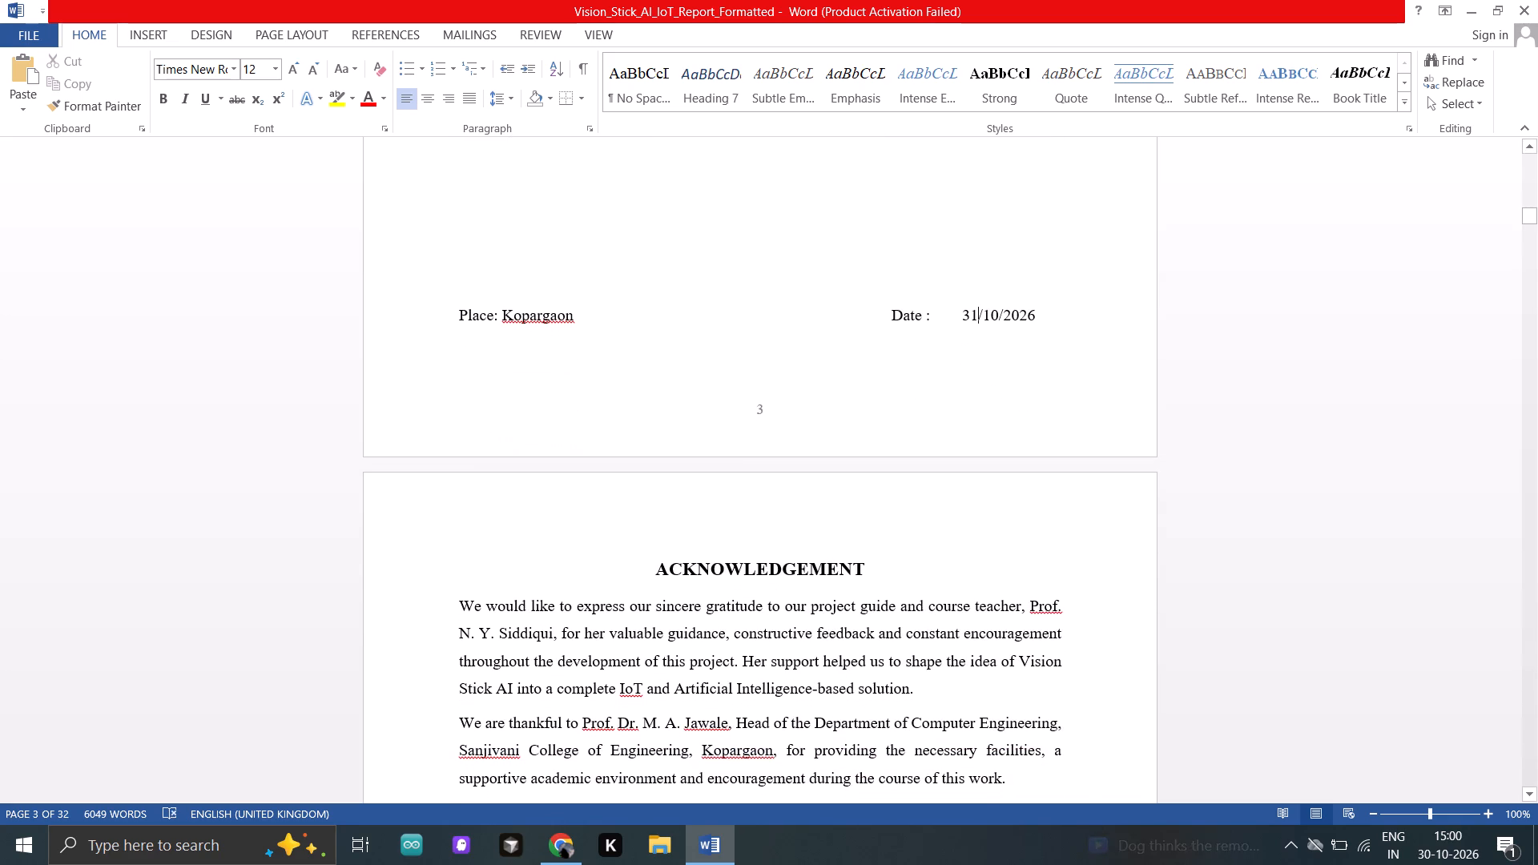
left_click(957, 318)
key("Right")
key("BackSpace")
key("BackSpace")
key("BackSpace")
key("BackSpace")
key("BackSpace")
key("BackSpace")
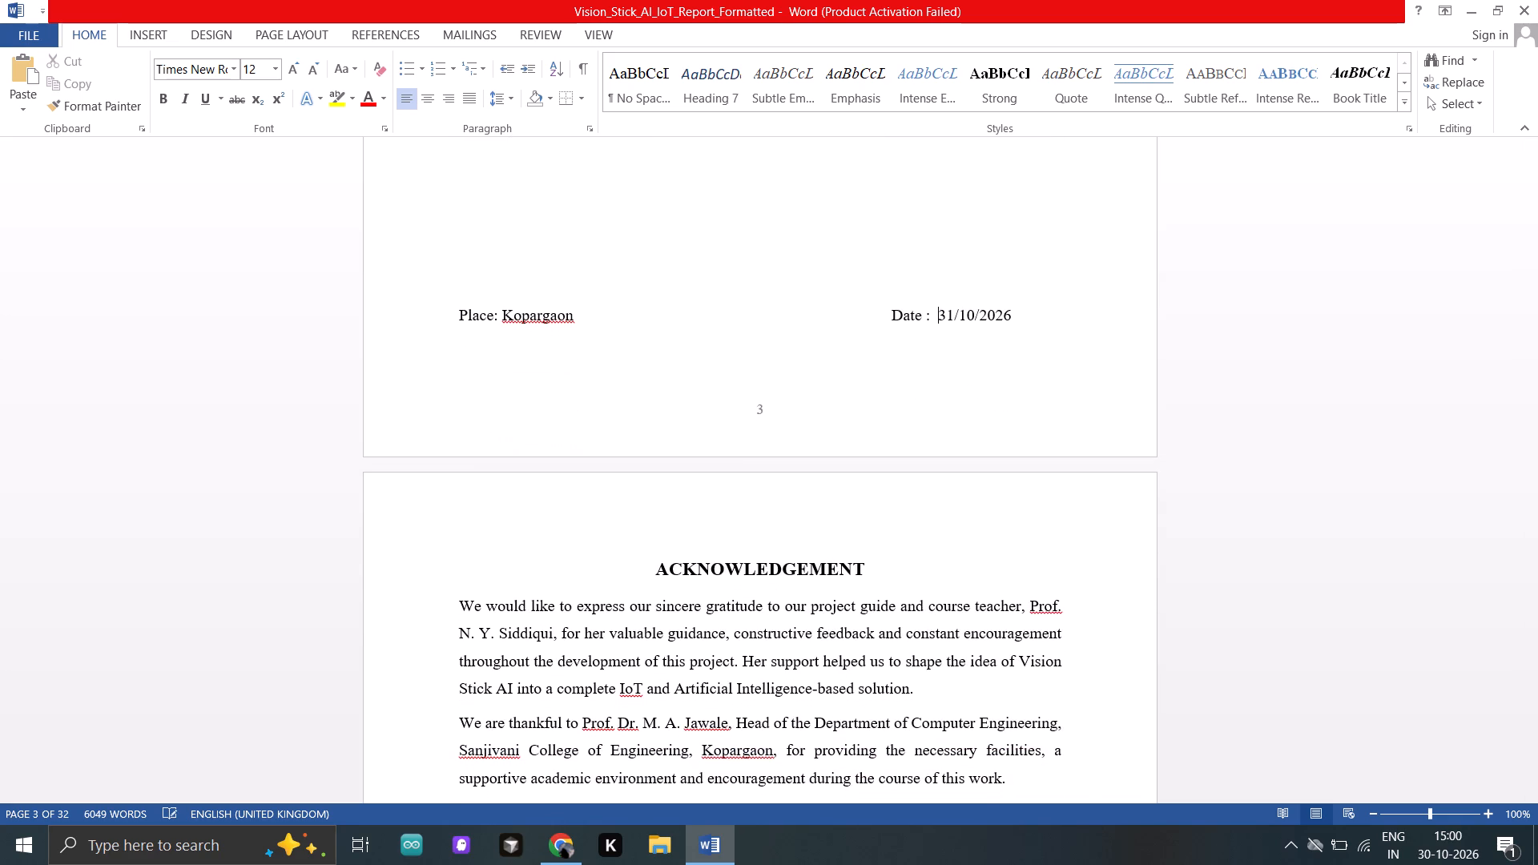
key("BackSpace")
Insert two blank lines between the last Acknowledgement paragraph and the student signature table.
scroll(957, 318, "down", 4)
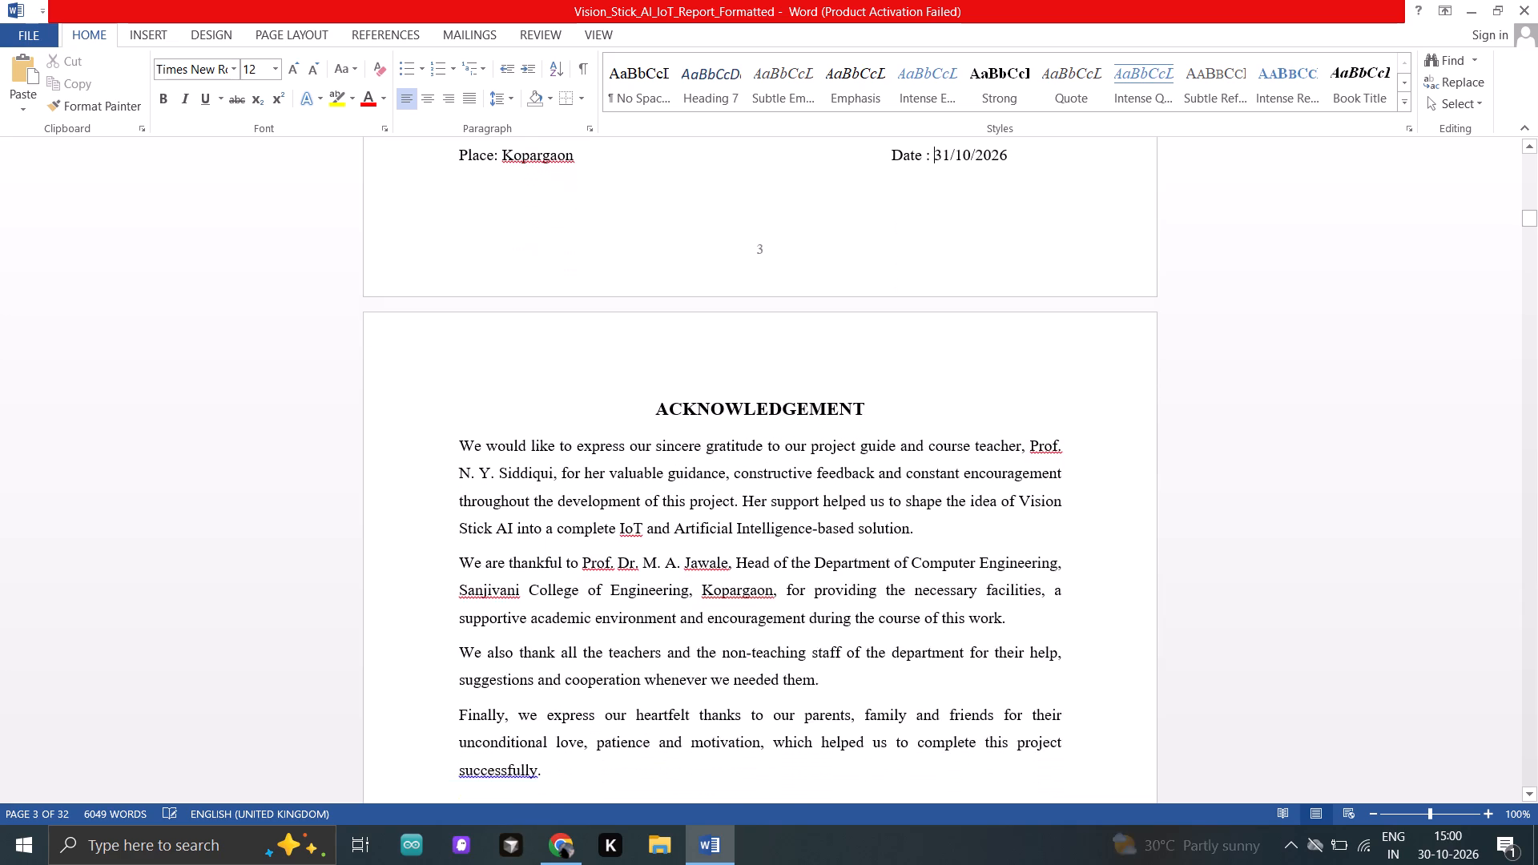
scroll(957, 318, "down", 3)
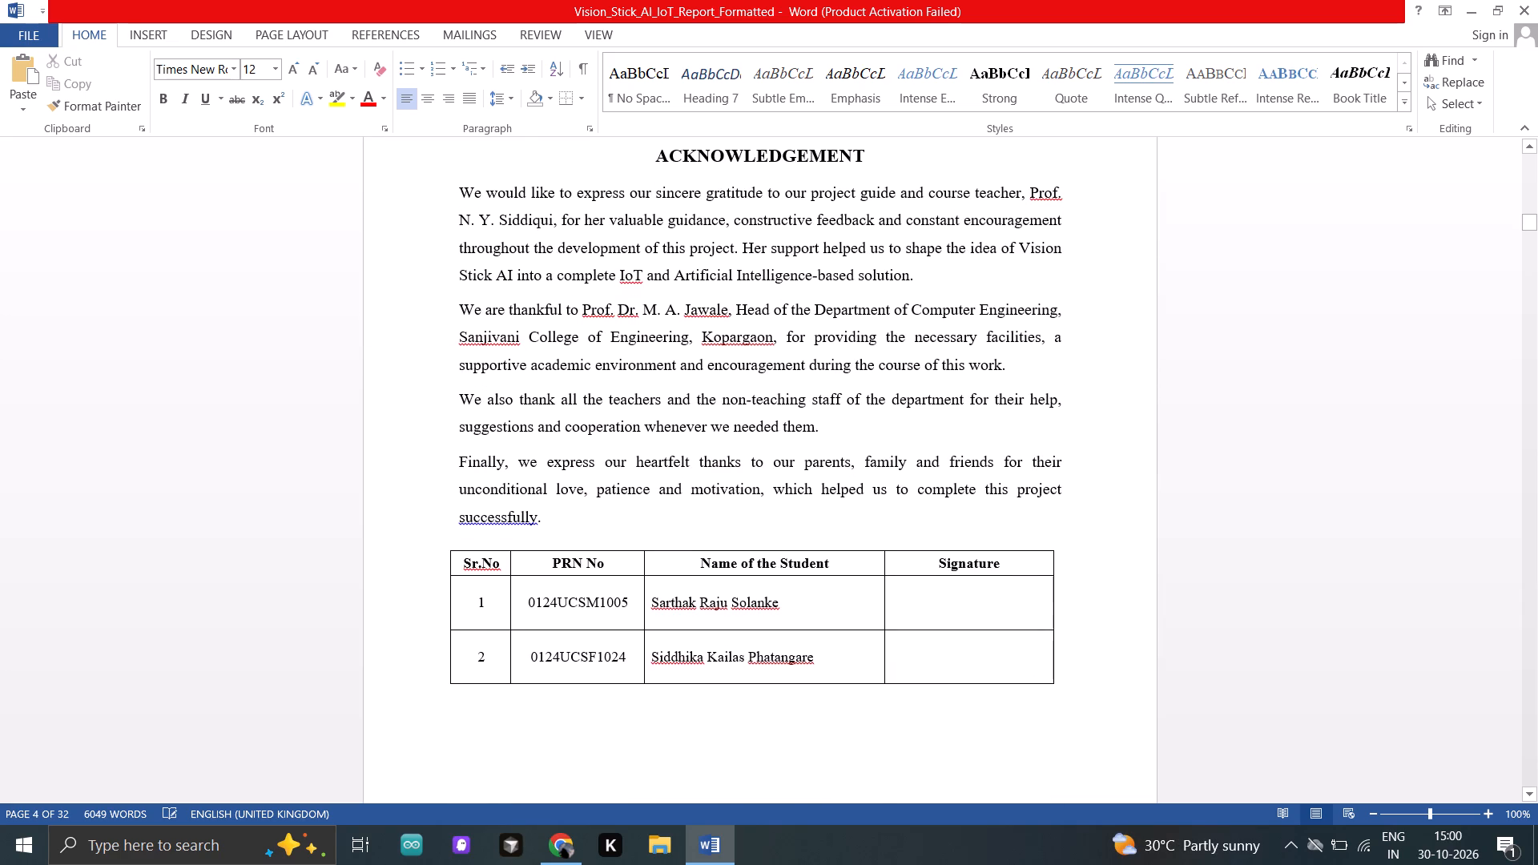
left_click(610, 526)
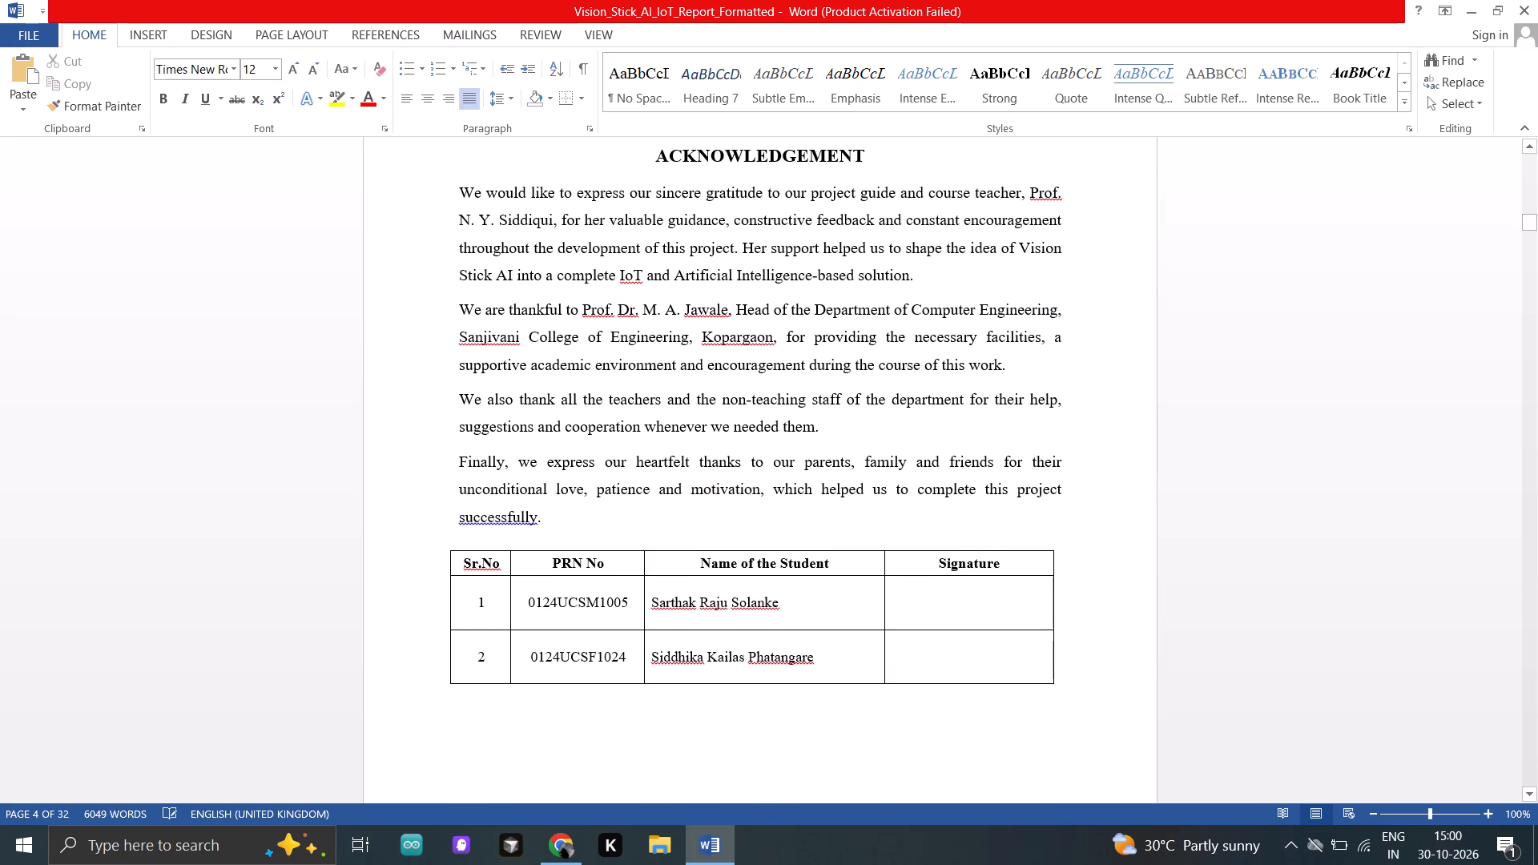
key("Return")
key("Return")
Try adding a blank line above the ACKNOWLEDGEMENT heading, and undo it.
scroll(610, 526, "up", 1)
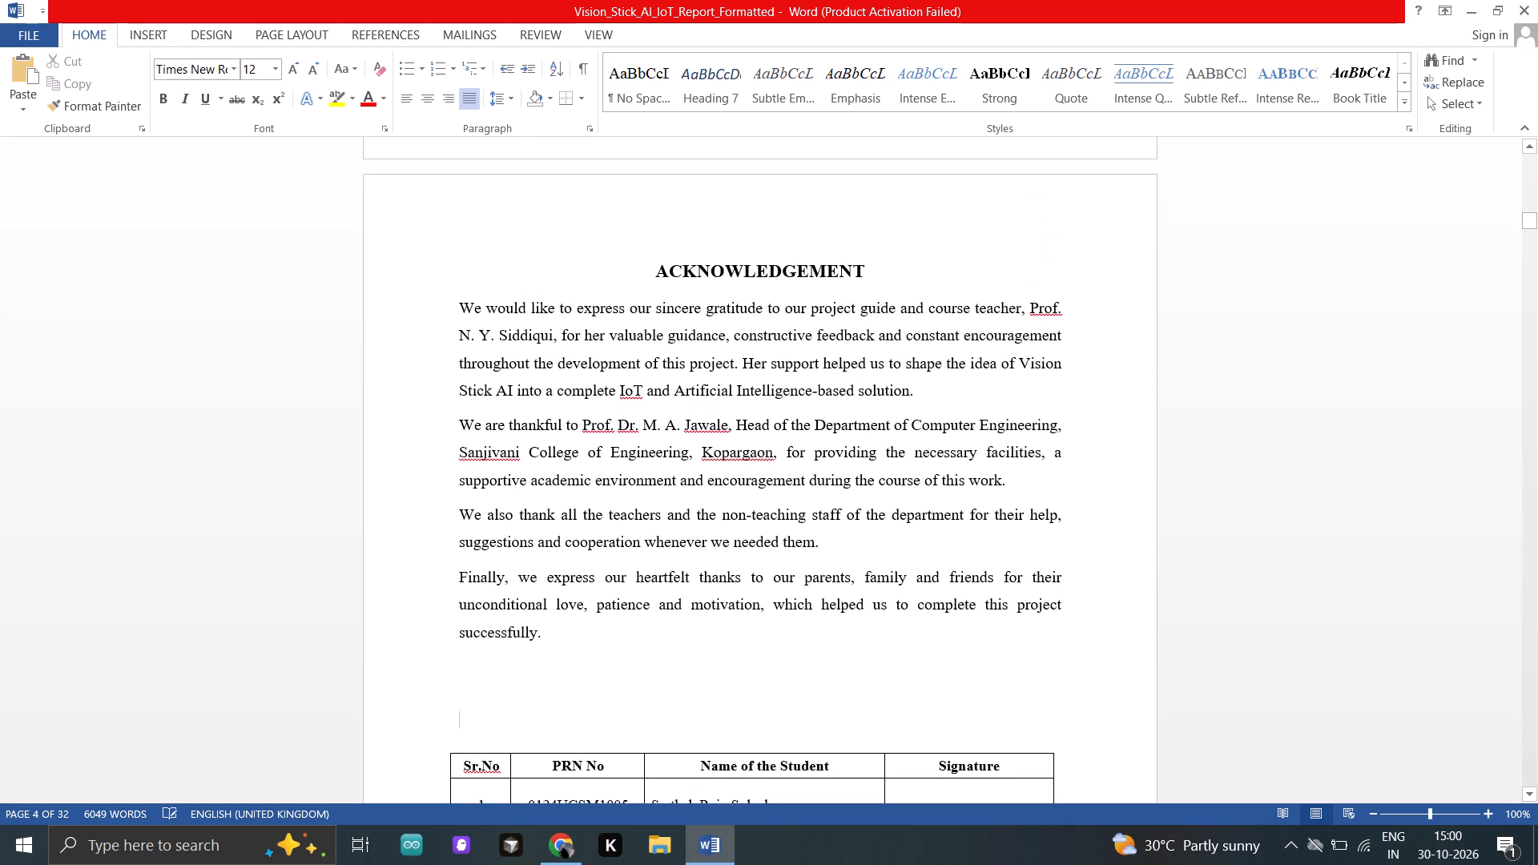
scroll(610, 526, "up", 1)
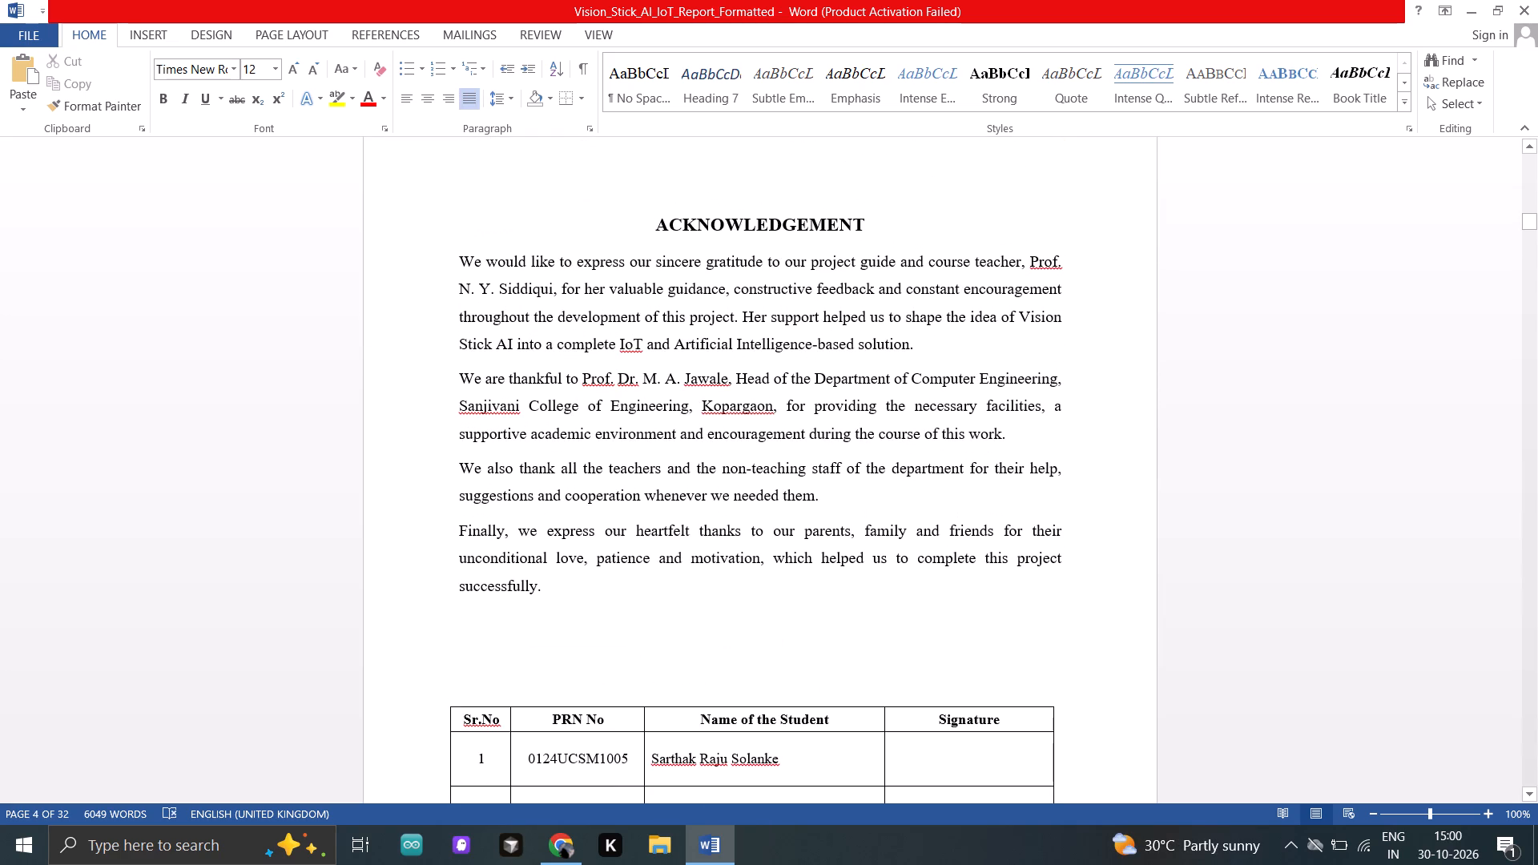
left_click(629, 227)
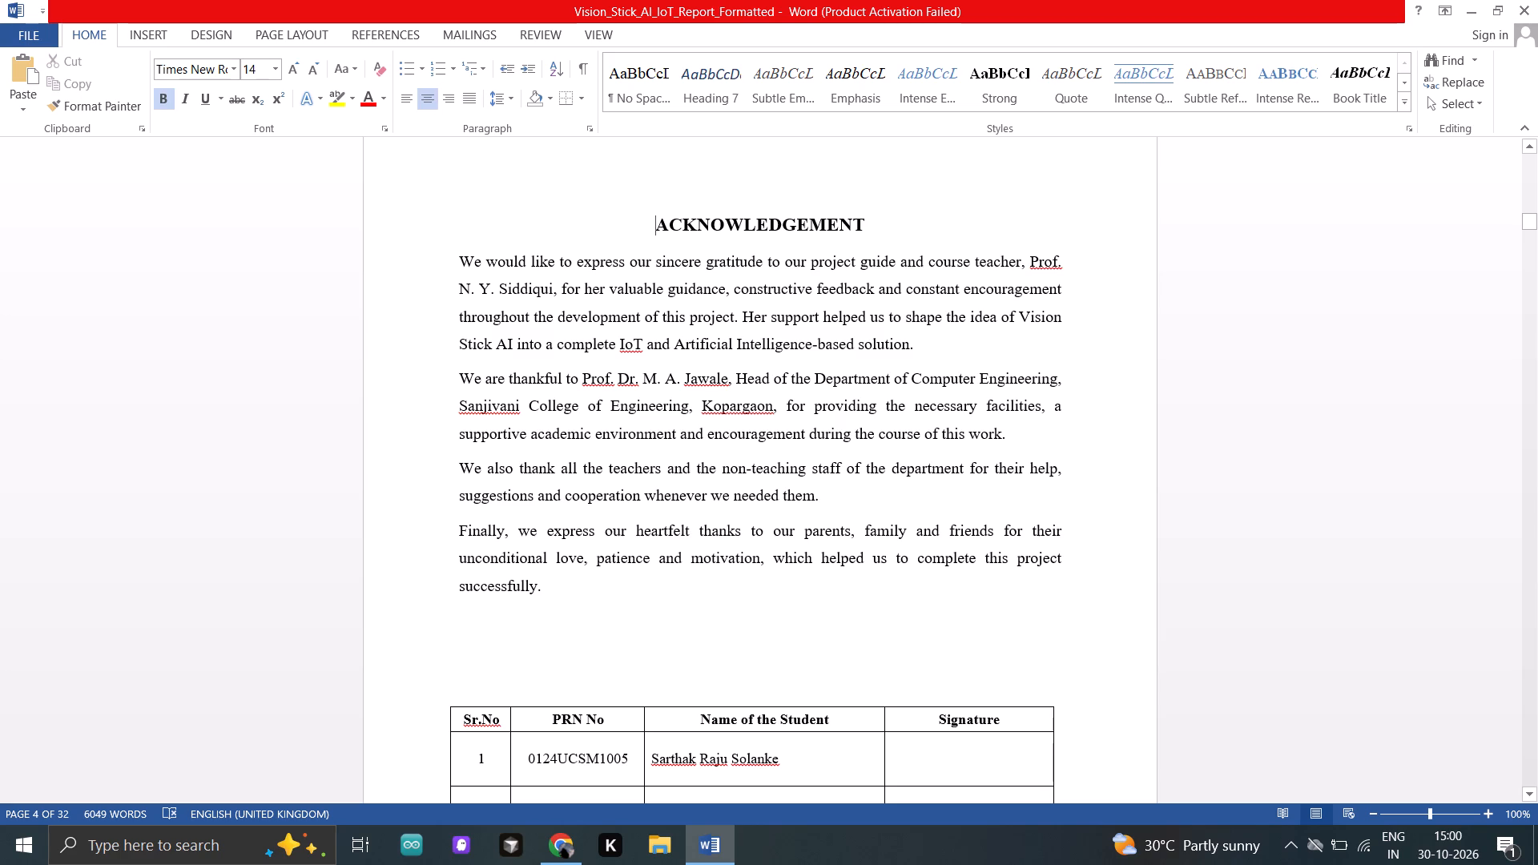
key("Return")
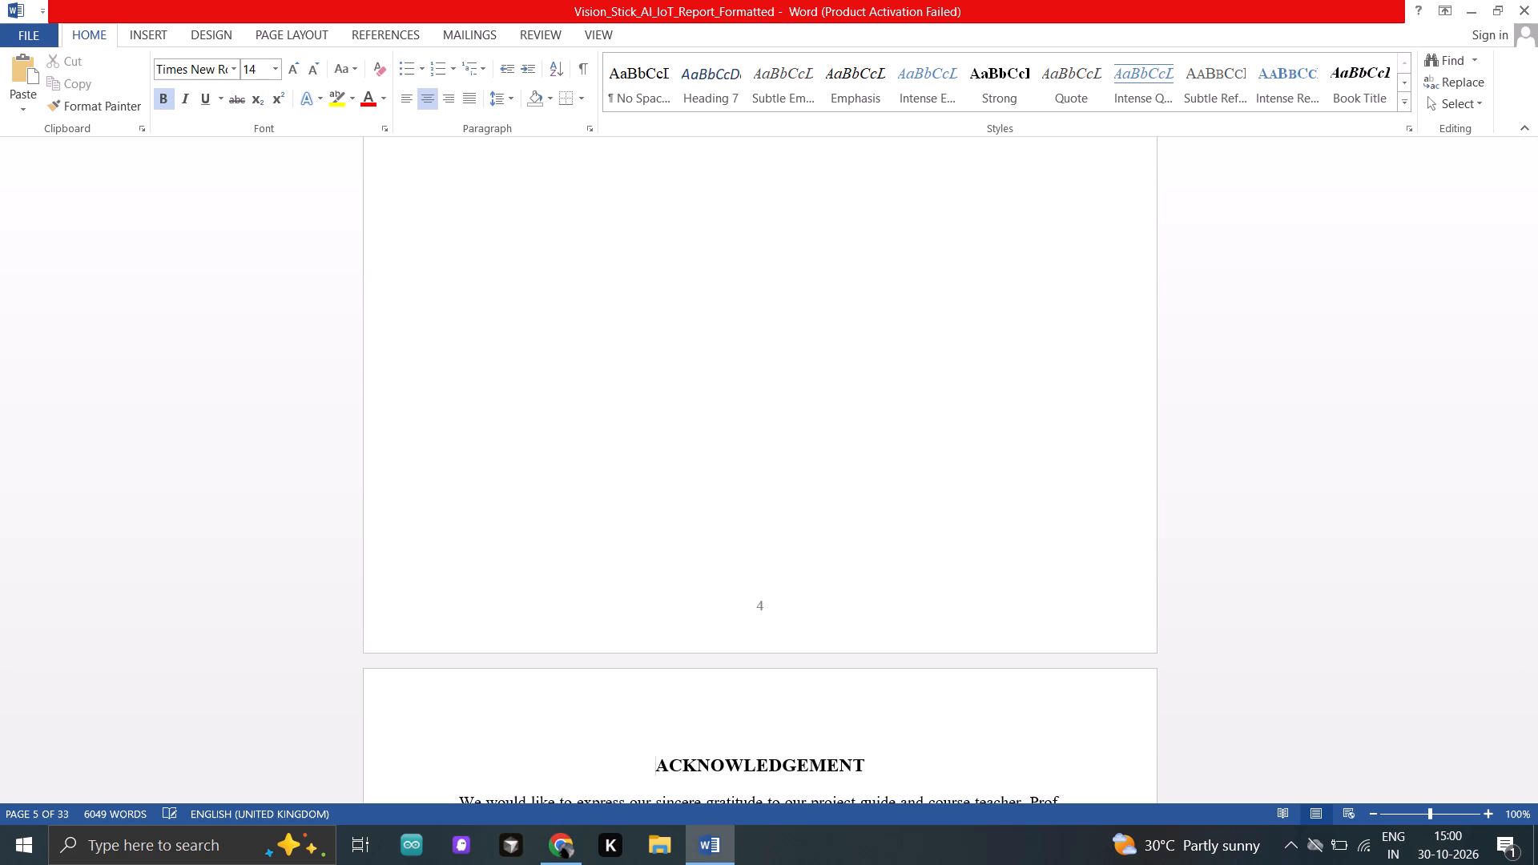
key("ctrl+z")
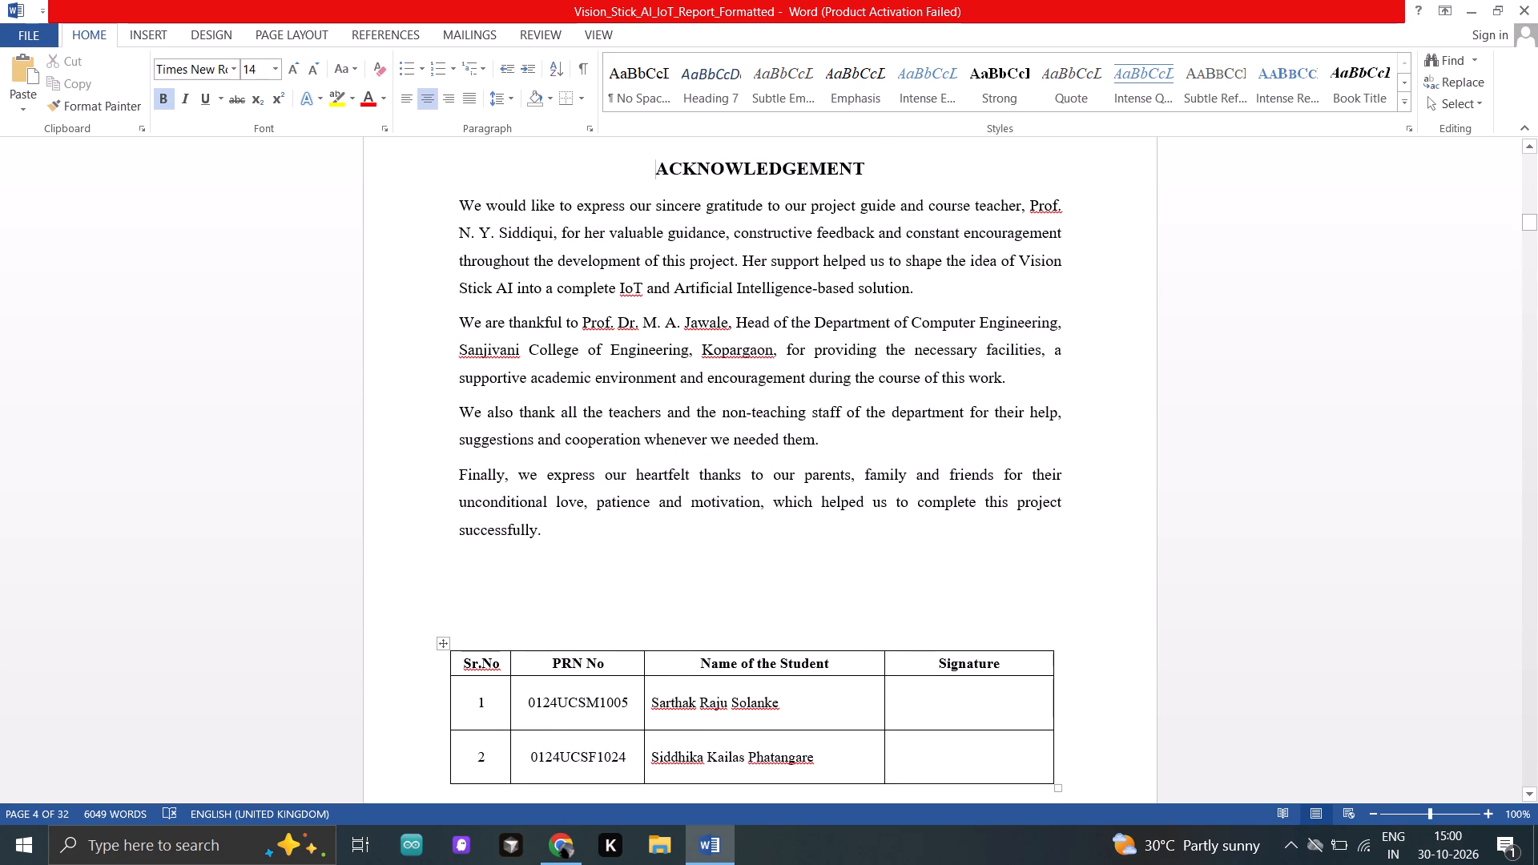
Set the font size of the ACKNOWLEDGEMENT heading to 16.
key("ctrl+Right")
key("ctrl+shift+Right")
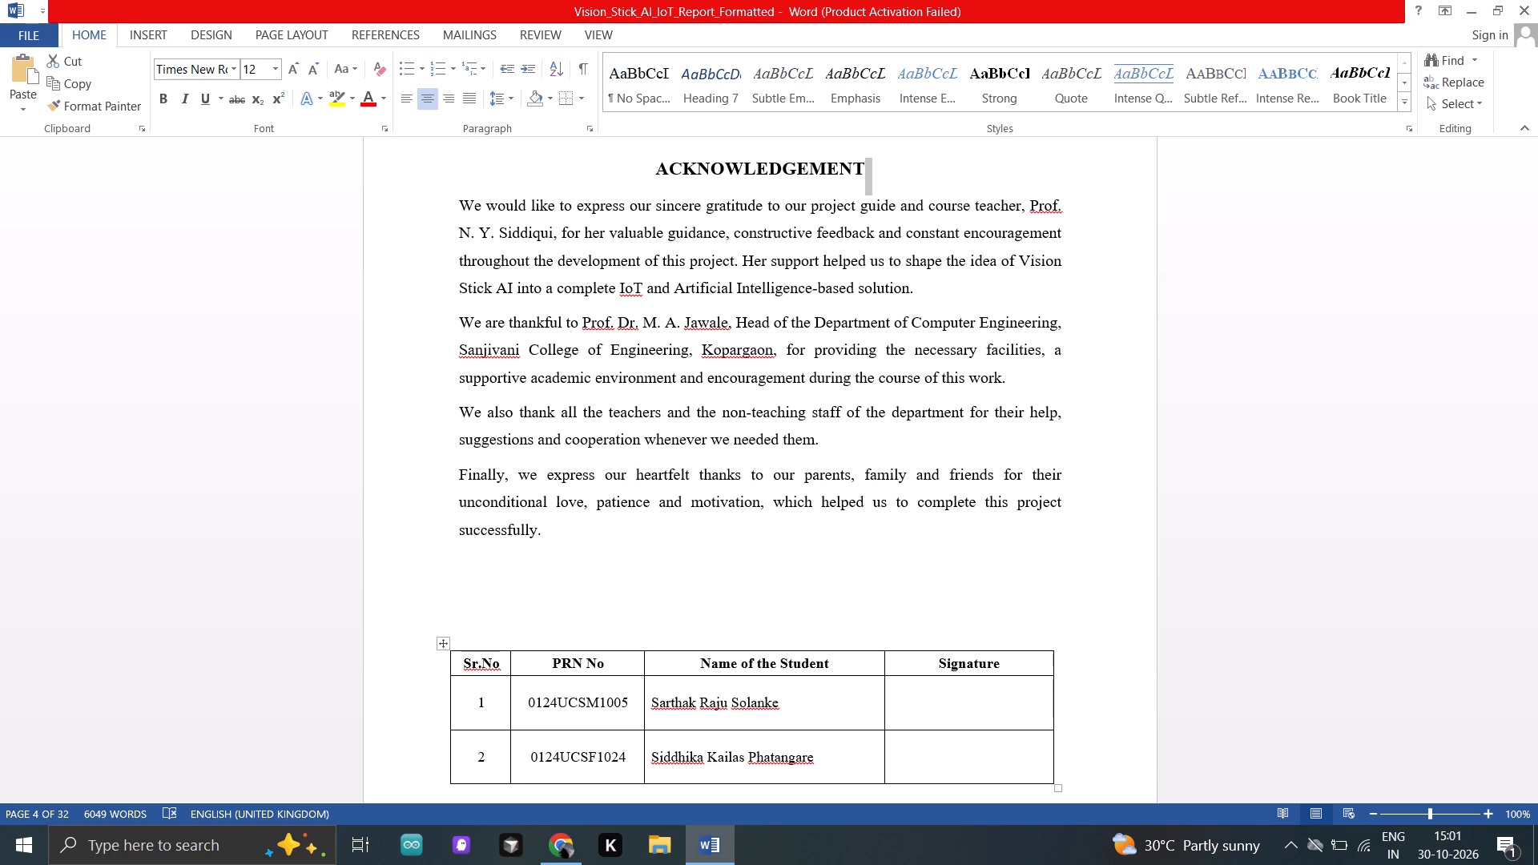
key("ctrl+shift+Left")
key("ctrl+shift+Left")
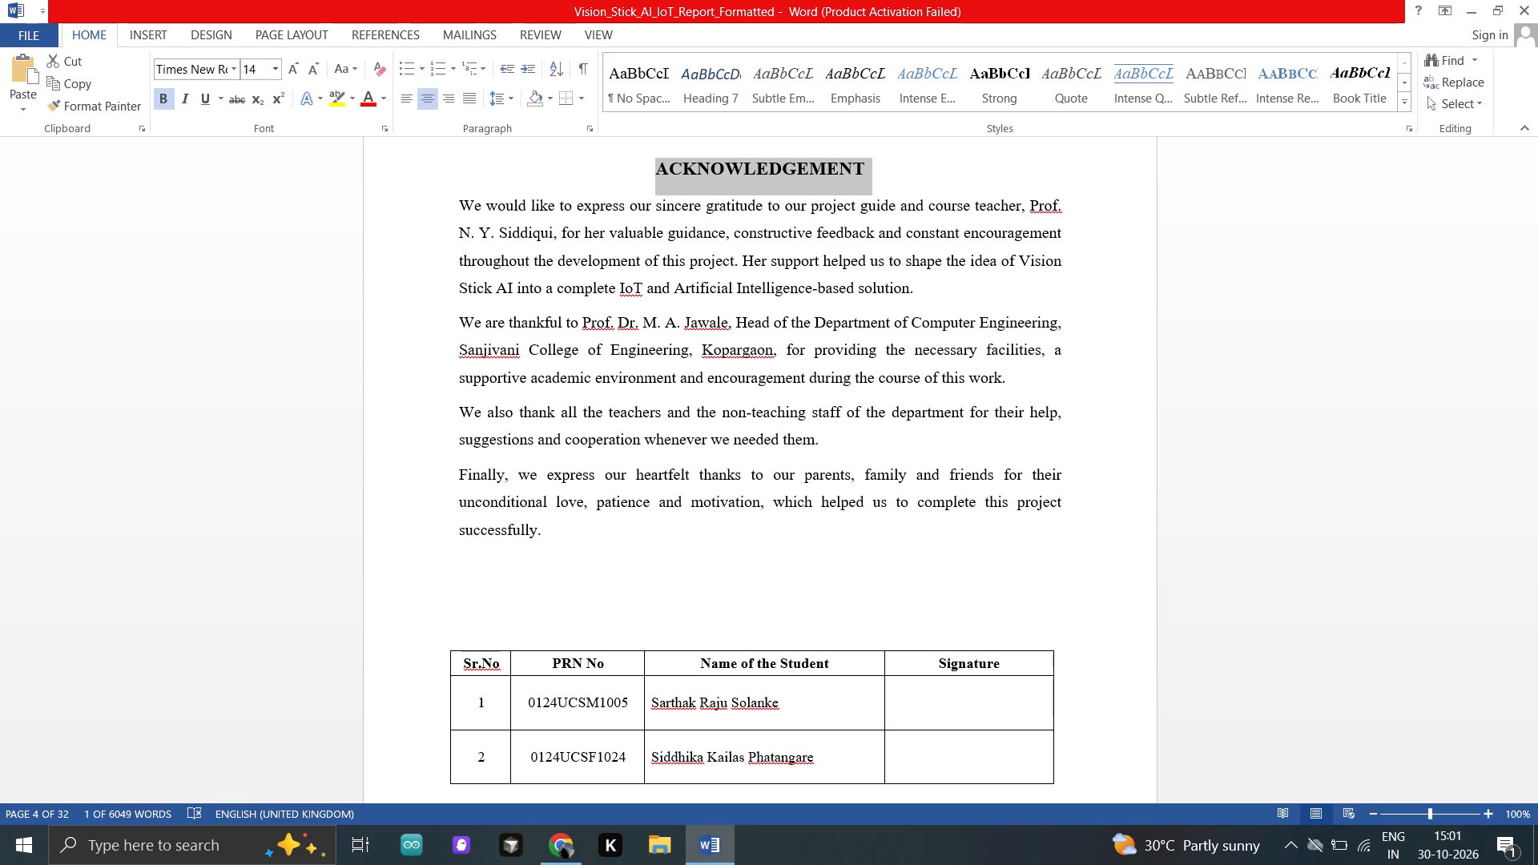
left_click(293, 70)
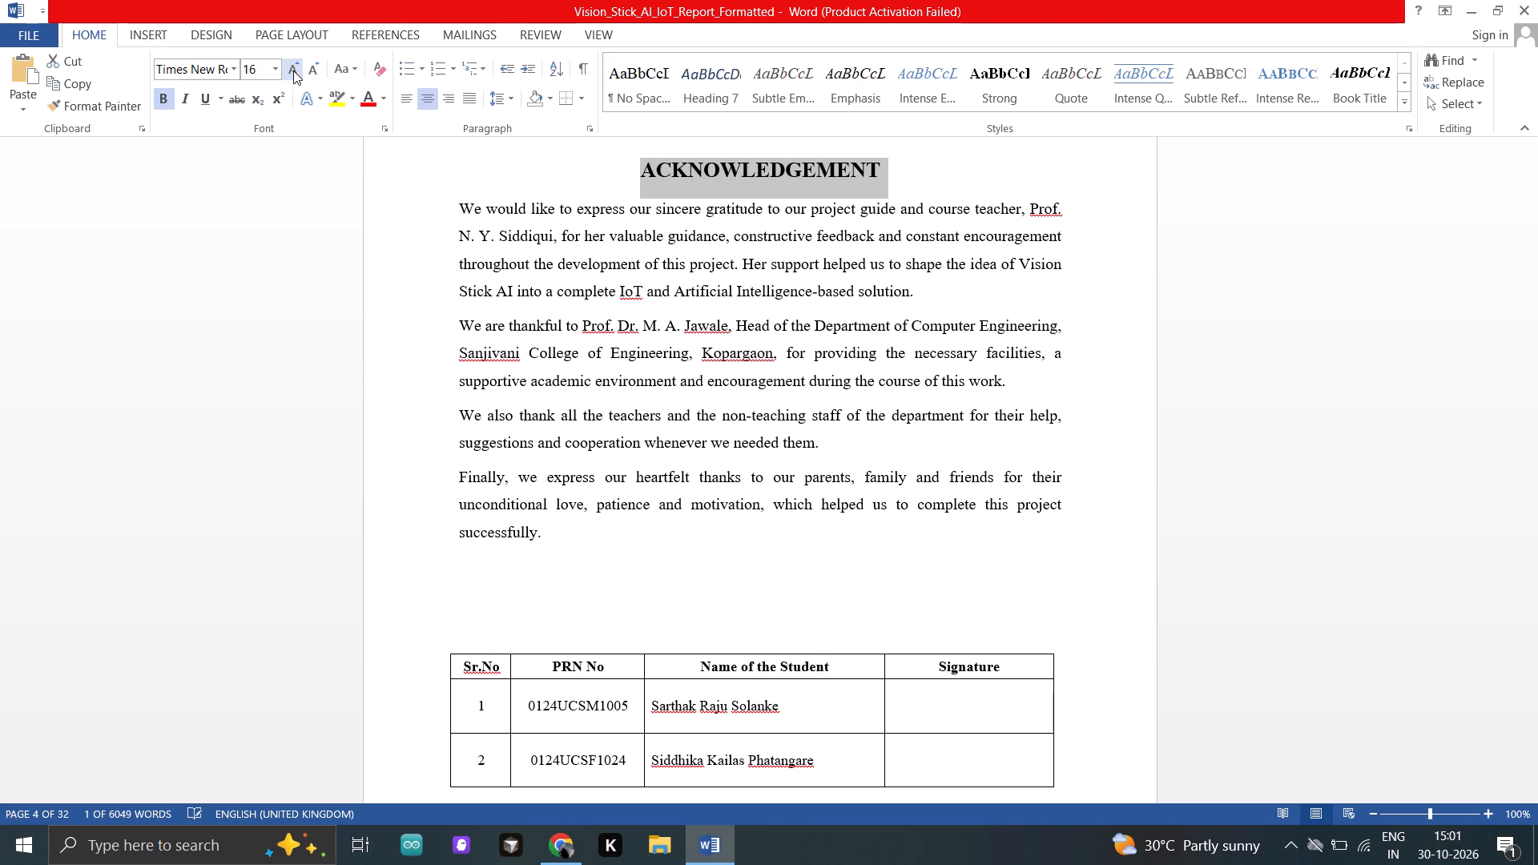
Set the font size of the entire Table Of Contents table, including its header row, to 14.
scroll(370, 334, "down", 5)
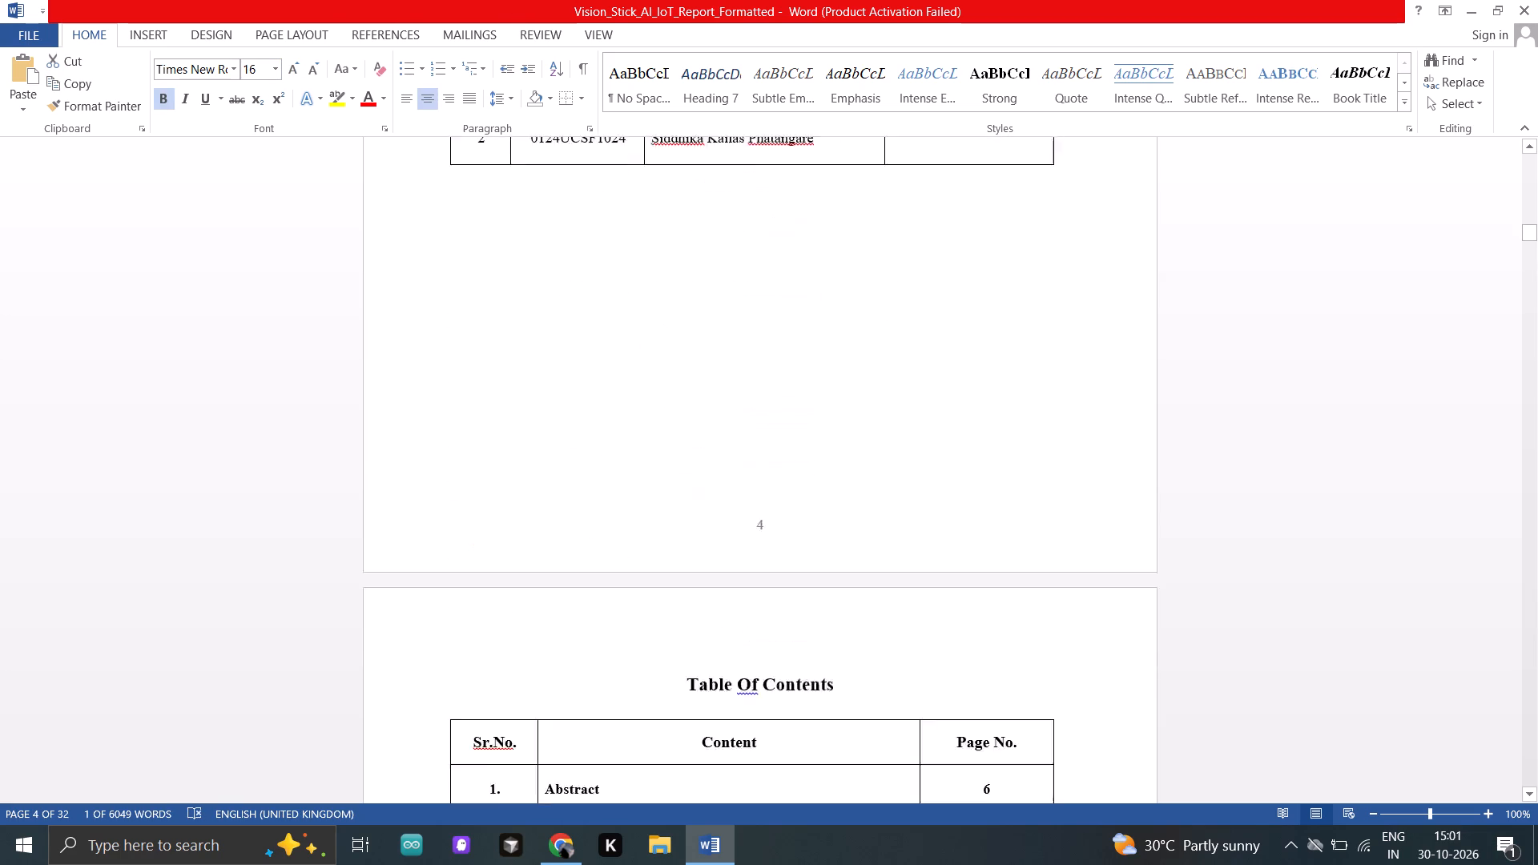
scroll(370, 334, "down", 6)
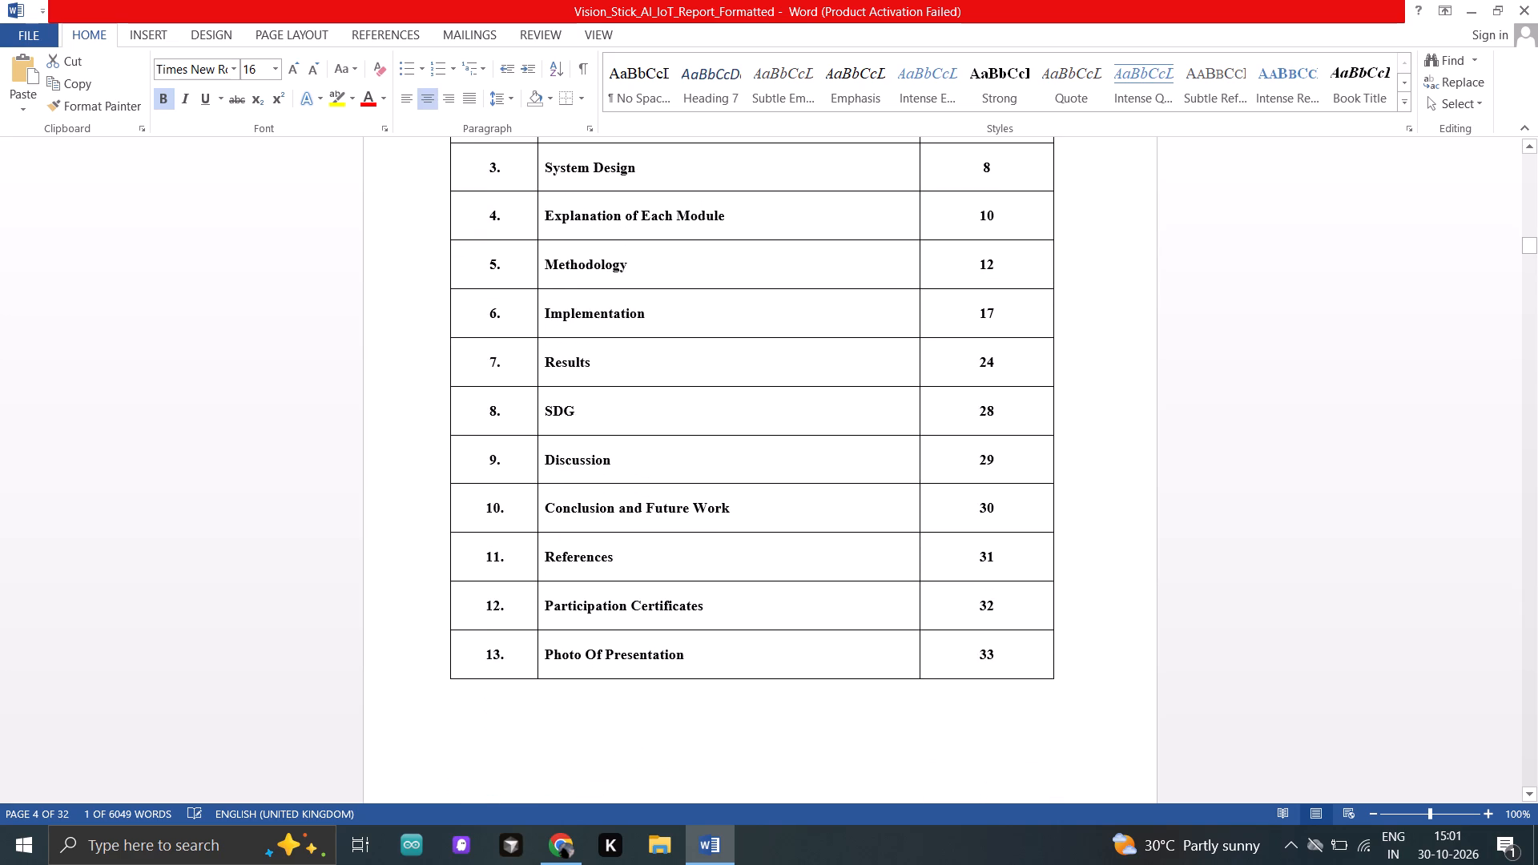
scroll(370, 334, "down", 2)
scroll(370, 334, "up", 4)
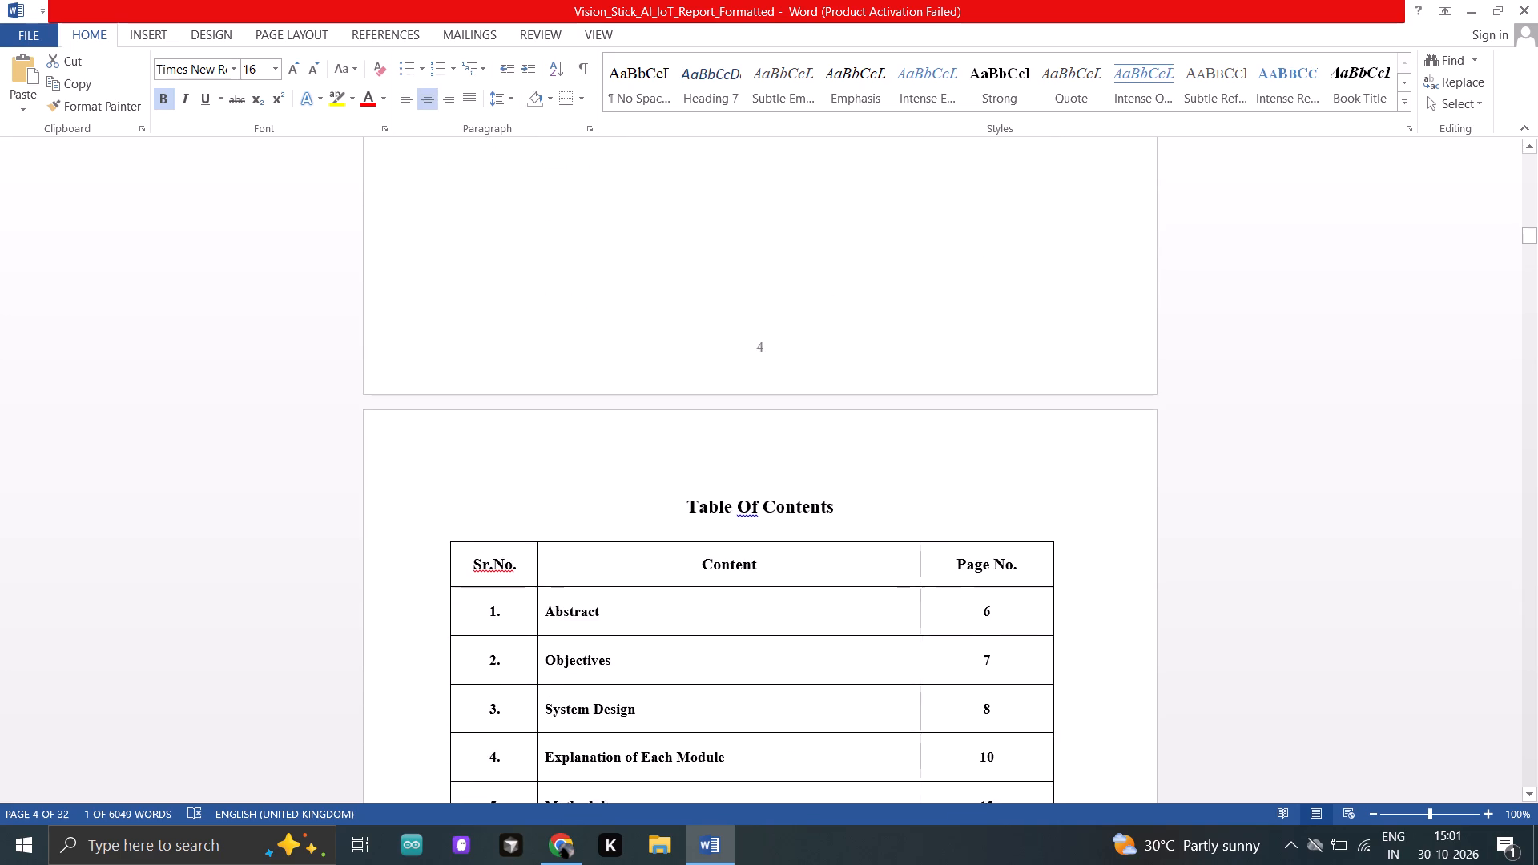
scroll(408, 521, "down", 1)
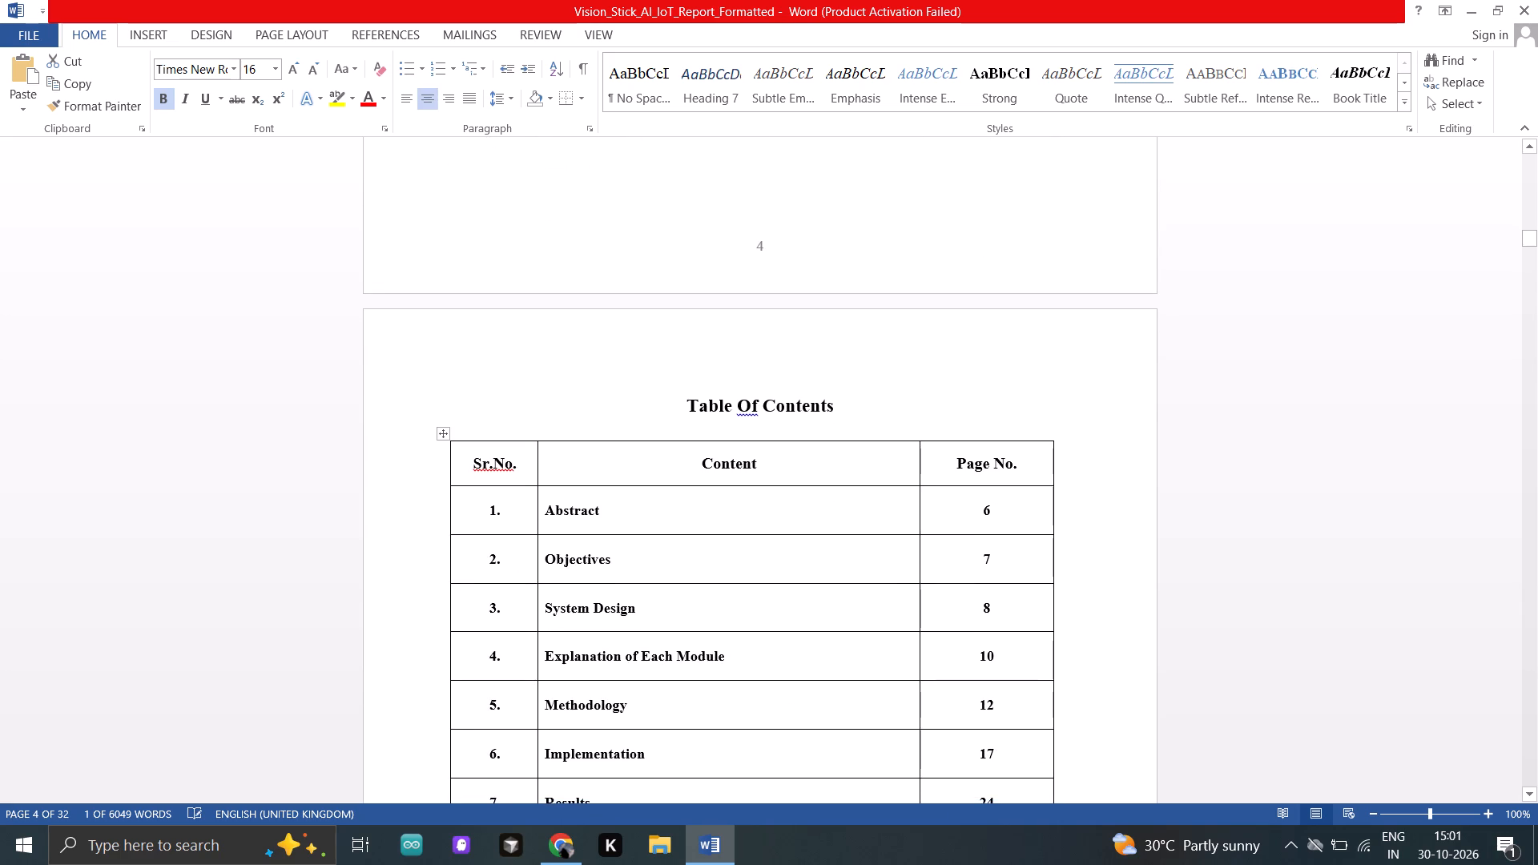
left_click_drag(469, 464, 980, 734)
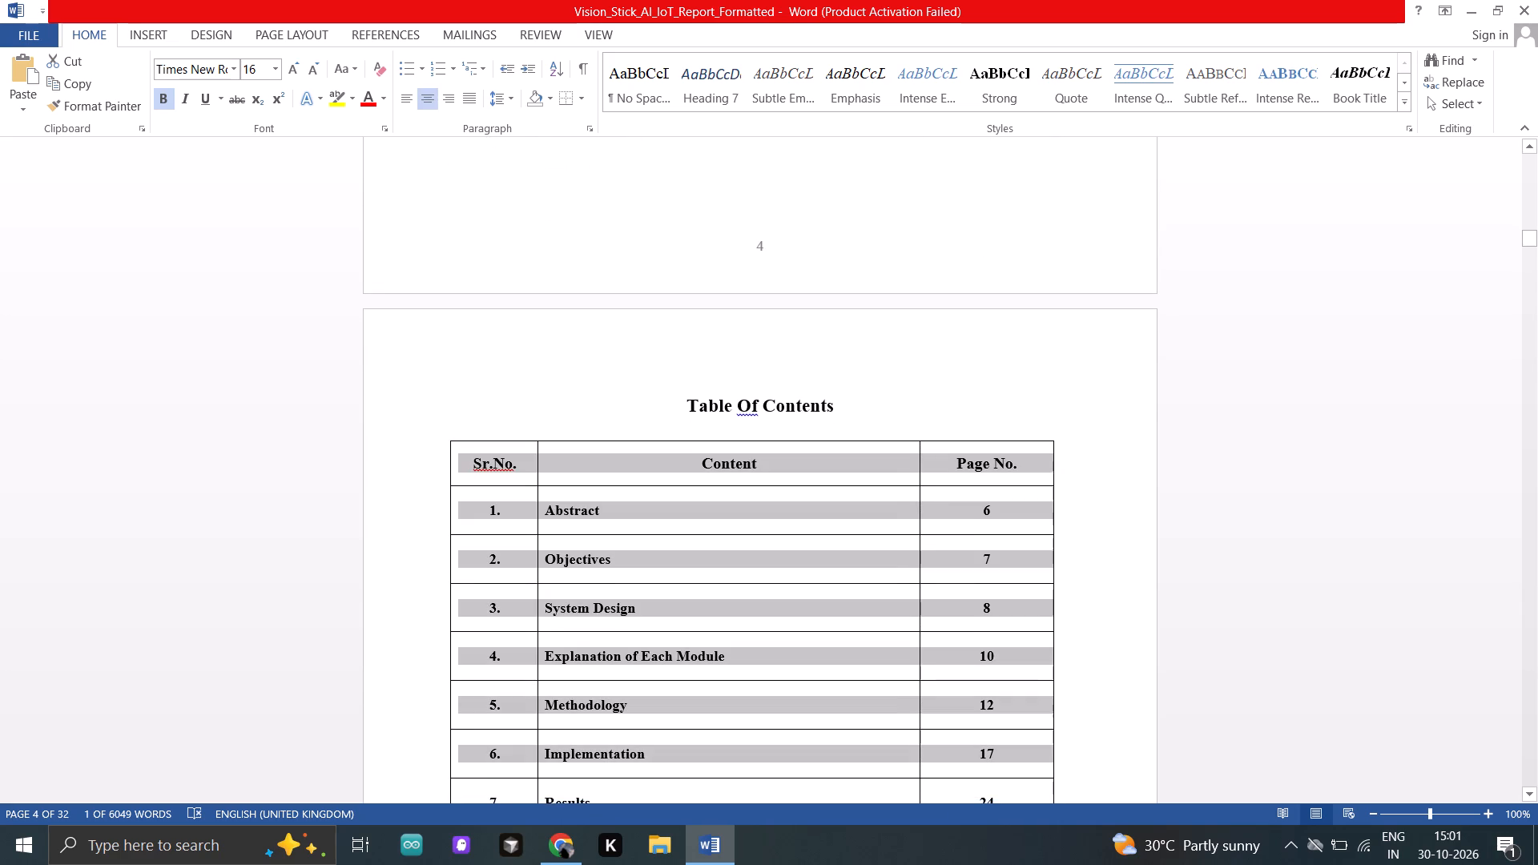
left_click_drag(980, 734, 994, 848)
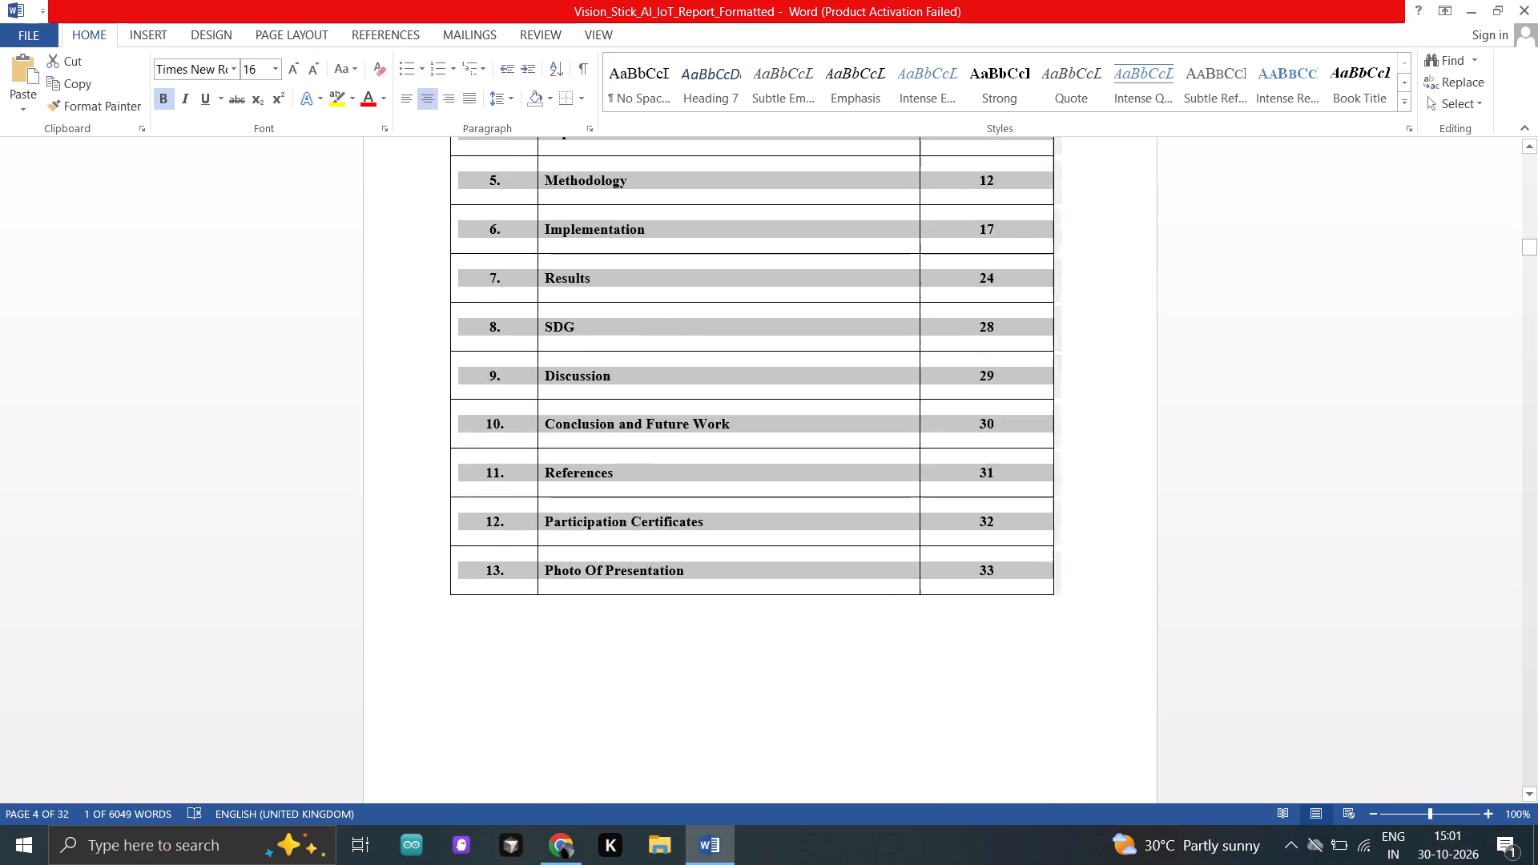
left_click_drag(994, 848, 814, 154)
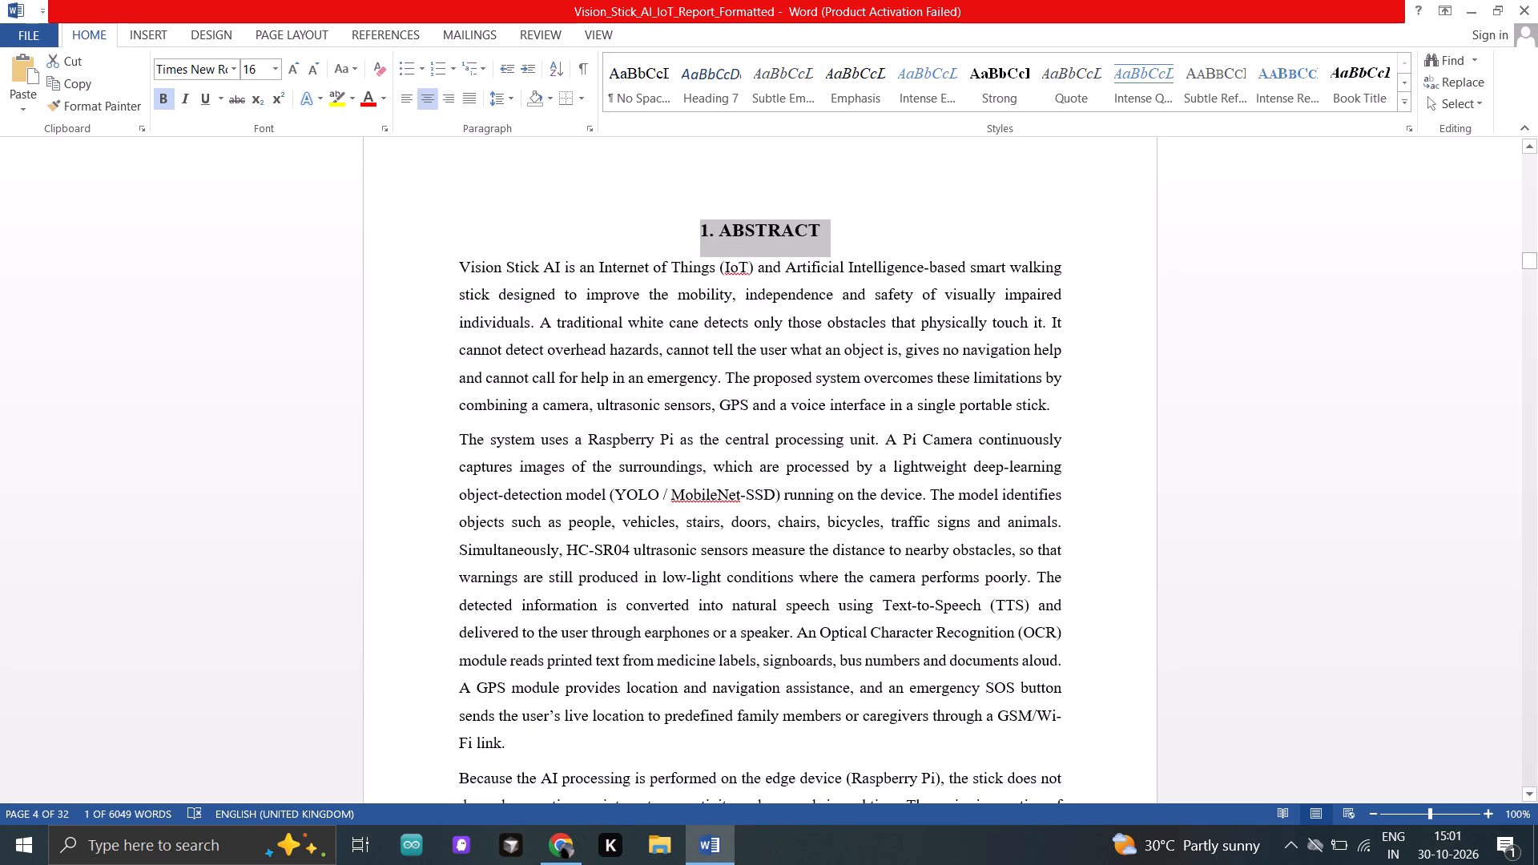
left_click_drag(814, 154, 642, 165)
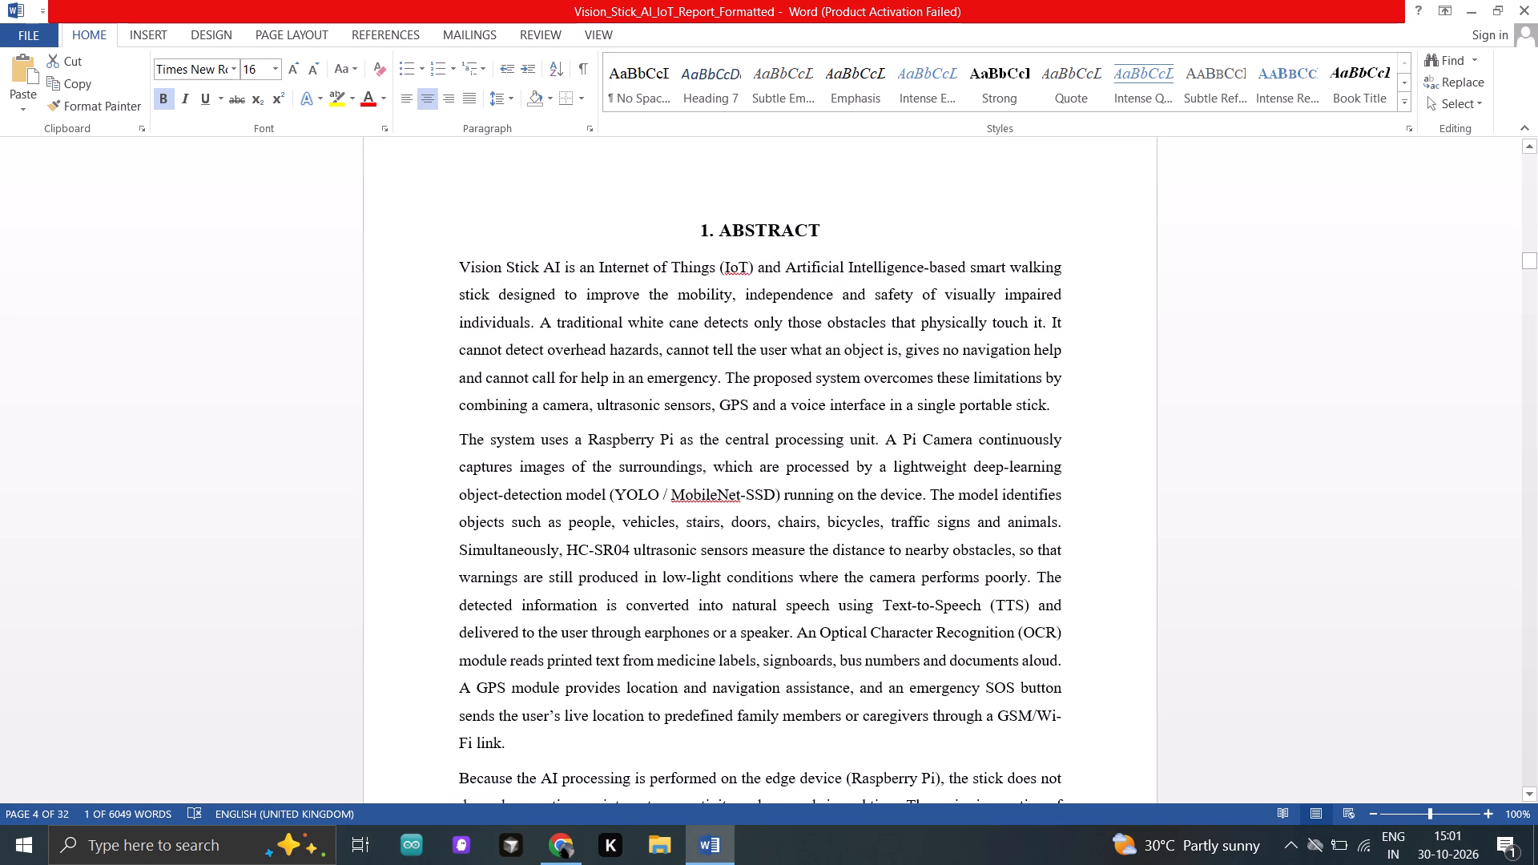
left_click_drag(642, 165, 673, 420)
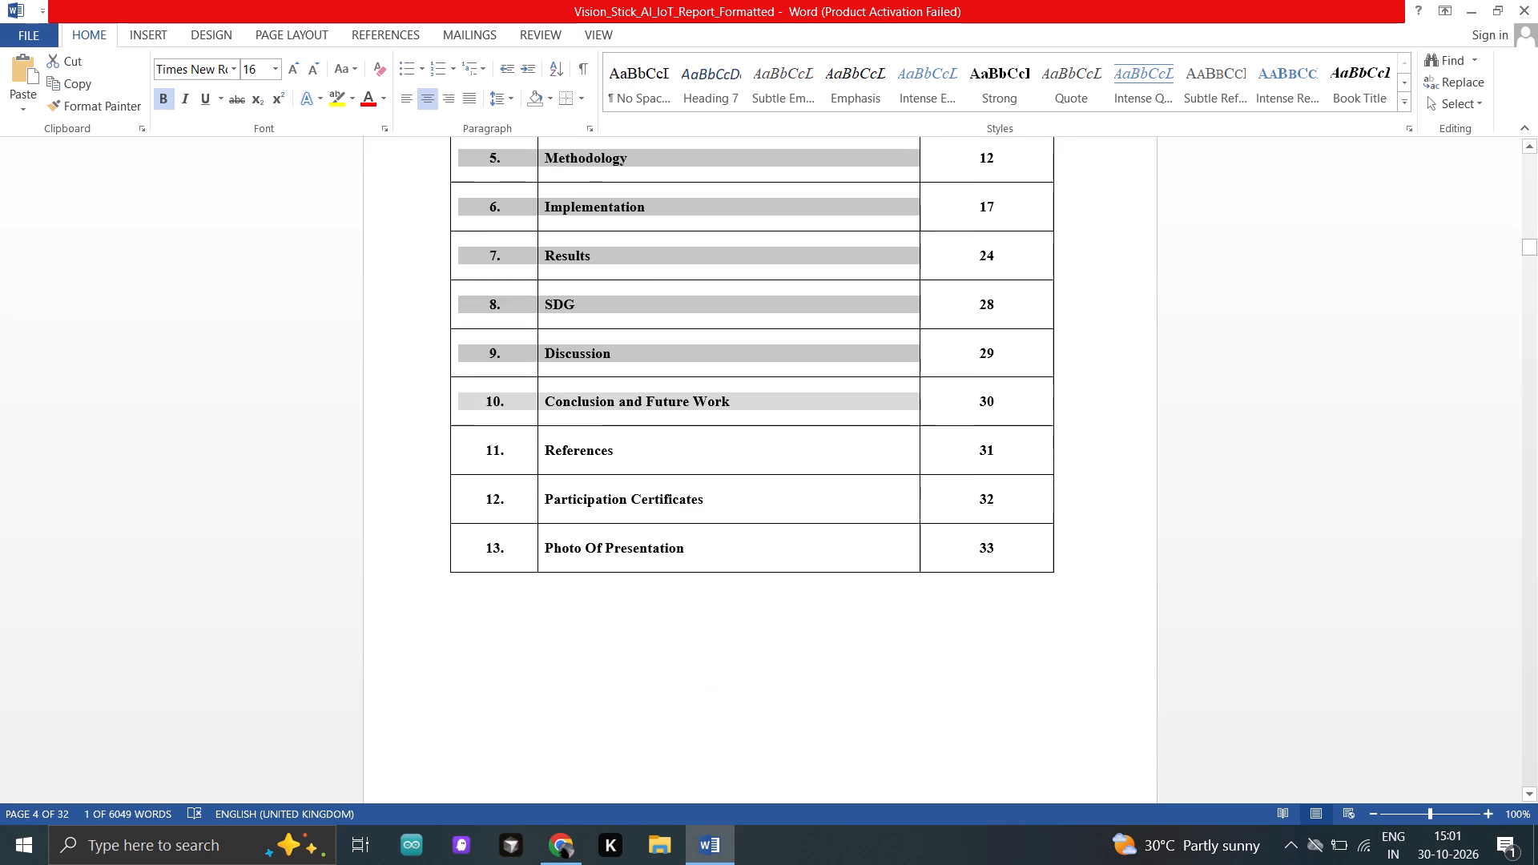
left_click_drag(673, 420, 1024, 584)
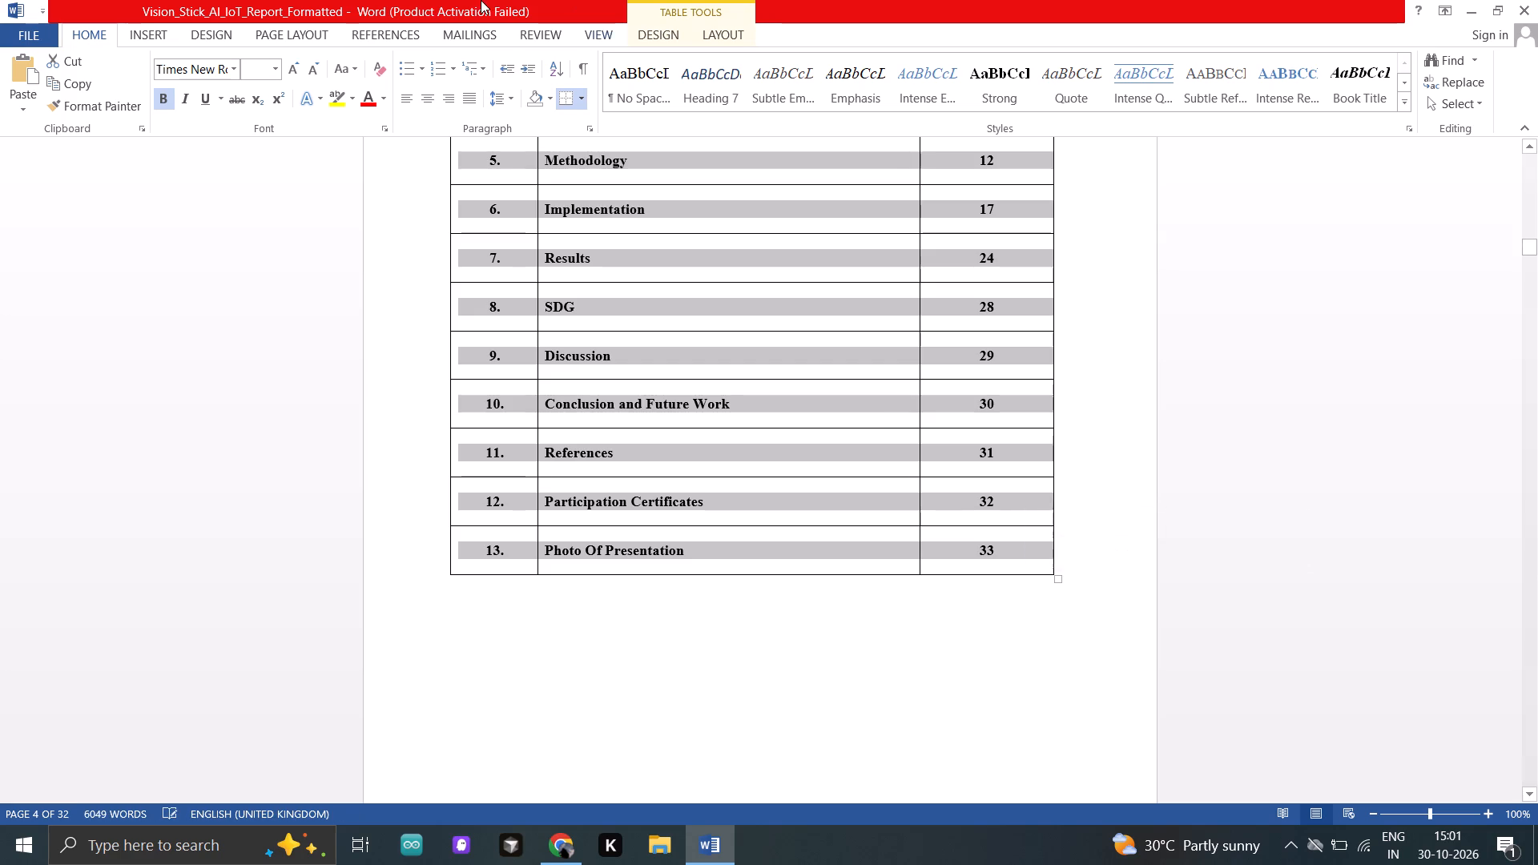
left_click(287, 65)
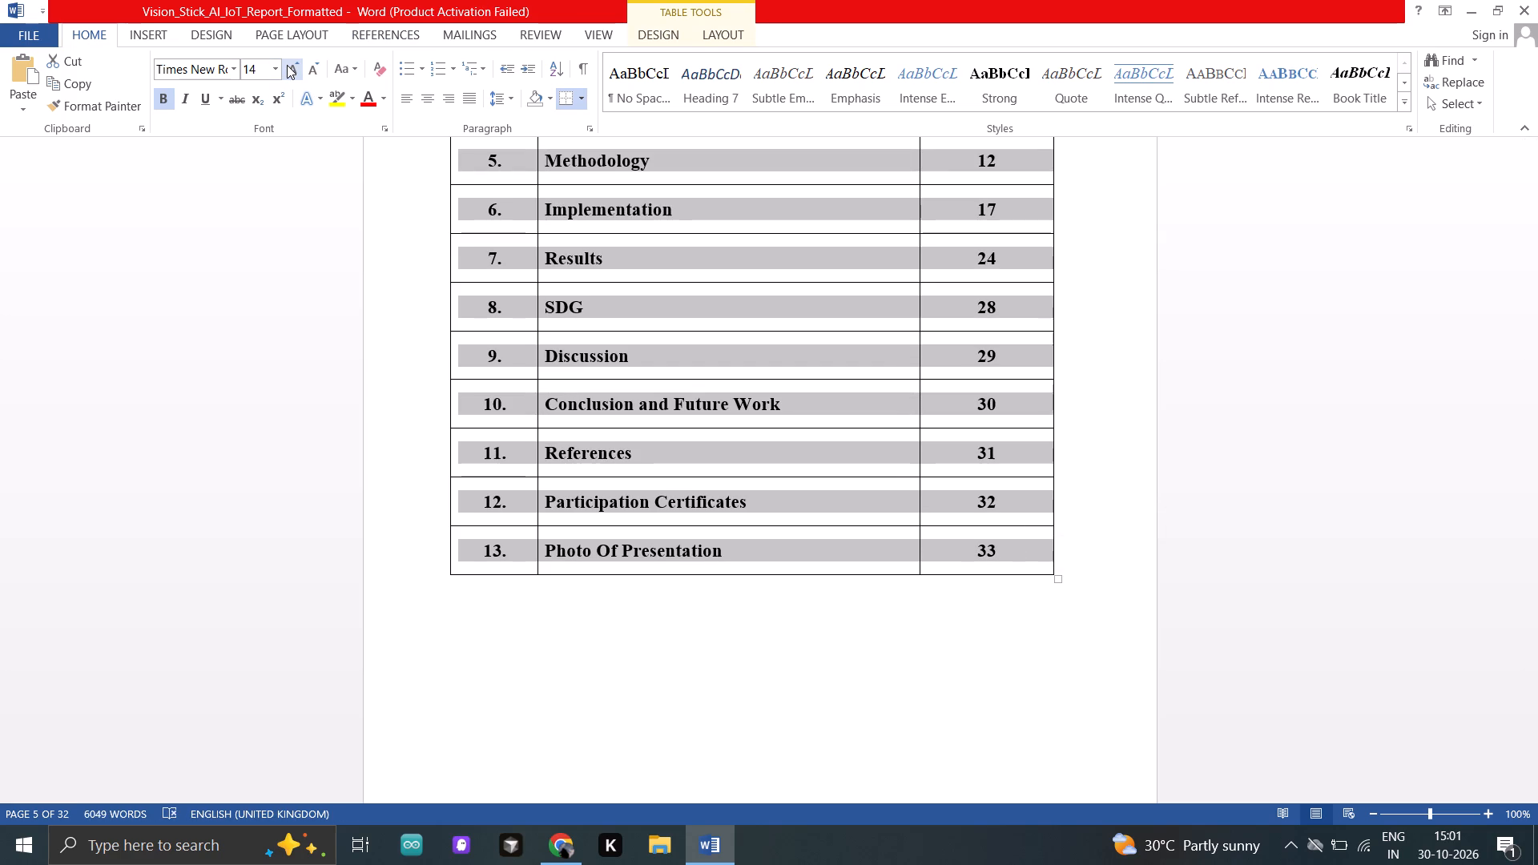
left_click(0, 203)
left_click(177, 352)
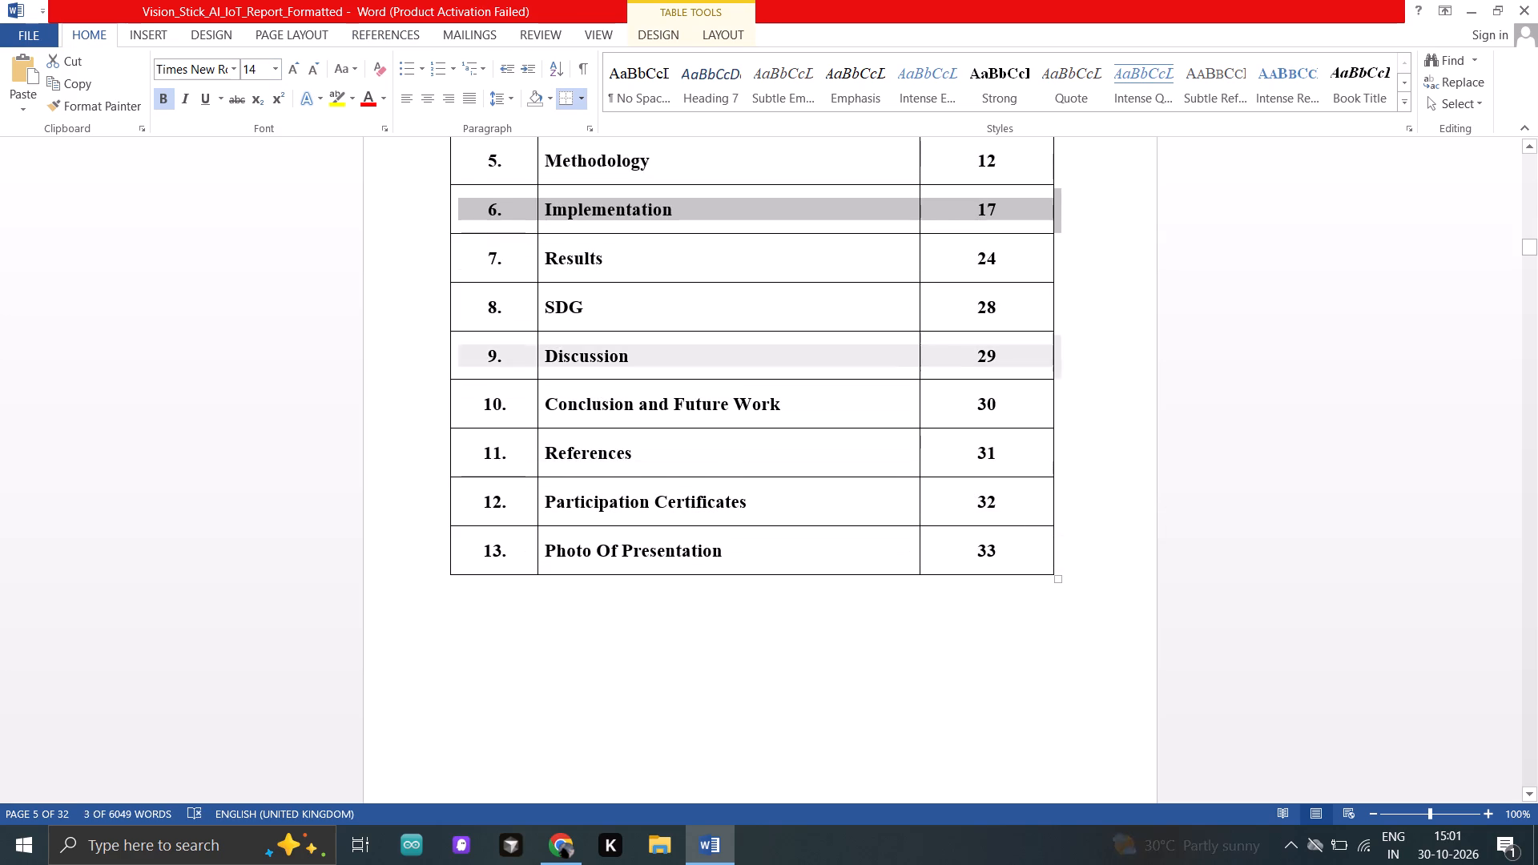
Review the text and layout of the Abstract page and the start of the Objectives page.
scroll(177, 352, "down", 6)
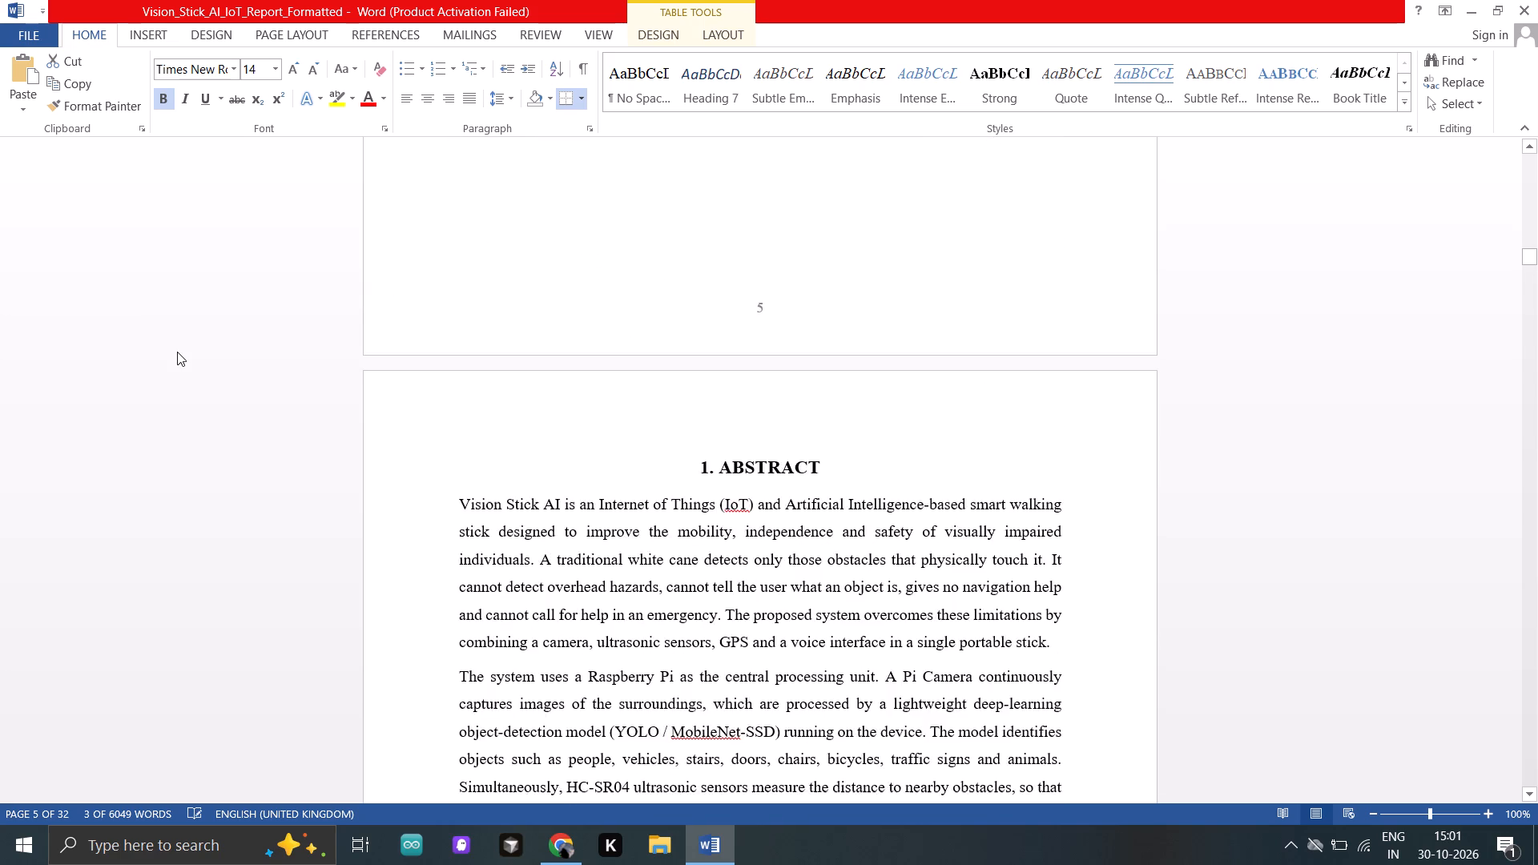
scroll(177, 352, "down", 4)
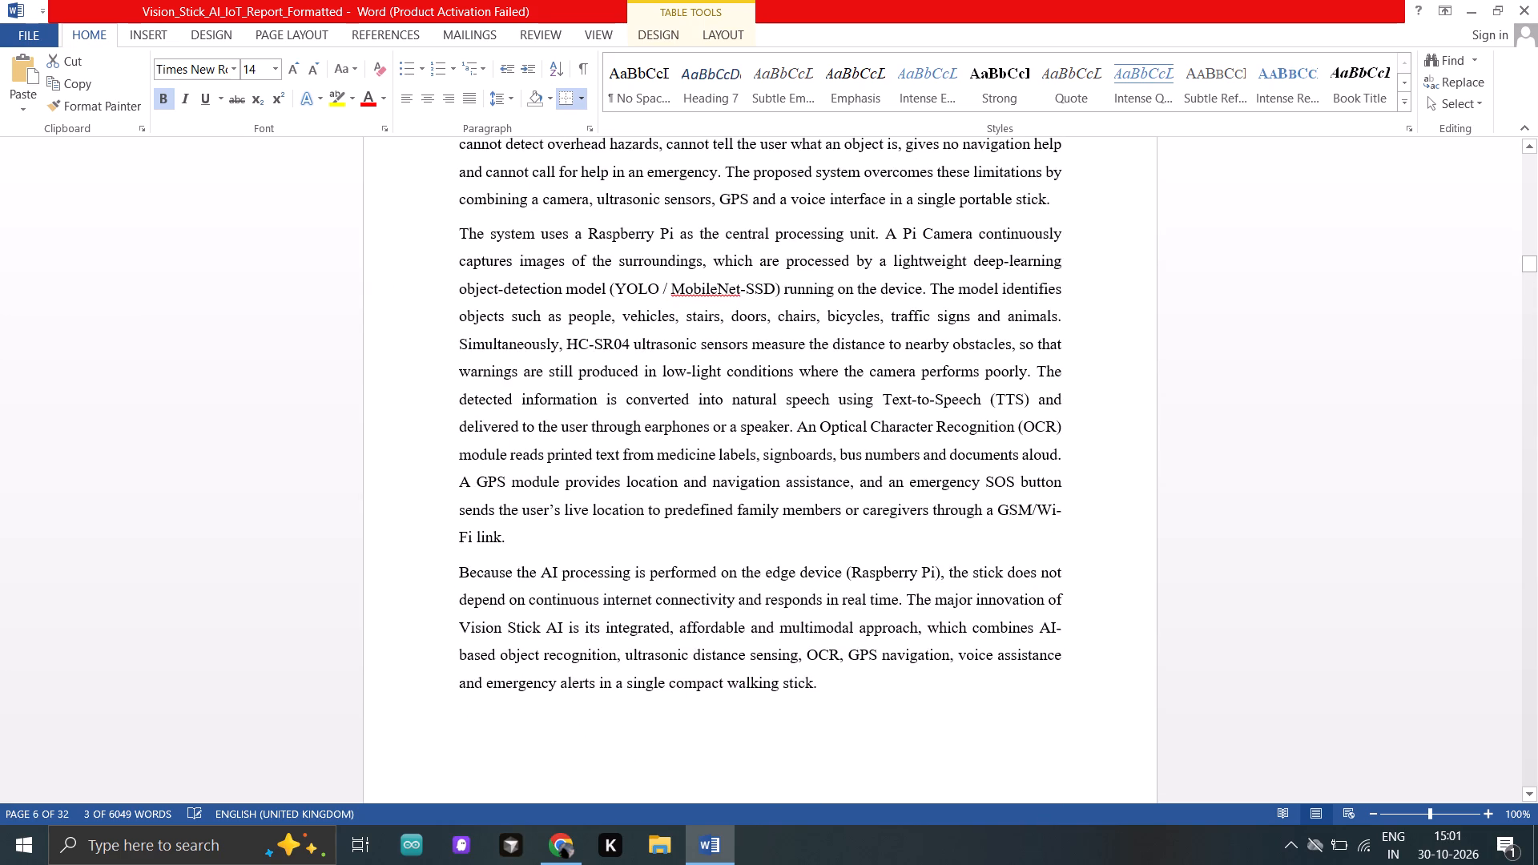
scroll(177, 352, "up", 2)
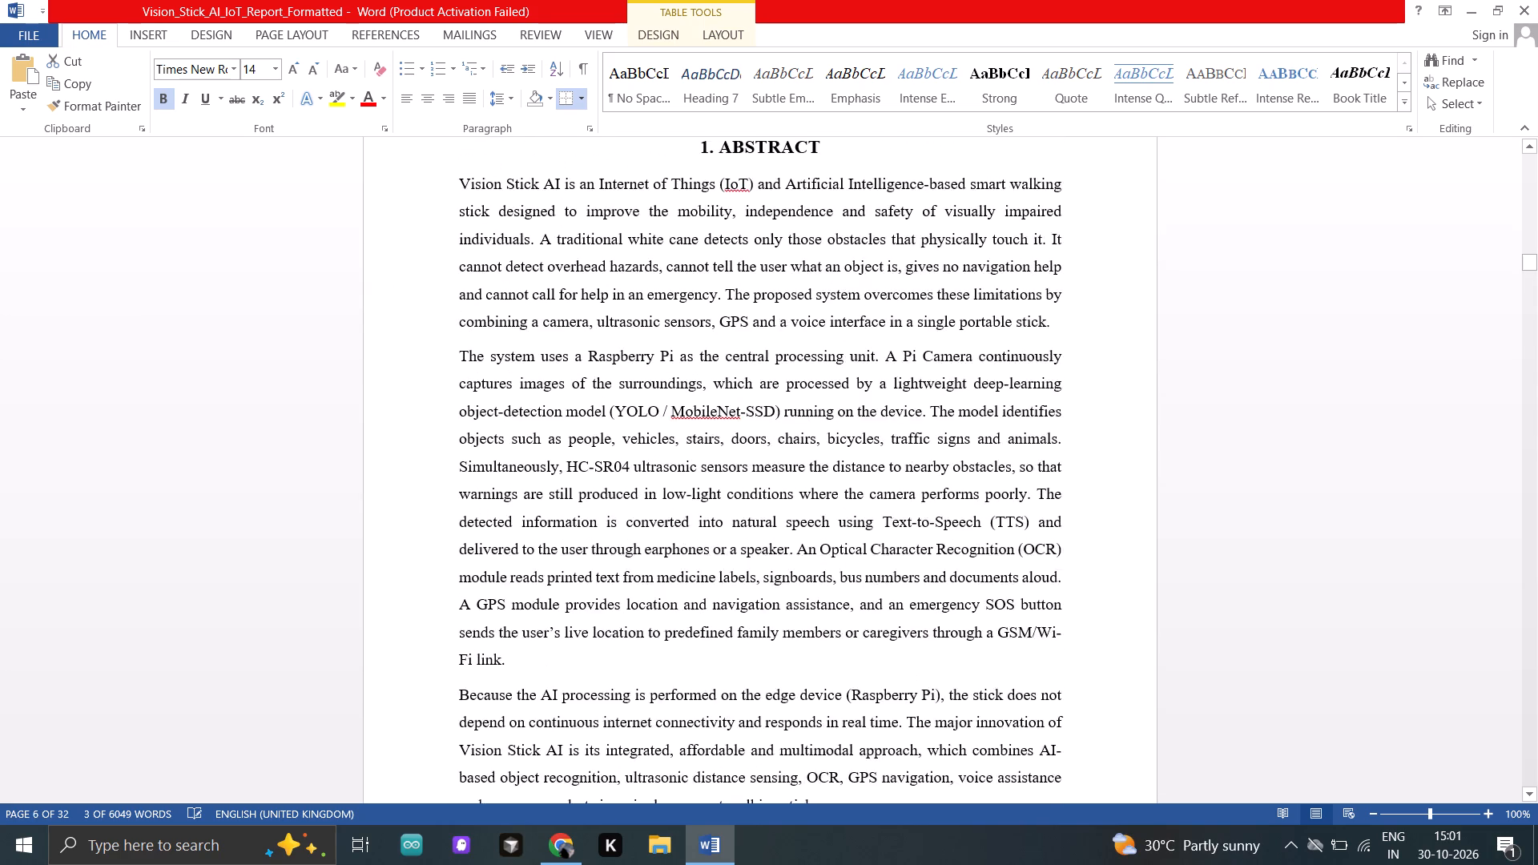
scroll(177, 352, "up", 1)
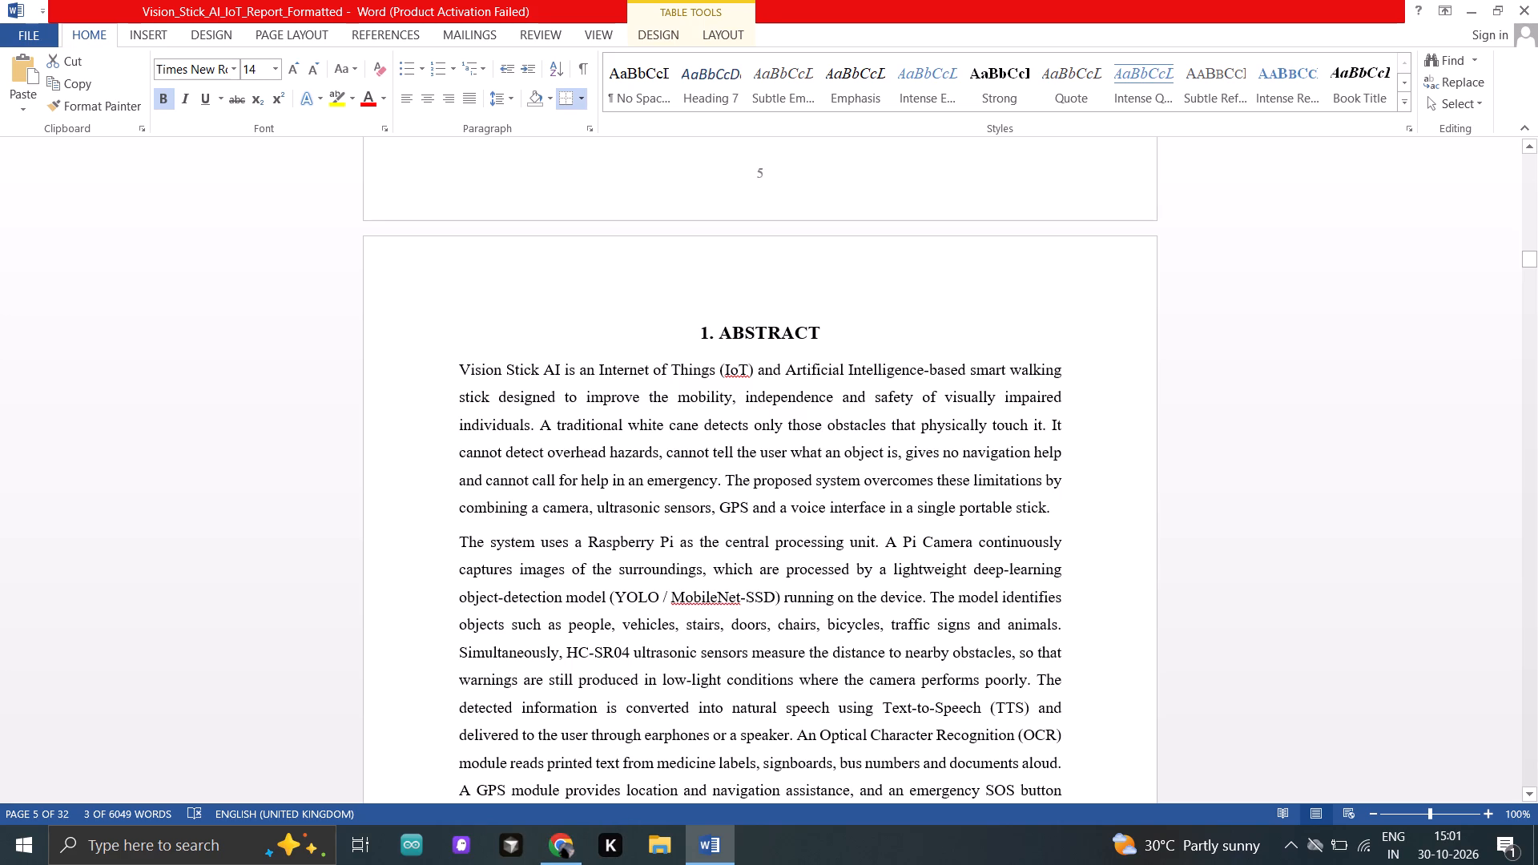
scroll(558, 485, "down", 11)
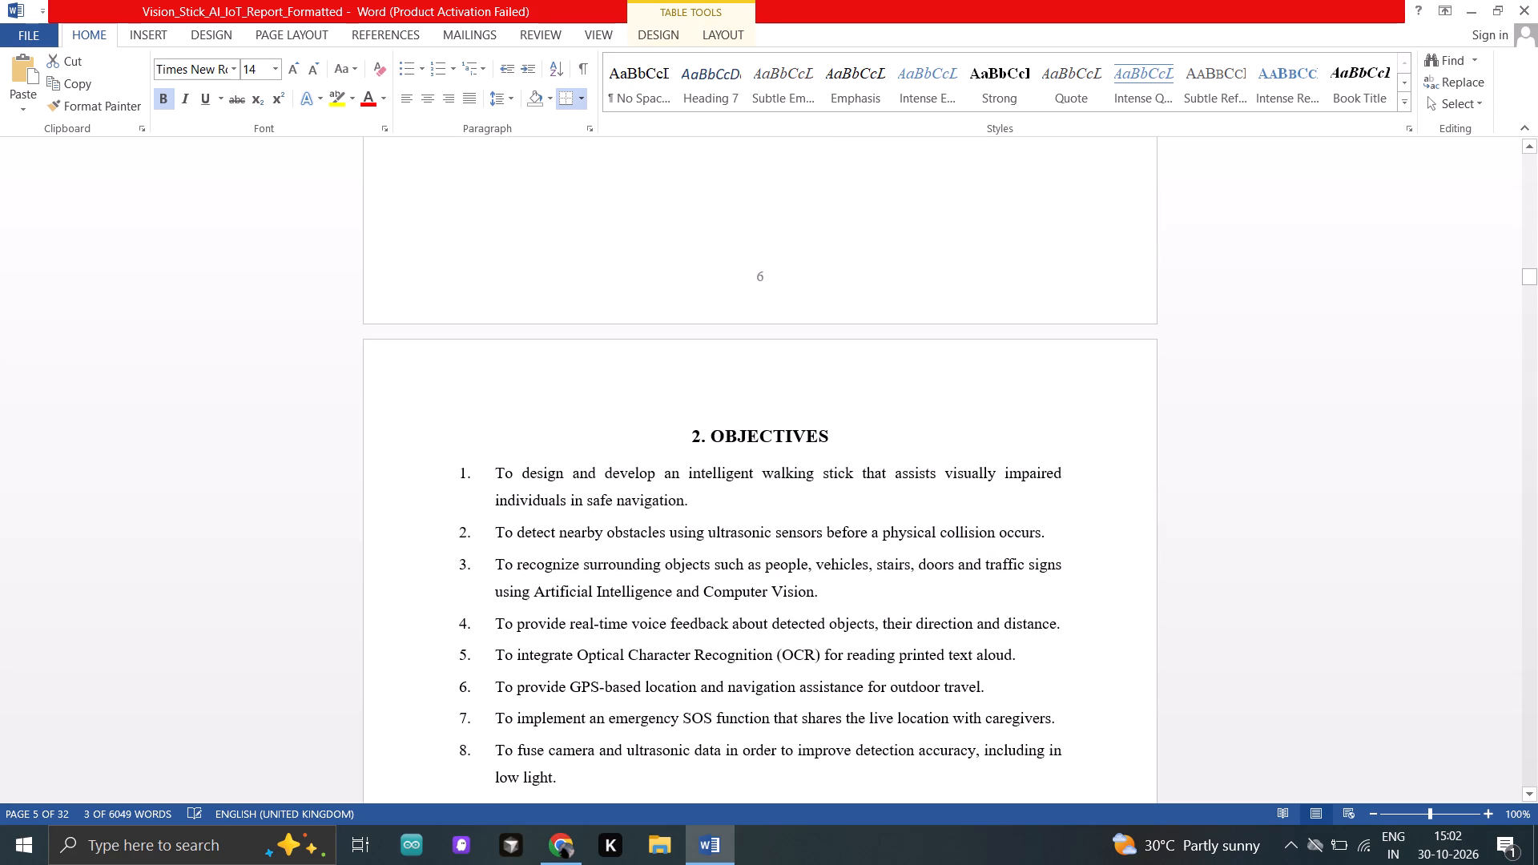
scroll(558, 485, "down", 1)
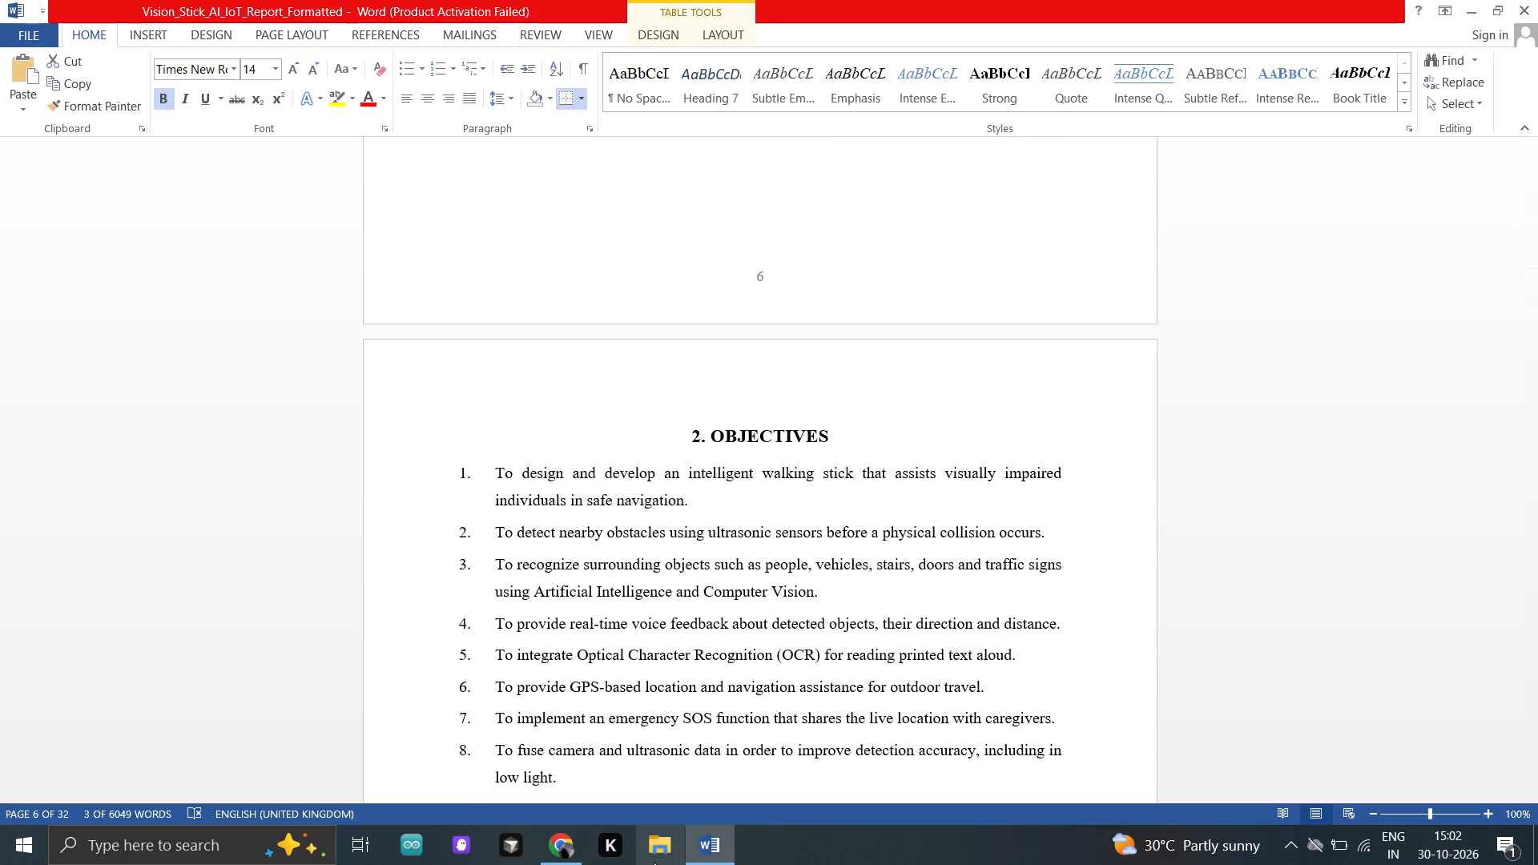
Switch to File Explorer and check the files in the iot lab folder, closing the window when done.
left_click(654, 862)
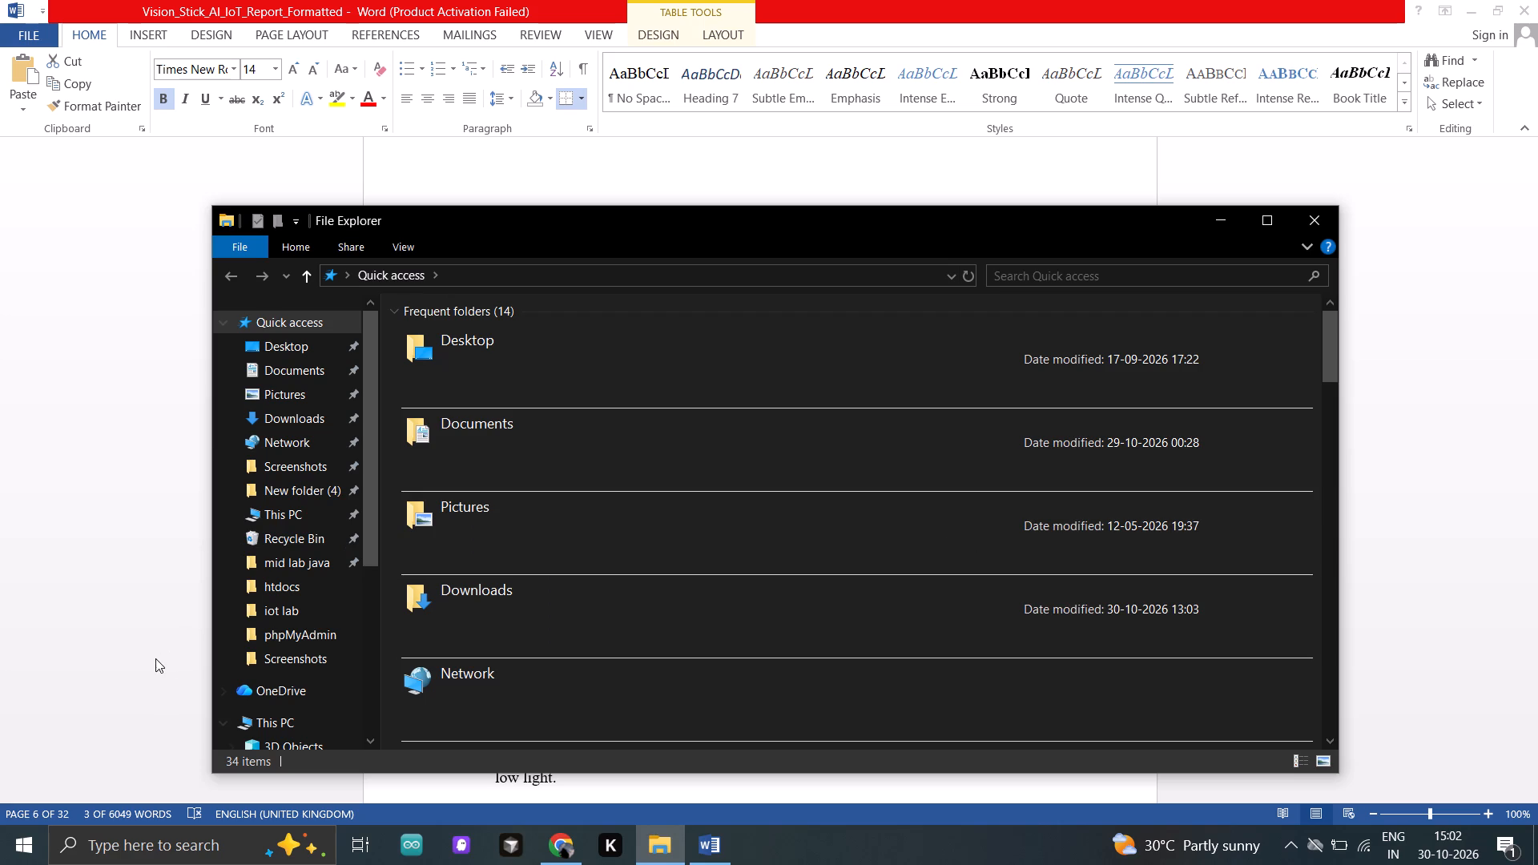
left_click(292, 617)
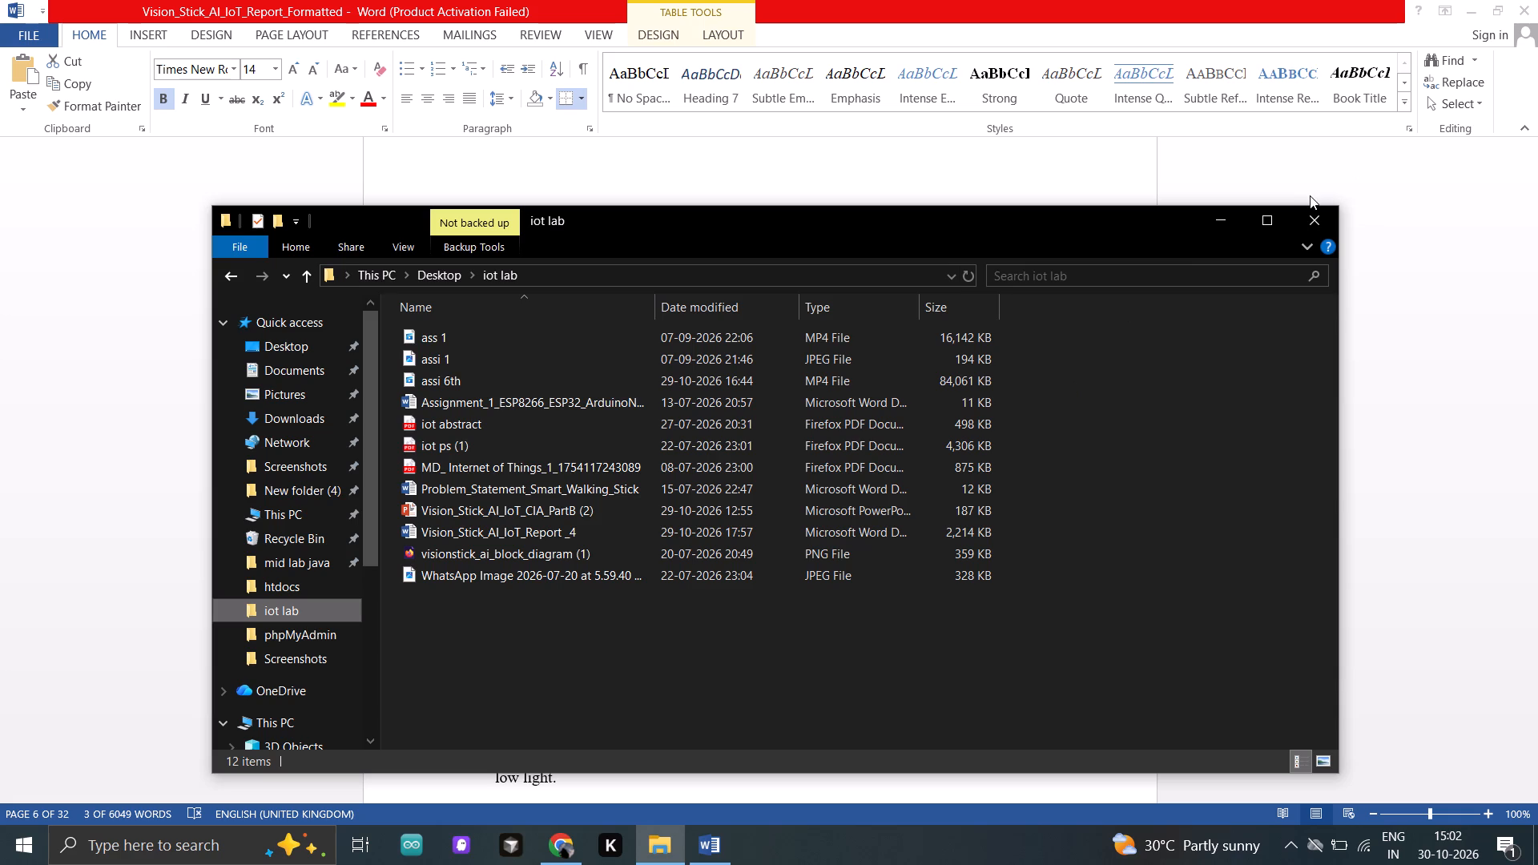
left_click(1311, 217)
Delete objective 7 about the emergency SOS function from the Objectives list, leaving no empty item or extra full stop.
scroll(711, 273, "down", 2)
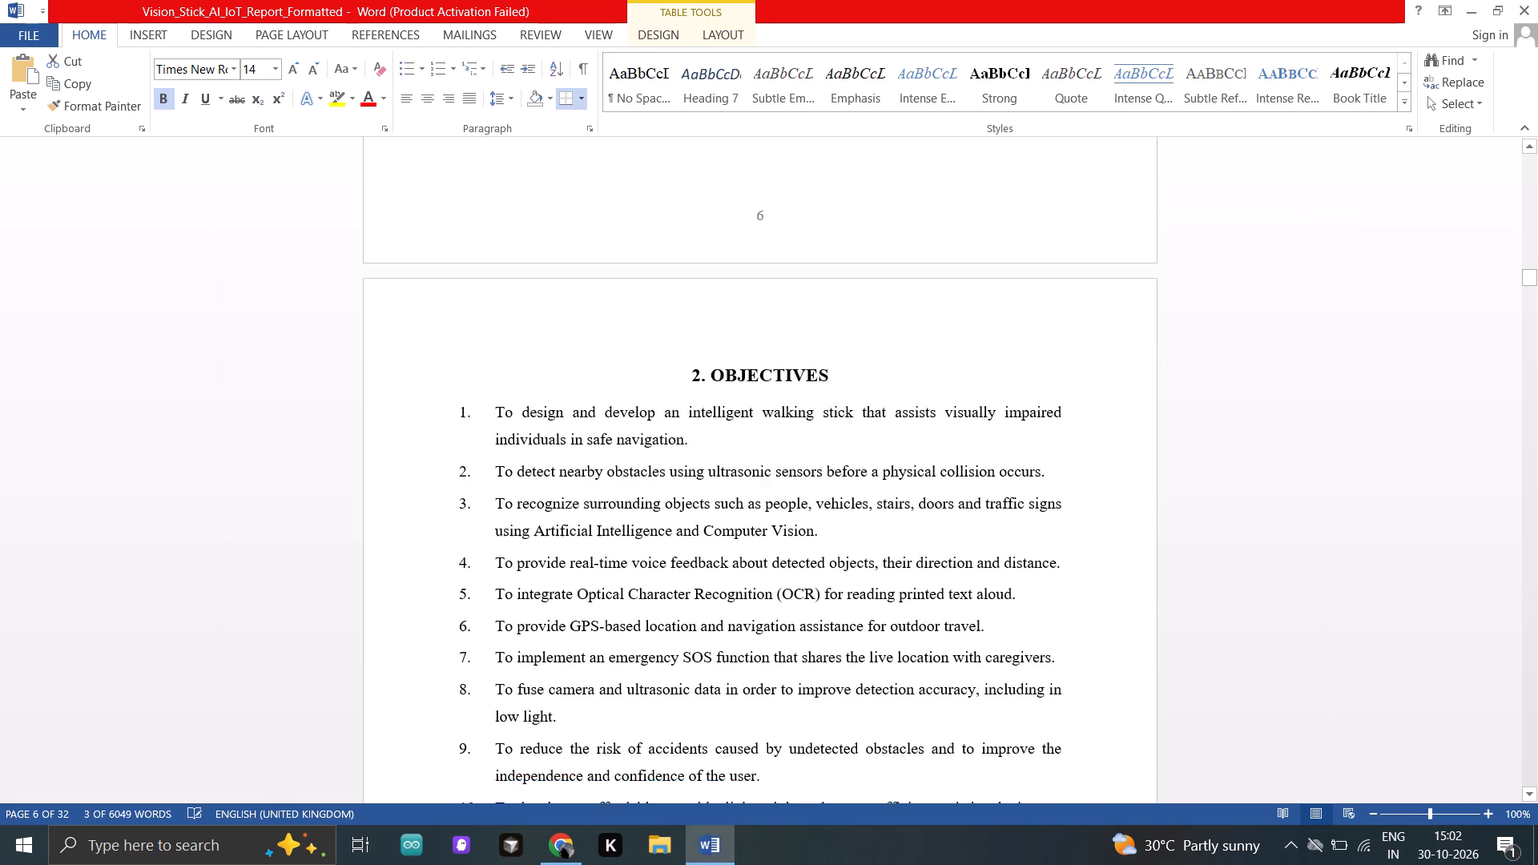
scroll(711, 273, "down", 4)
scroll(711, 273, "up", 1)
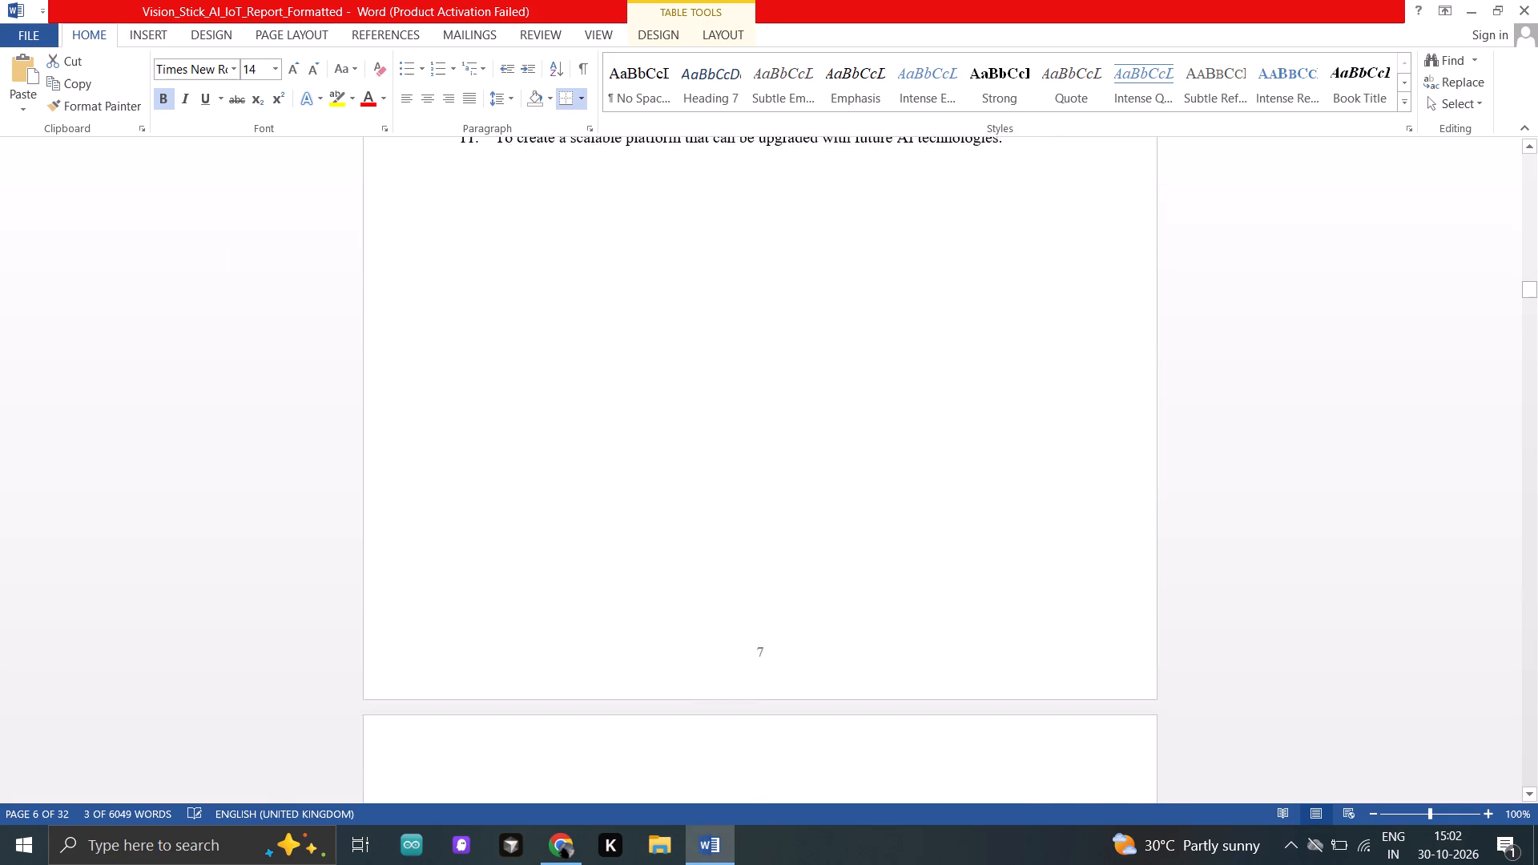
scroll(711, 273, "up", 3)
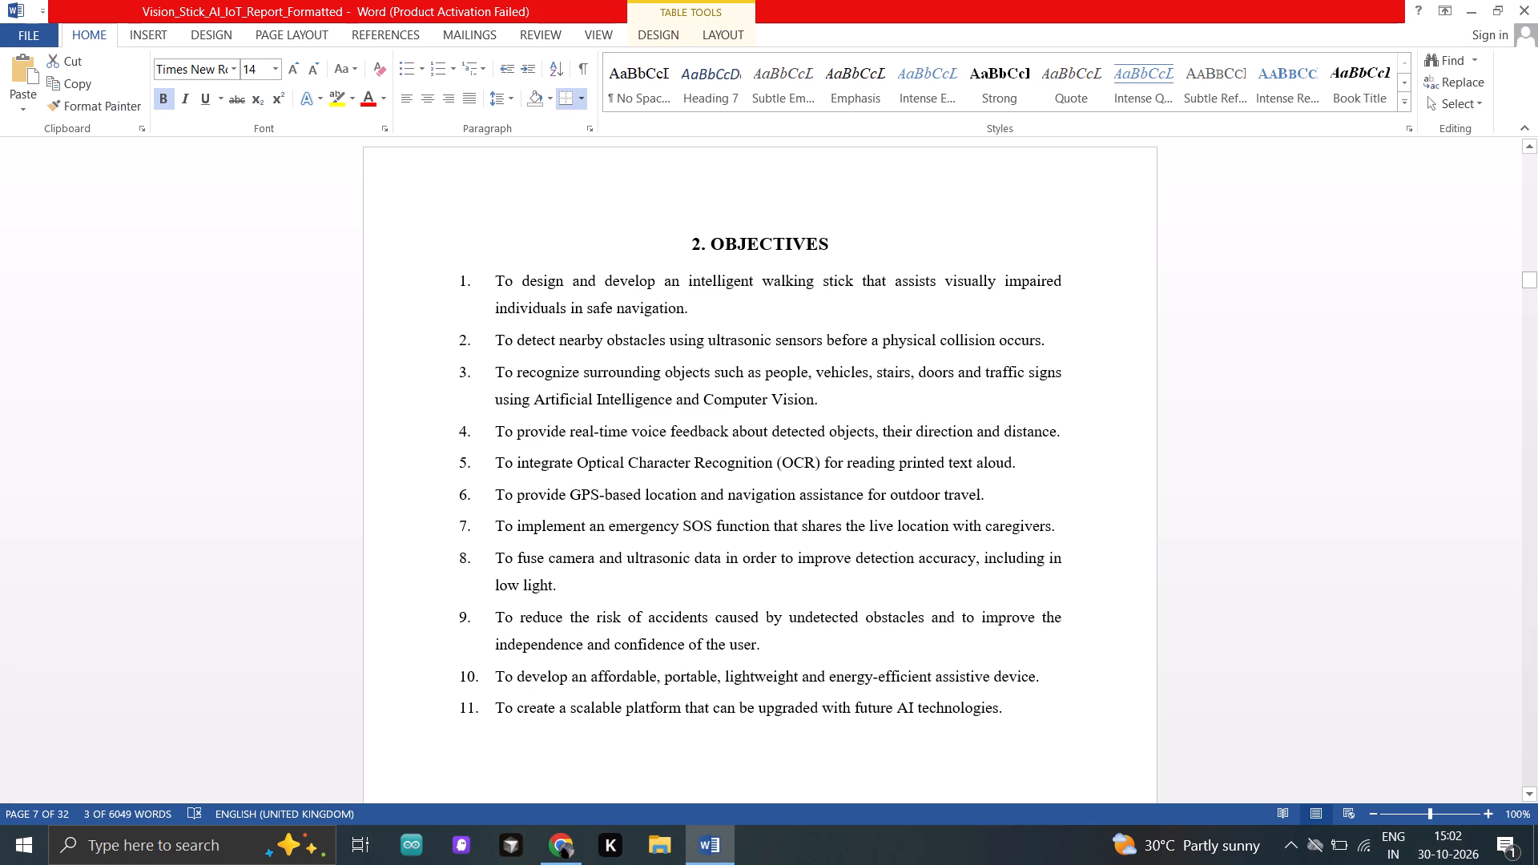
left_click_drag(460, 521, 533, 535)
key("ctrl+z")
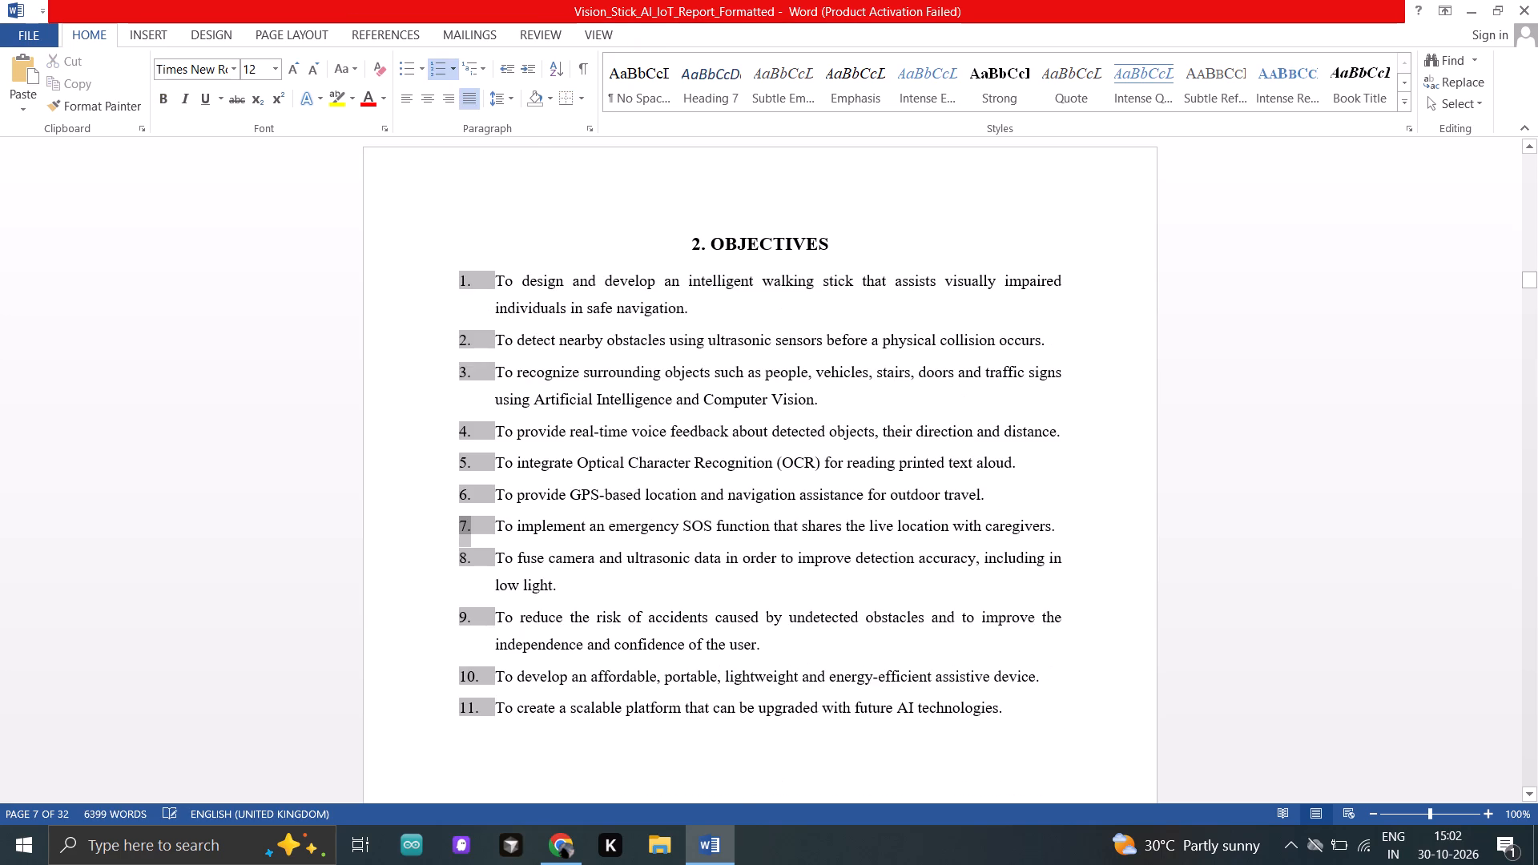
left_click(533, 535)
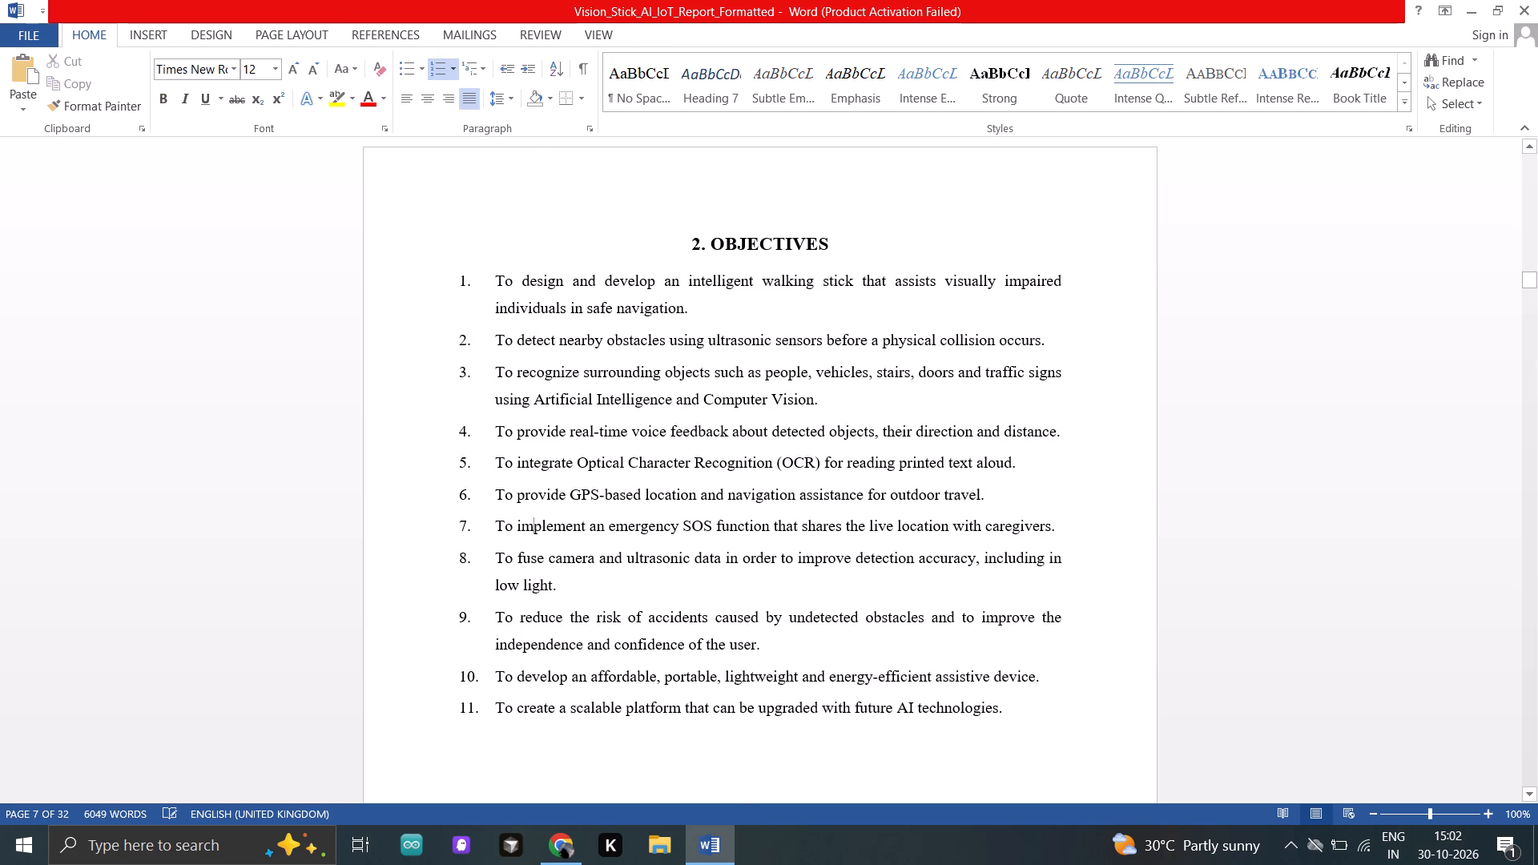
left_click(485, 528)
key("ctrl+shift+Right")
key("ctrl+shift+Right")
key("ctrl+shift+Right")
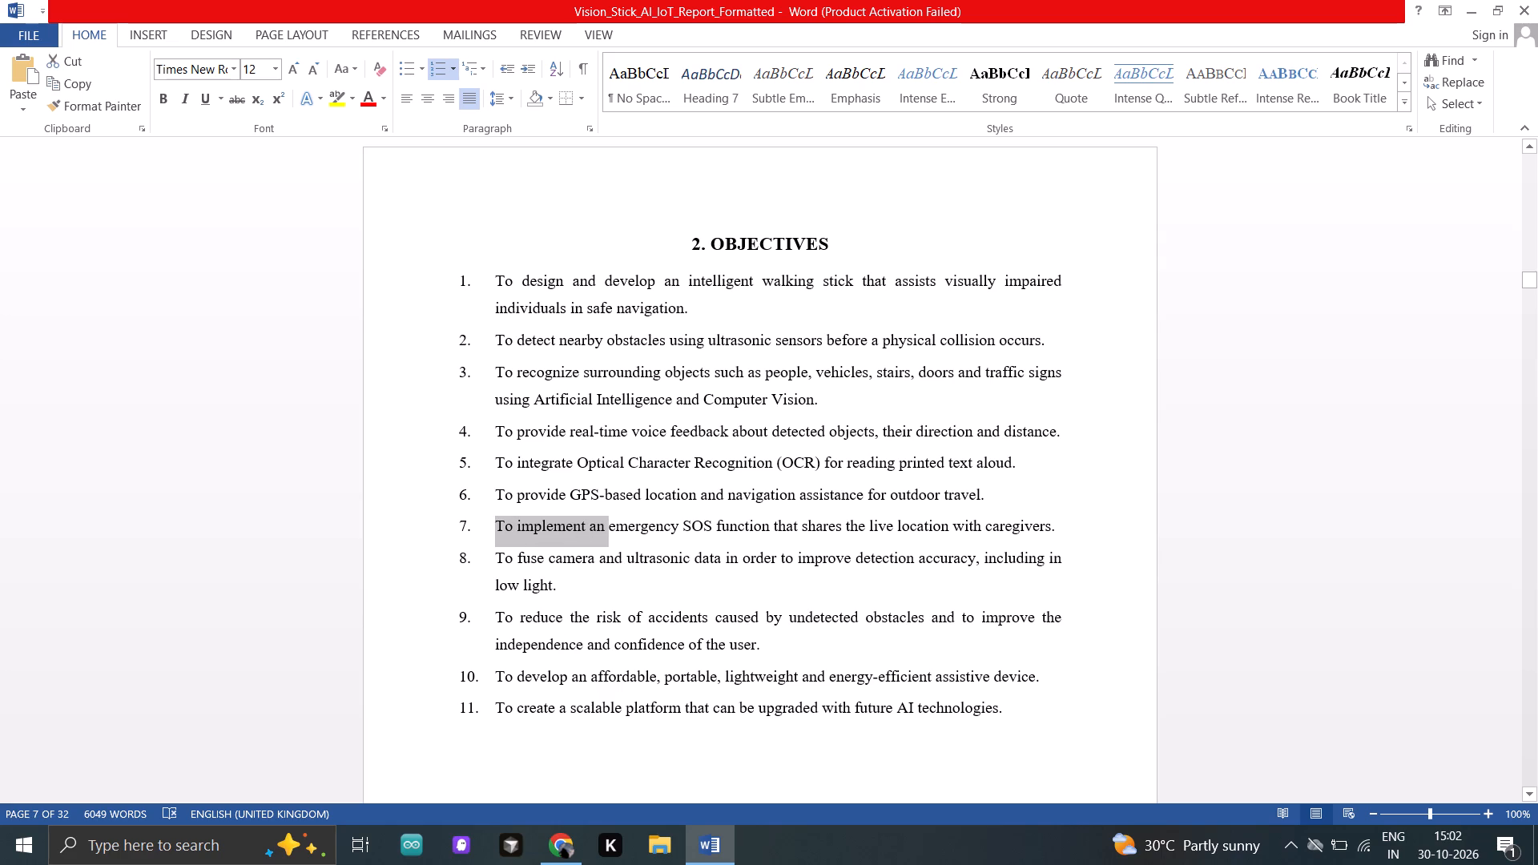
key("ctrl+shift+Right")
key("ctrl+shift+Right")
key("ctrl+shift+Right")
key("ctrl+shift+Right")
key("ctrl+shift+Right")
key("ctrl+shift+Right")
key("ctrl+shift+Right")
key("ctrl+shift+Right")
key("ctrl+shift+Right")
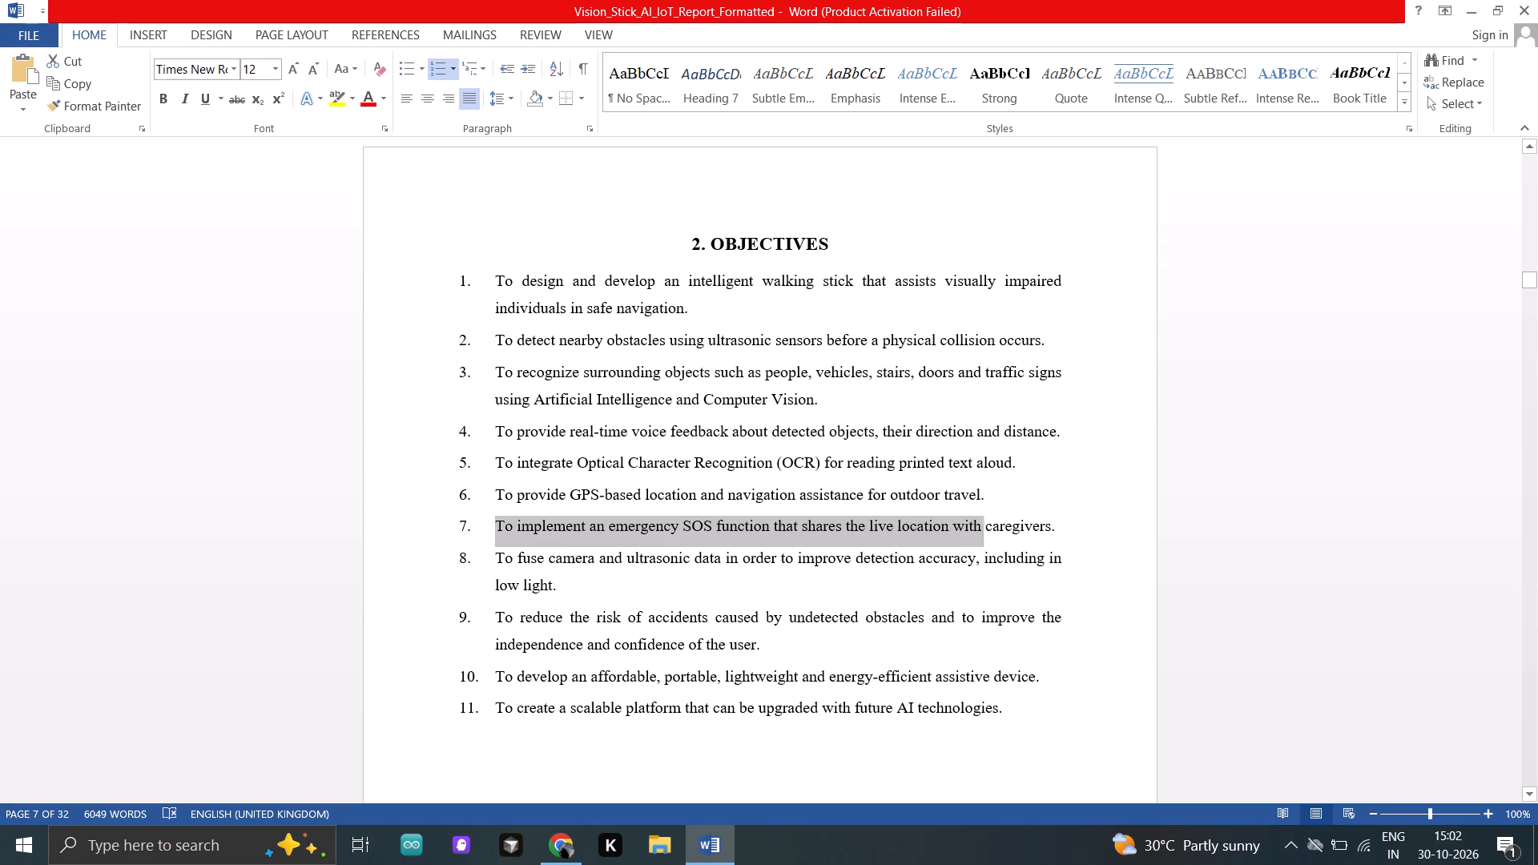
key("ctrl+shift+Right")
key("BackSpace")
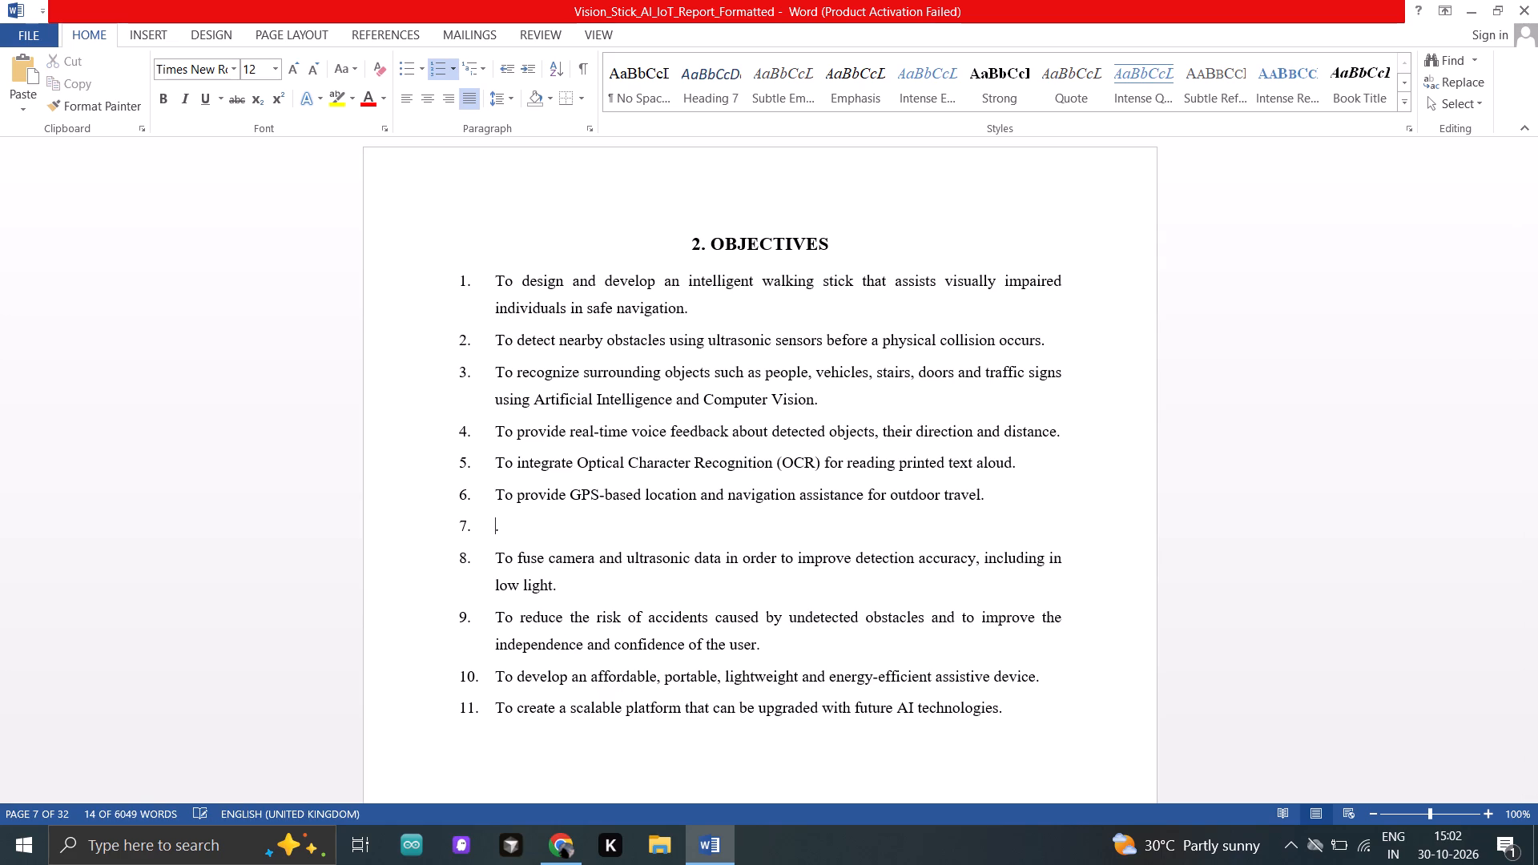
key("BackSpace")
key("BackSpace")
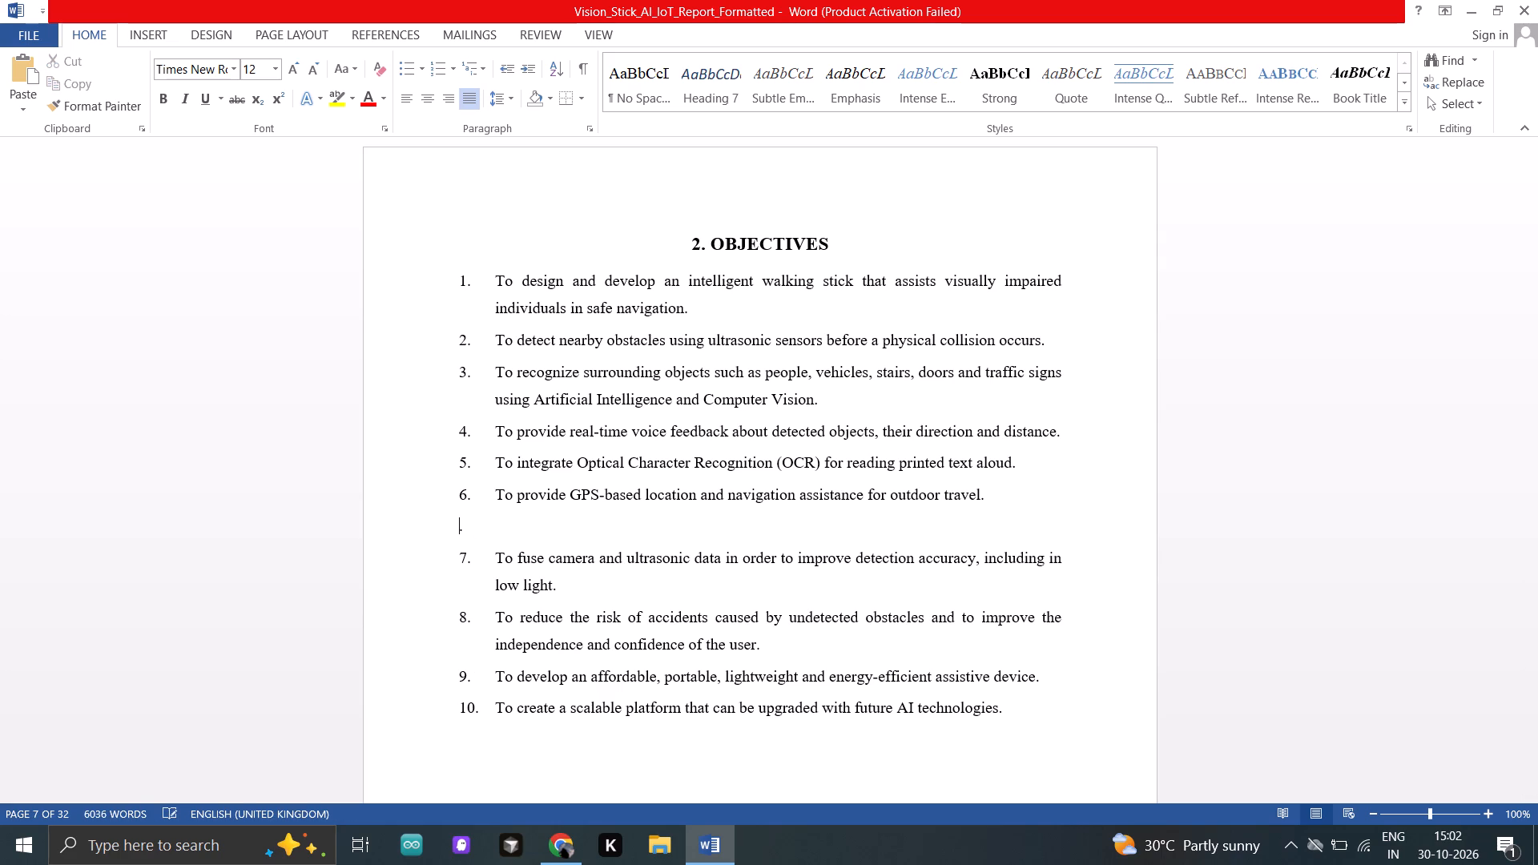
key("BackSpace")
key("BackSpace")
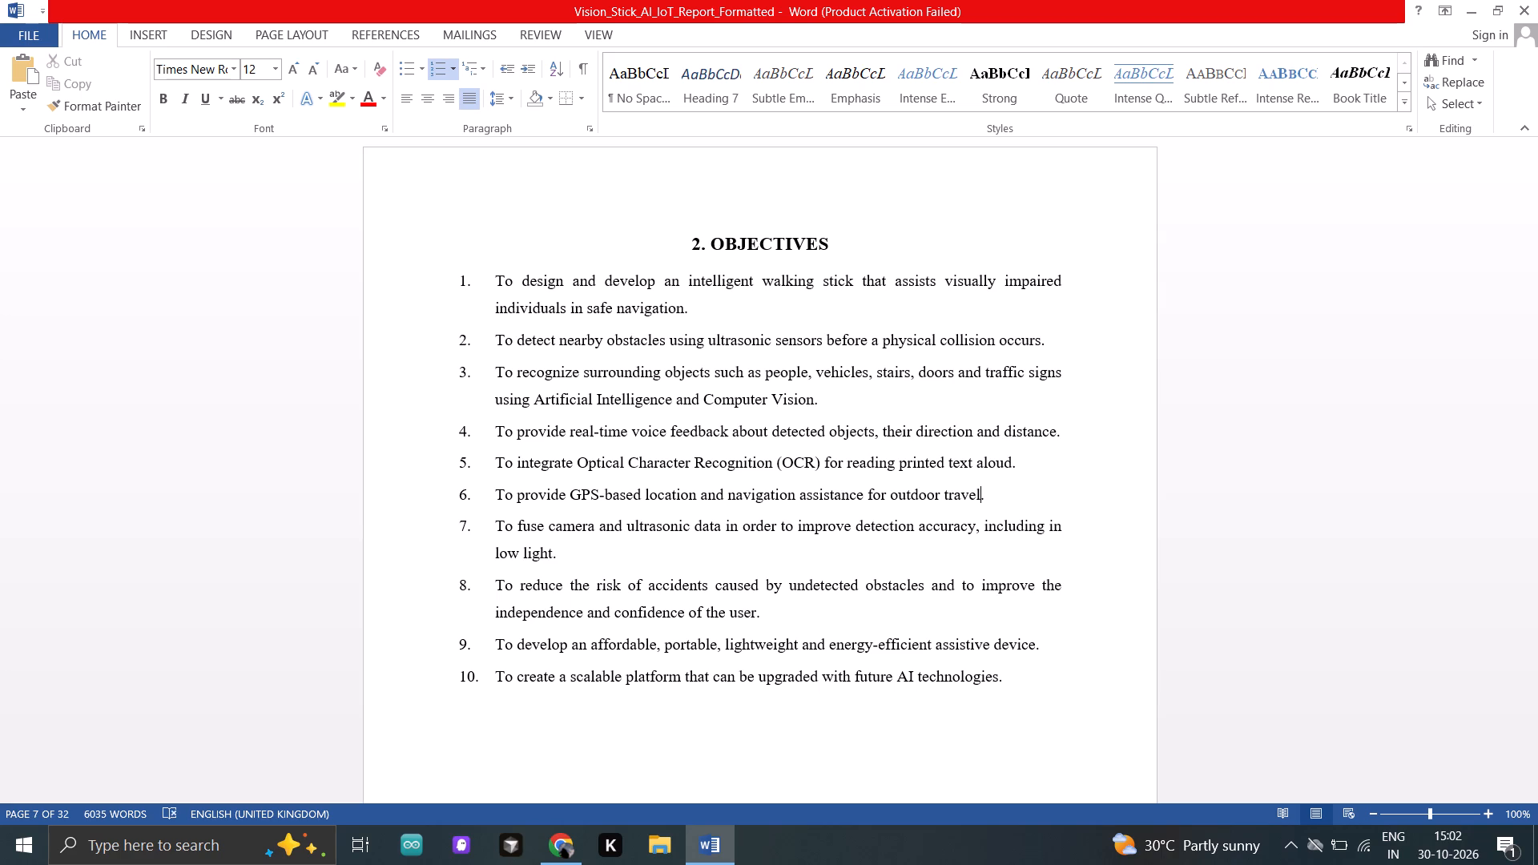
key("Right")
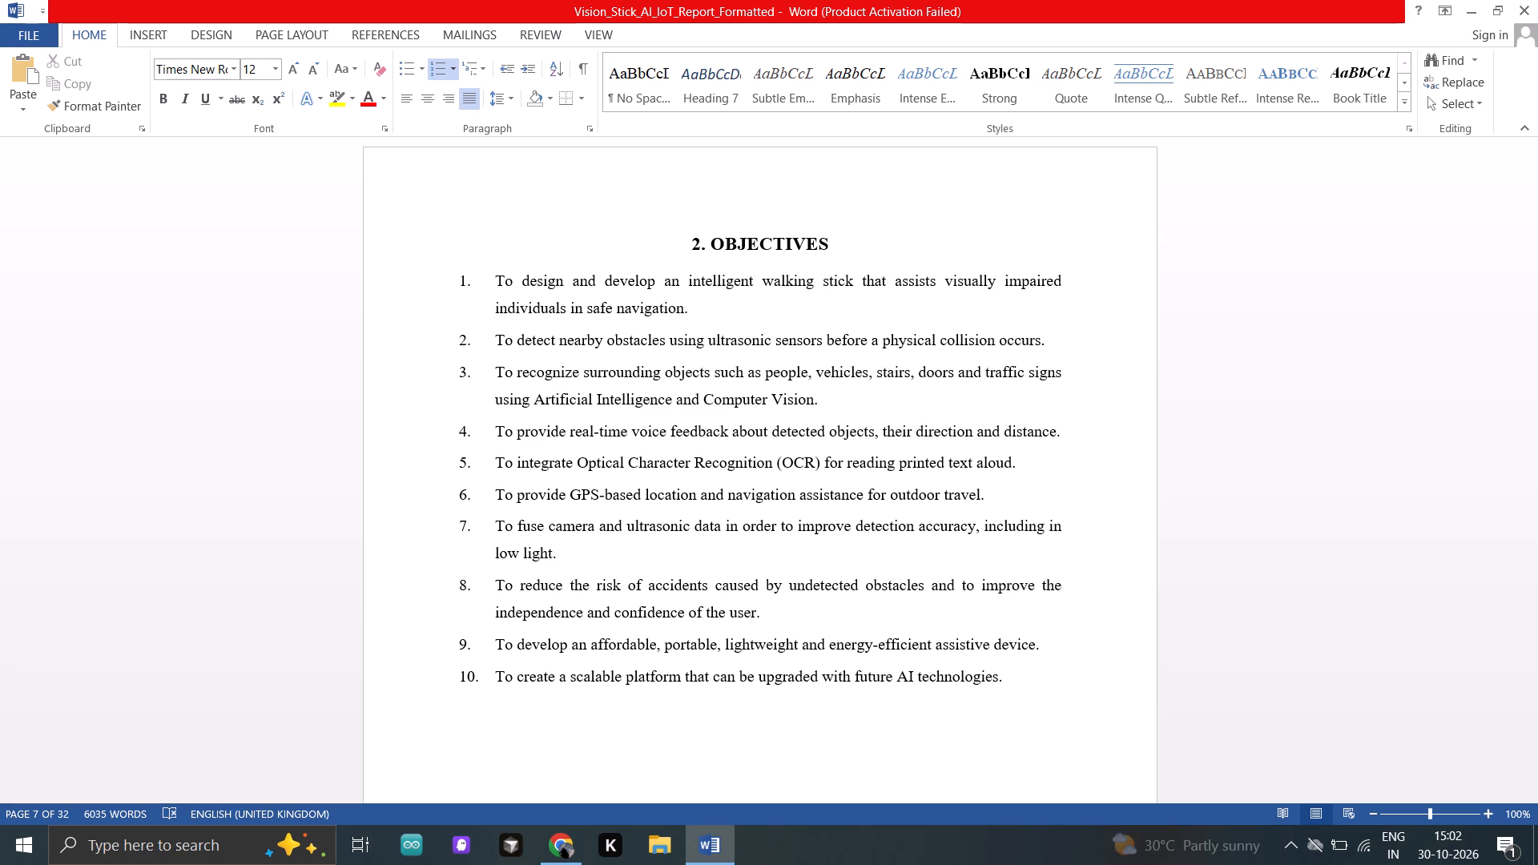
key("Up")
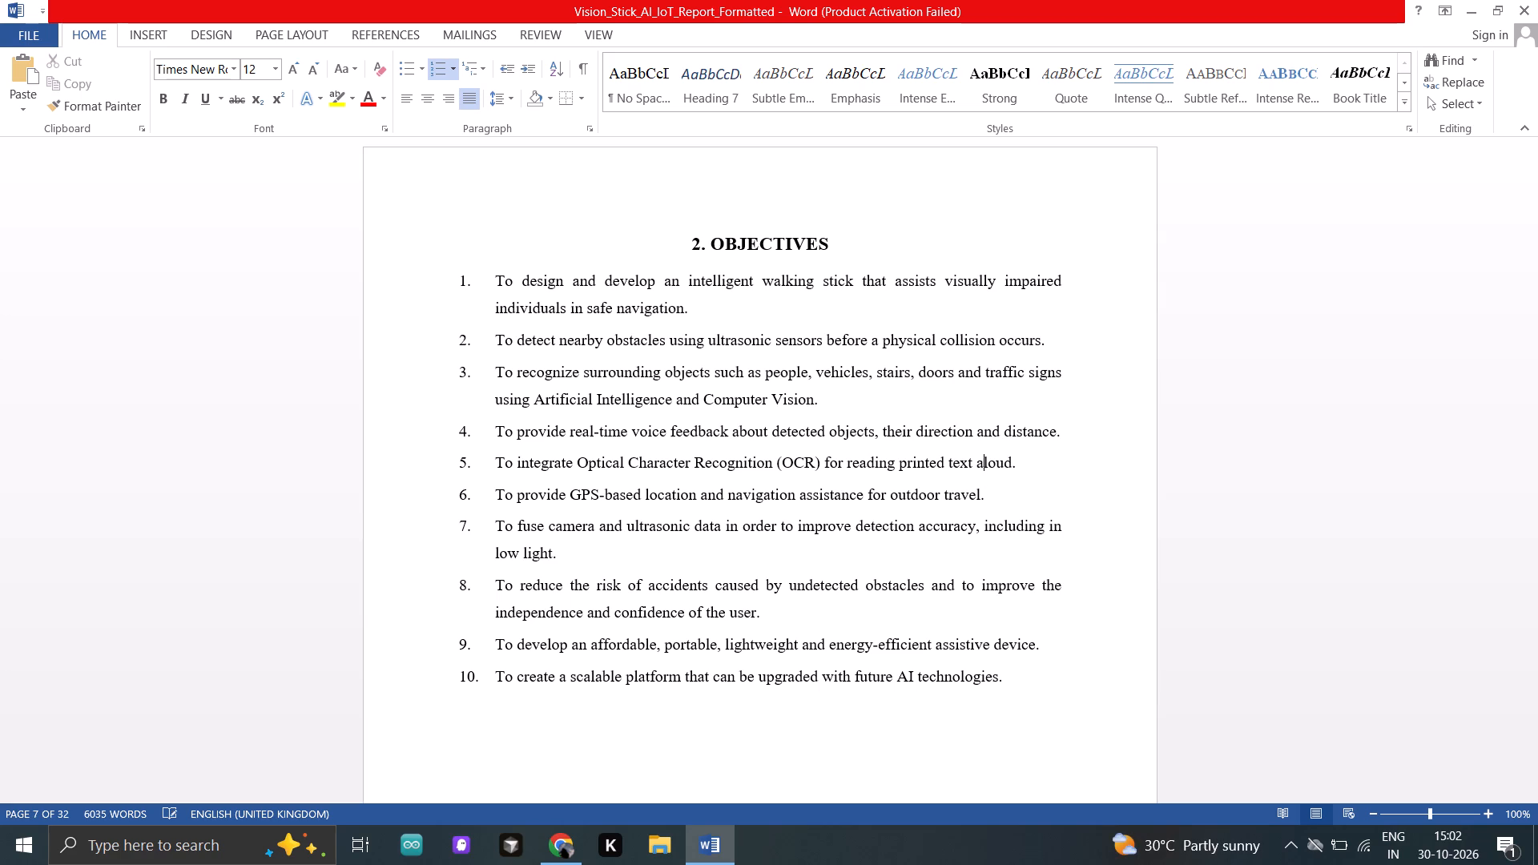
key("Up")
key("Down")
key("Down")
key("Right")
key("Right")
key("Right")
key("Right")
Delete the objective about integrating Optical Character Recognition (OCR) from the Objectives list, leaving no empty numbered item.
key("Right")
key("ctrl+shift+Down")
key("ctrl+shift+Left")
key("ctrl+shift+Left")
key("ctrl+shift+Left")
key("ctrl+shift+Left")
key("ctrl+shift+Left")
key("ctrl+shift+Left")
key("ctrl+shift+Left")
key("ctrl+shift+Left")
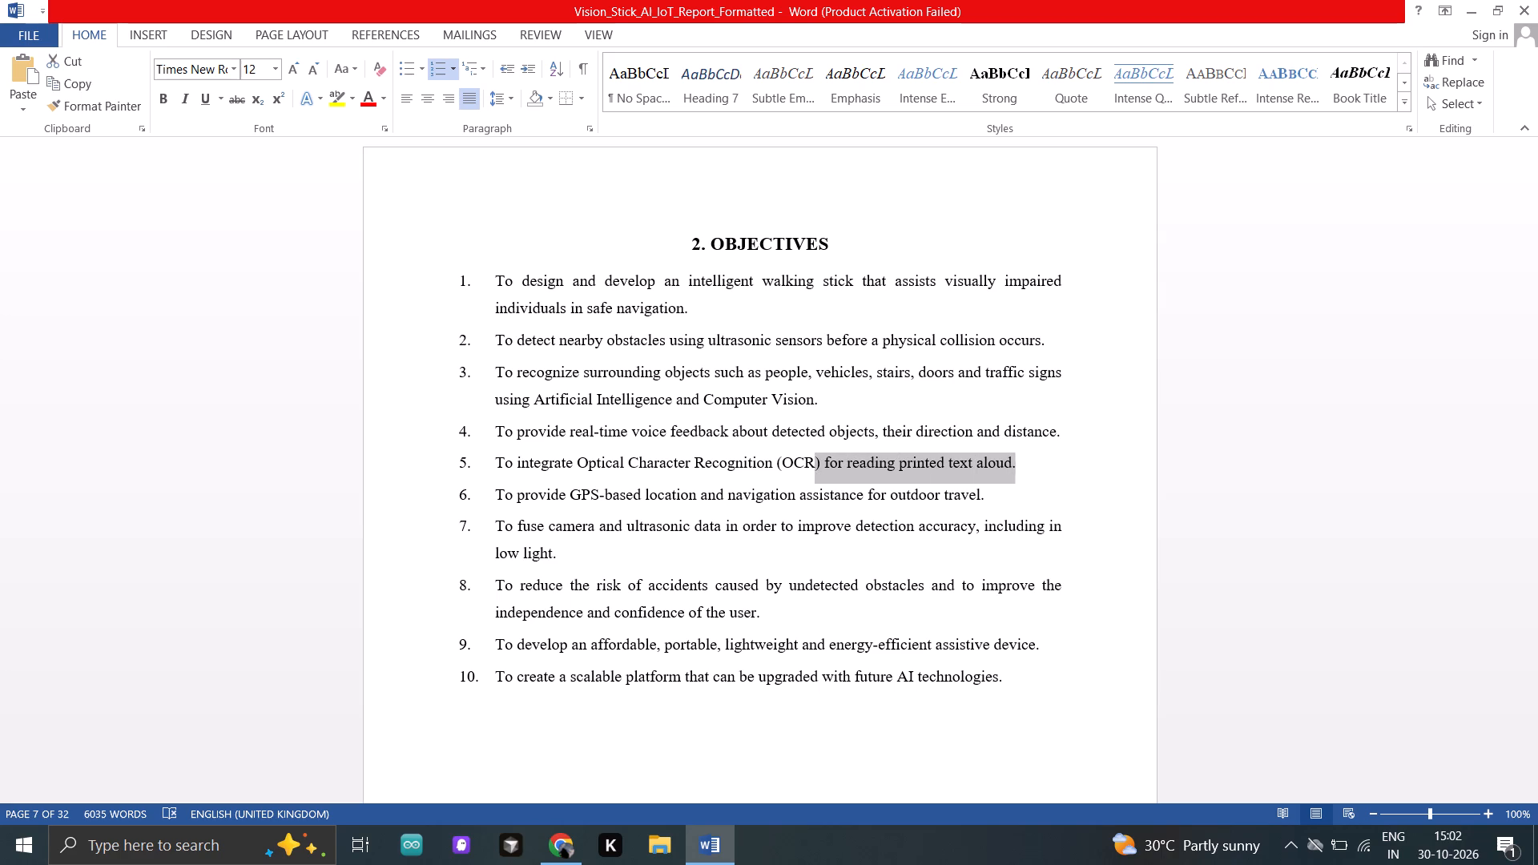
key("ctrl+shift+Left")
key("ctrl+shift+Left")
key("ctrl+shift+Left")
key("ctrl+shift+Left")
key("ctrl+shift+Left")
key("ctrl+shift+Left")
key("ctrl+shift+Left")
key("ctrl+shift+Left")
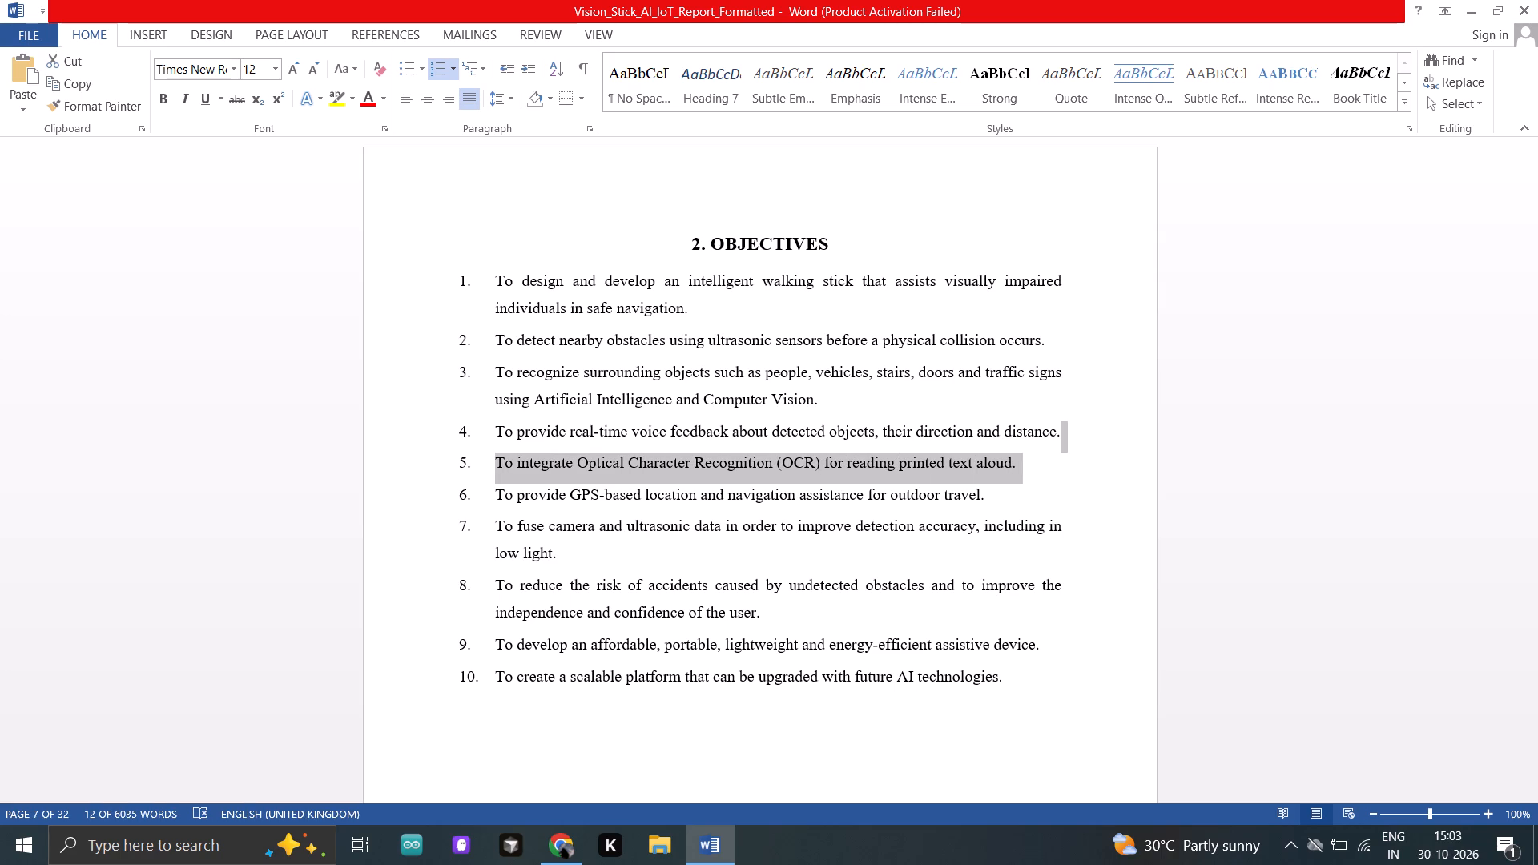
key("BackSpace")
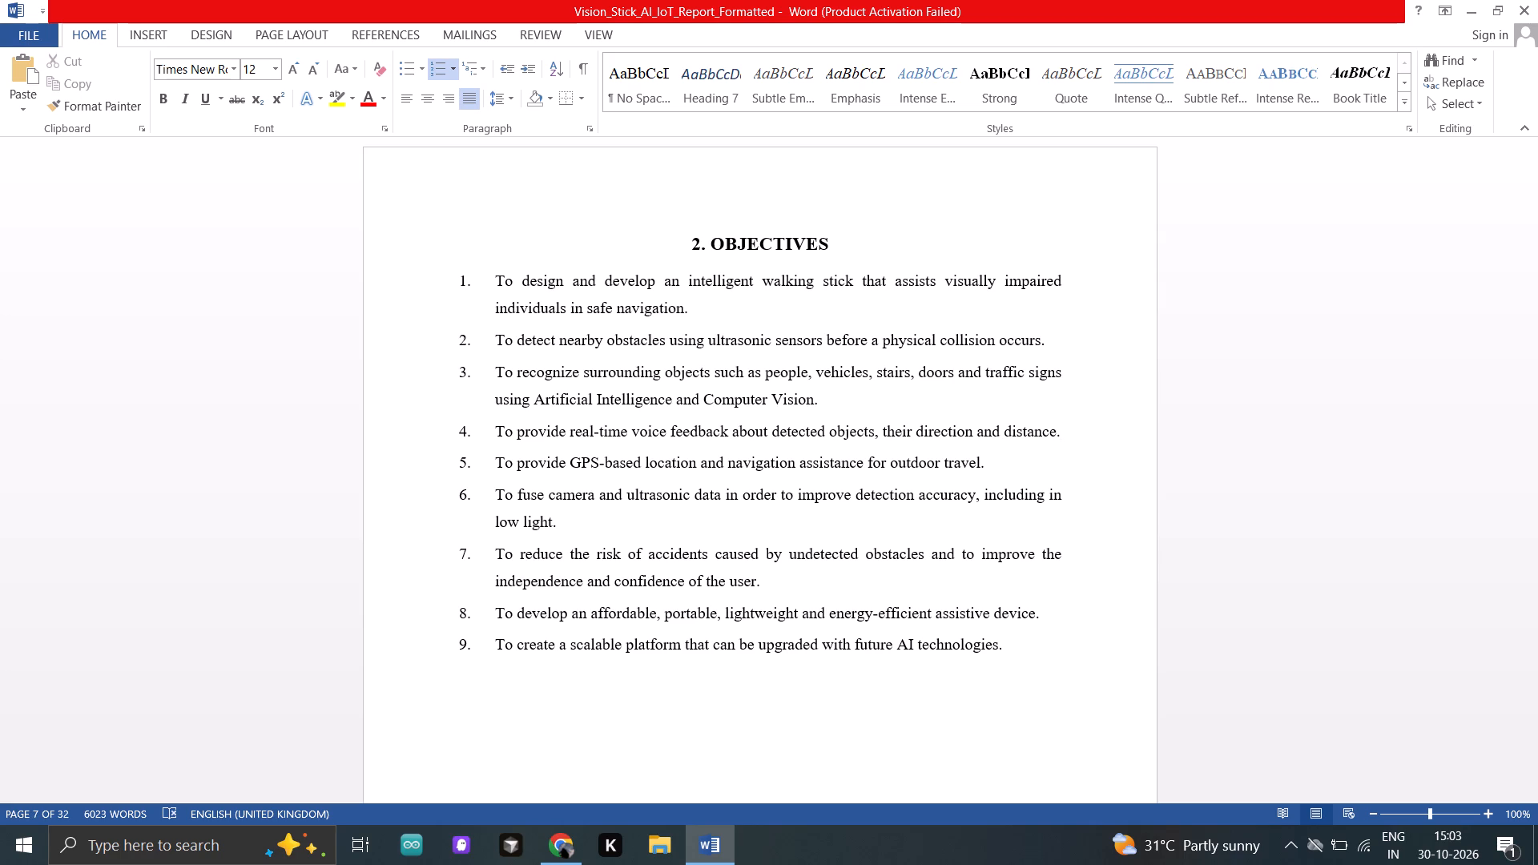
Delete the objective about GPS-based location and navigation assistance from the Objectives list, leaving no empty numbered item.
key("Down")
key("ctrl+shift+Left")
key("ctrl+shift+Left")
key("ctrl+shift+Left")
key("ctrl+shift+Left")
key("ctrl+shift+Left")
key("ctrl+shift+Left")
key("ctrl+shift+Left")
key("ctrl+shift+Left")
key("ctrl+shift+Left")
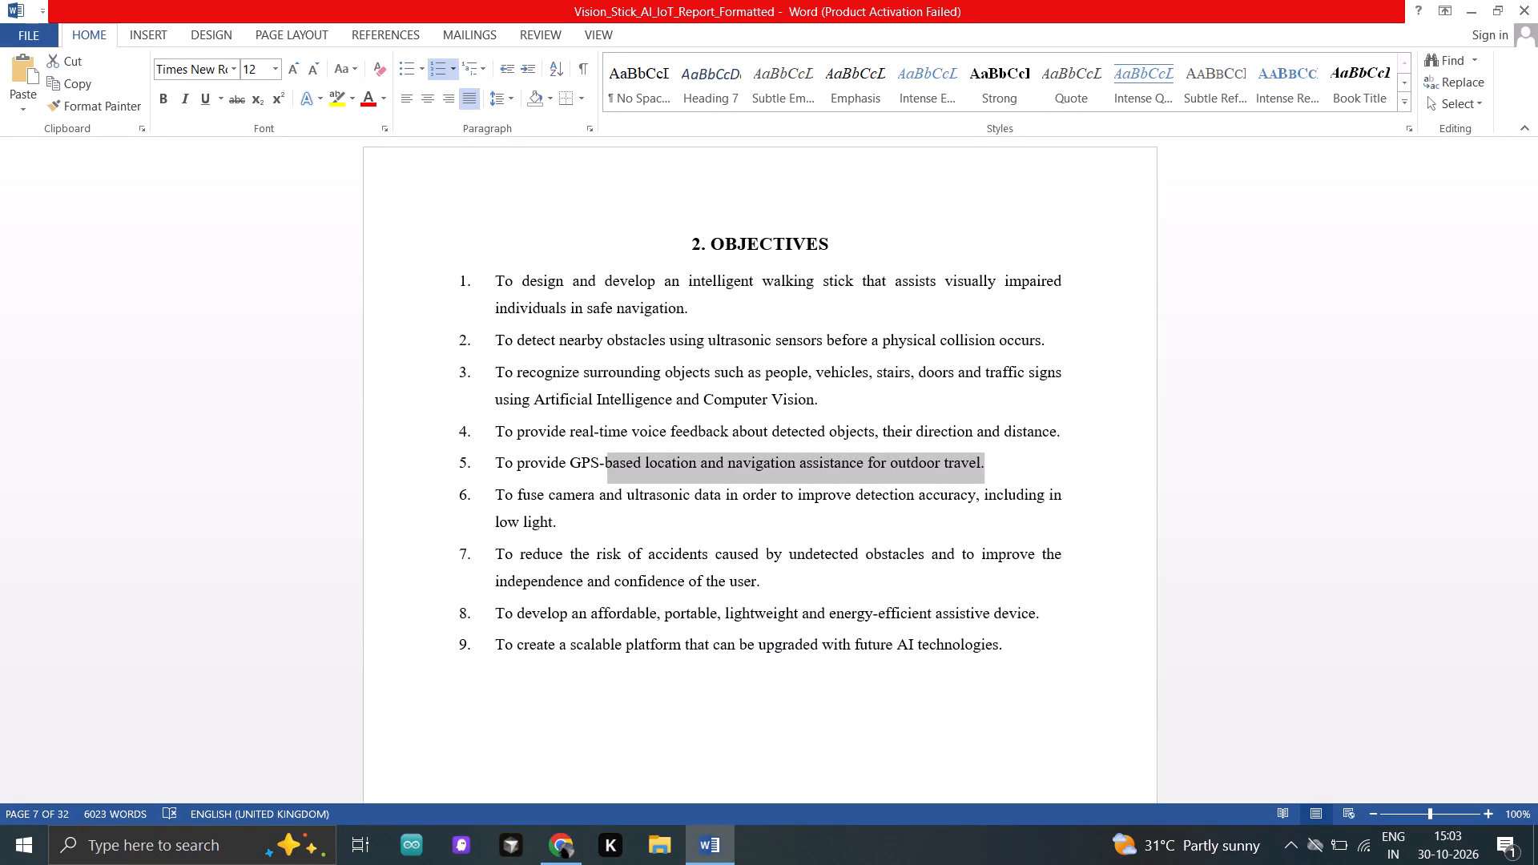
key("ctrl+shift+Left")
key("ctrl+shift+Left")
key("ctrl+shift+Left")
key("ctrl+shift+Left")
key("ctrl+shift+Left")
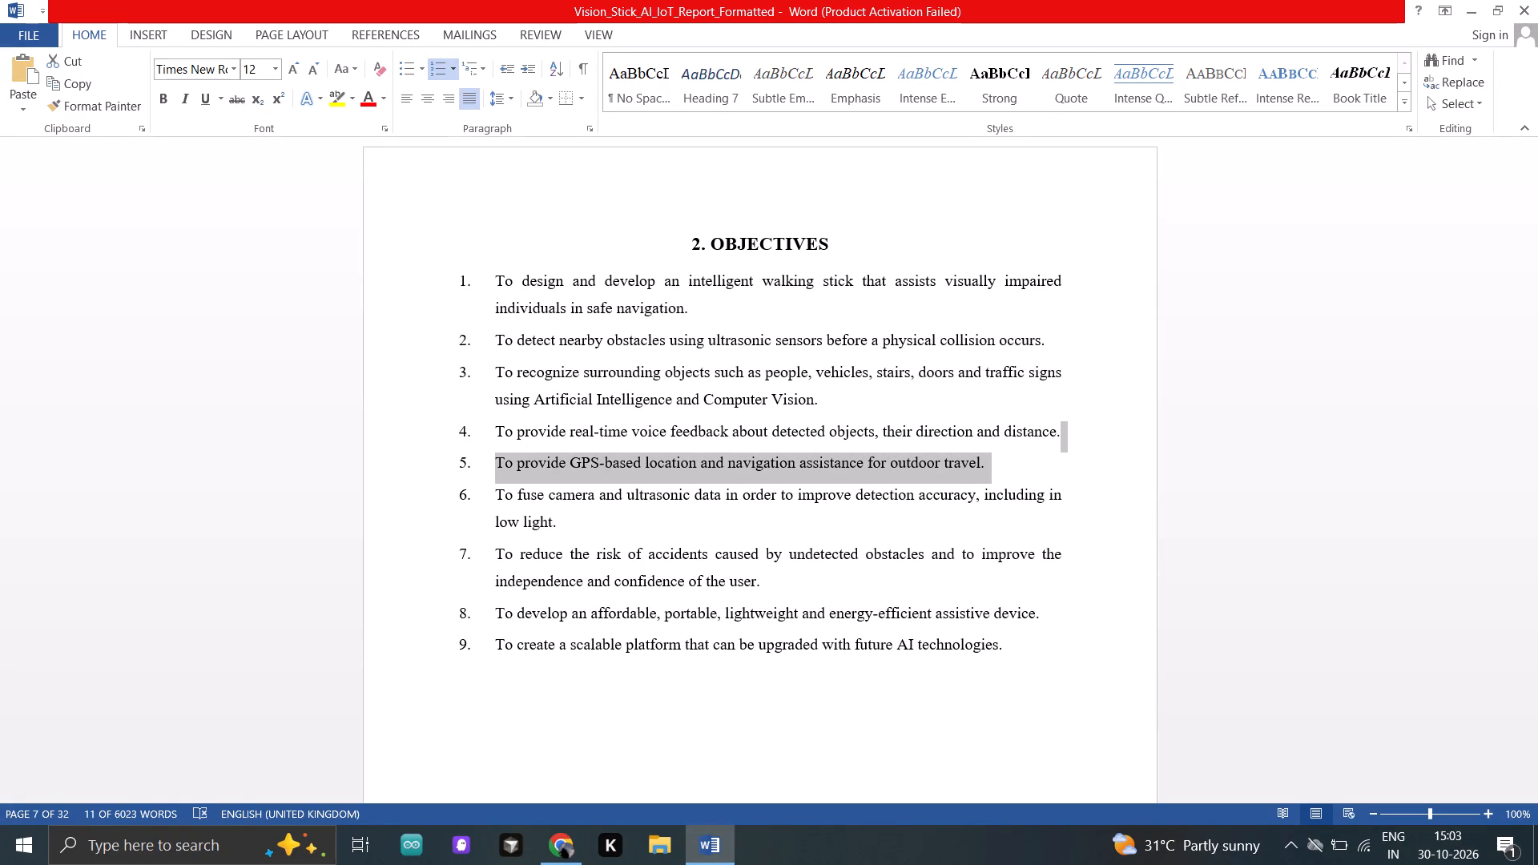
key("BackSpace")
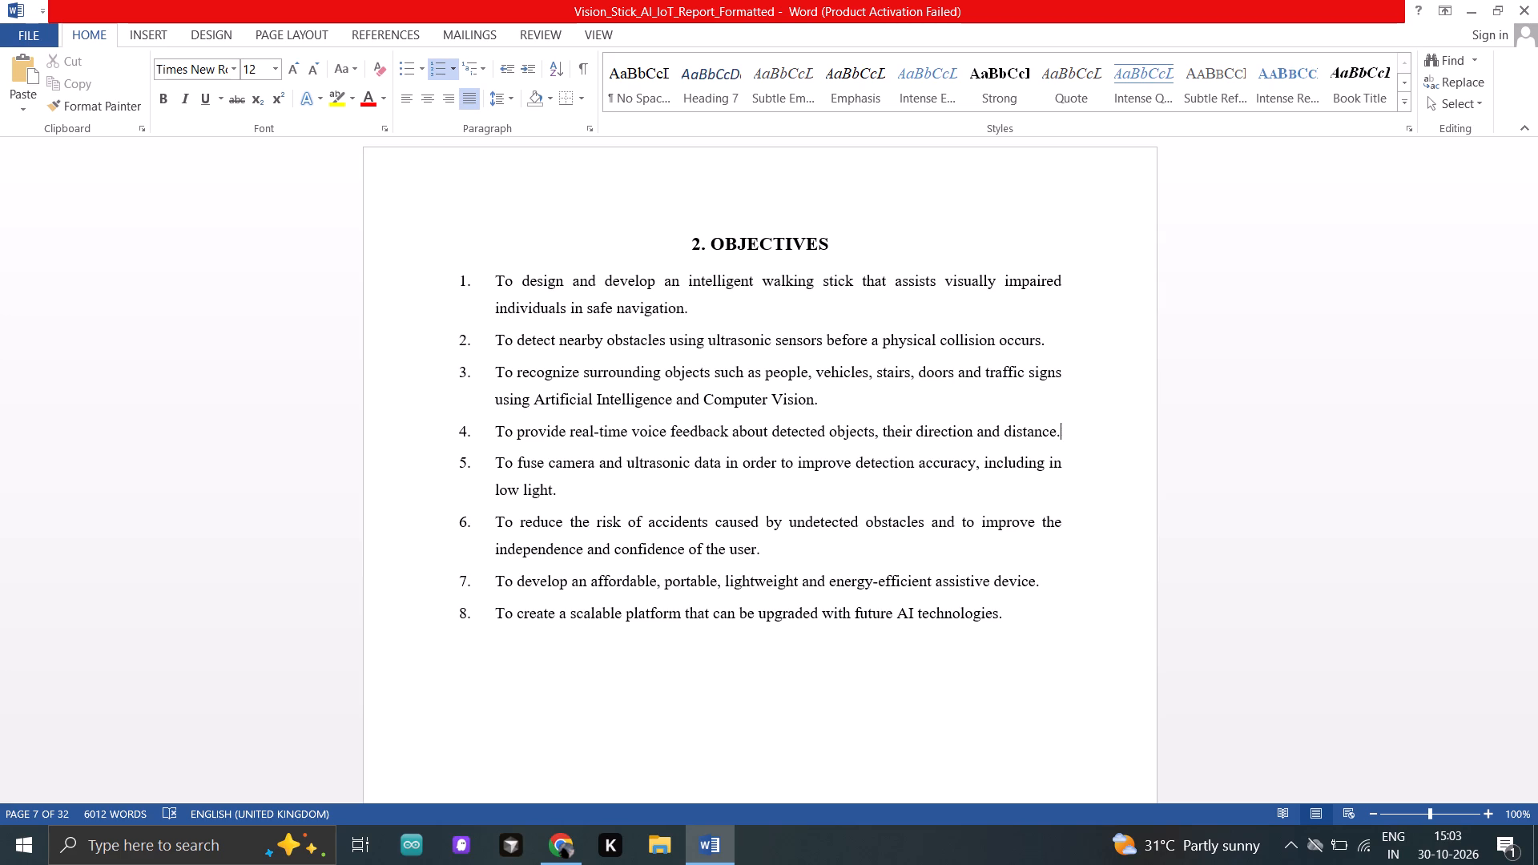
Increase the font size of the "2. OBJECTIVES" heading to 16.
left_click(690, 242)
key("ctrl+shift+Right")
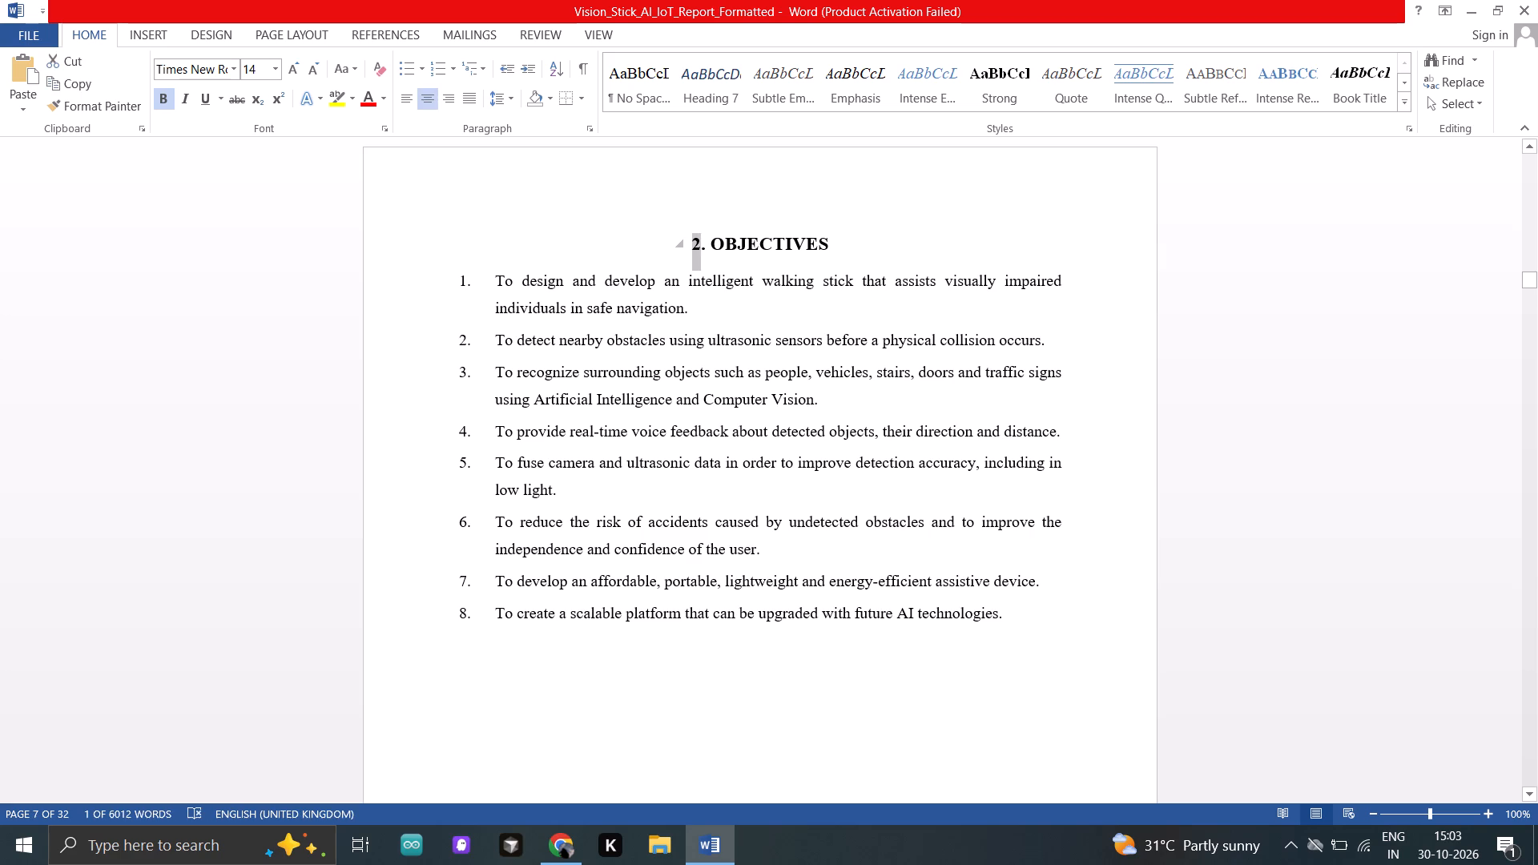
key("ctrl+Insert")
key("ctrl+shift+Right")
key("ctrl+shift+Right")
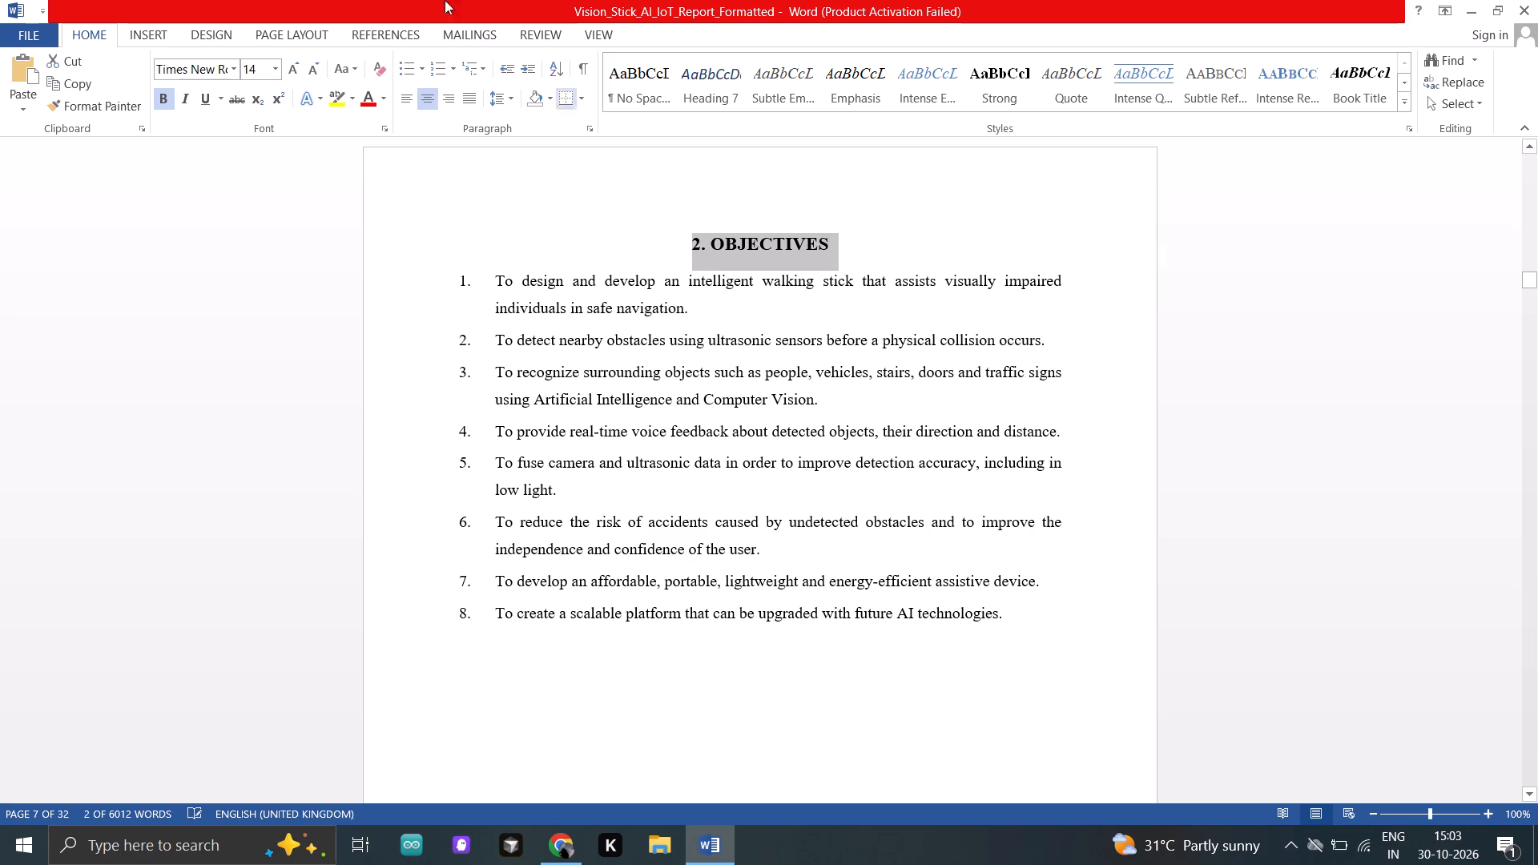
left_click(299, 67)
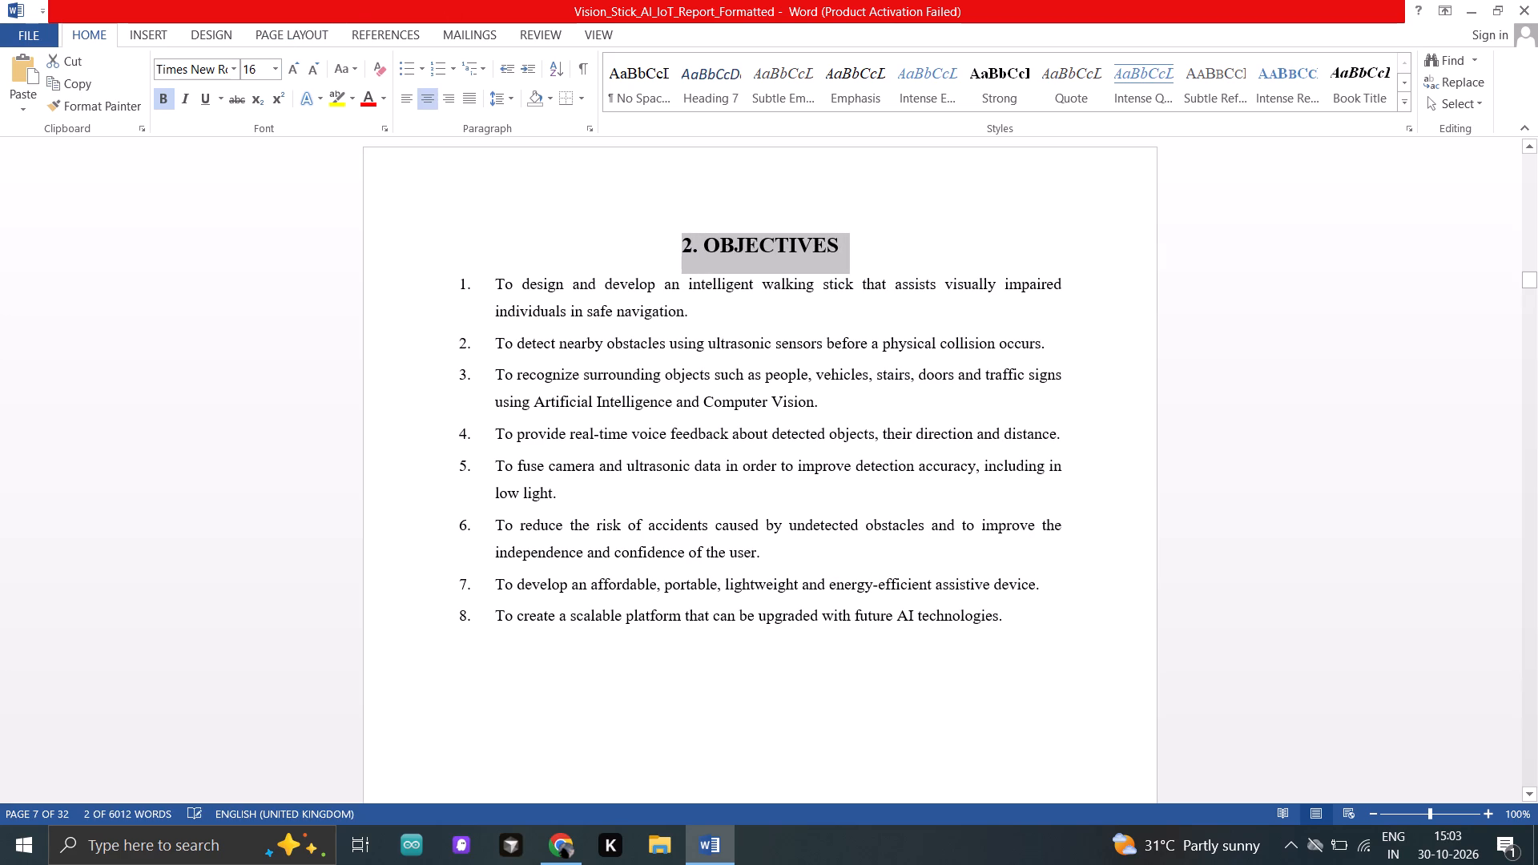
Increase the font size of all eight items in the Objectives list to 14.
left_click(494, 402)
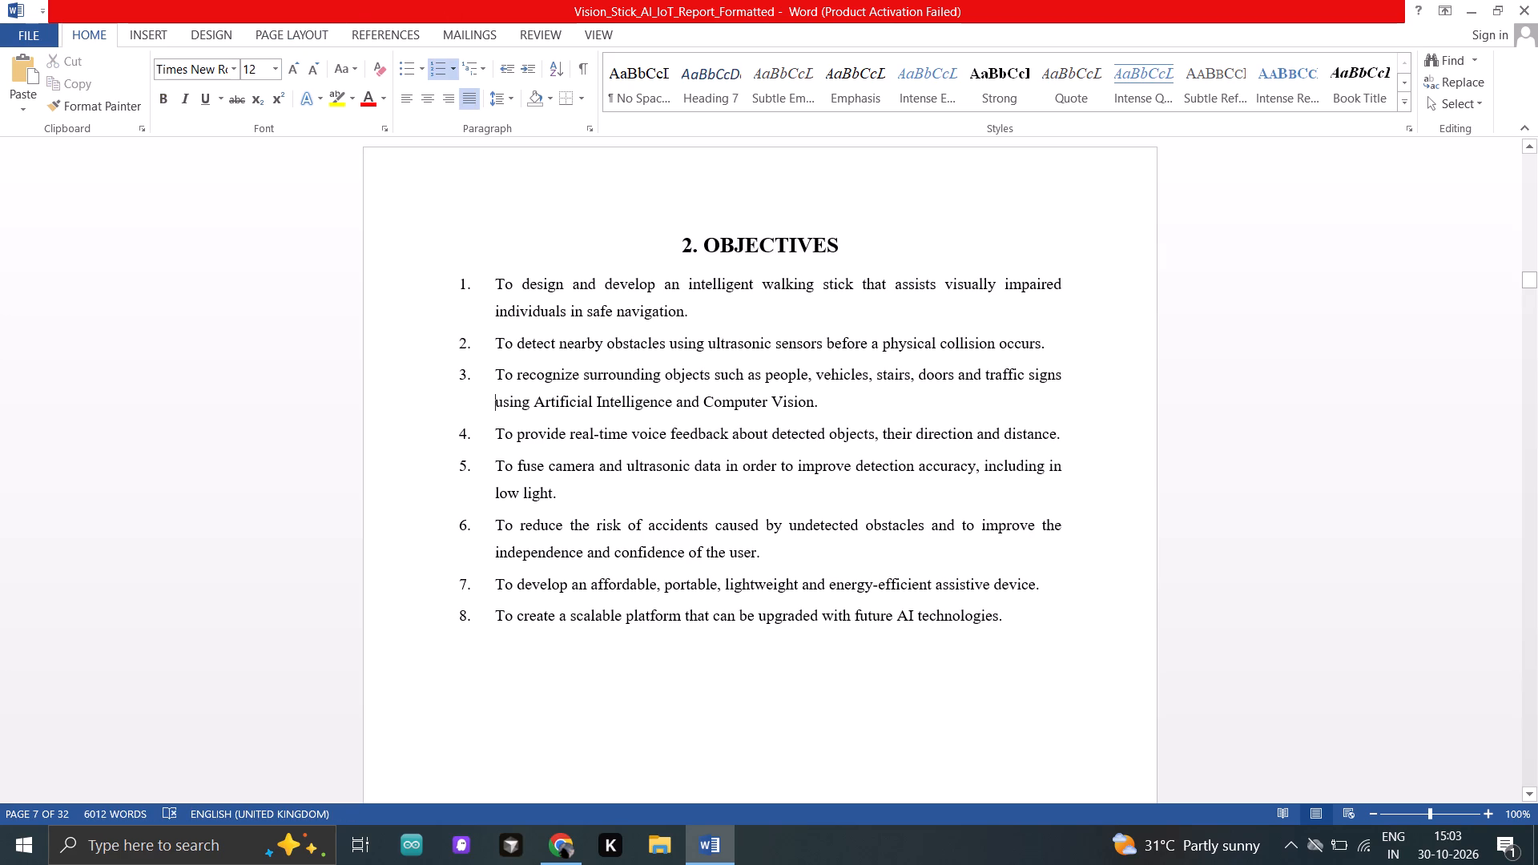
left_click(492, 287)
key("ctrl+shift+Down")
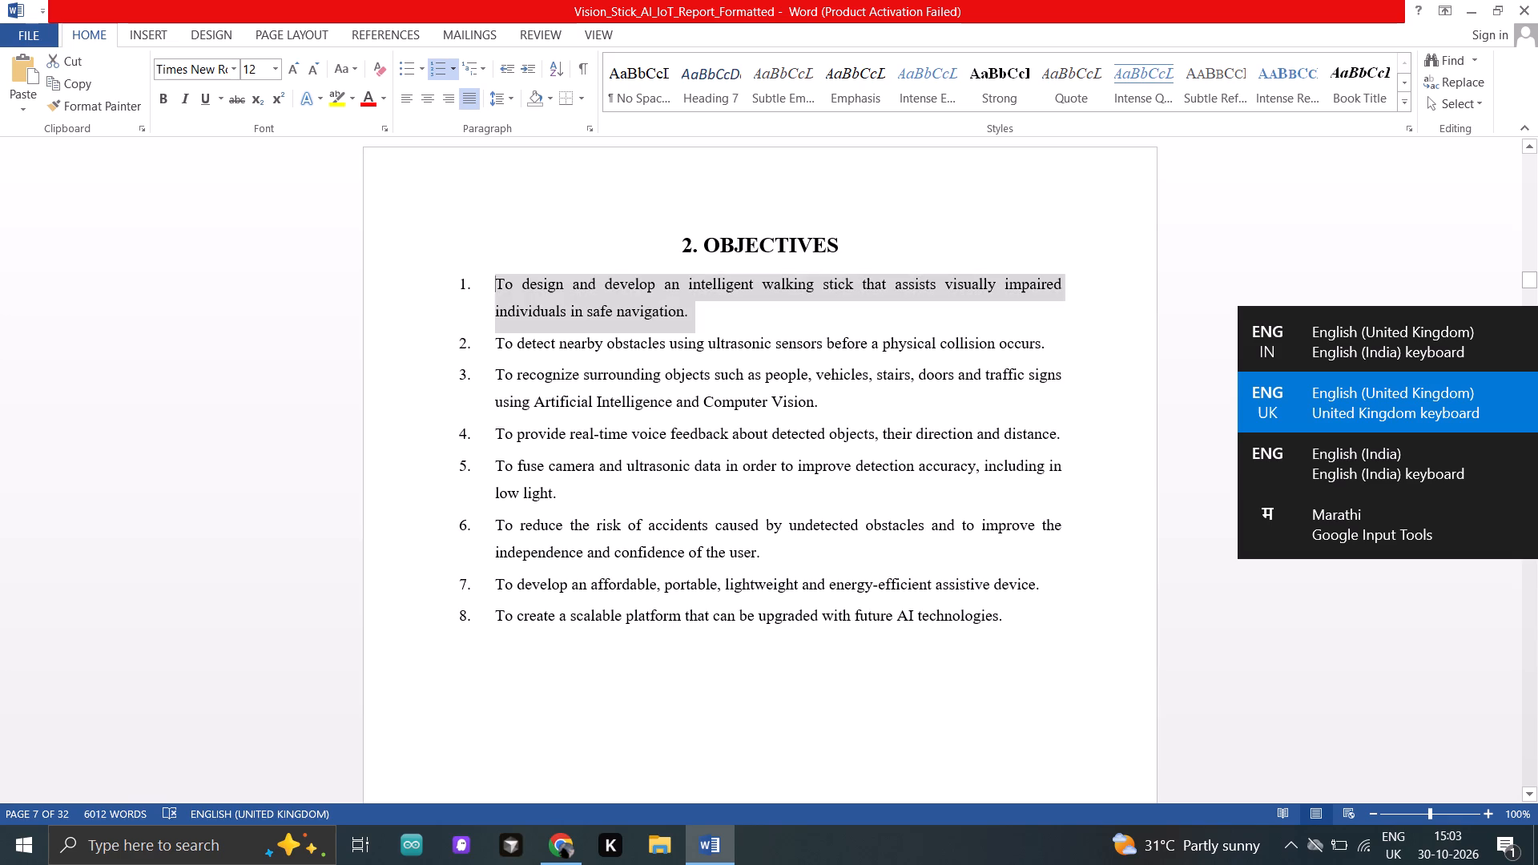
key("ctrl+shift+Down")
key("ctrl+shift+Down")
key("ctrl+shift+Down")
key("ctrl+shift+Down")
key("ctrl+shift+Down")
key("ctrl+shift+Down")
key("ctrl+shift+Down")
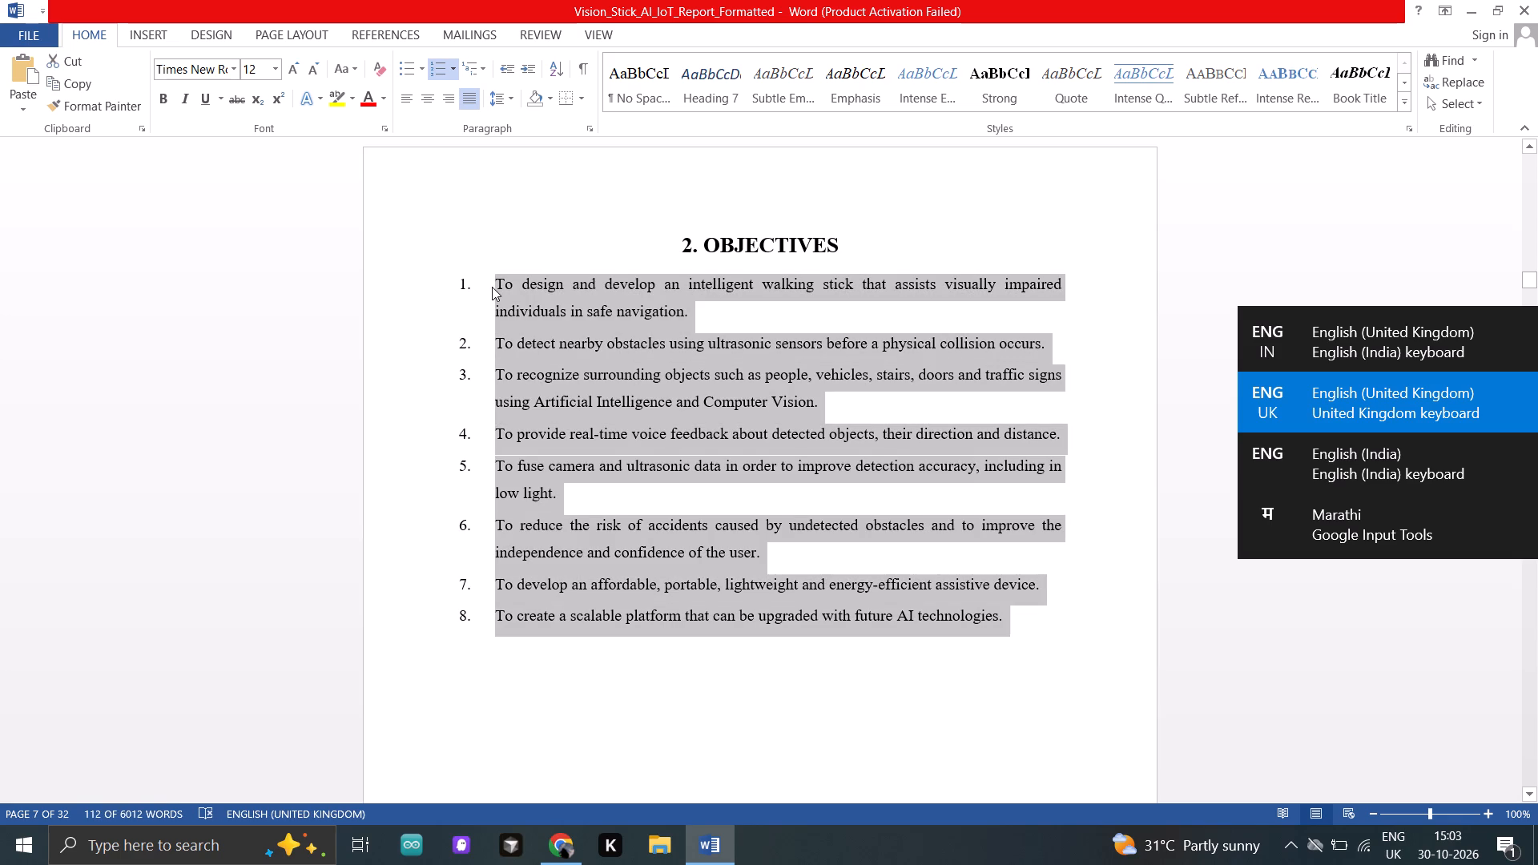
left_click(284, 76)
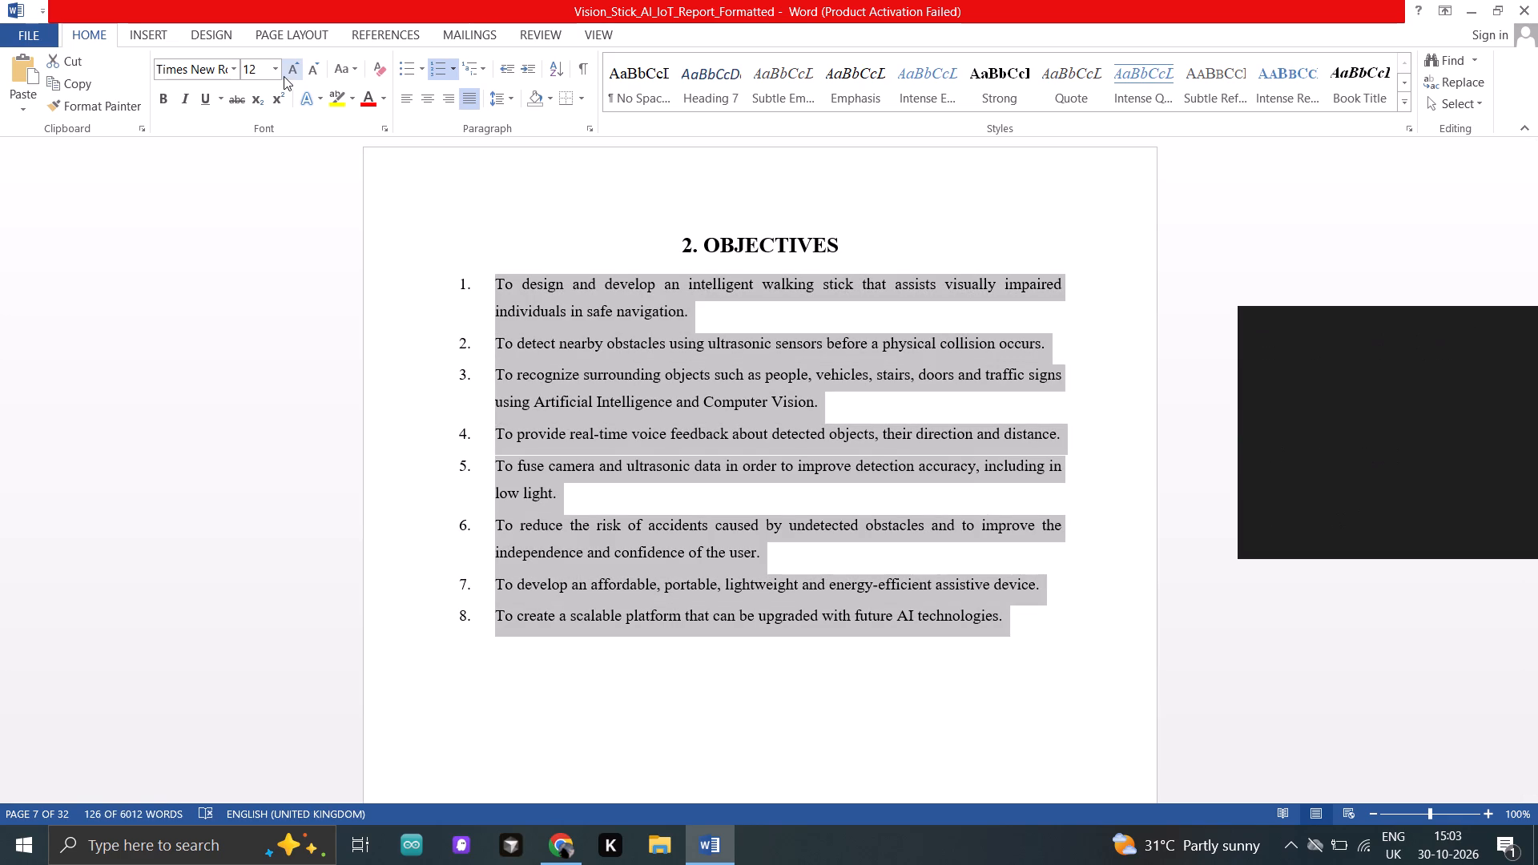
left_click(292, 72)
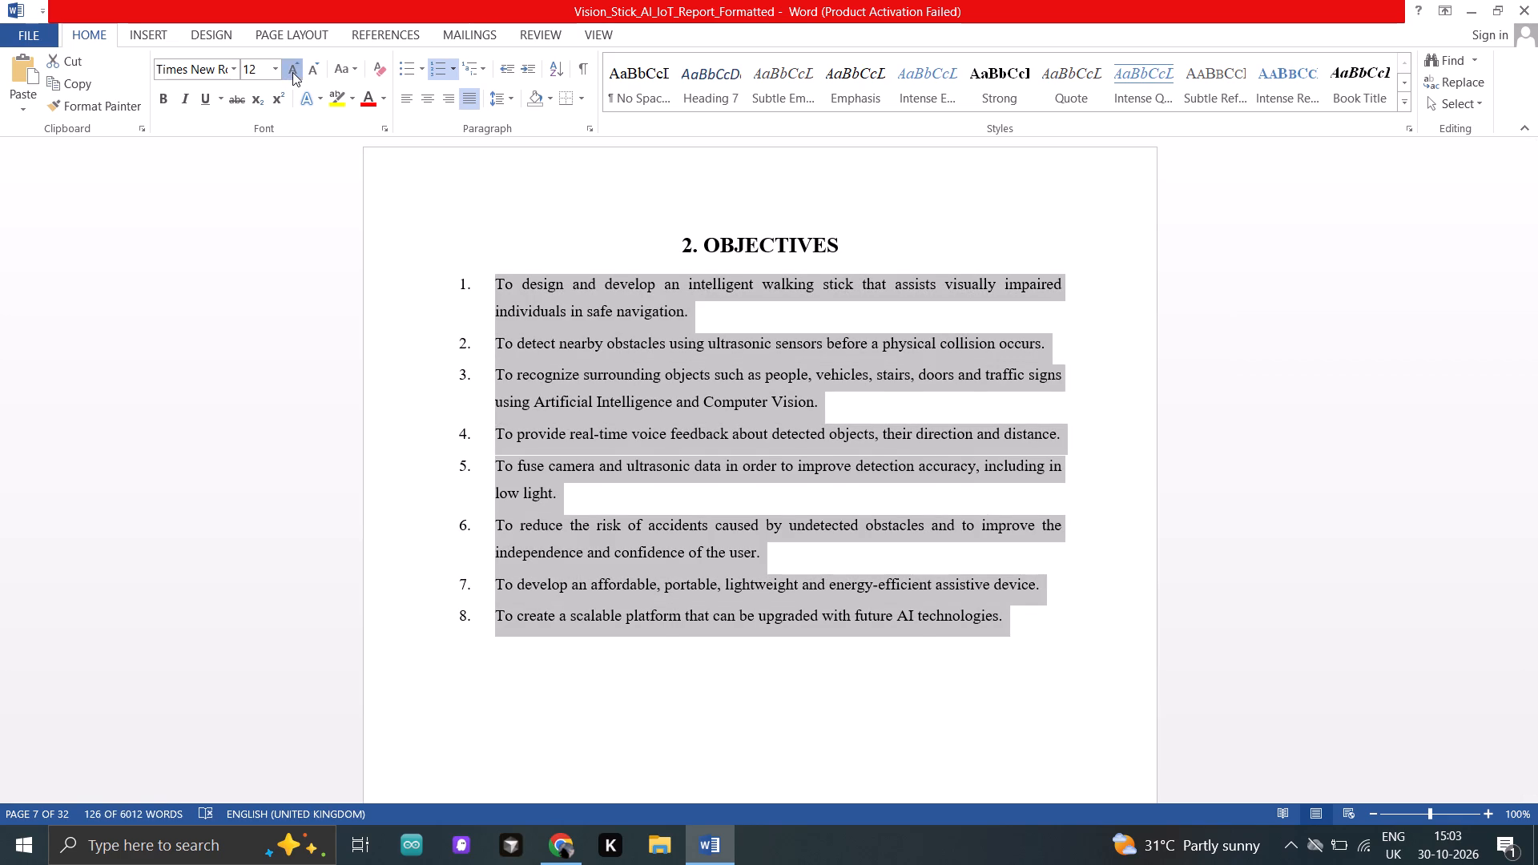
Insert two blank lines before the "Main System Specifications" heading to move it and its table onto the next page.
scroll(434, 231, "down", 5)
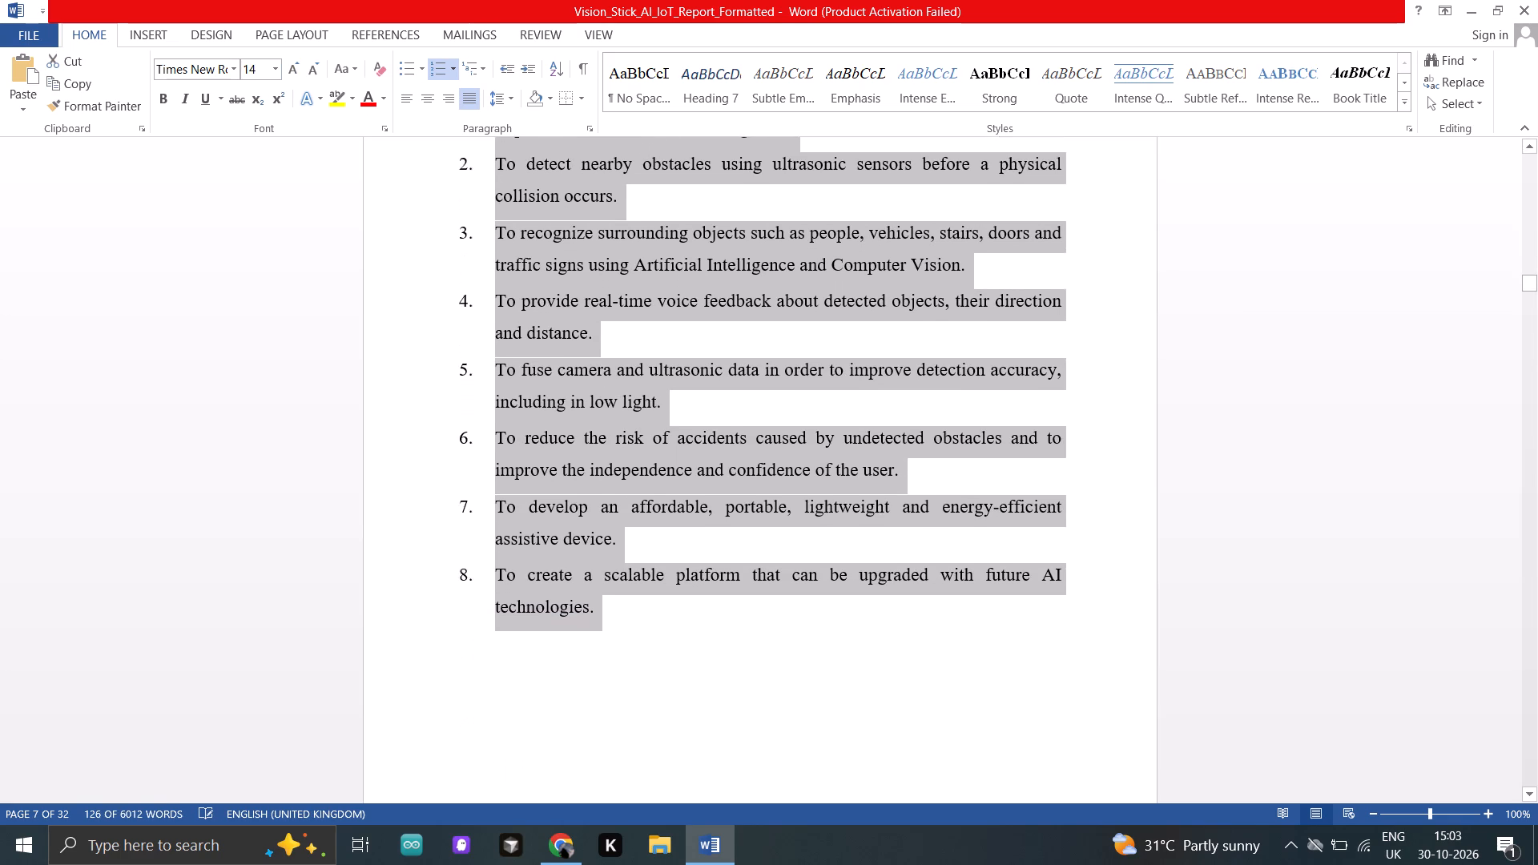
scroll(434, 231, "down", 16)
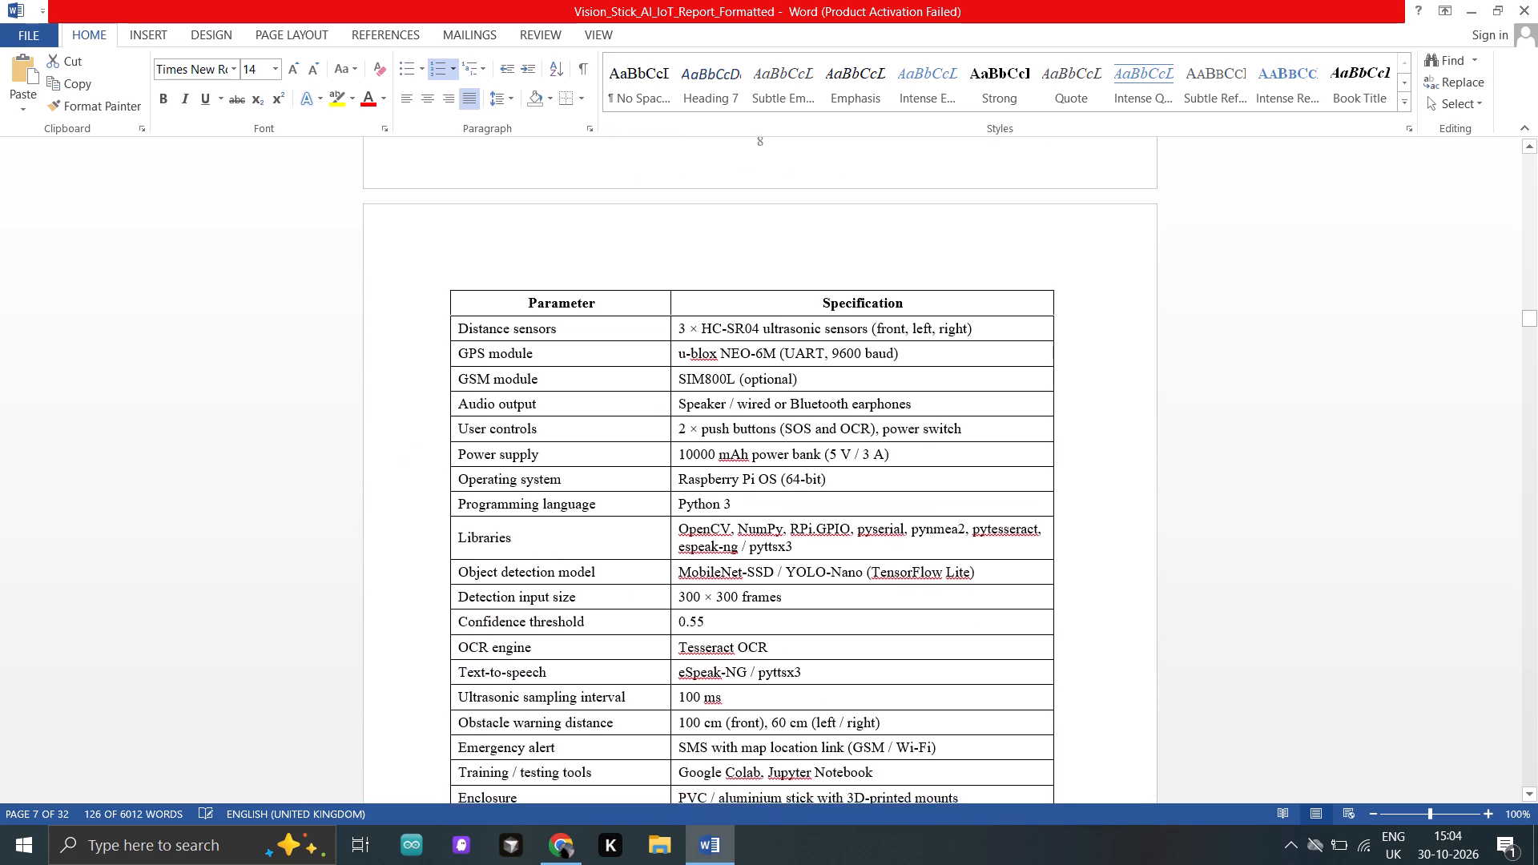
scroll(434, 231, "down", 4)
scroll(434, 231, "down", 2, "ctrl")
scroll(434, 231, "up", 3)
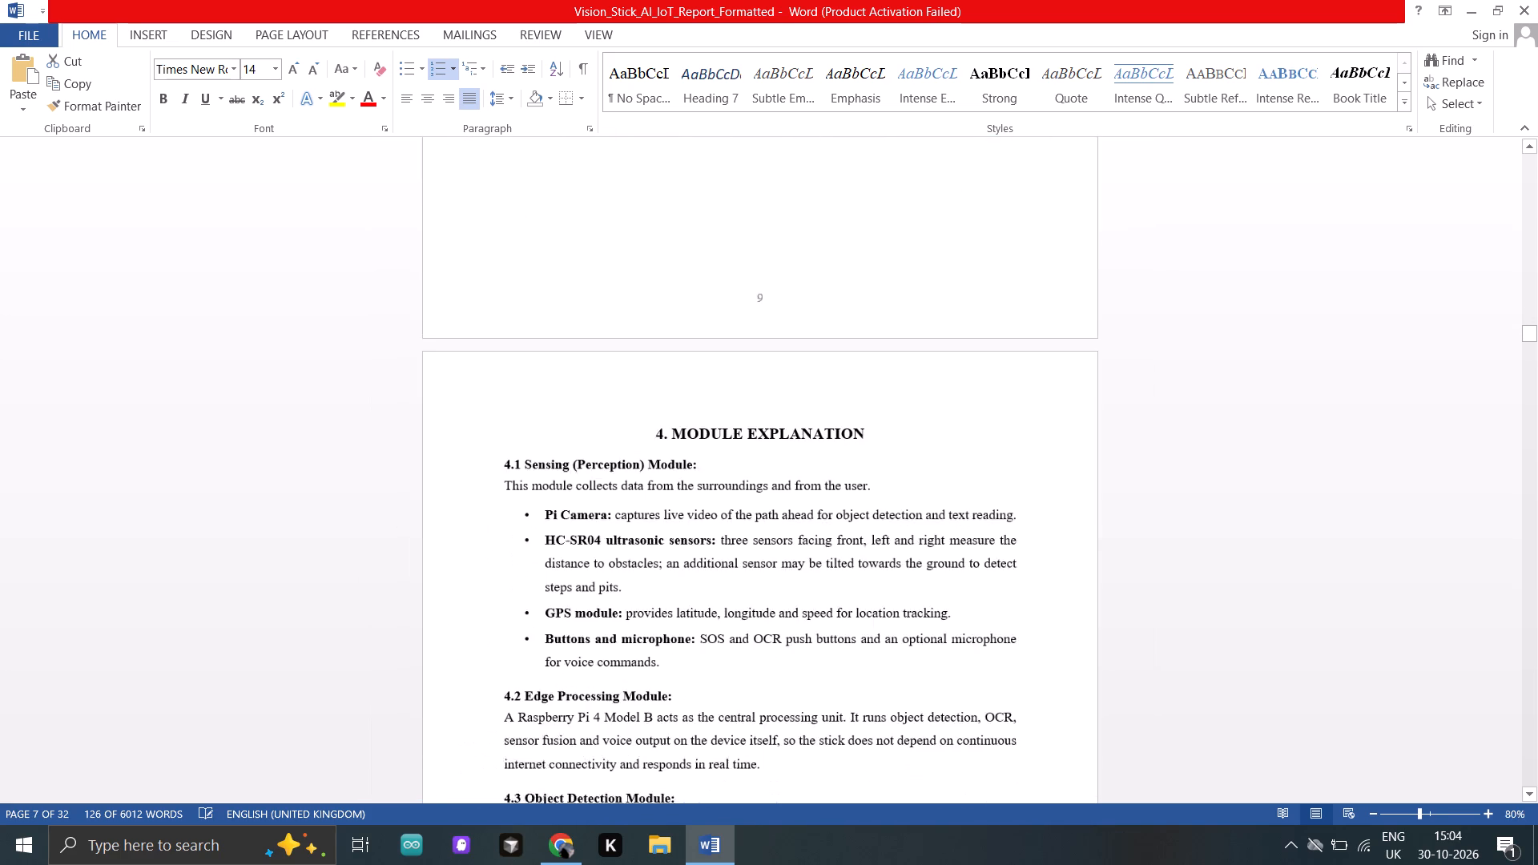
scroll(434, 231, "up", 14)
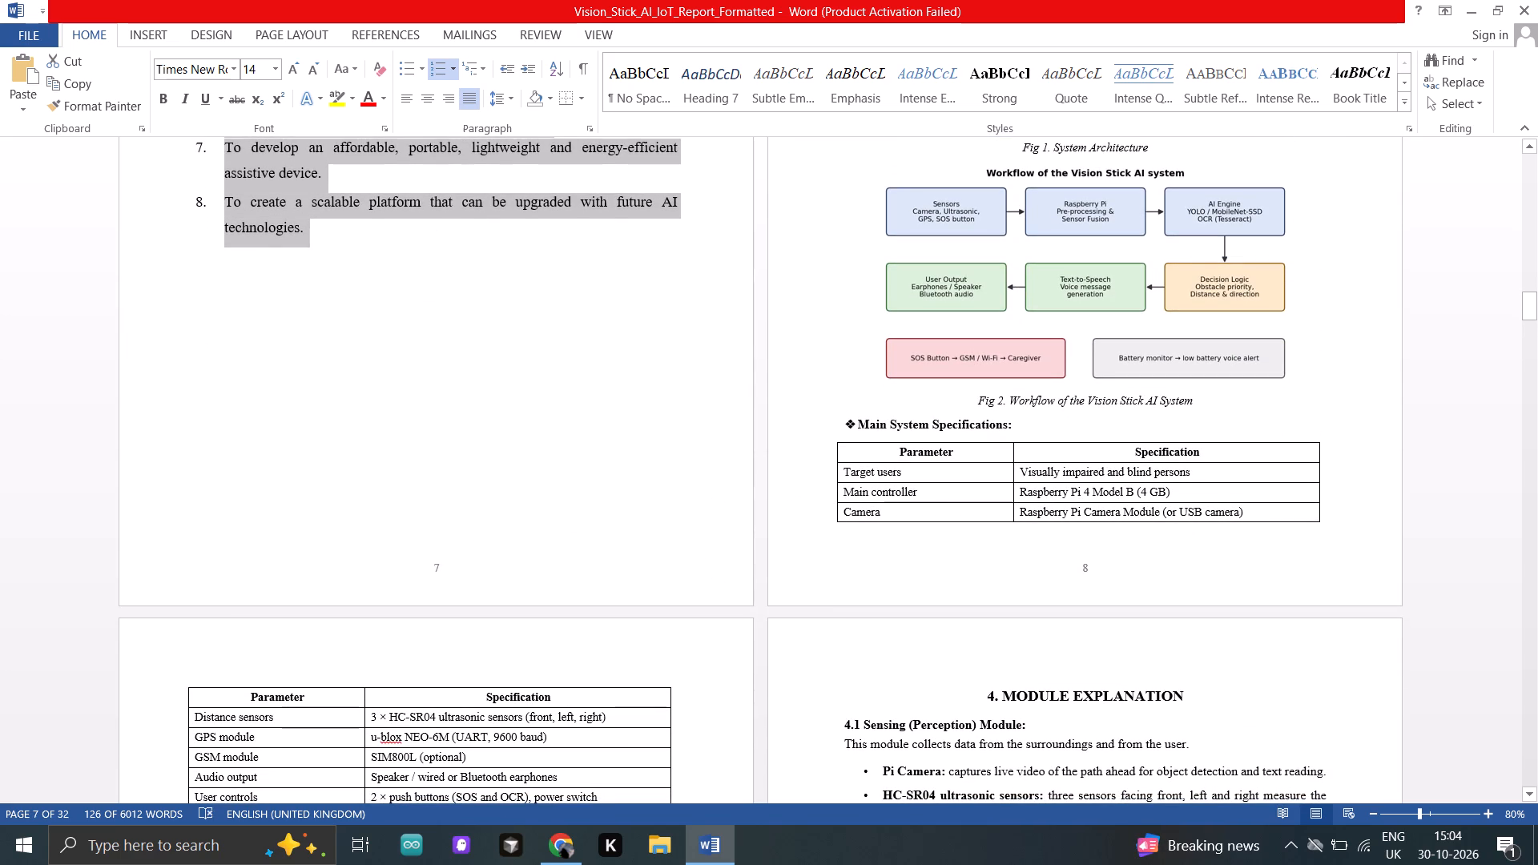
left_click(839, 419)
key("Return")
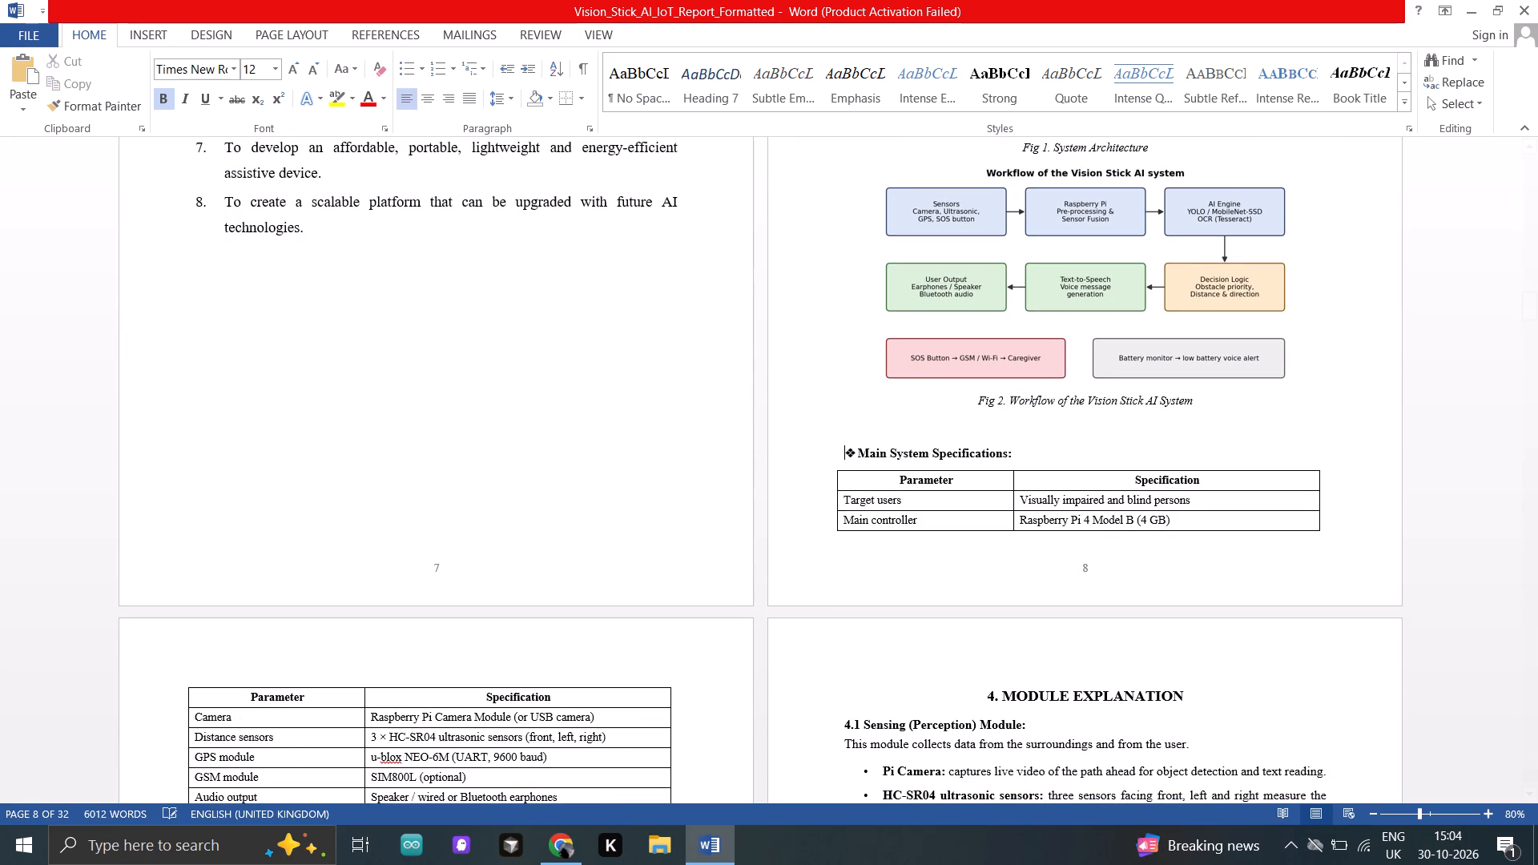
key("Return")
Review the layout of the remaining report pages, from the Main System Specifications table through to the closing placeholder sections.
scroll(839, 419, "down", 6)
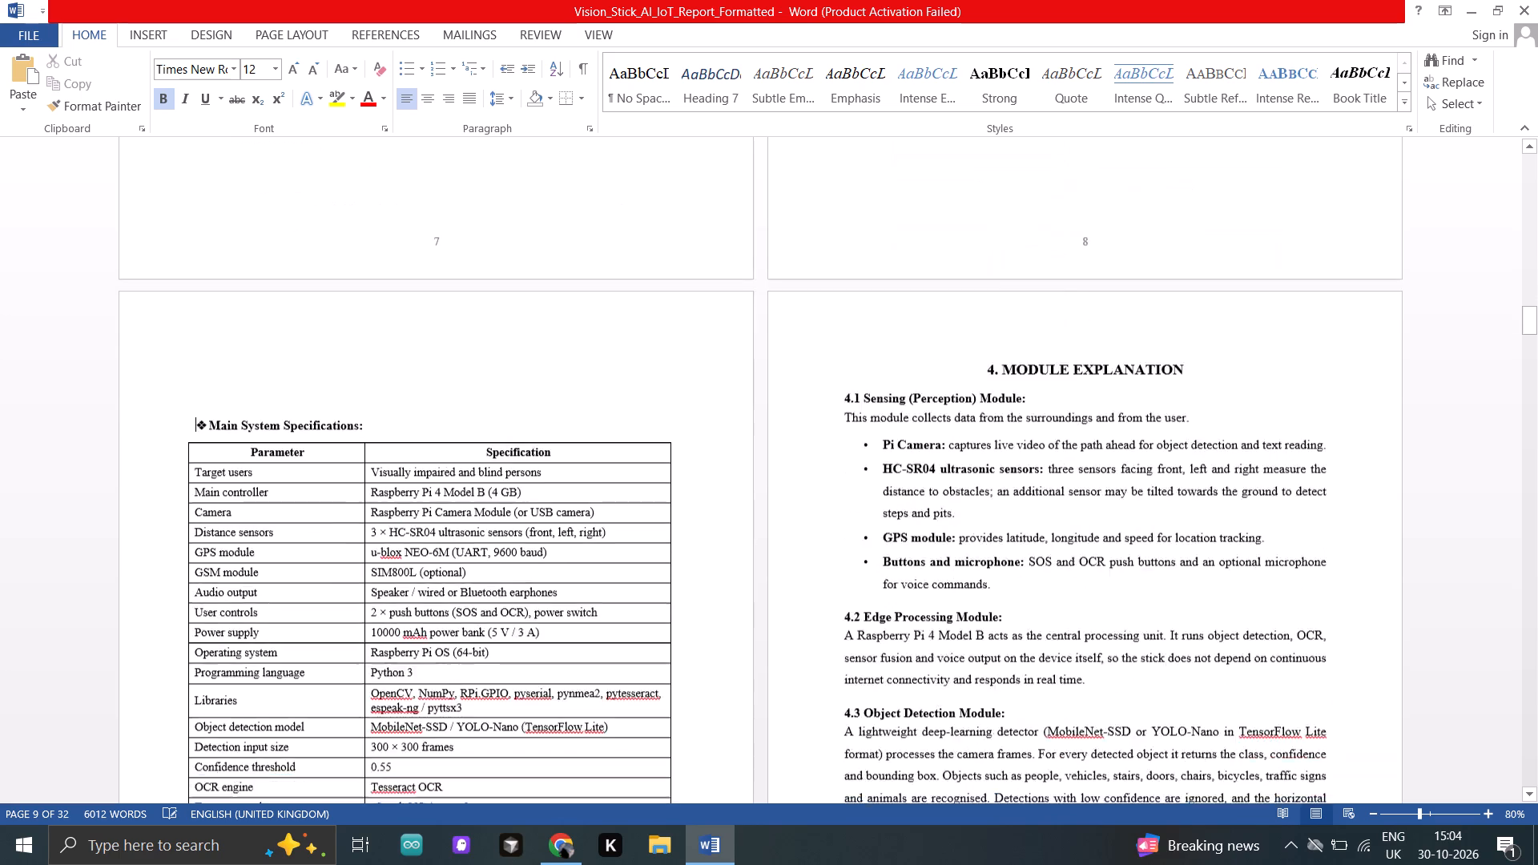
scroll(839, 419, "down", 7)
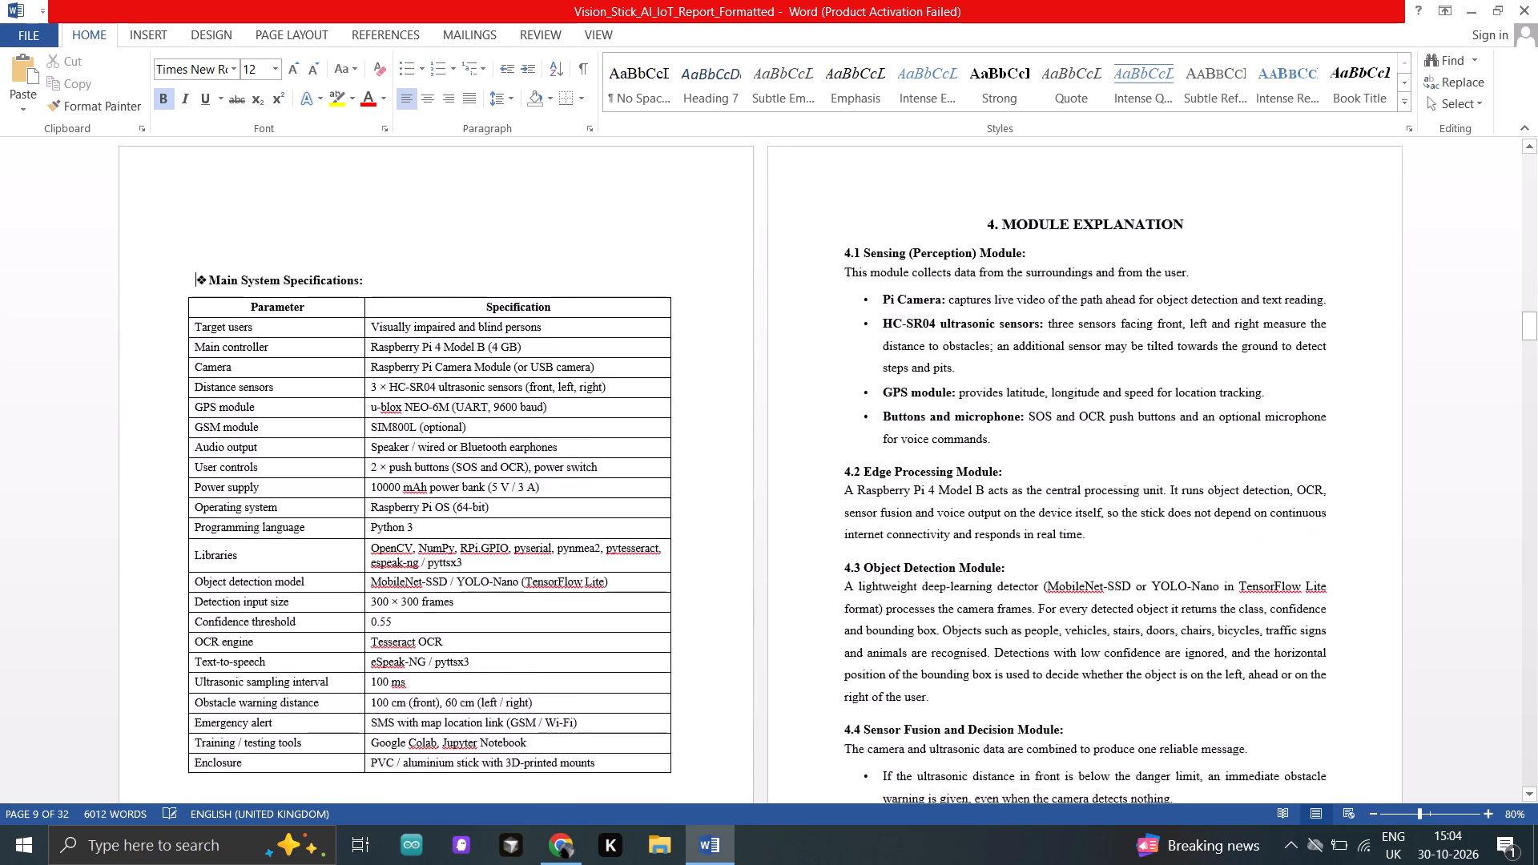
scroll(839, 419, "down", 9)
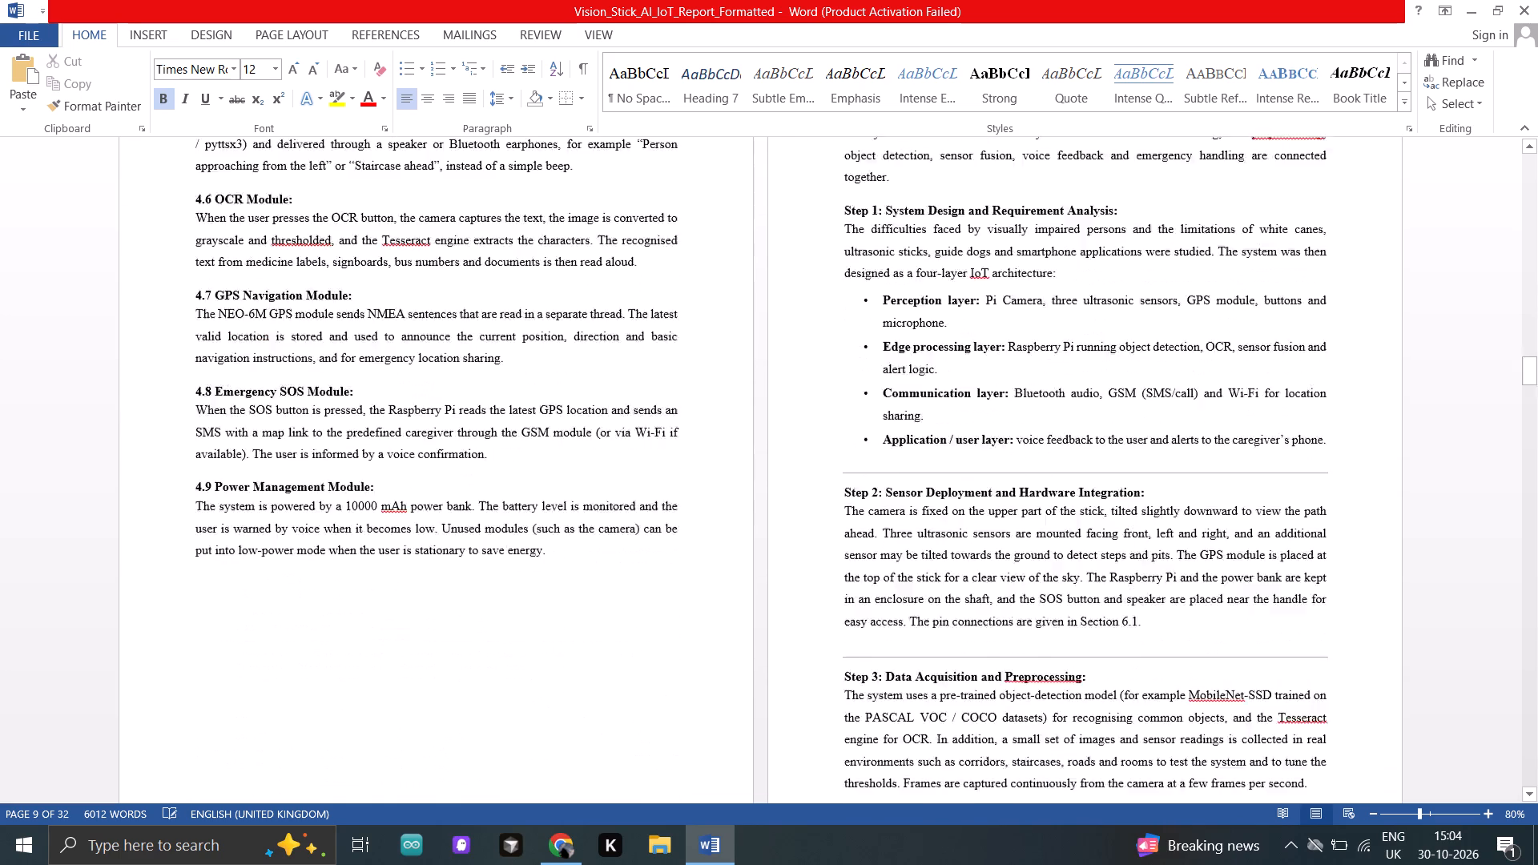
scroll(839, 419, "down", 9)
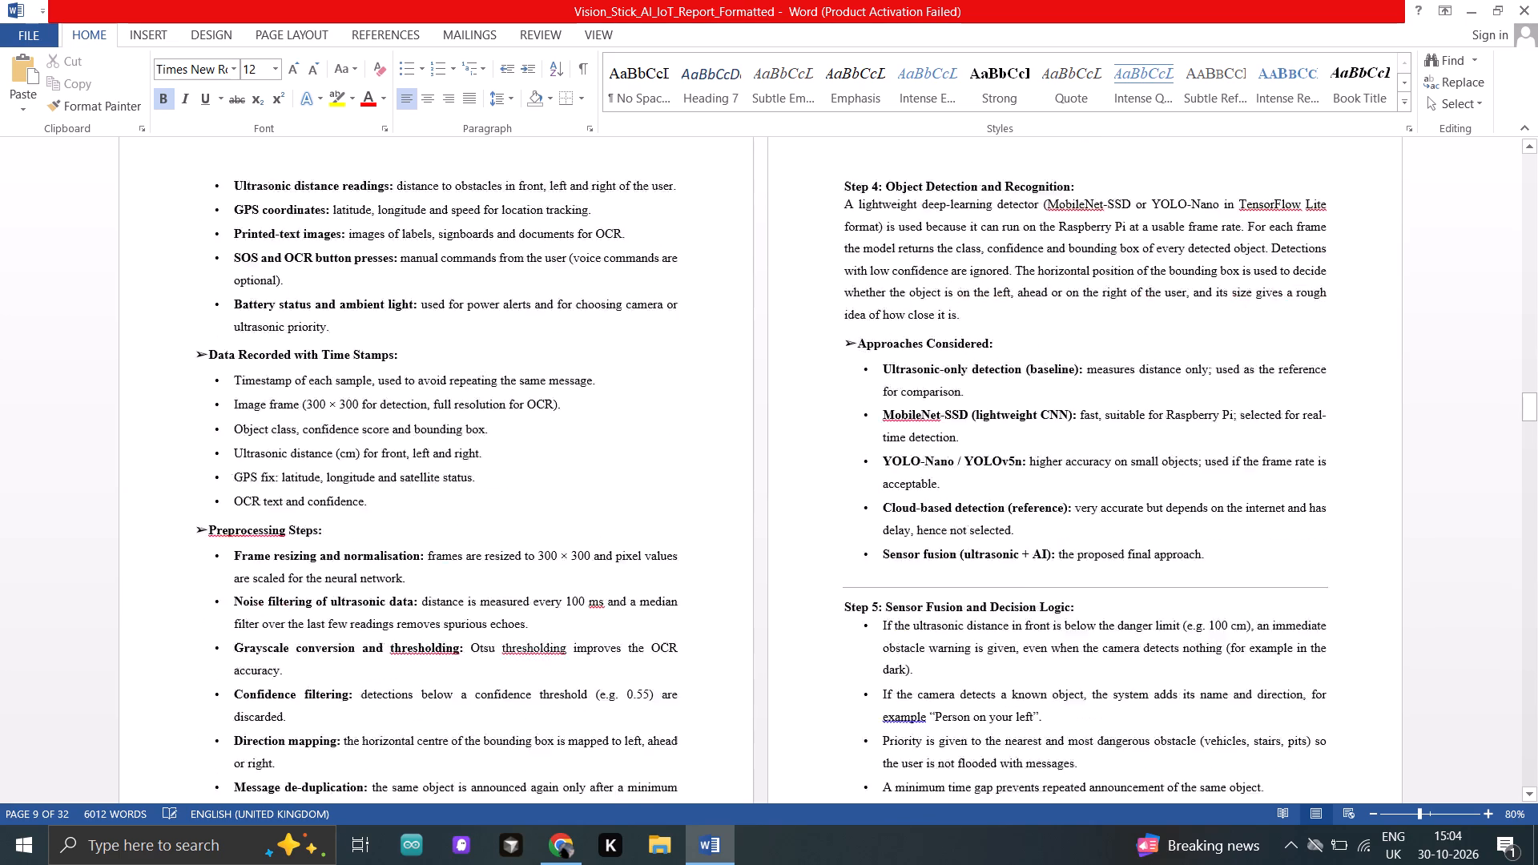
scroll(839, 419, "up", 6)
scroll(839, 420, "down", 1)
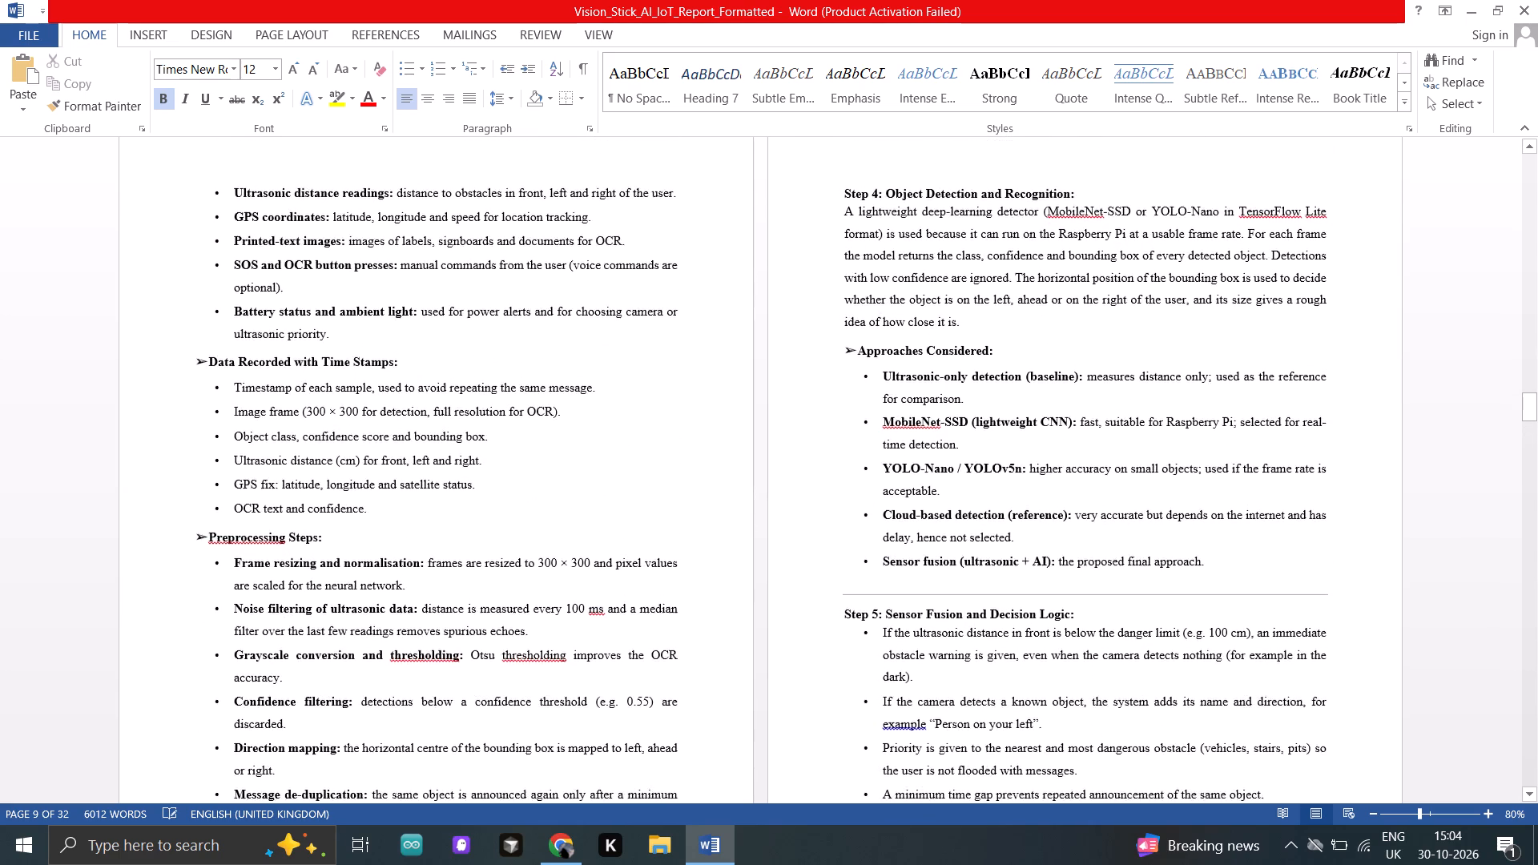
scroll(839, 420, "down", 9)
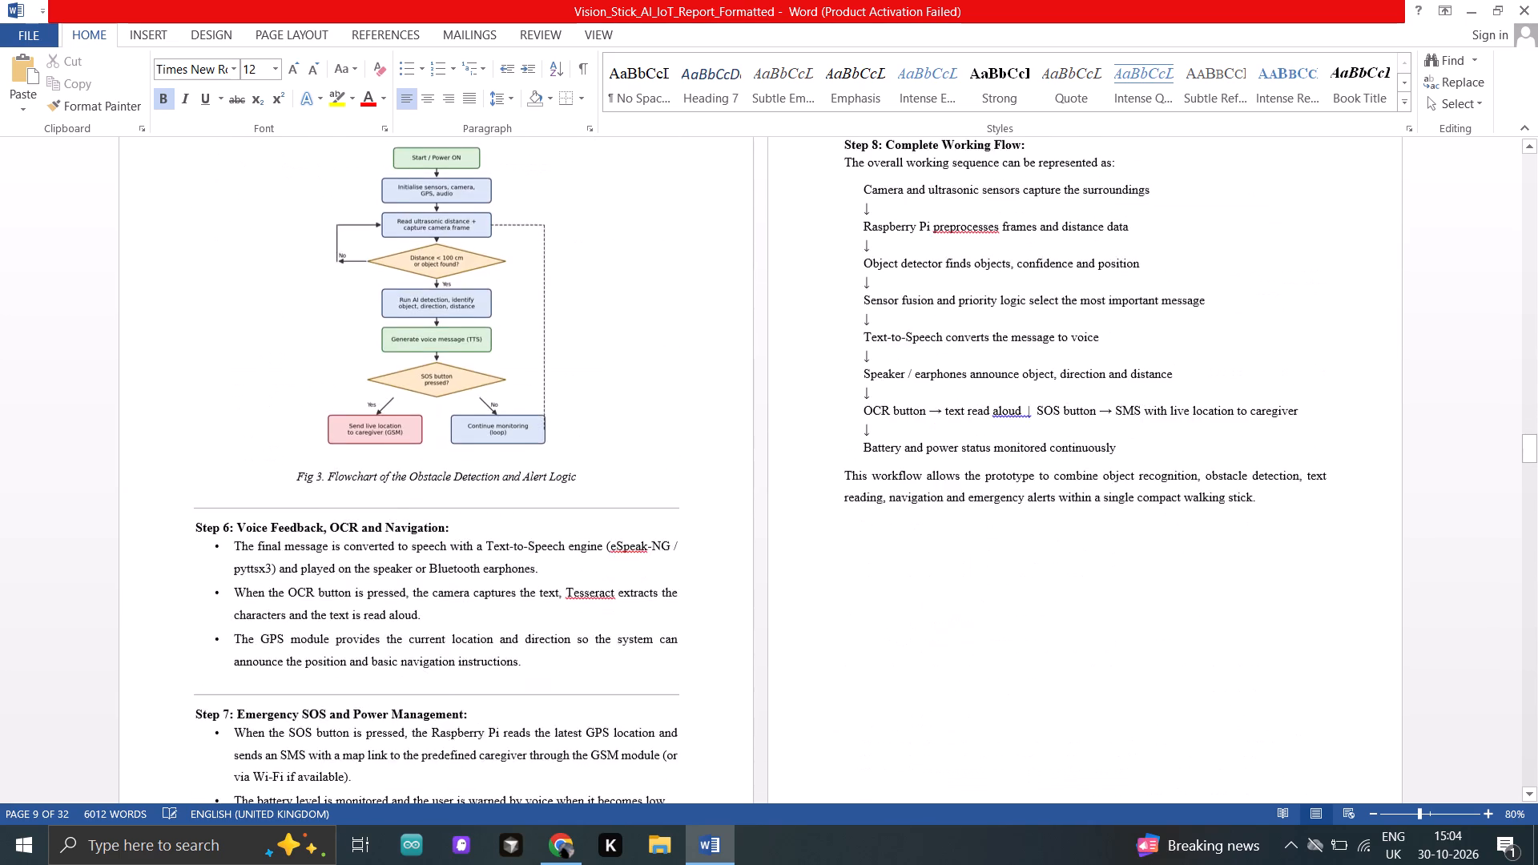
scroll(839, 420, "down", 11)
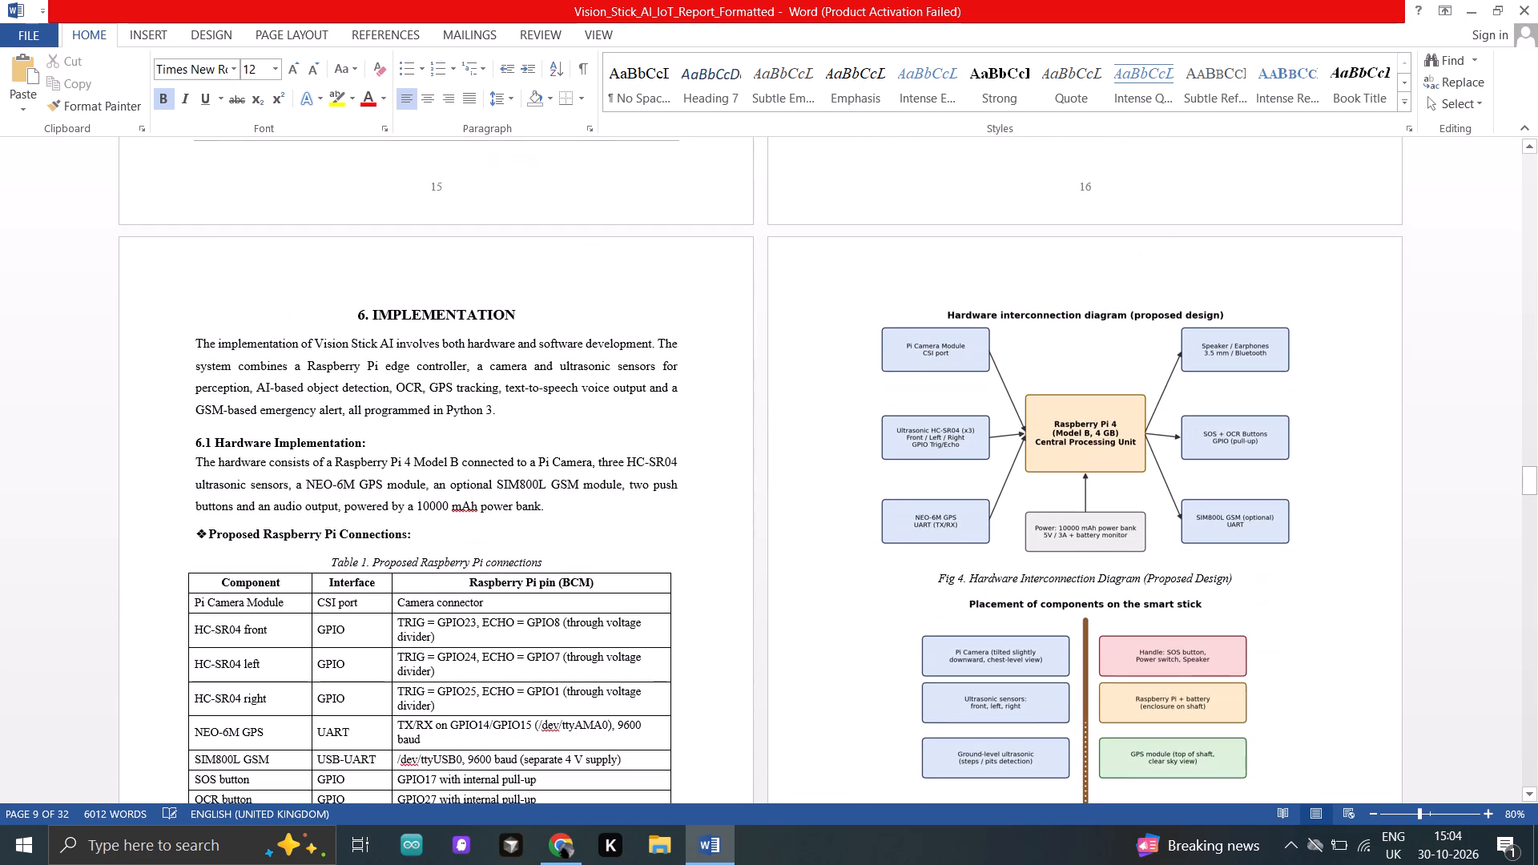
scroll(839, 420, "down", 3)
scroll(372, 601, "down", 1)
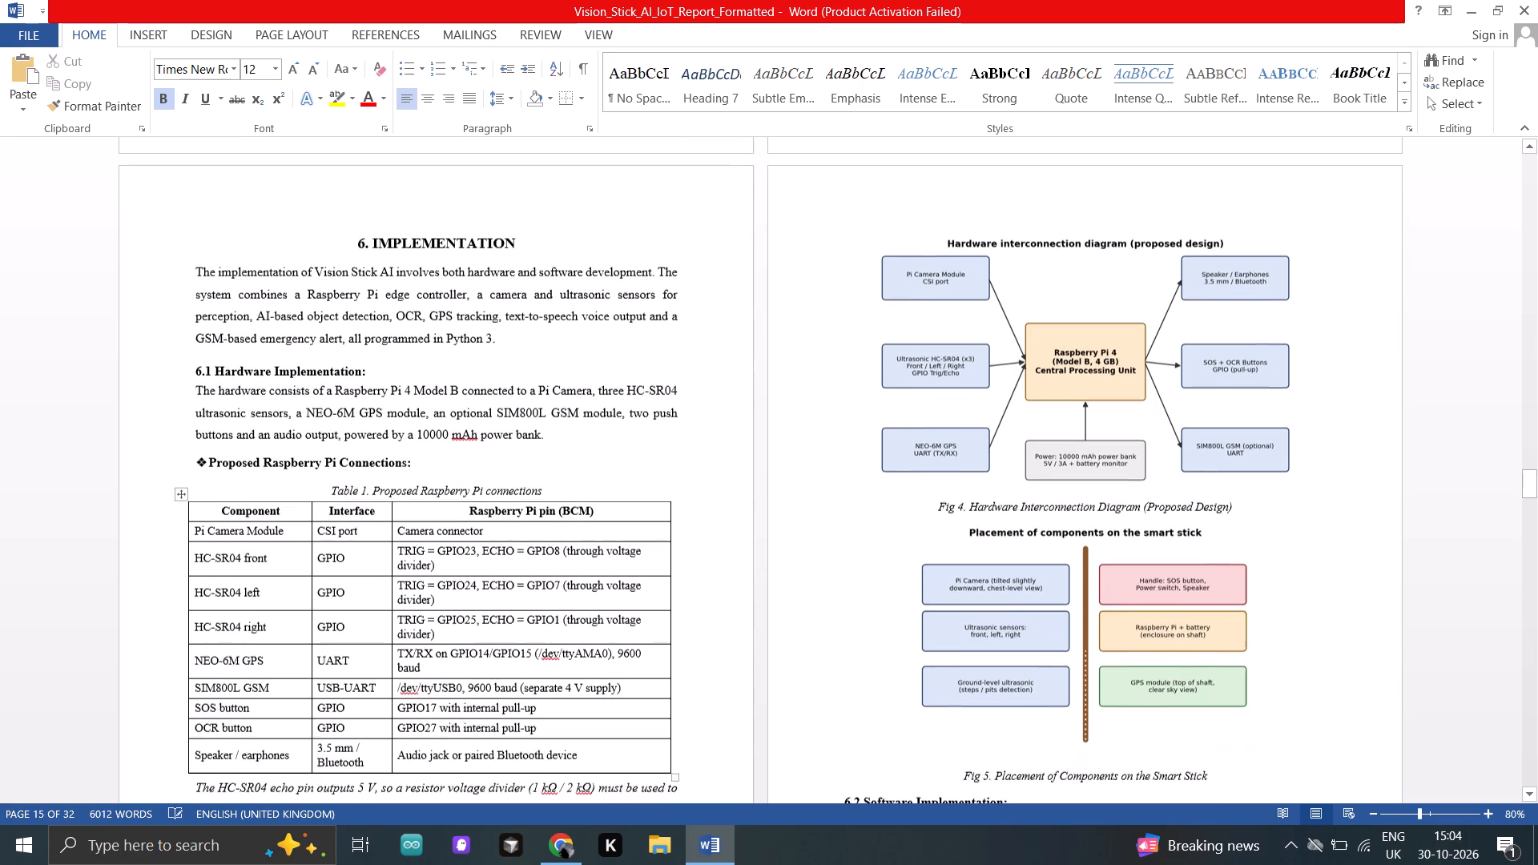
scroll(372, 601, "down", 7)
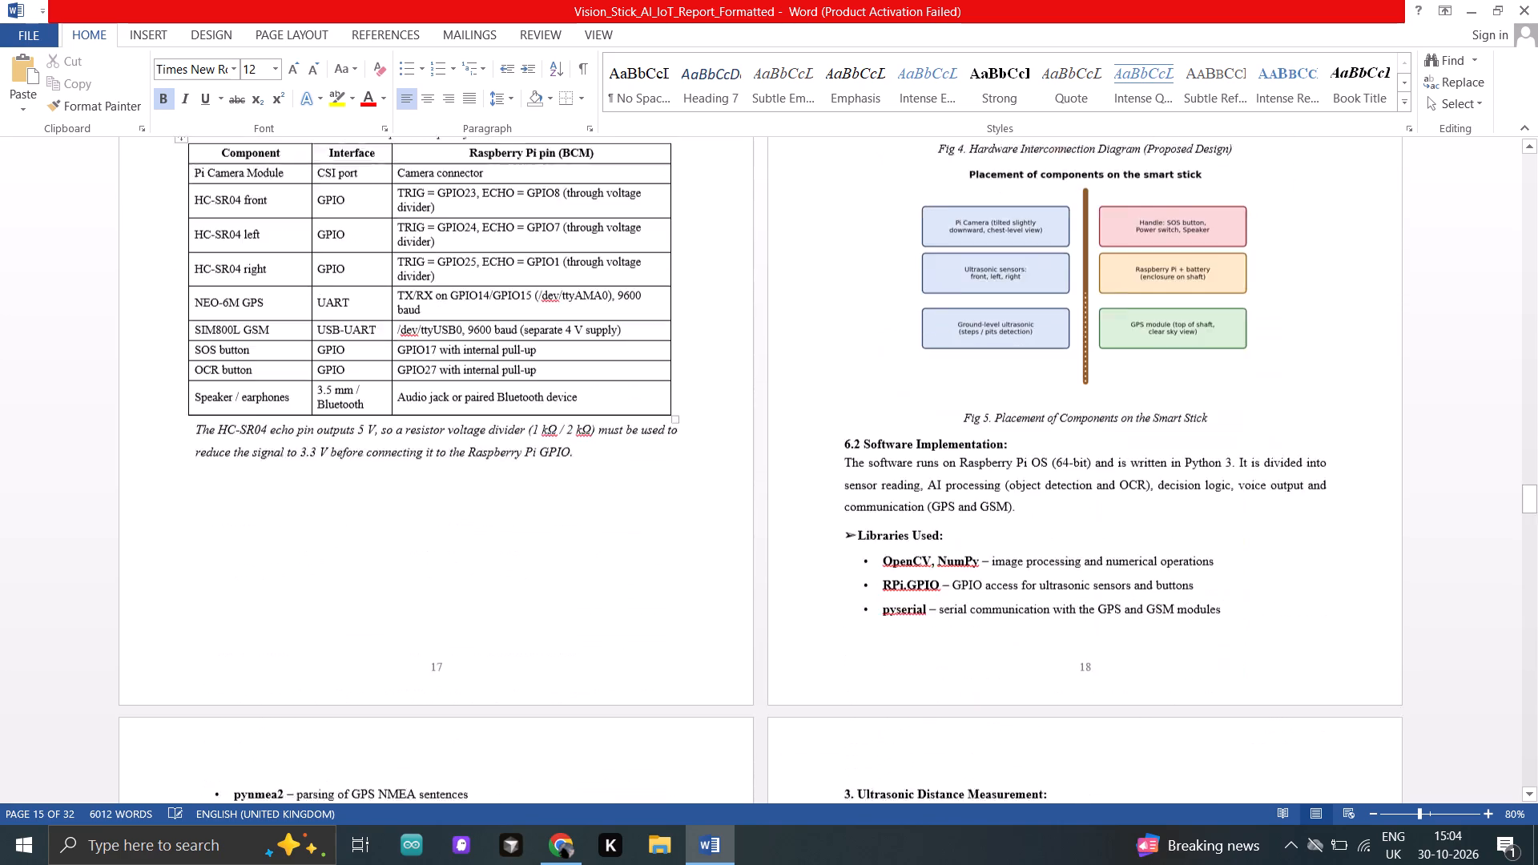
scroll(372, 601, "down", 9)
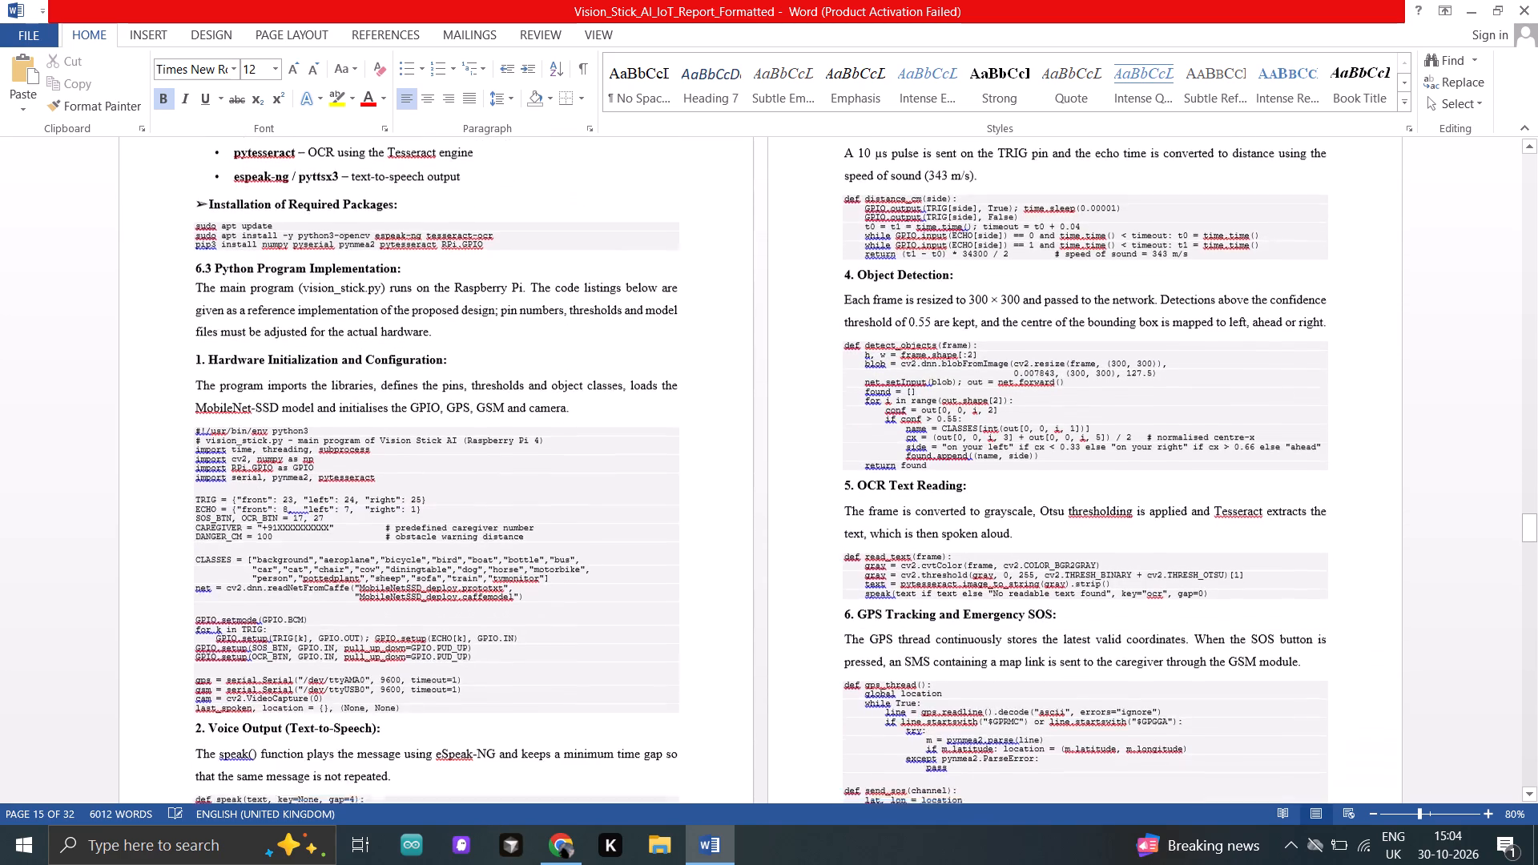
scroll(372, 601, "down", 6)
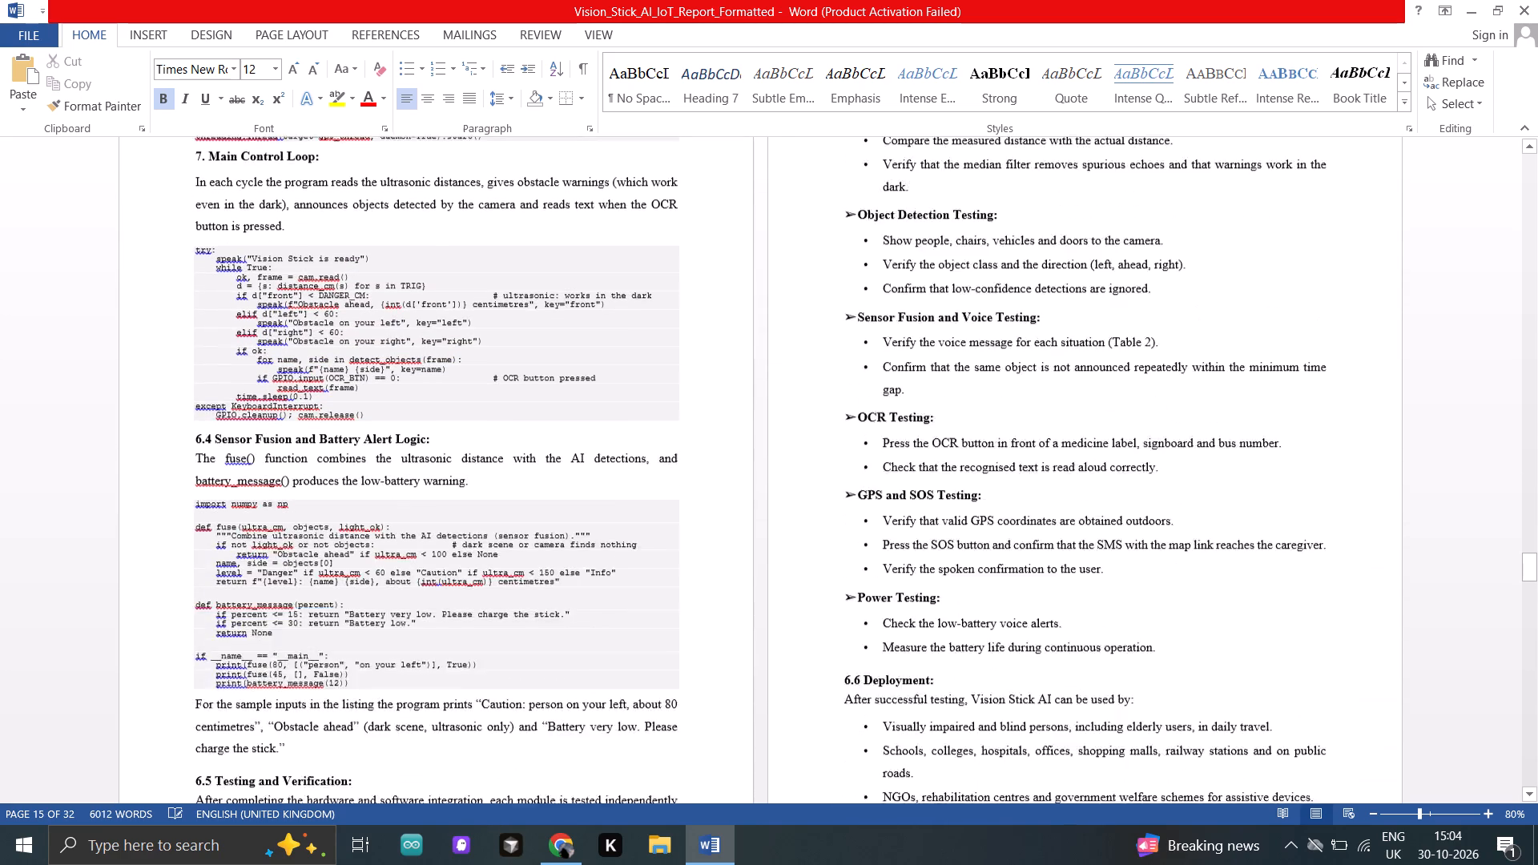
scroll(372, 601, "down", 7)
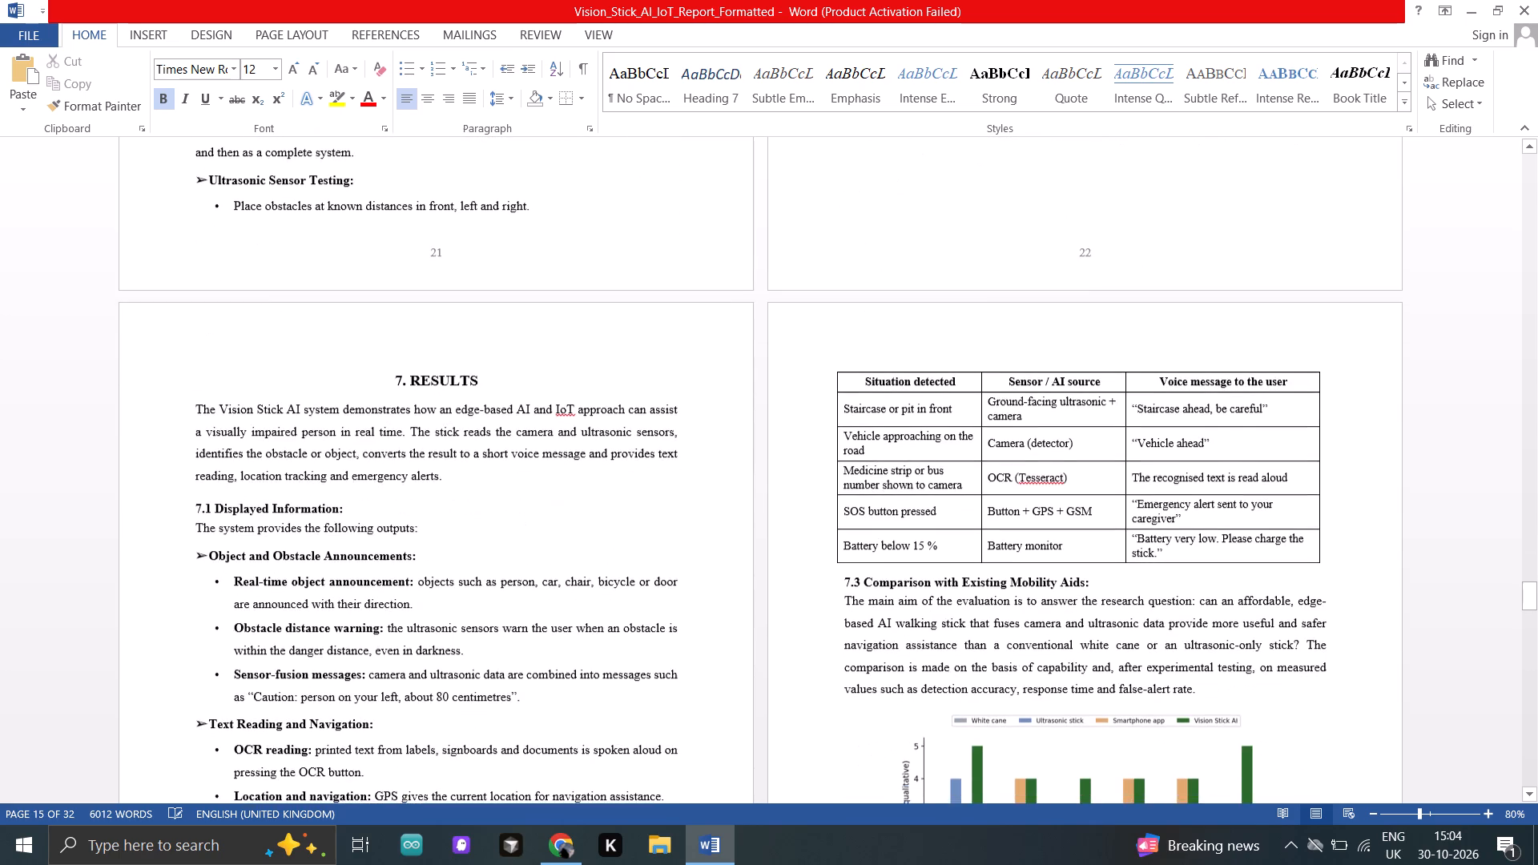
scroll(372, 601, "down", 6)
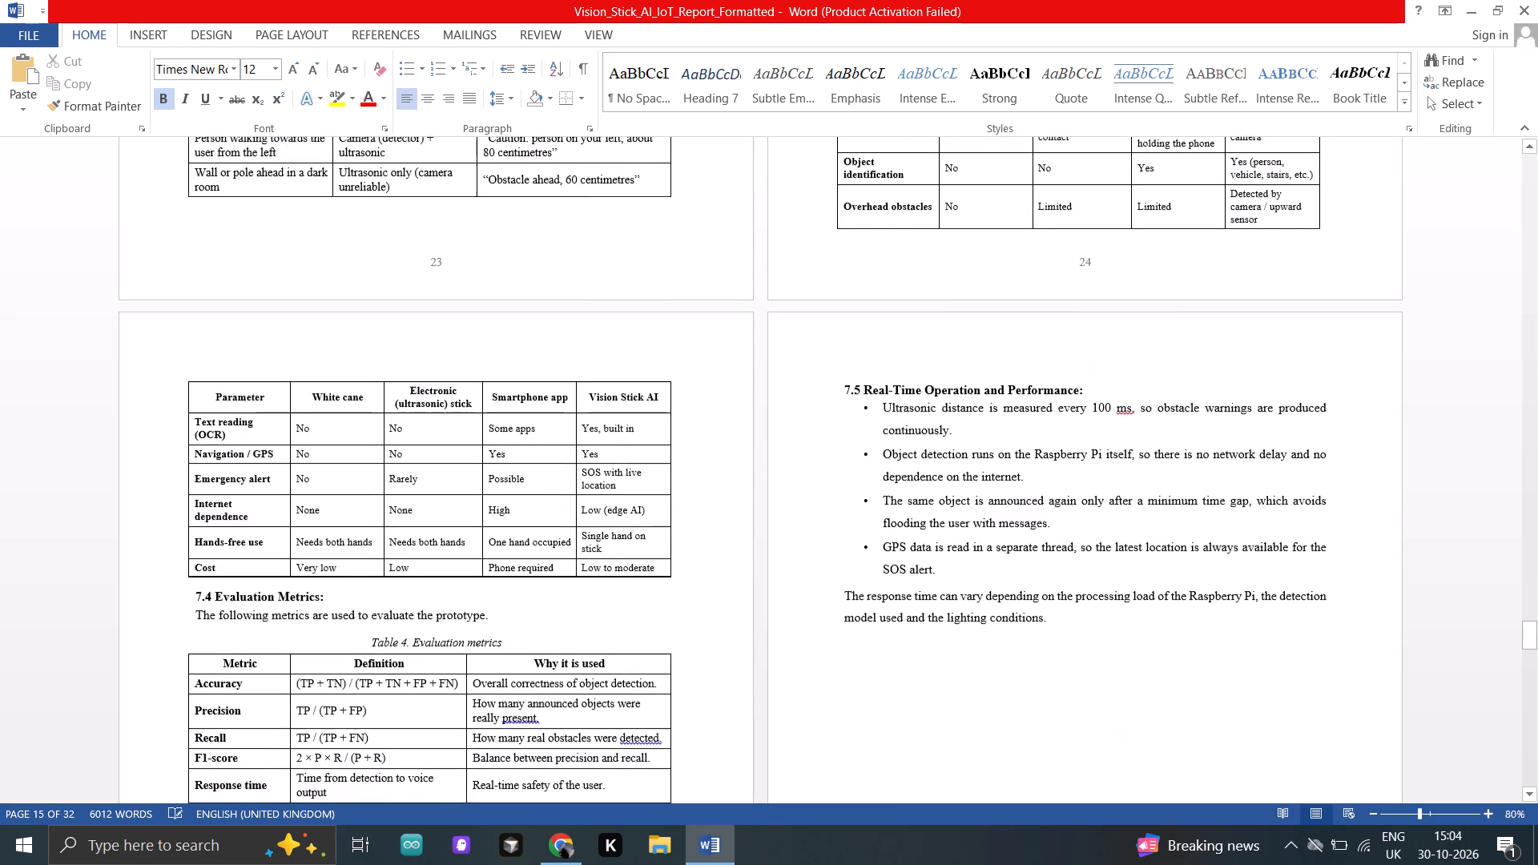
scroll(372, 601, "down", 8)
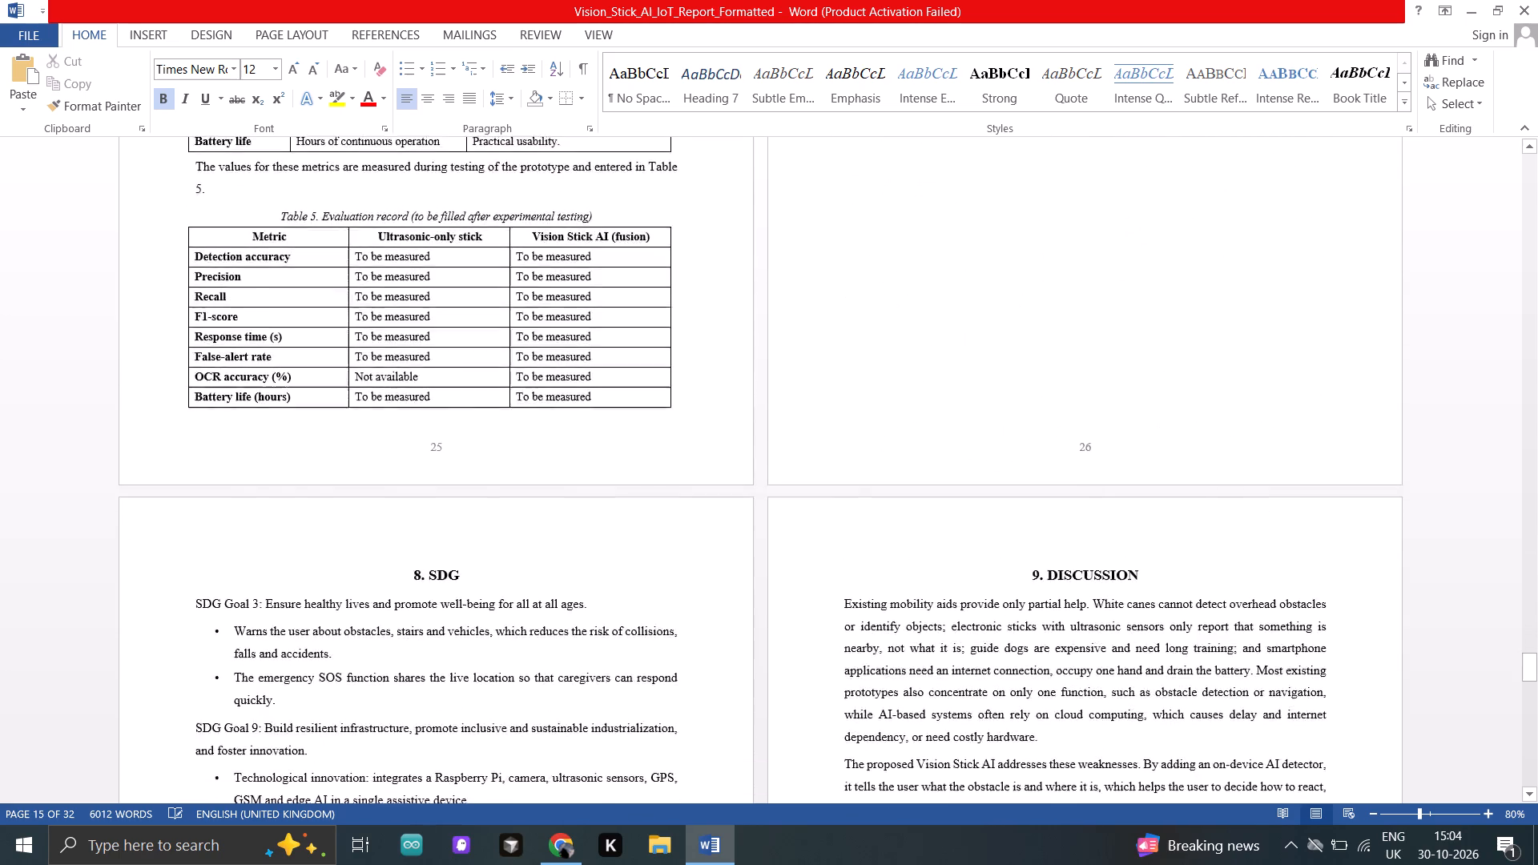
scroll(372, 601, "down", 4)
scroll(372, 601, "up", 7)
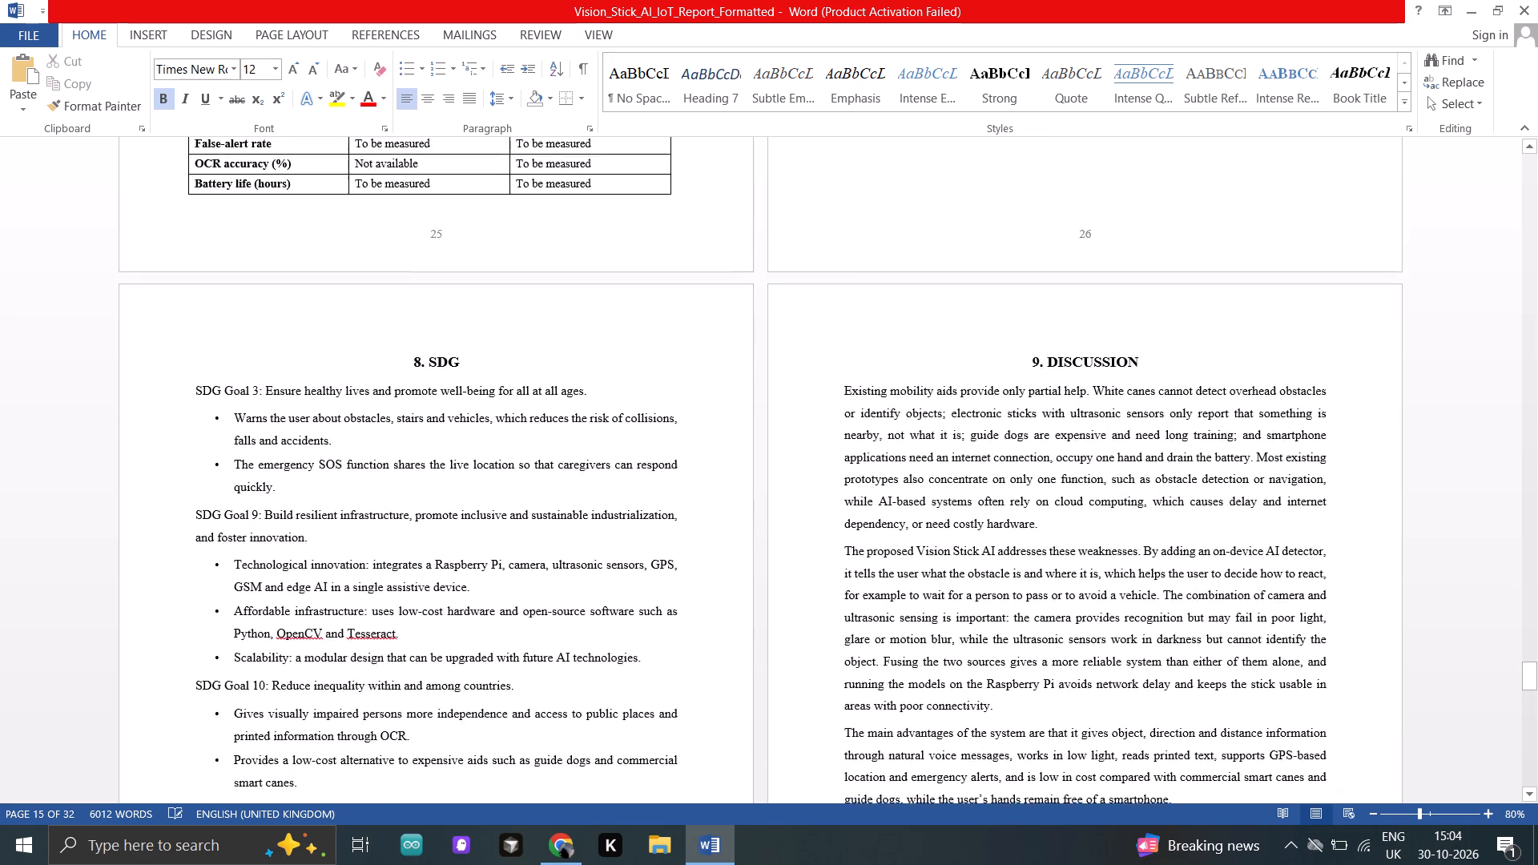
scroll(372, 601, "down", 7)
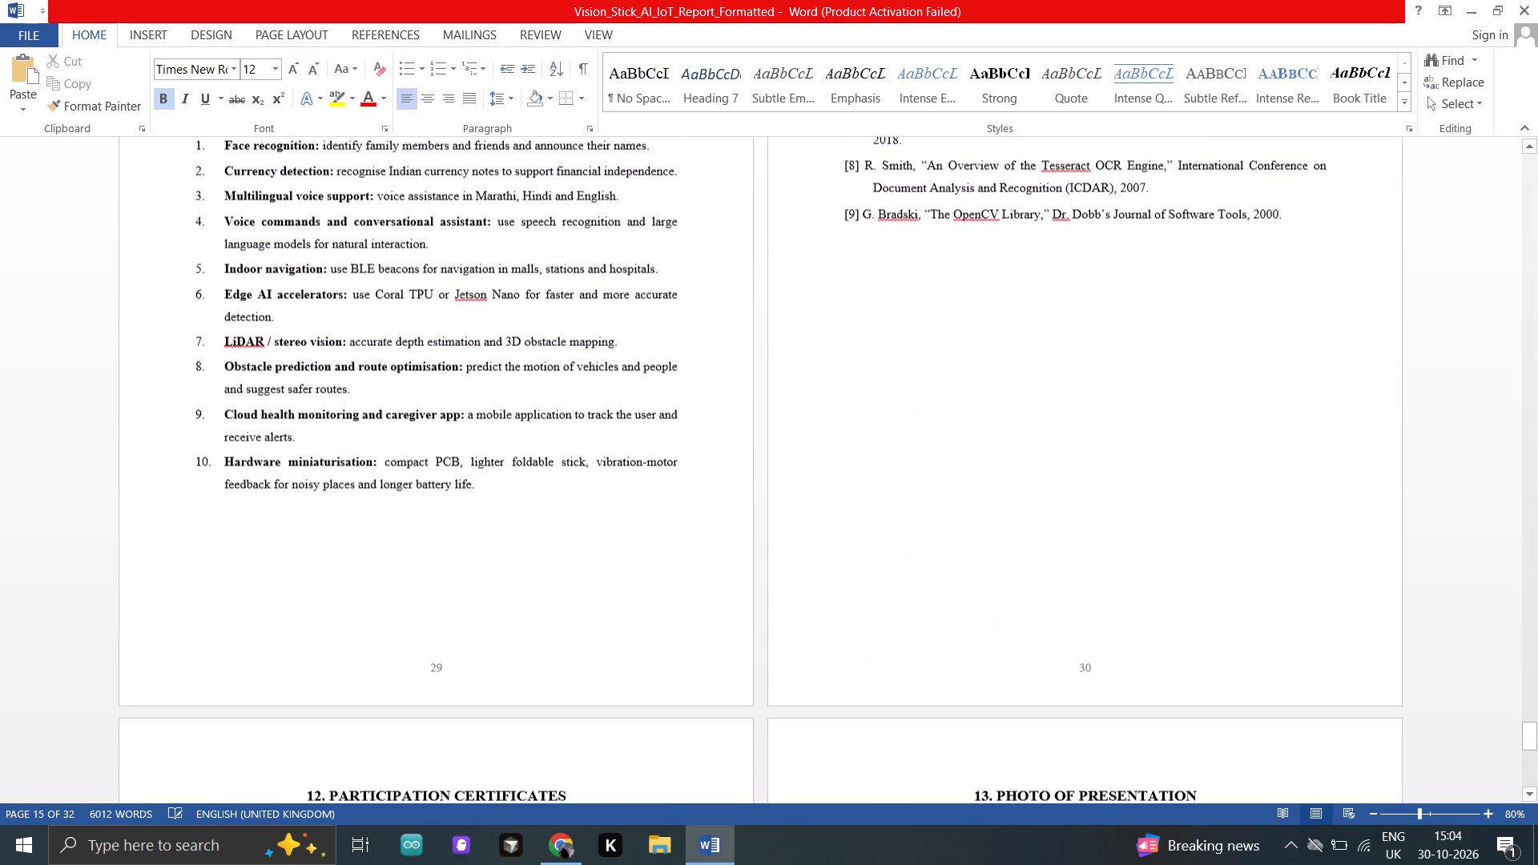
scroll(372, 601, "down", 3)
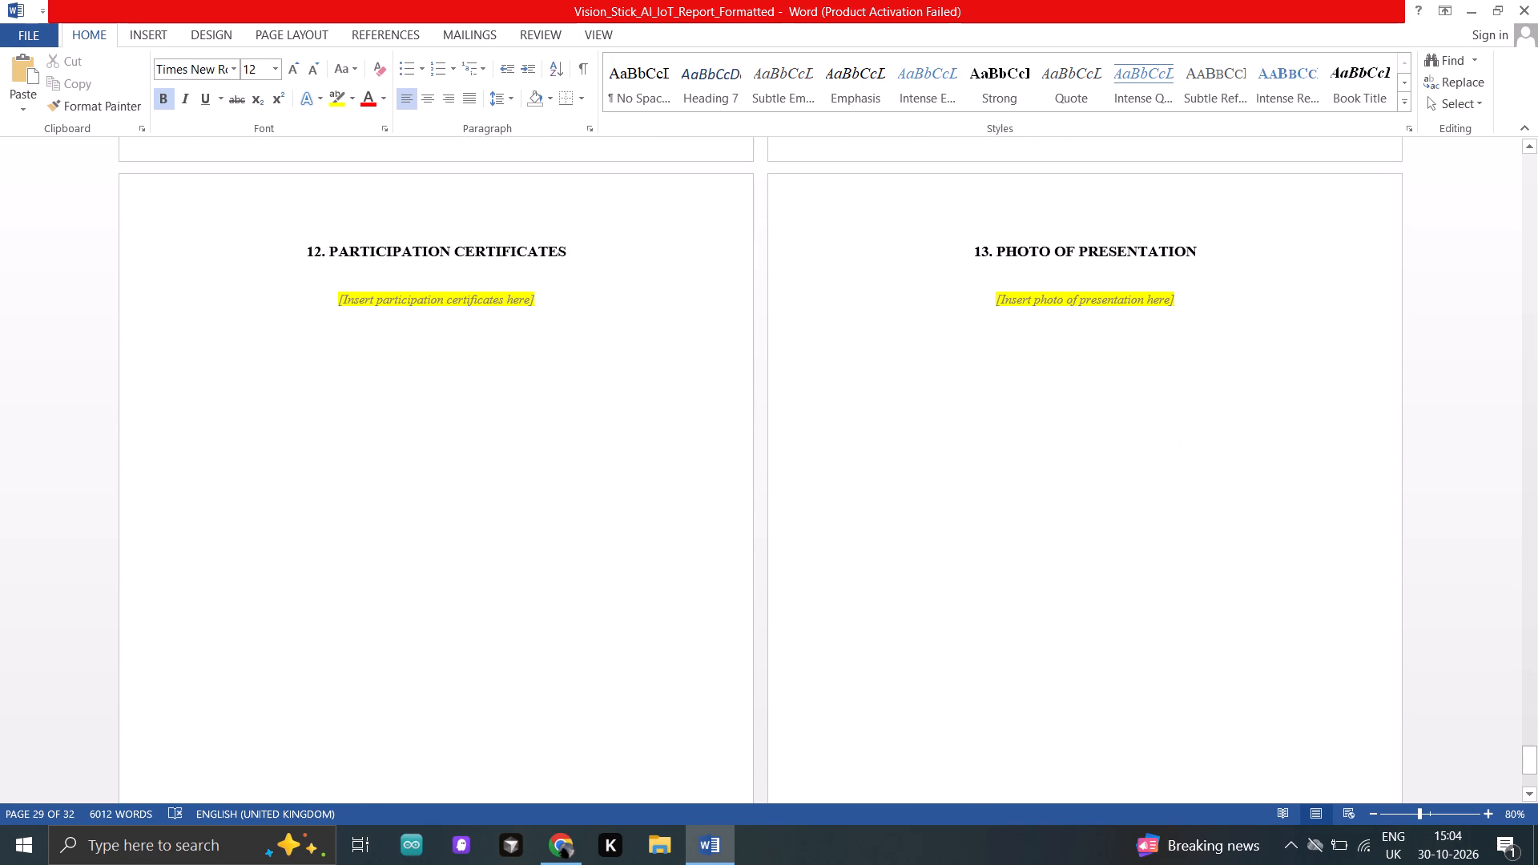
Delete the "12. PARTICIPATION CERTIFICATES" heading together with its highlighted placeholder text.
left_click_drag(292, 250, 425, 320)
left_click_drag(590, 312, 248, 233)
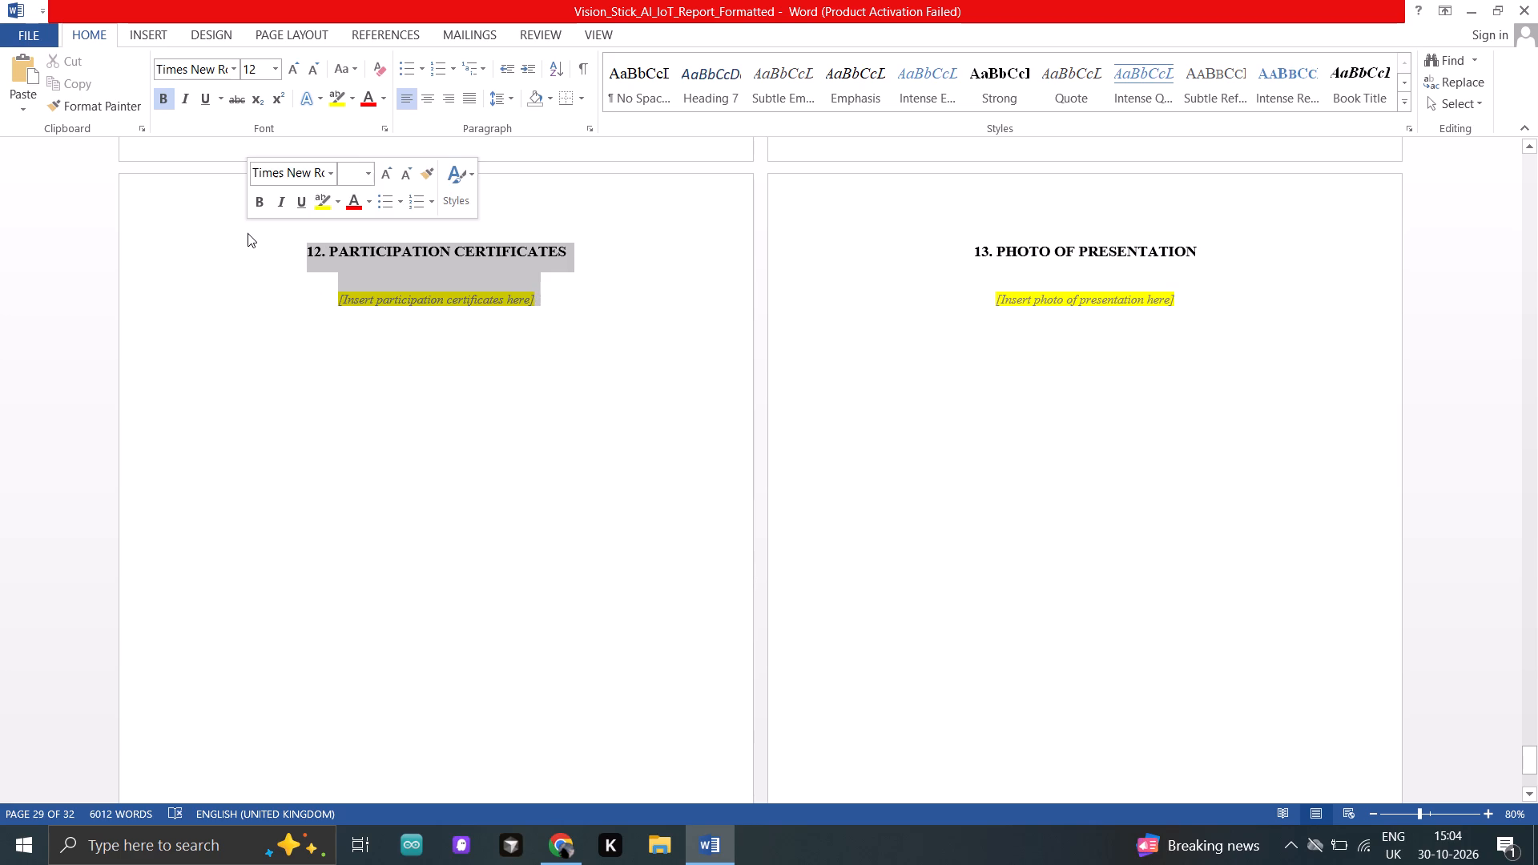
key("Delete")
Renumber the "PHOTO OF PRESENTATION" heading as section 12.
scroll(248, 233, "up", 3)
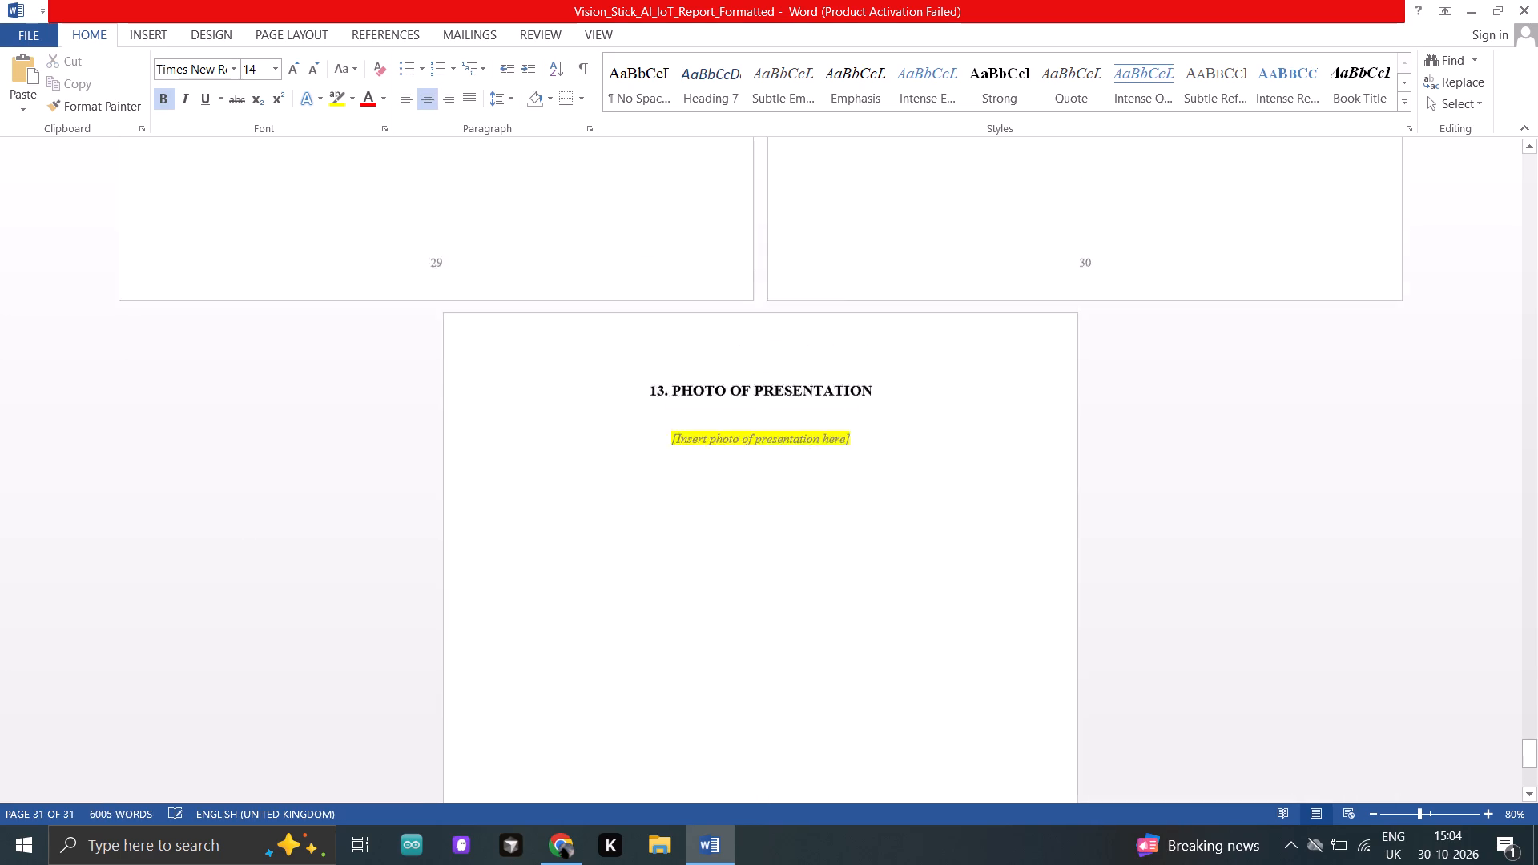
scroll(248, 233, "up", 10)
scroll(248, 233, "down", 1)
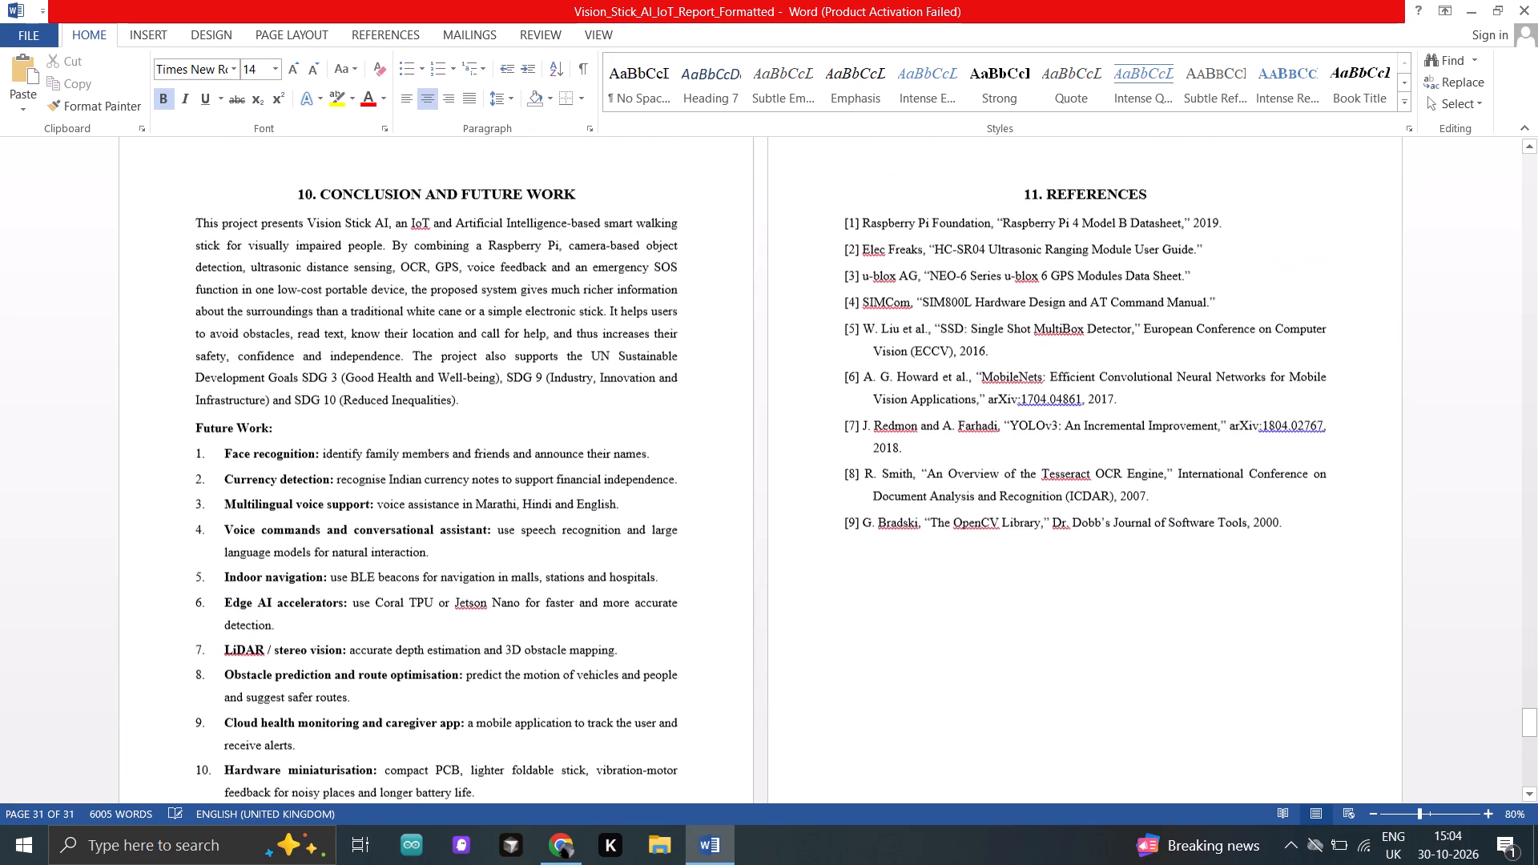
scroll(248, 233, "down", 7)
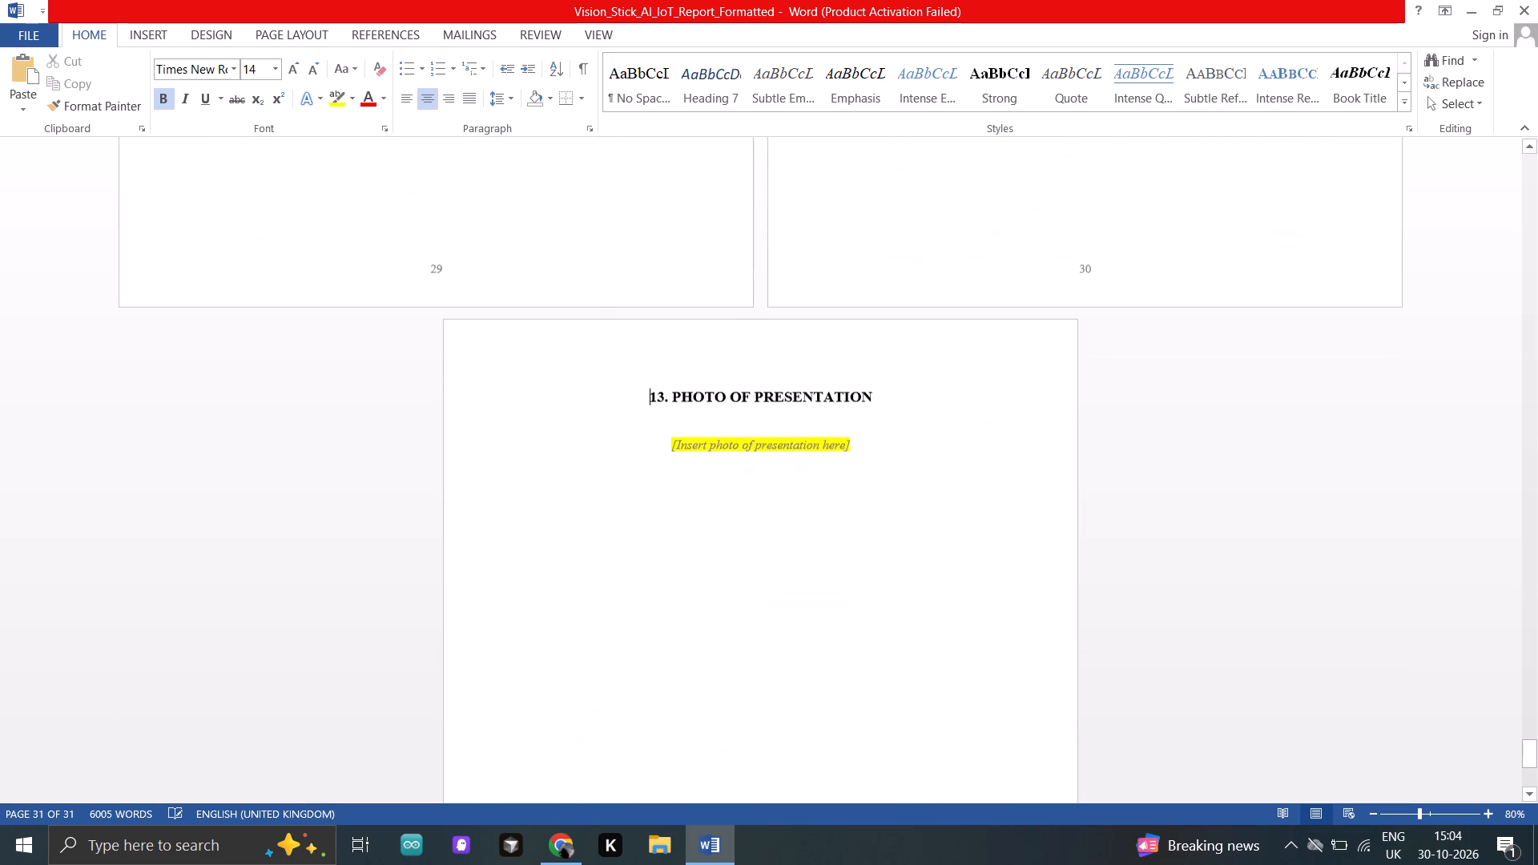
left_click(666, 392)
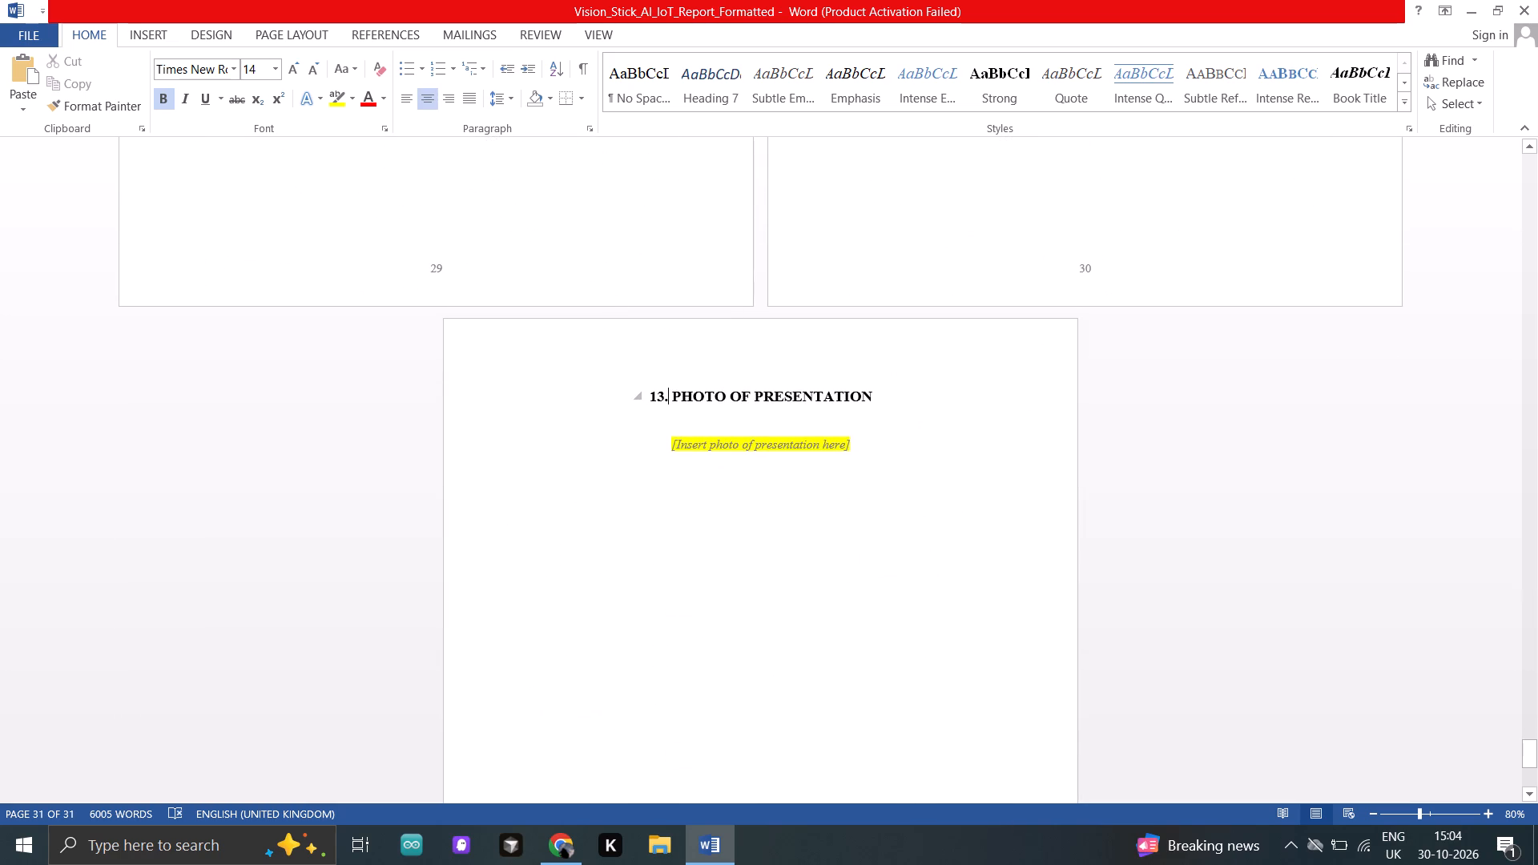
left_click(663, 393)
key("BackSpace")
key("2")
Center all nine entries under the References heading and increase their font size to 14.
scroll(663, 393, "up", 7)
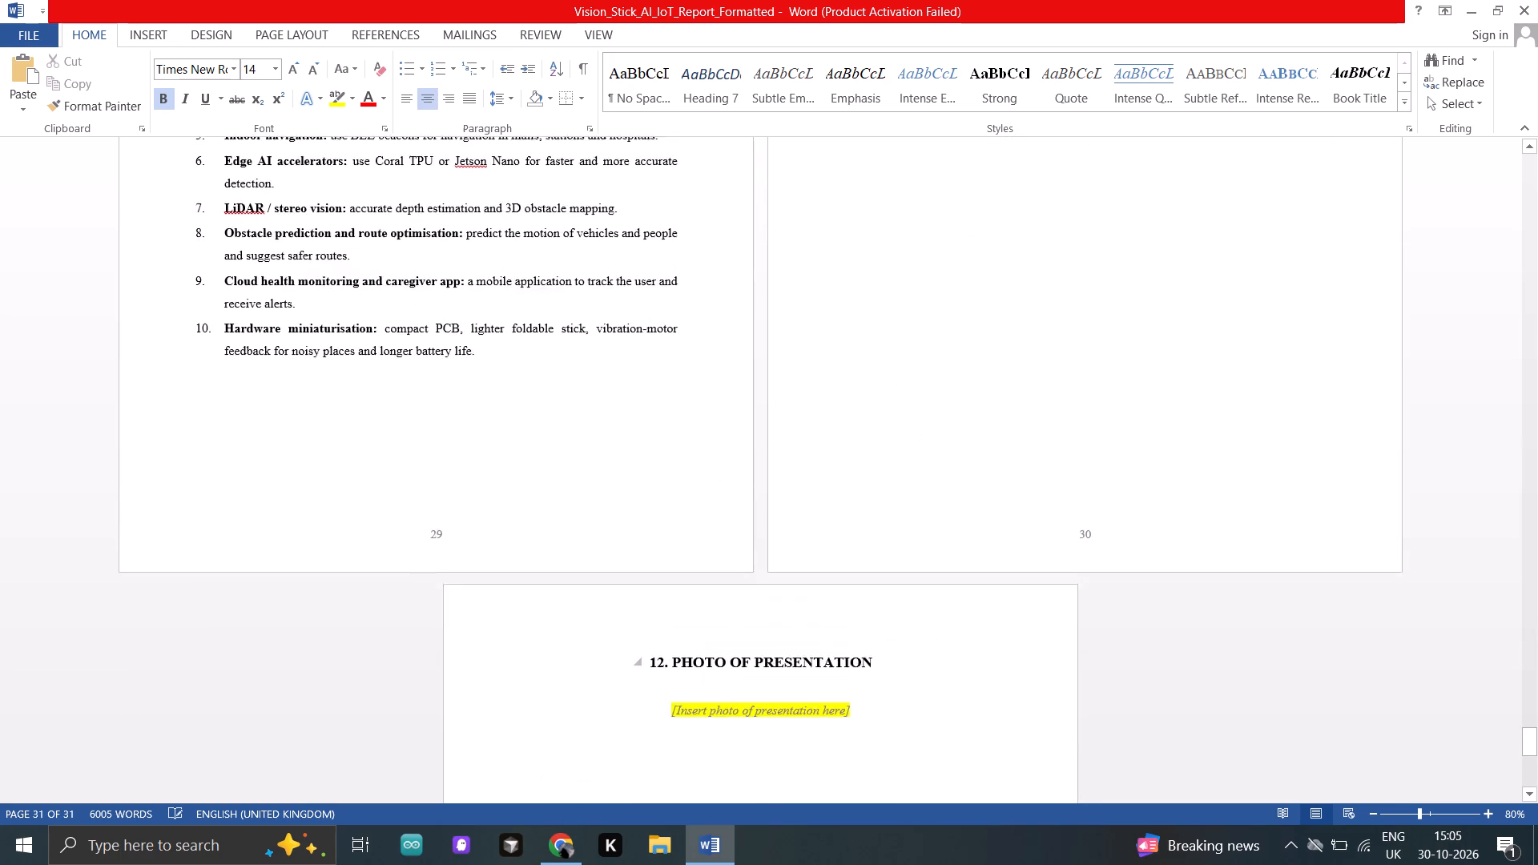
scroll(663, 393, "up", 6)
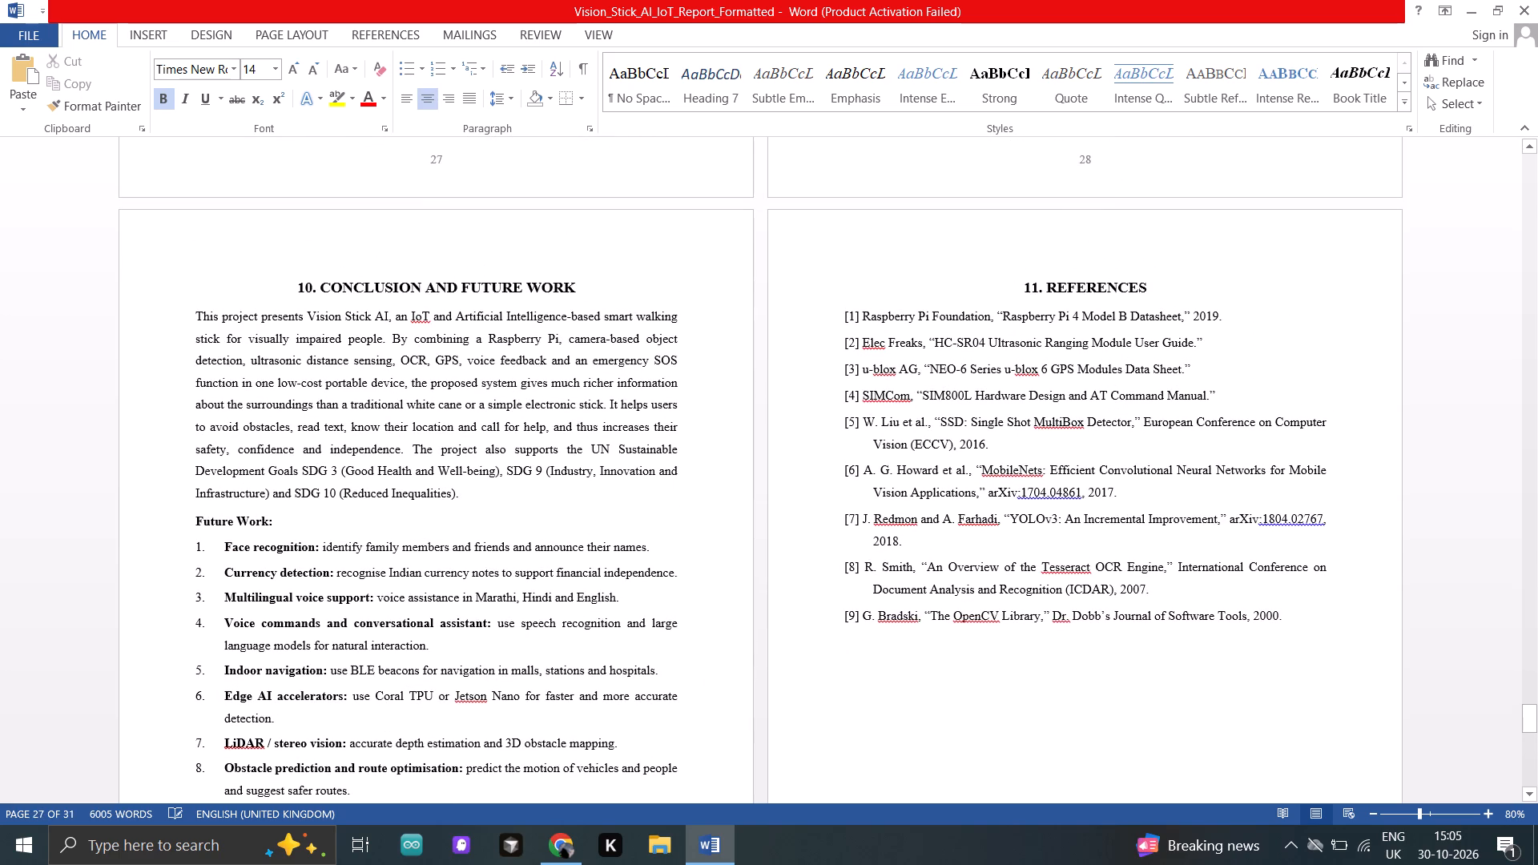
left_click_drag(840, 324, 1240, 609)
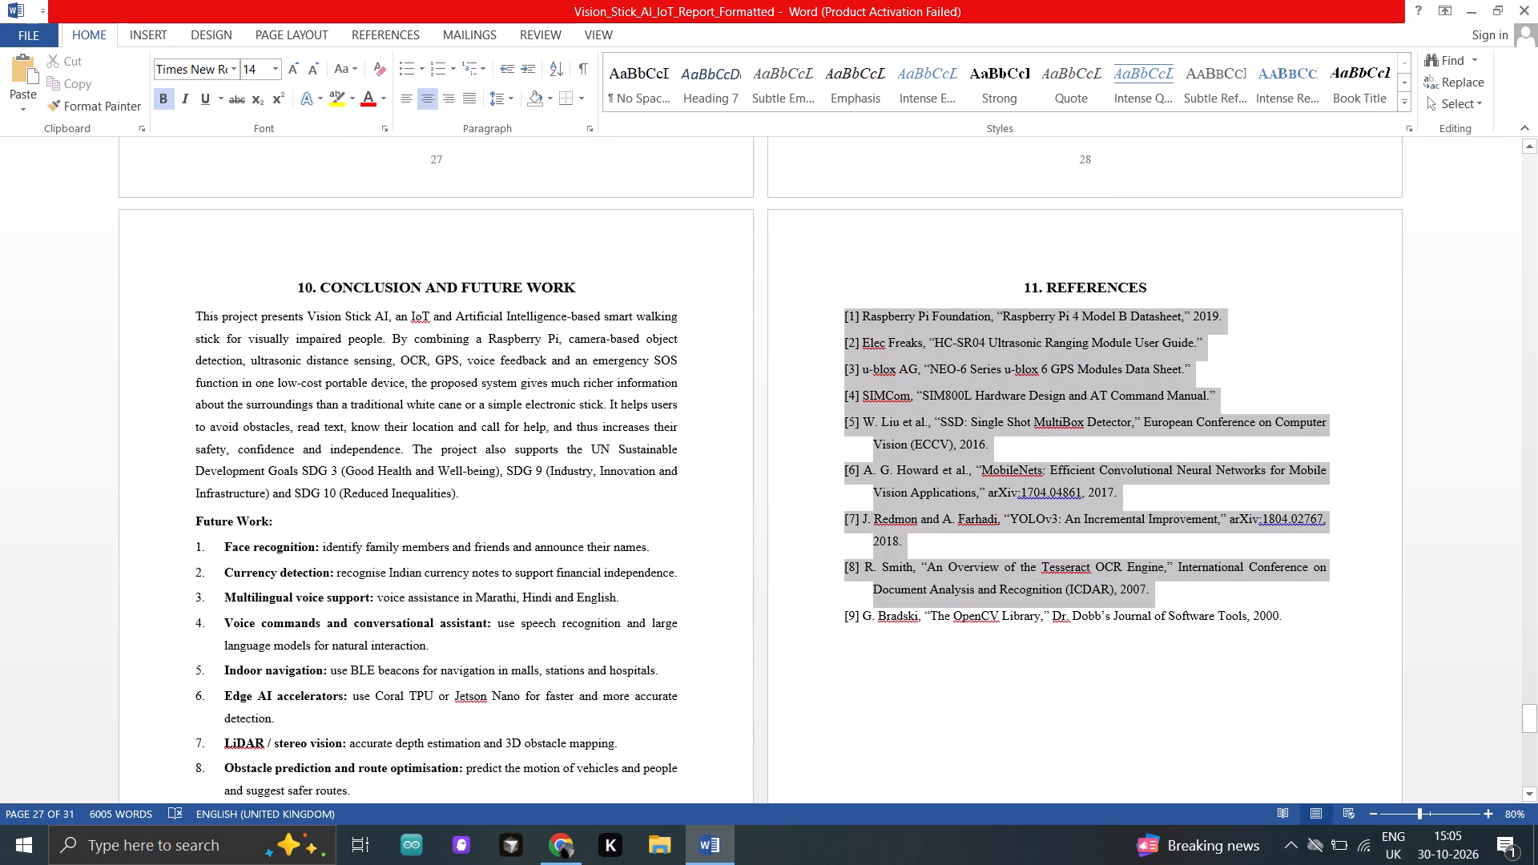
left_click_drag(1240, 609, 1310, 614)
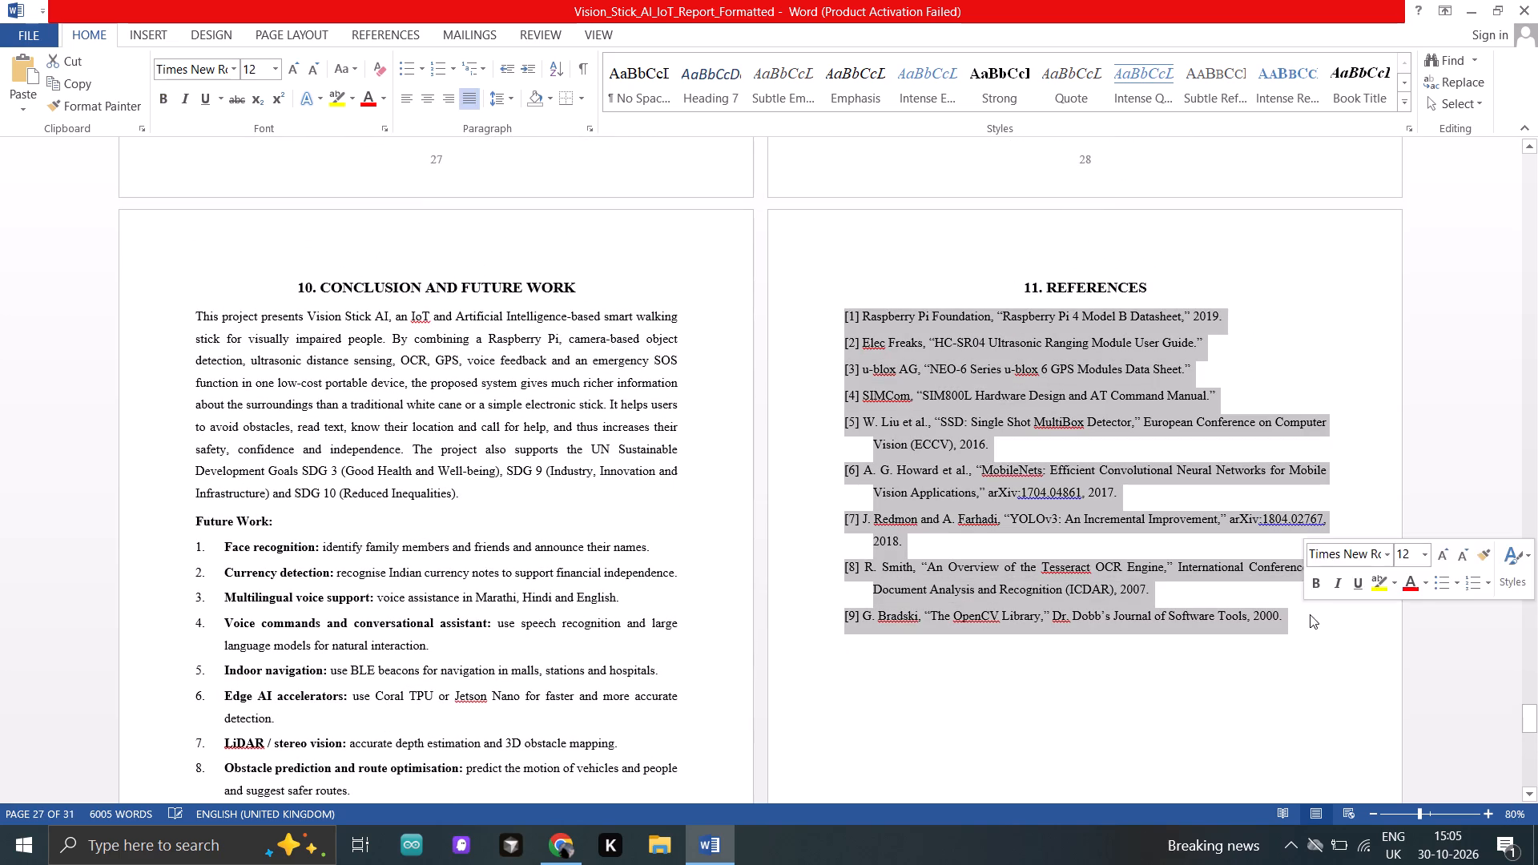
left_click(461, 103)
left_click(461, 103)
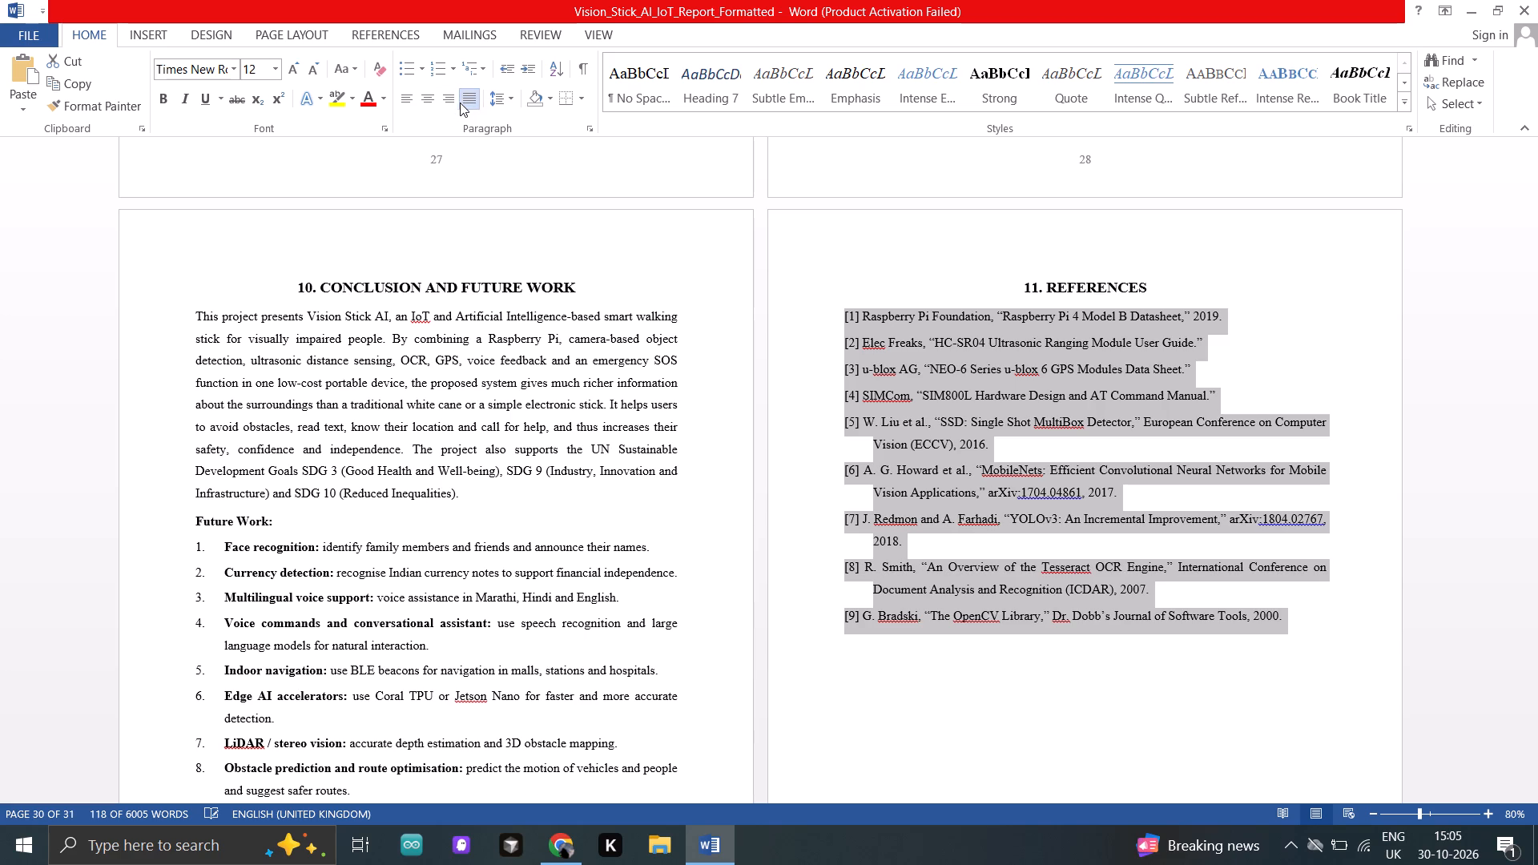
left_click(423, 95)
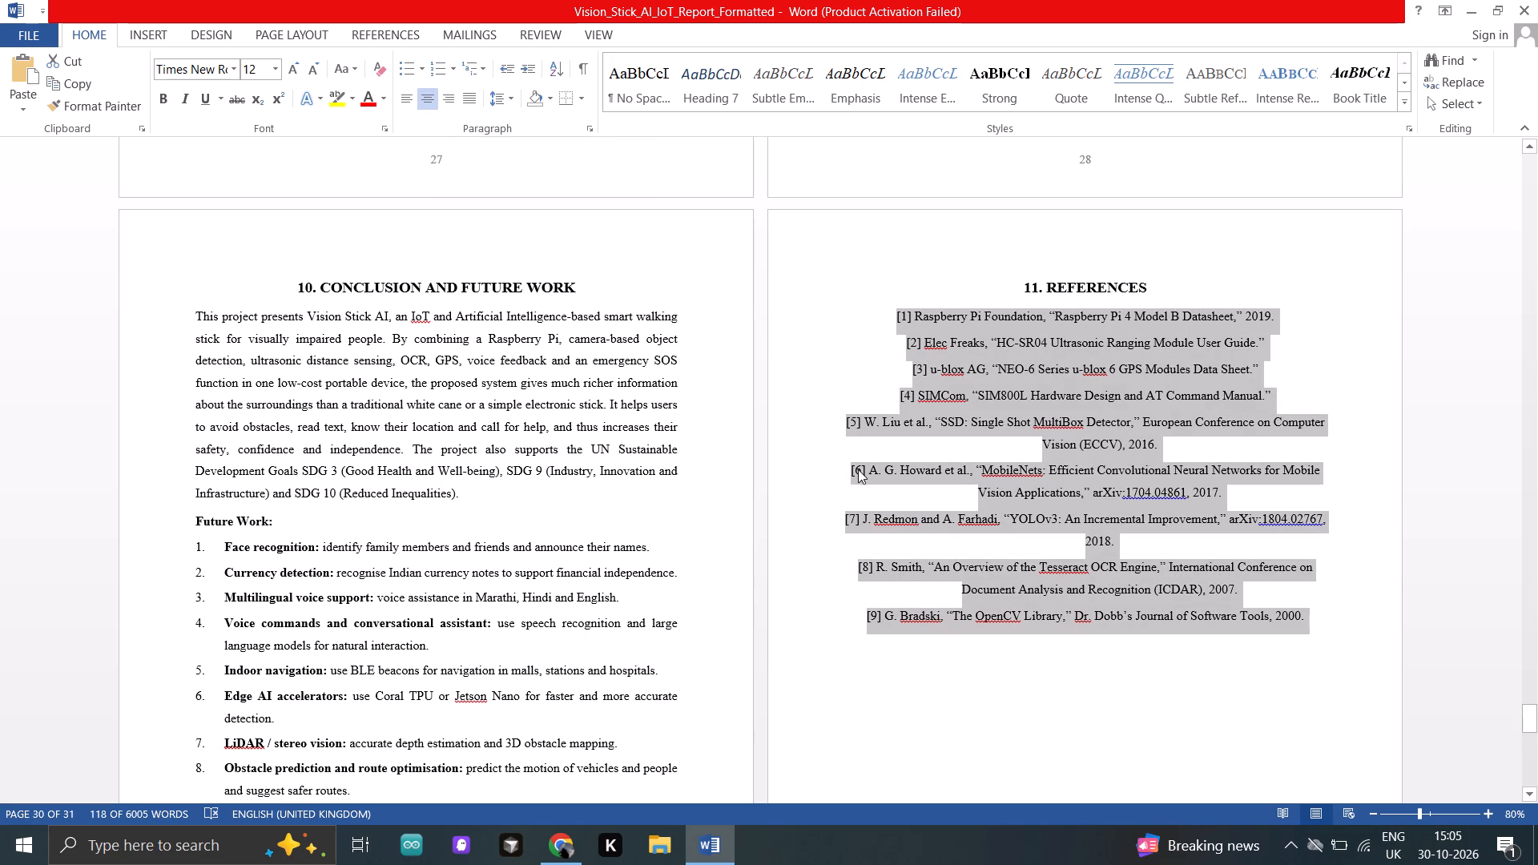
left_click(289, 73)
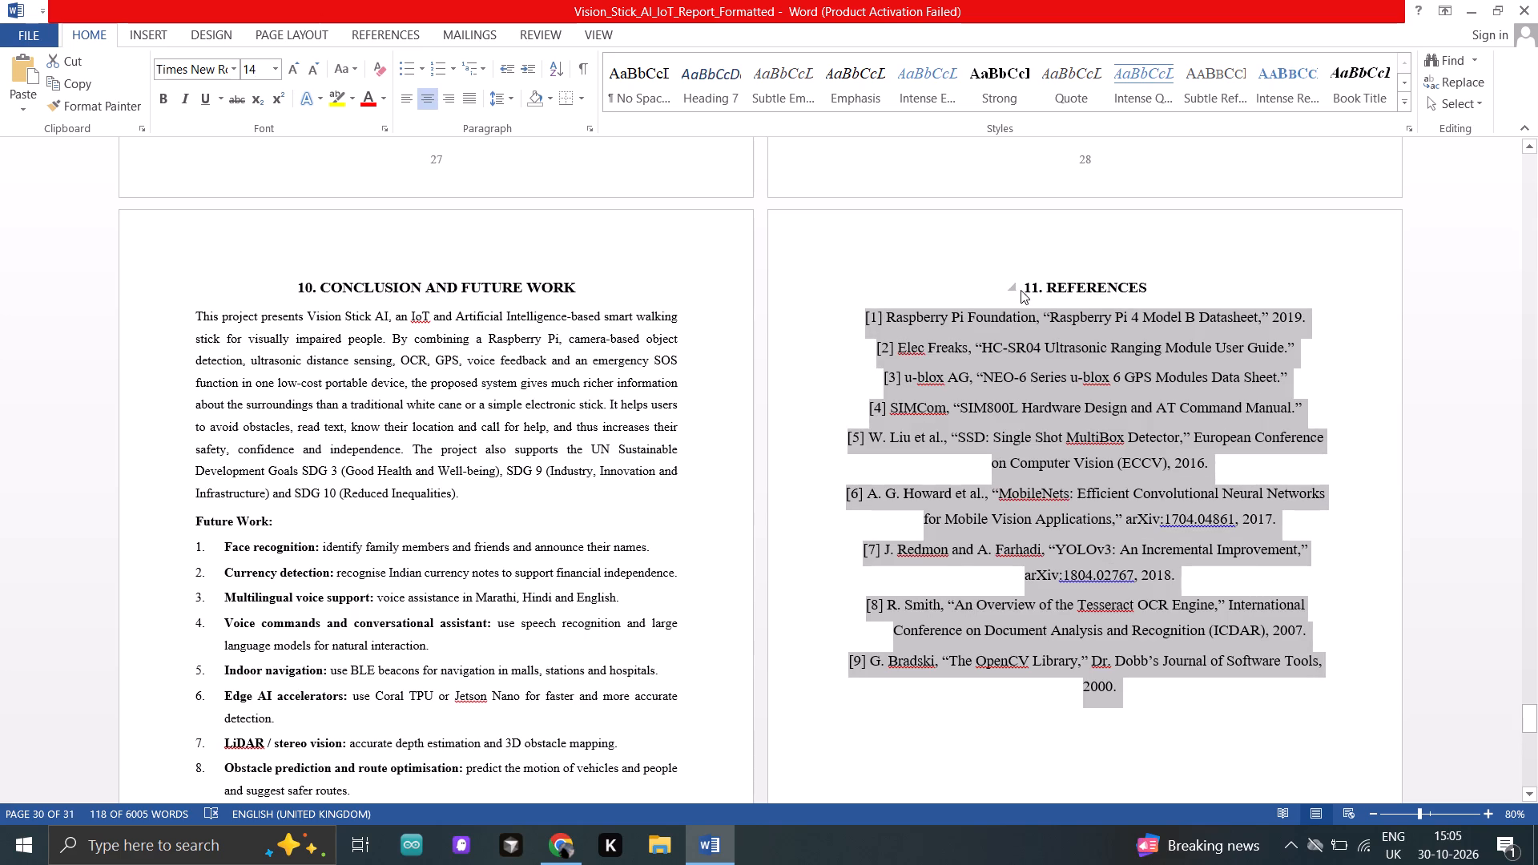
Increase the font size of the "11. REFERENCES" heading to 16.
left_click_drag(1027, 290, 1167, 300)
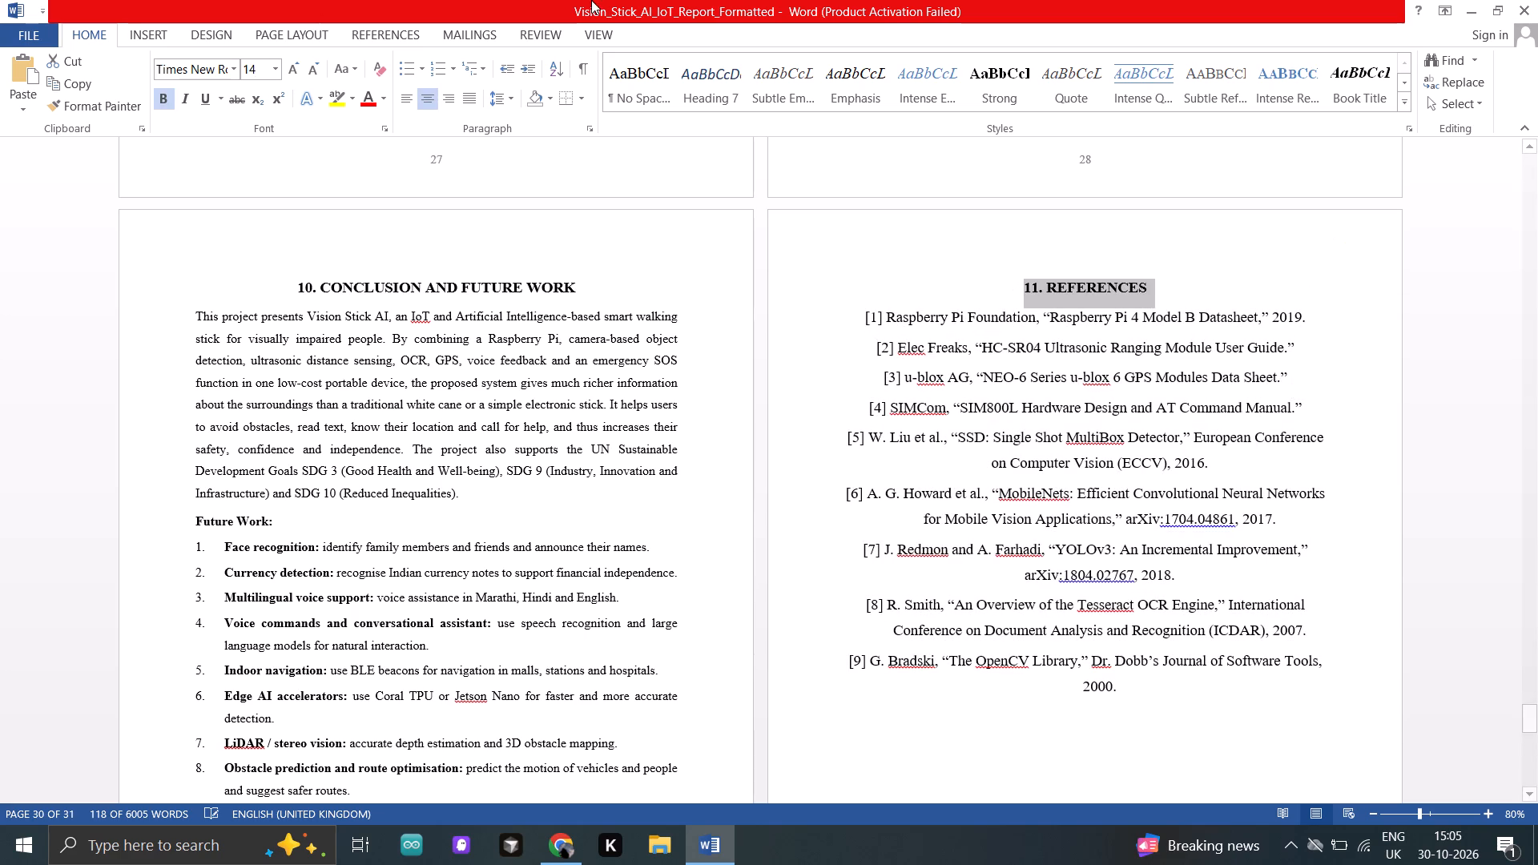
left_click(301, 64)
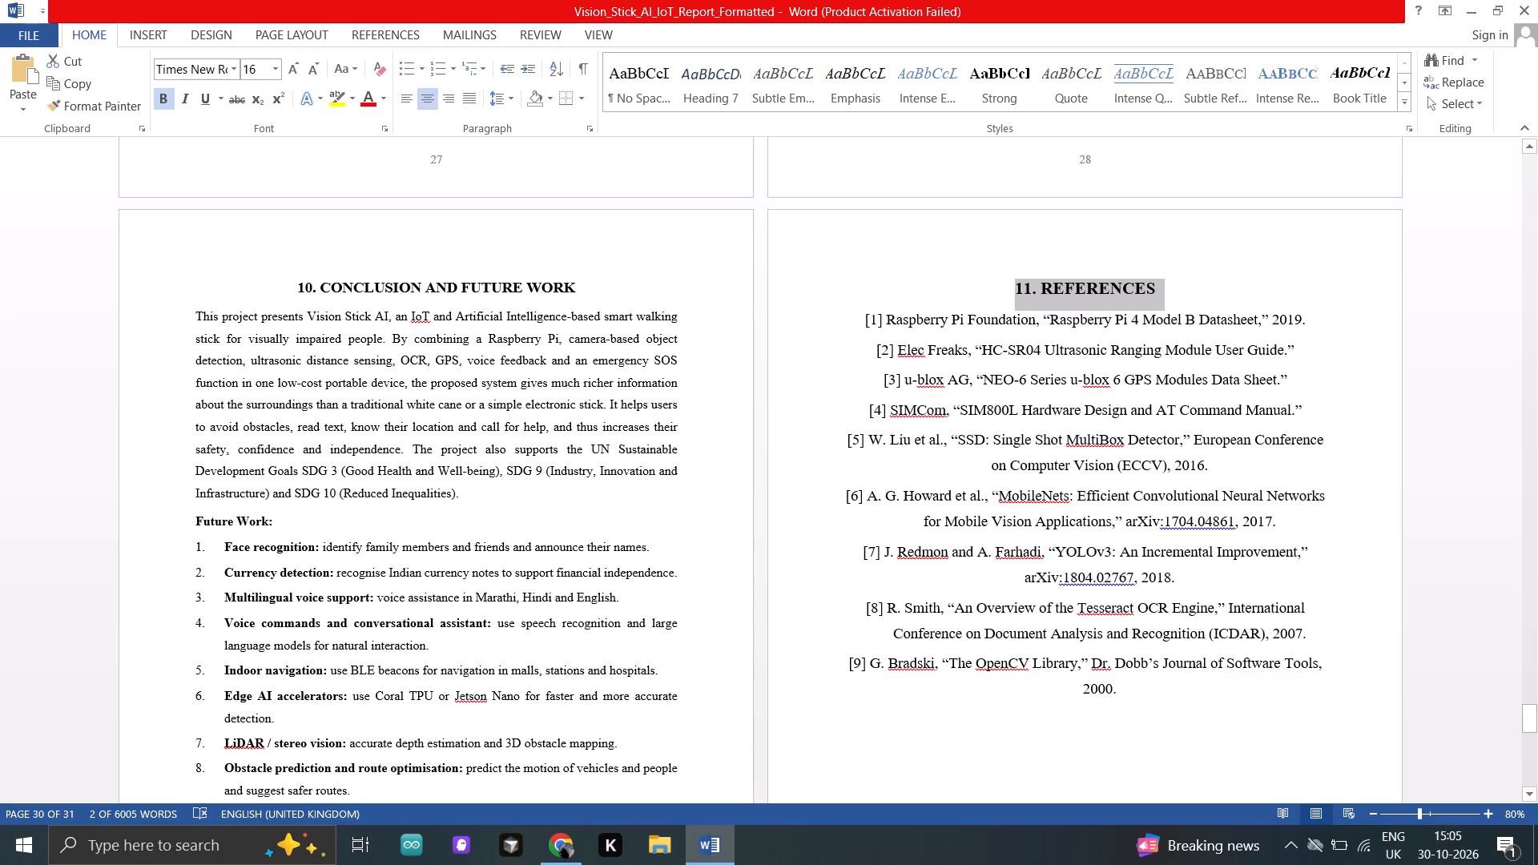
Justify all nine reference entries under the "11. REFERENCES" heading.
left_click_drag(854, 324, 1193, 658)
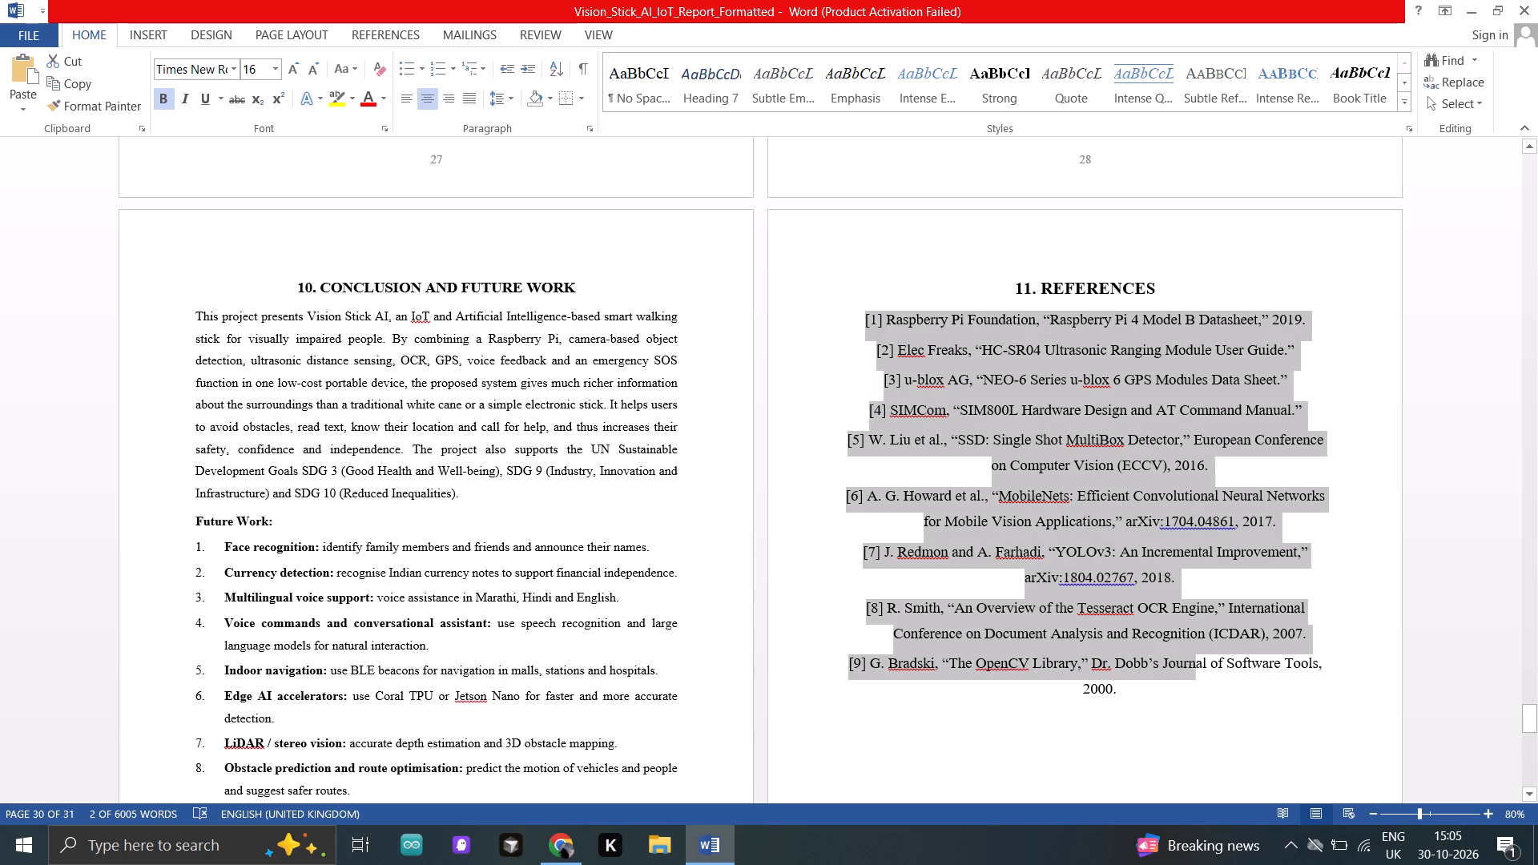
left_click_drag(1193, 658, 1178, 759)
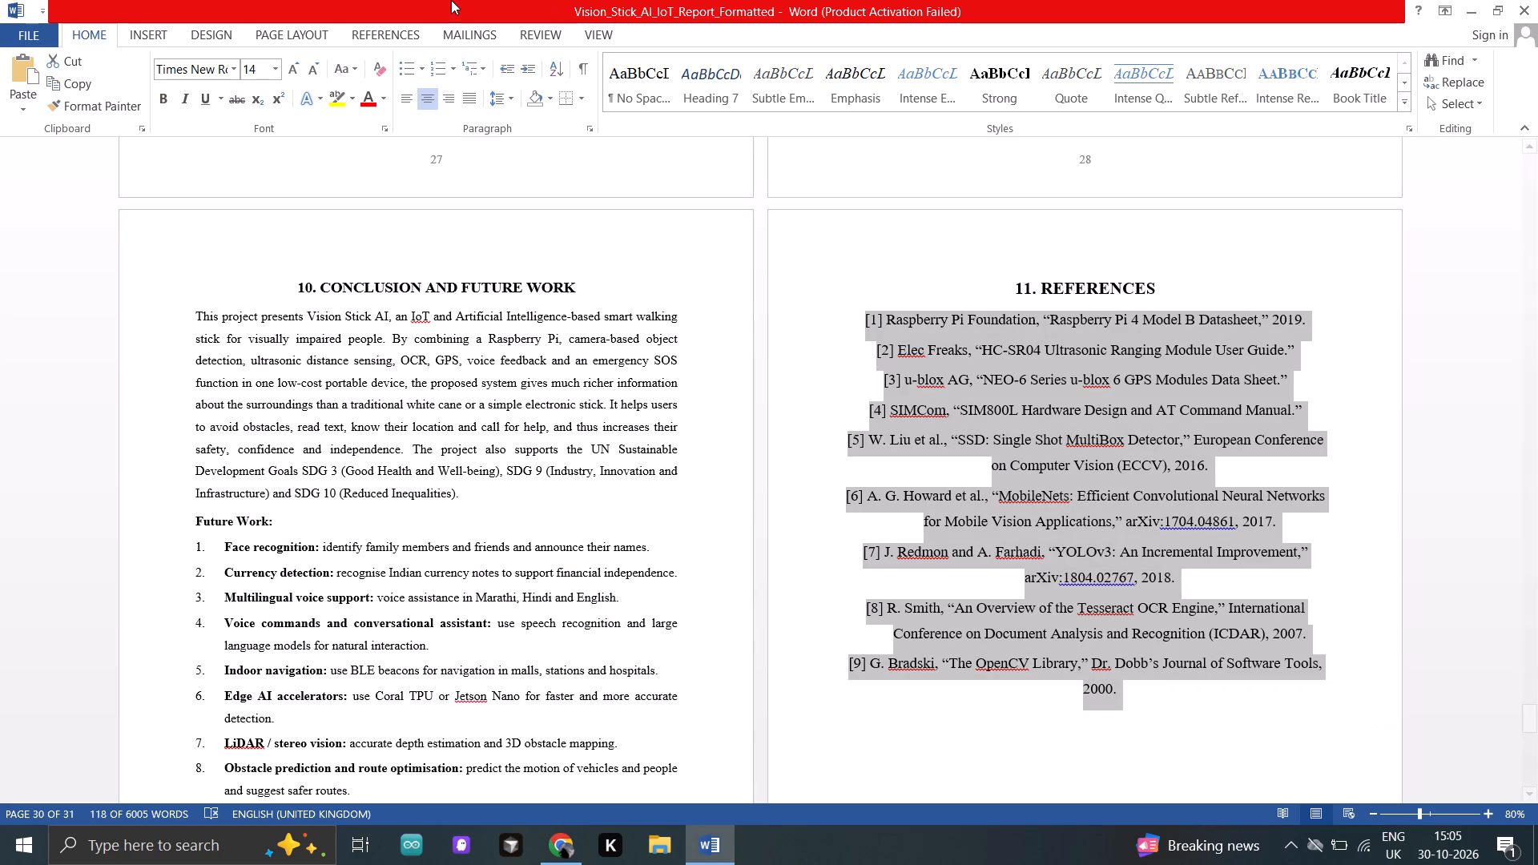
left_click(403, 104)
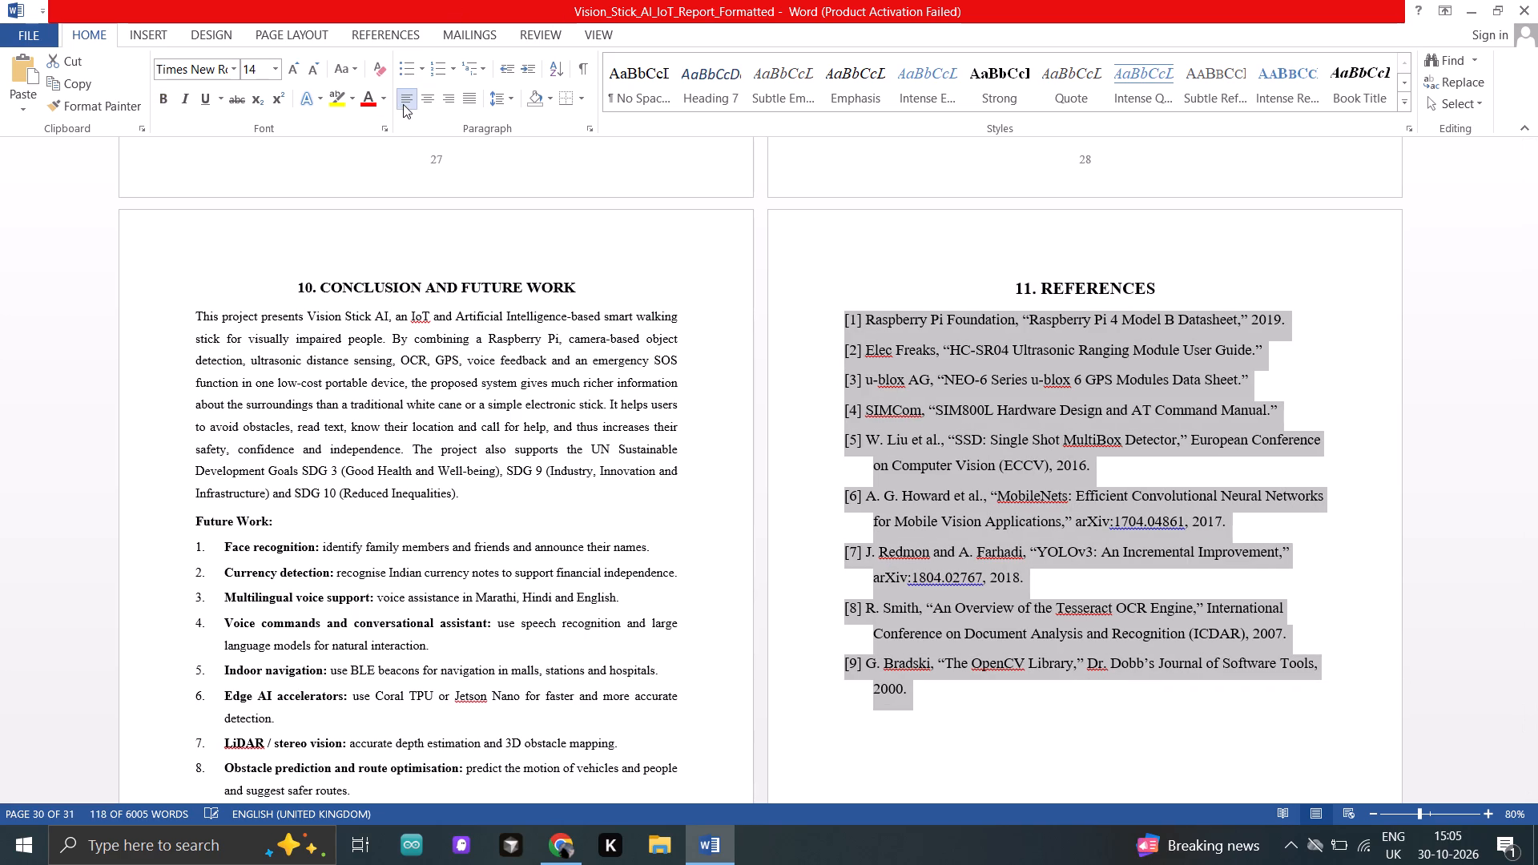
left_click(469, 94)
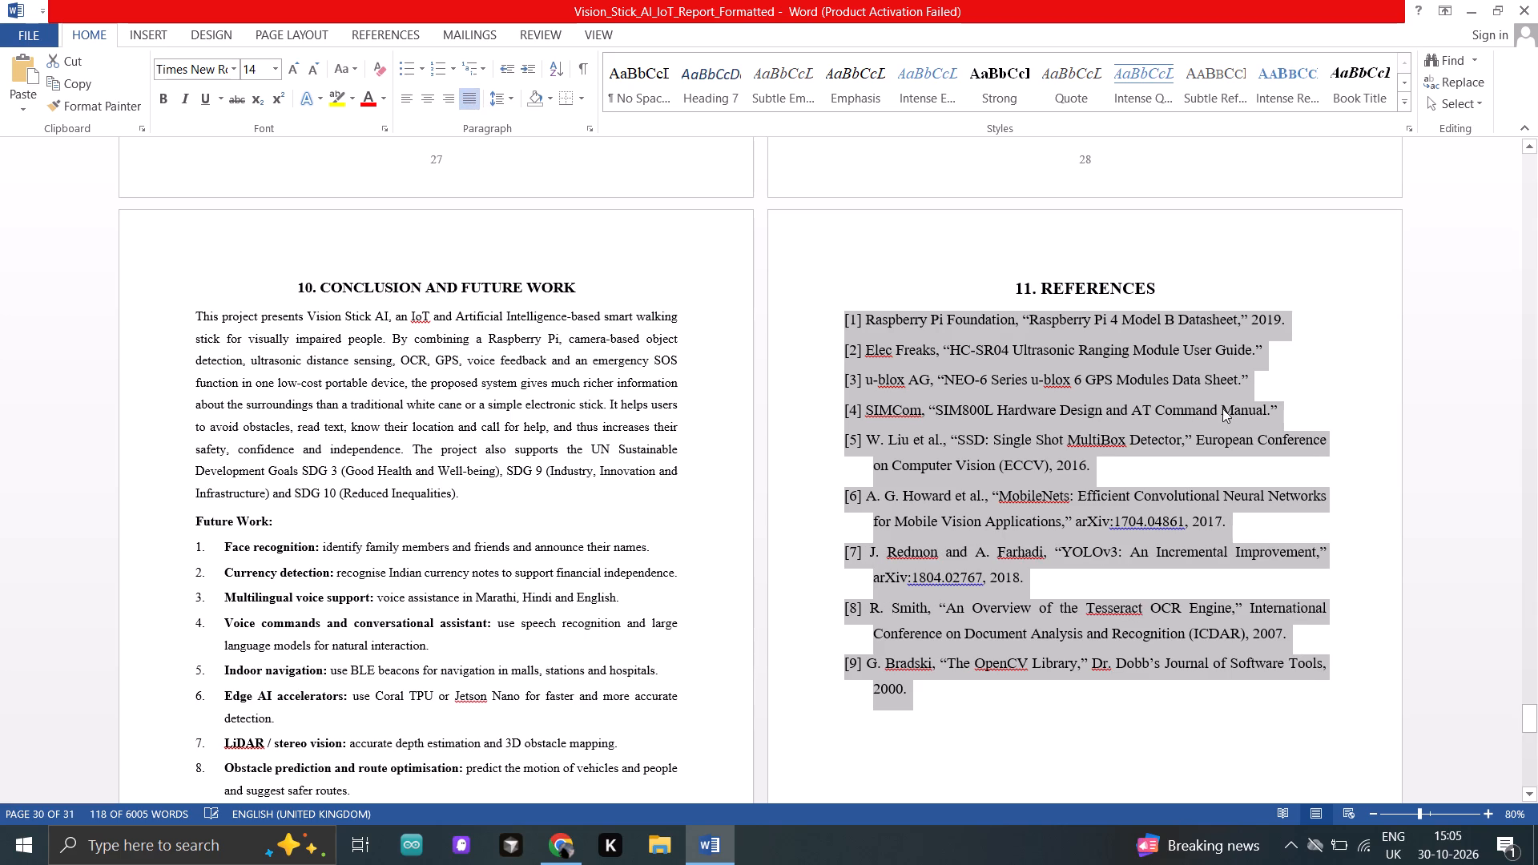
left_click(1311, 385)
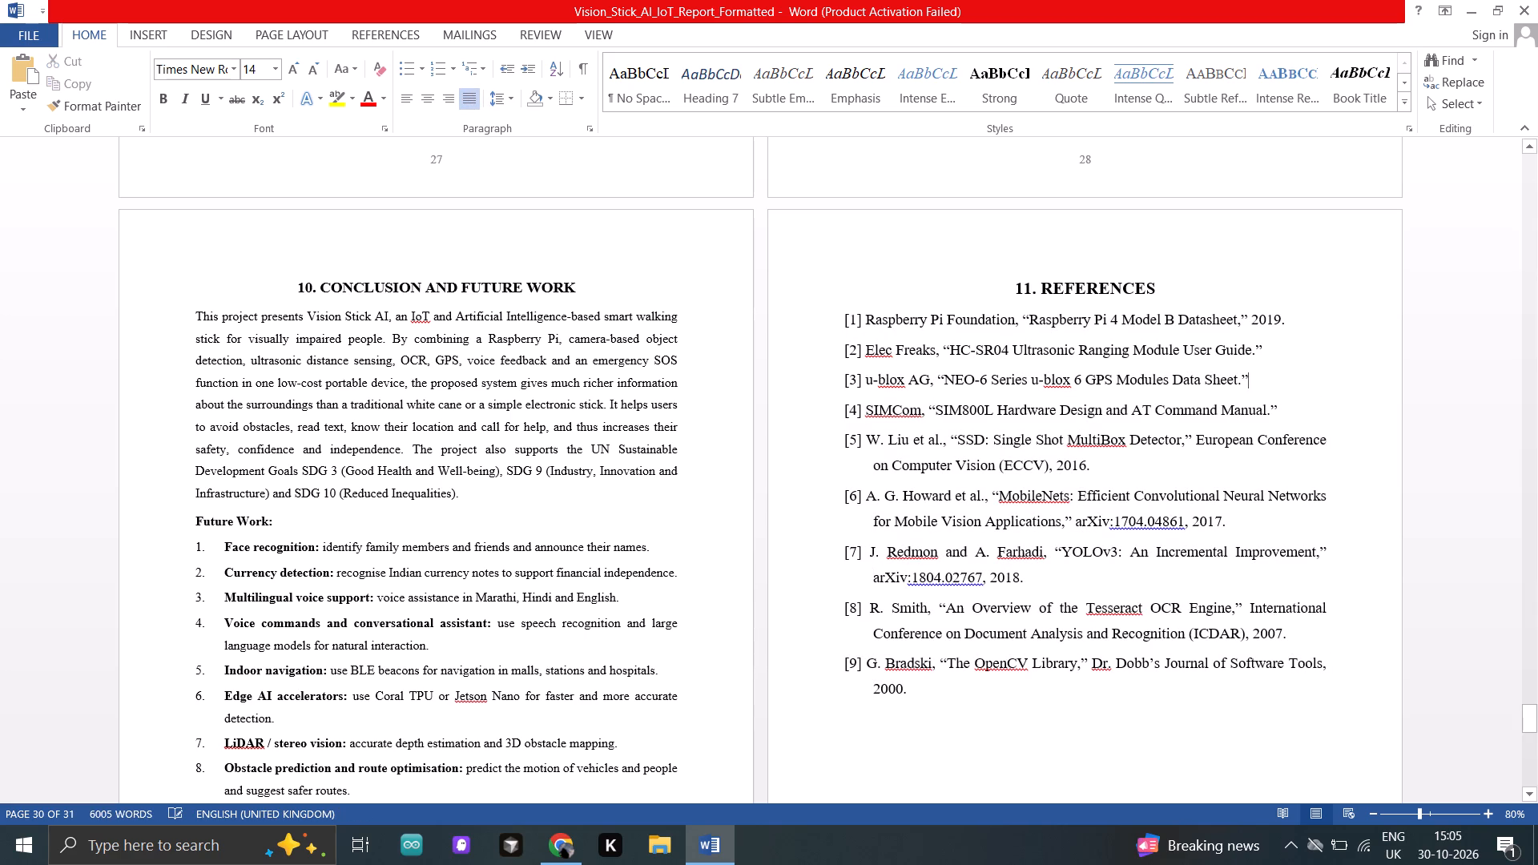
Increase the font size of the "9. DISCUSSION" and "8. SDG" headings to 16.
scroll(456, 410, "down", 2)
scroll(456, 410, "up", 2)
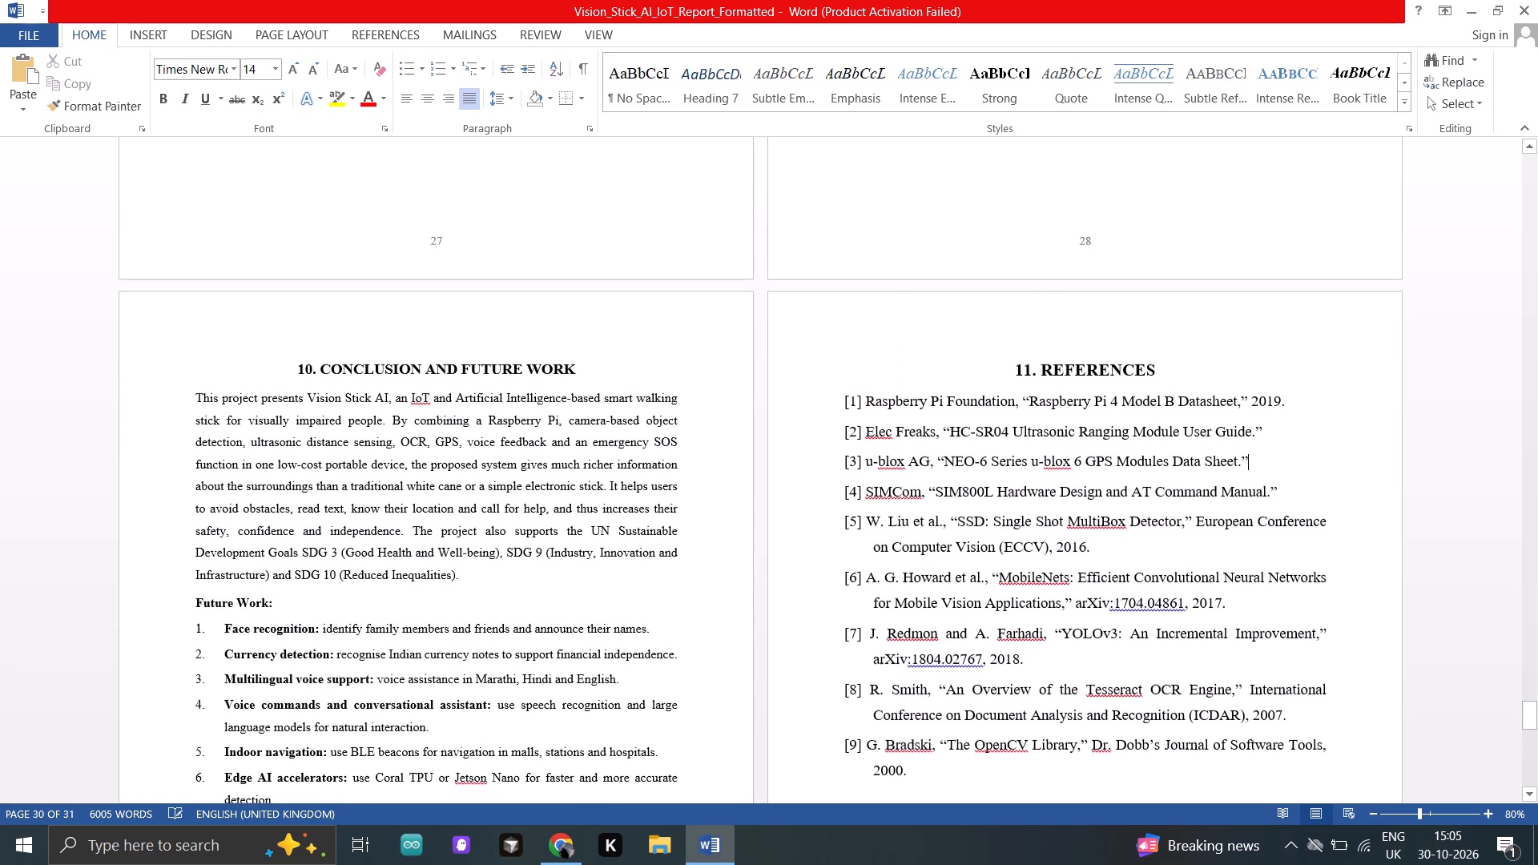
left_click_drag(1015, 368, 1093, 376)
left_click_drag(507, 373, 373, 368)
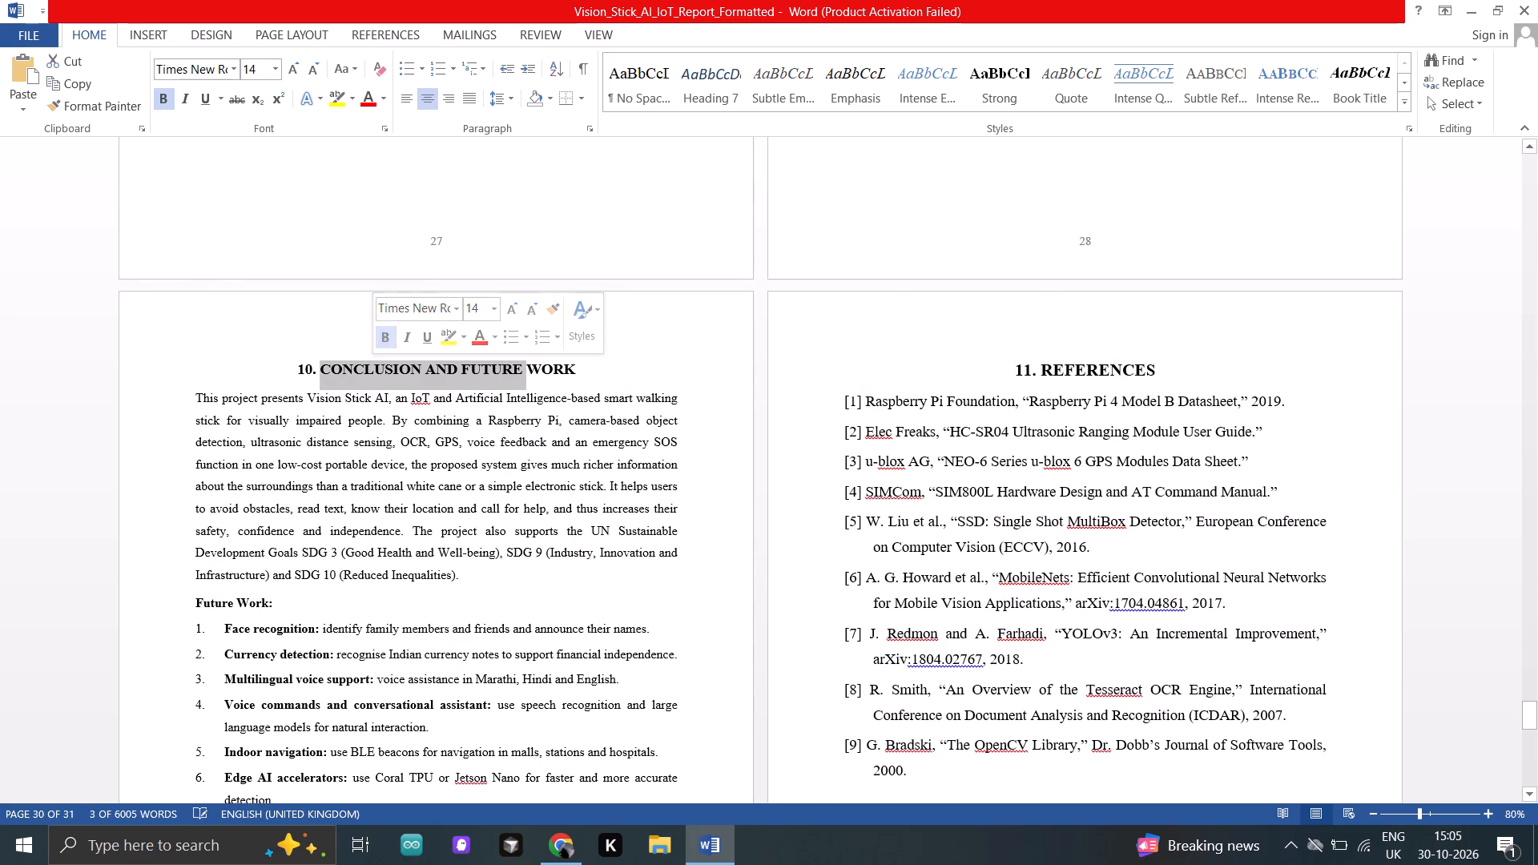
scroll(585, 392, "up", 11)
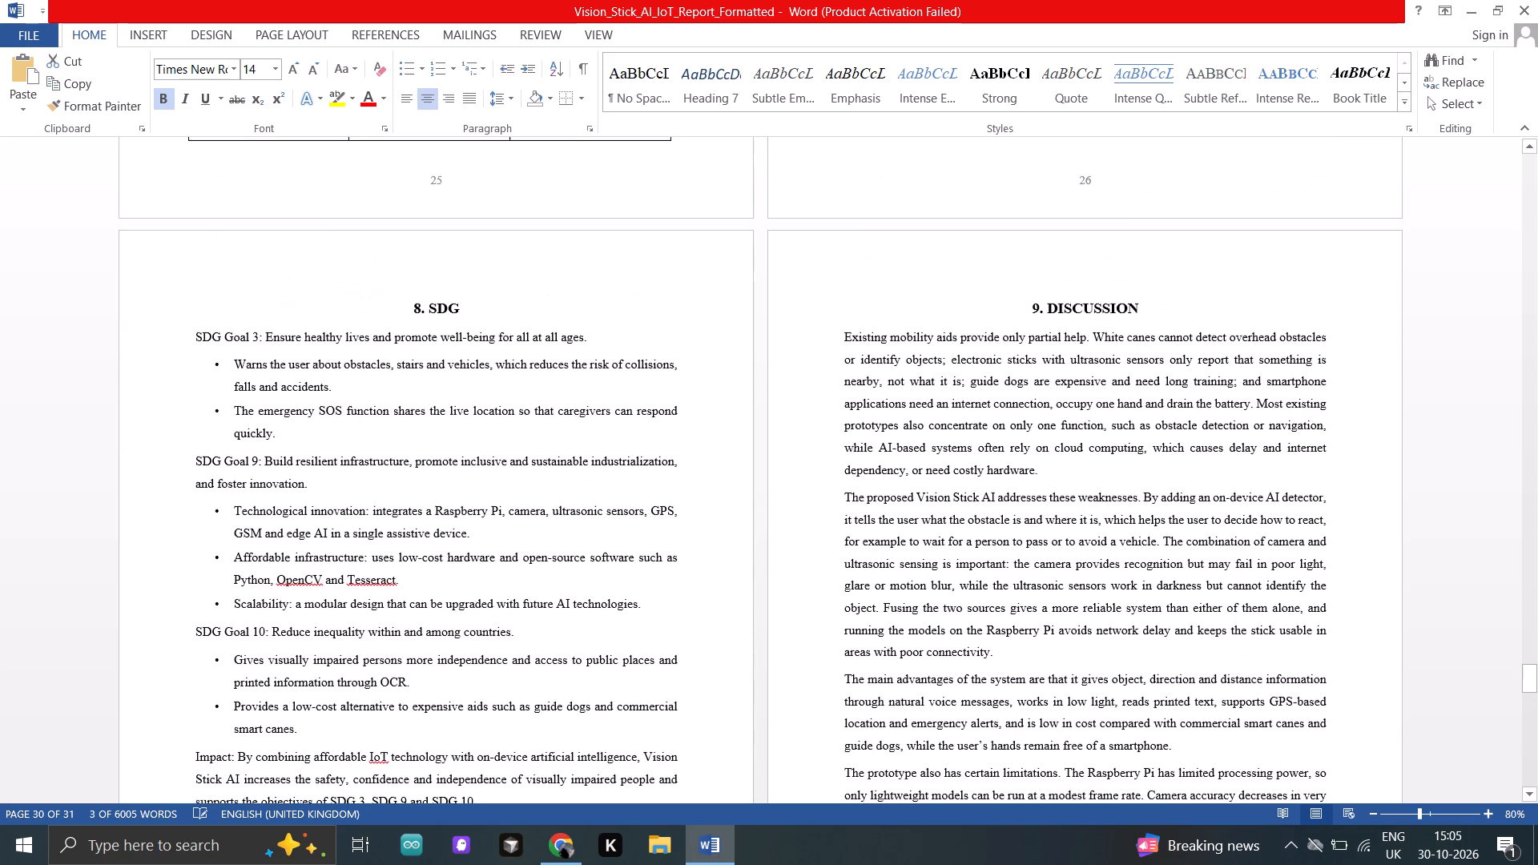
left_click_drag(1141, 303, 998, 304)
left_click(289, 67)
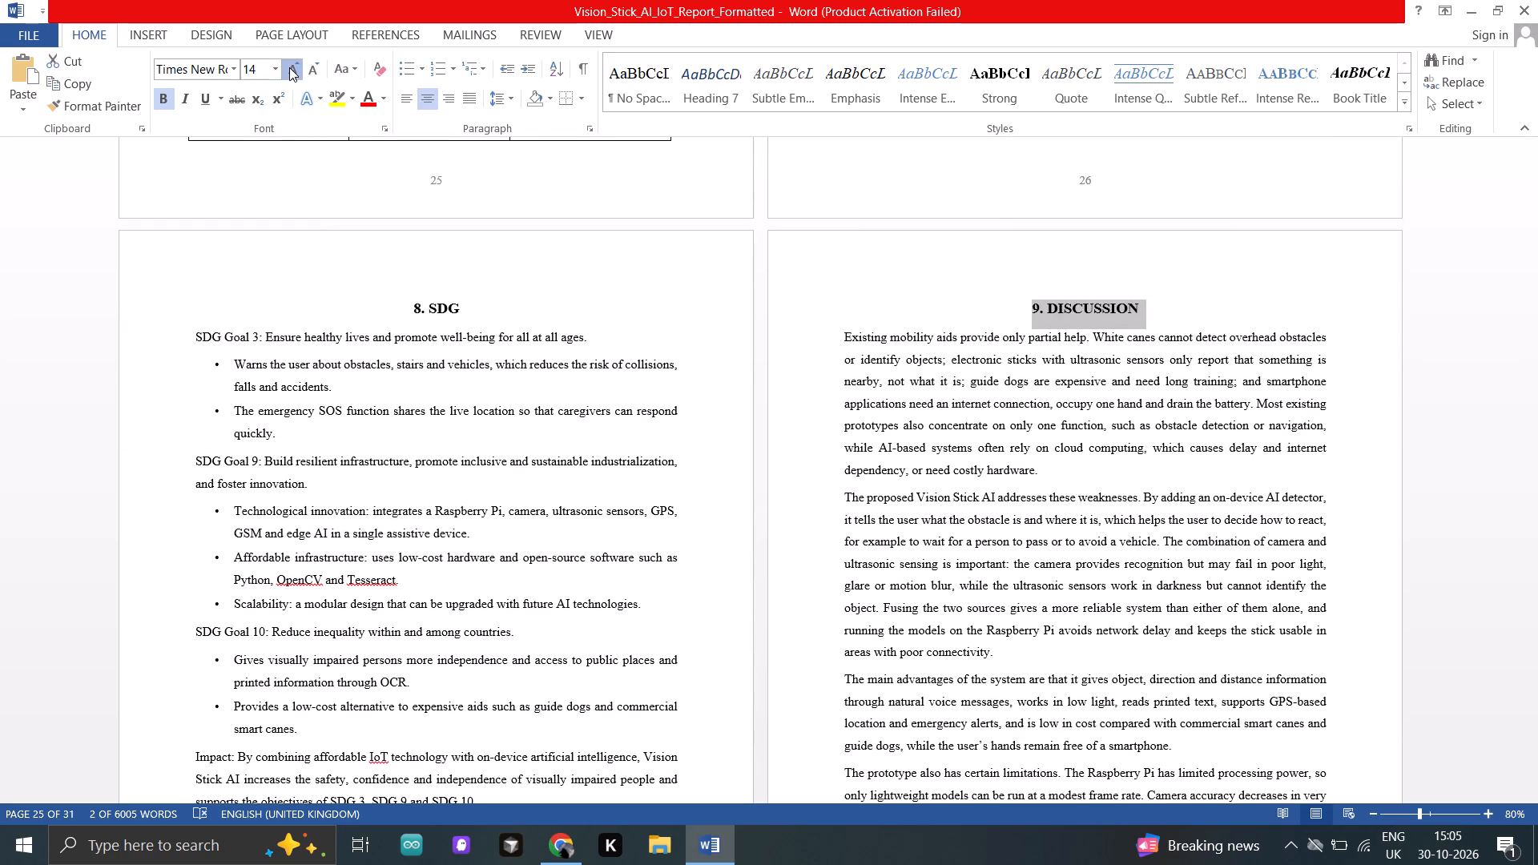
left_click_drag(472, 312, 401, 312)
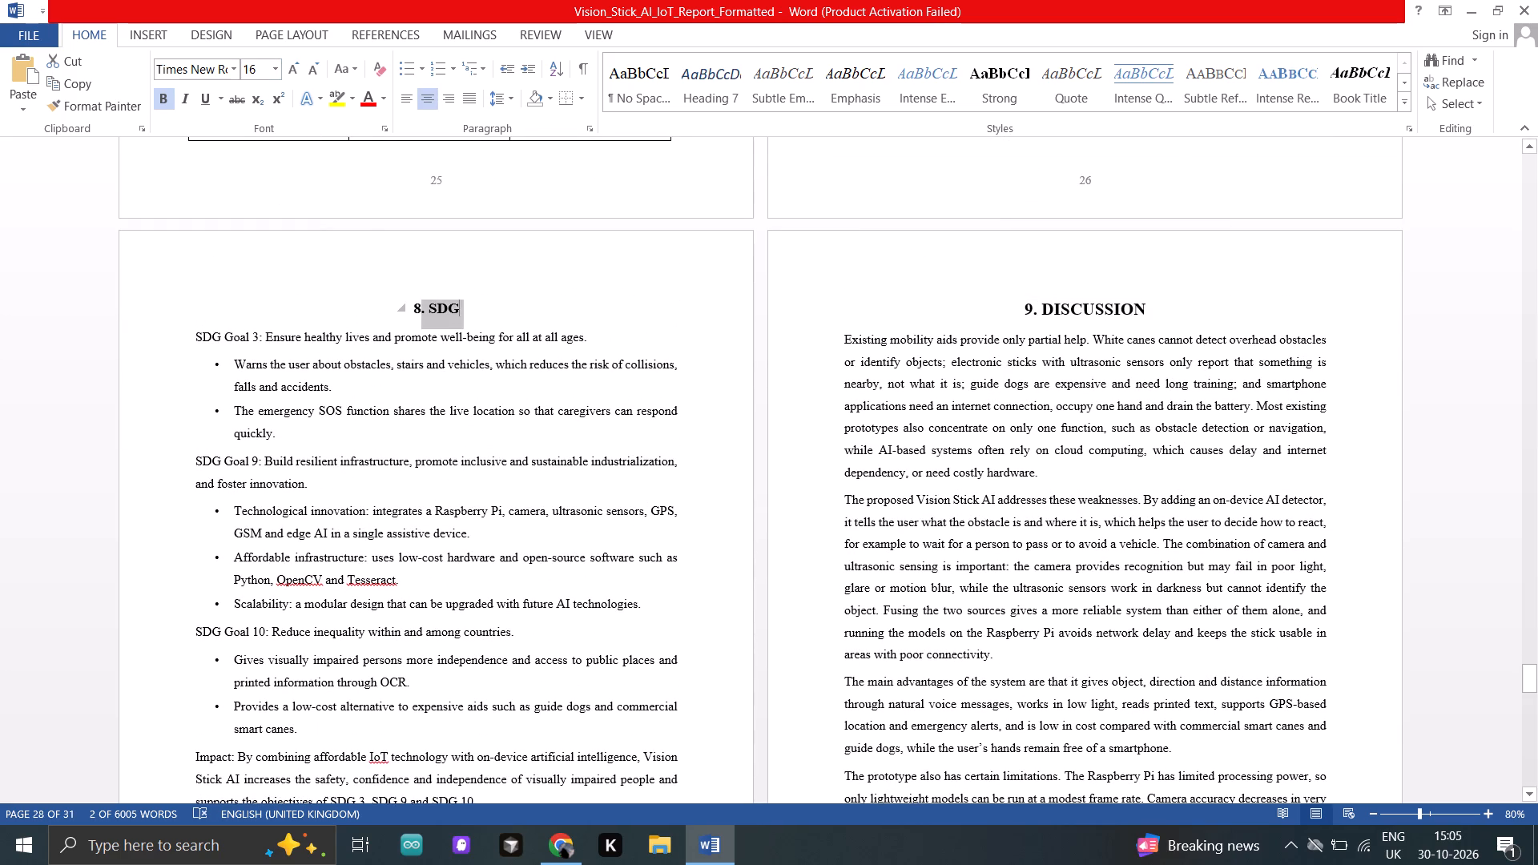
left_click_drag(401, 312, 363, 317)
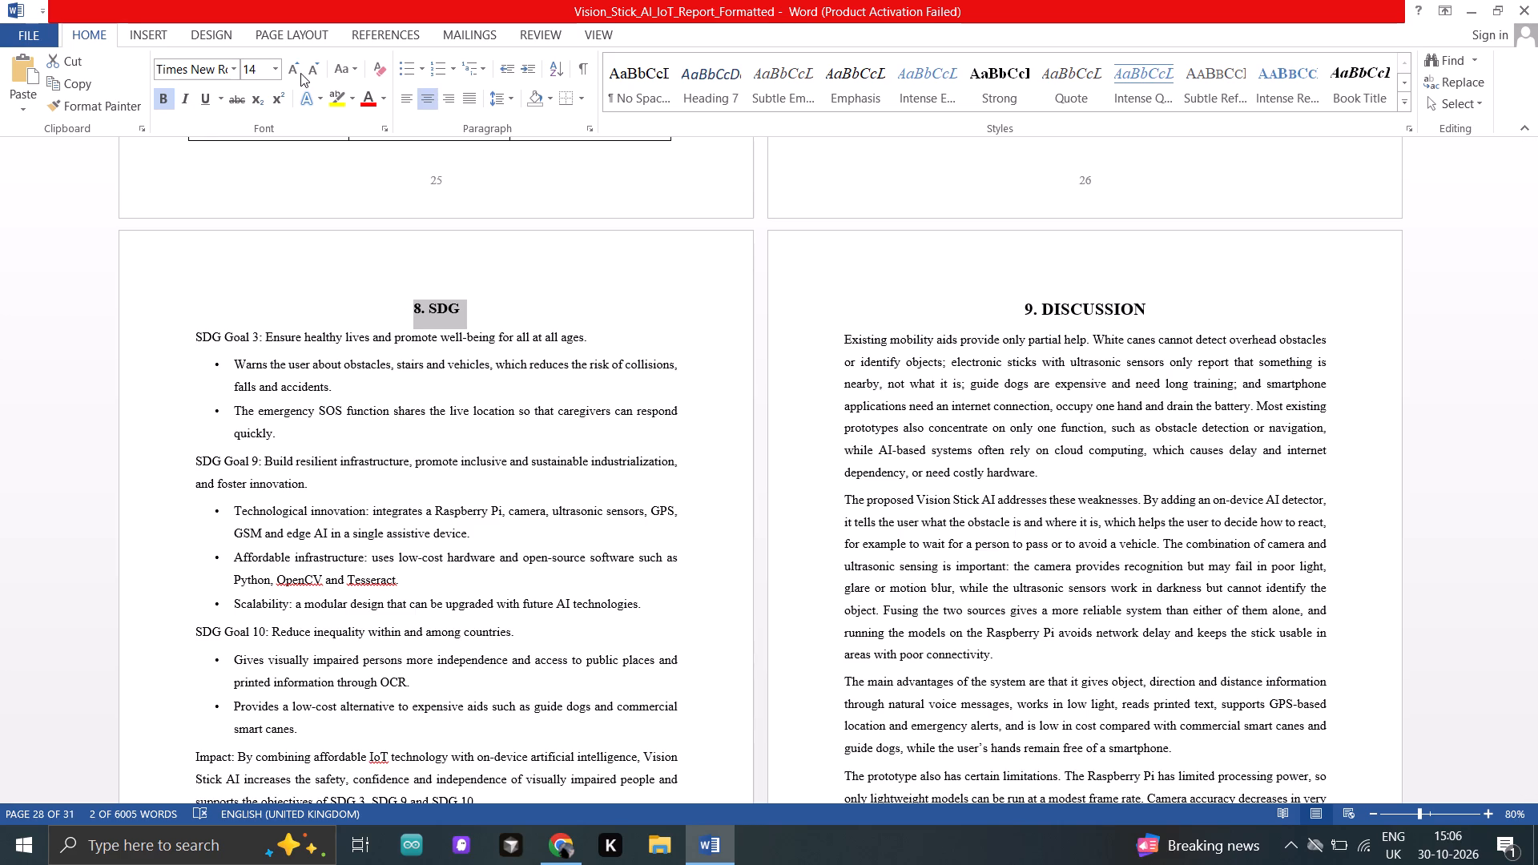
left_click(300, 73)
Increase the font size of the "7. RESULTS" heading to 16.
scroll(403, 312, "up", 7)
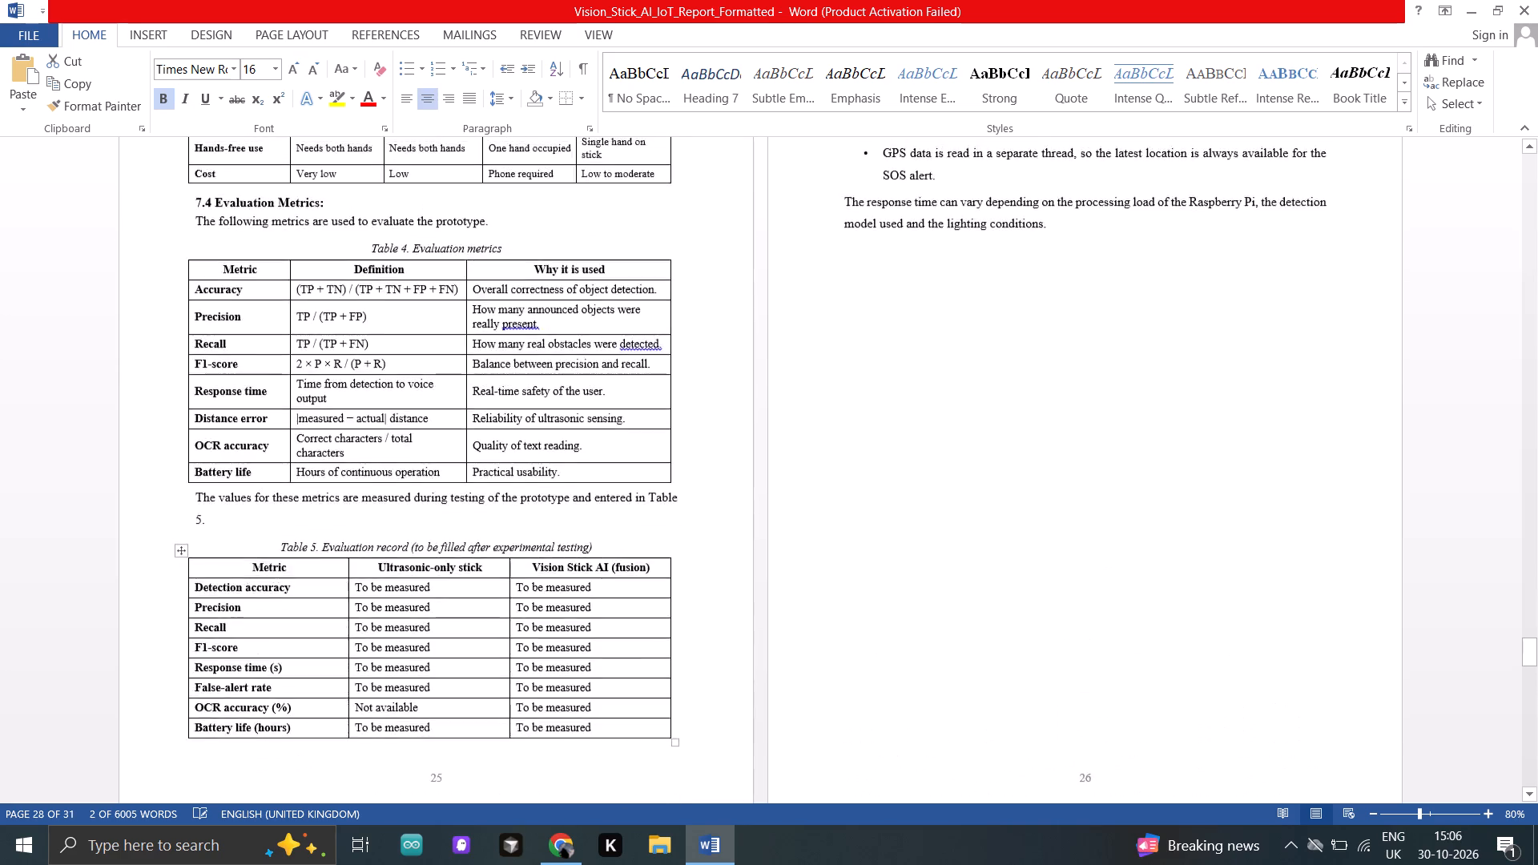
scroll(403, 312, "up", 4)
scroll(643, 410, "up", 8)
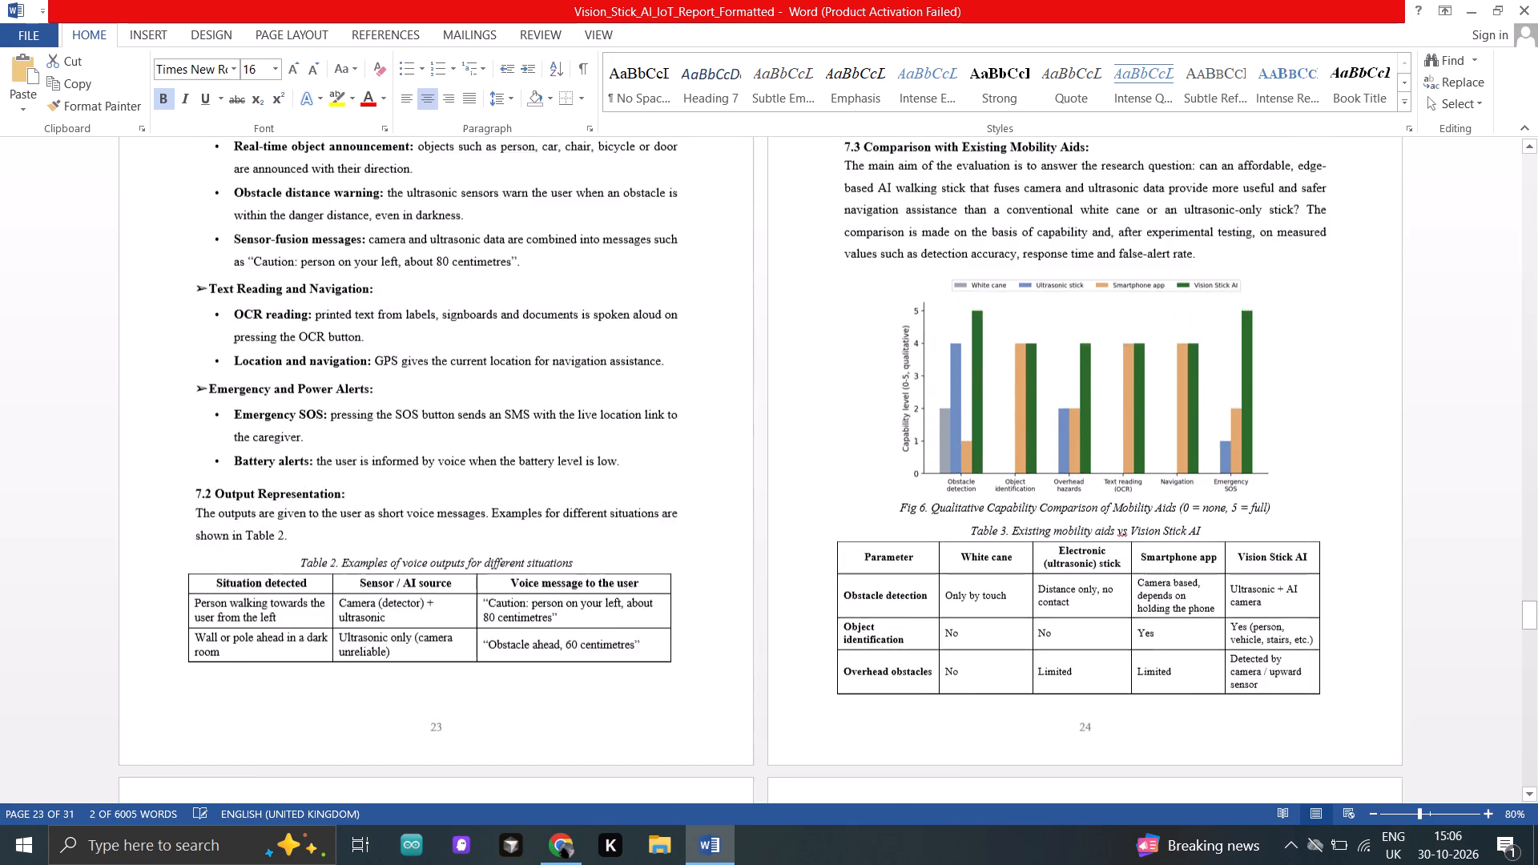
scroll(643, 410, "up", 5)
left_click_drag(489, 569, 381, 558)
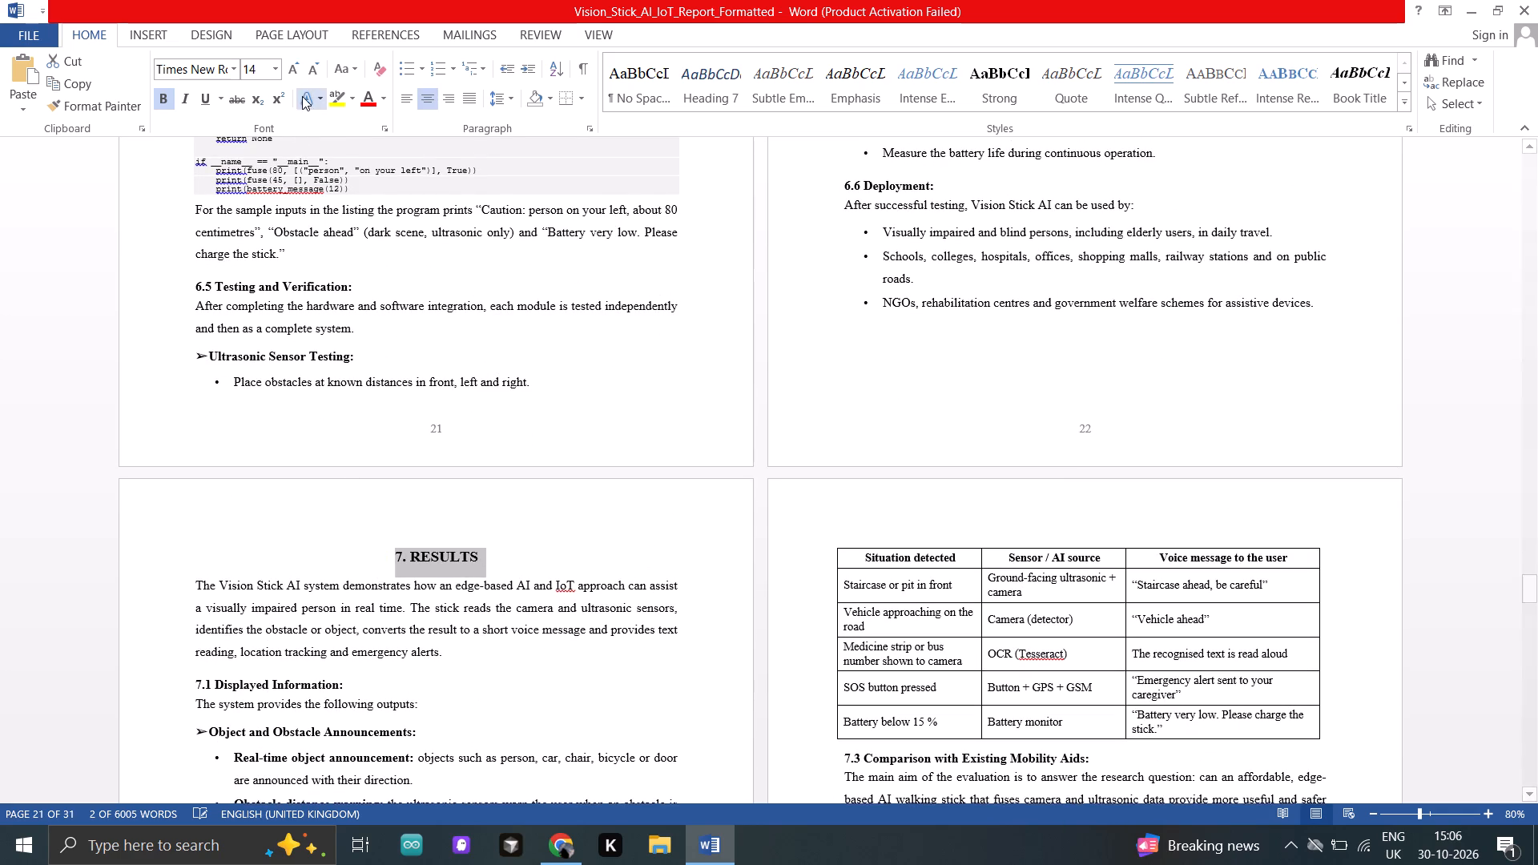
left_click(290, 73)
Increase the font size of the "6. IMPLEMENTATION" heading to 16.
scroll(501, 644, "up", 4)
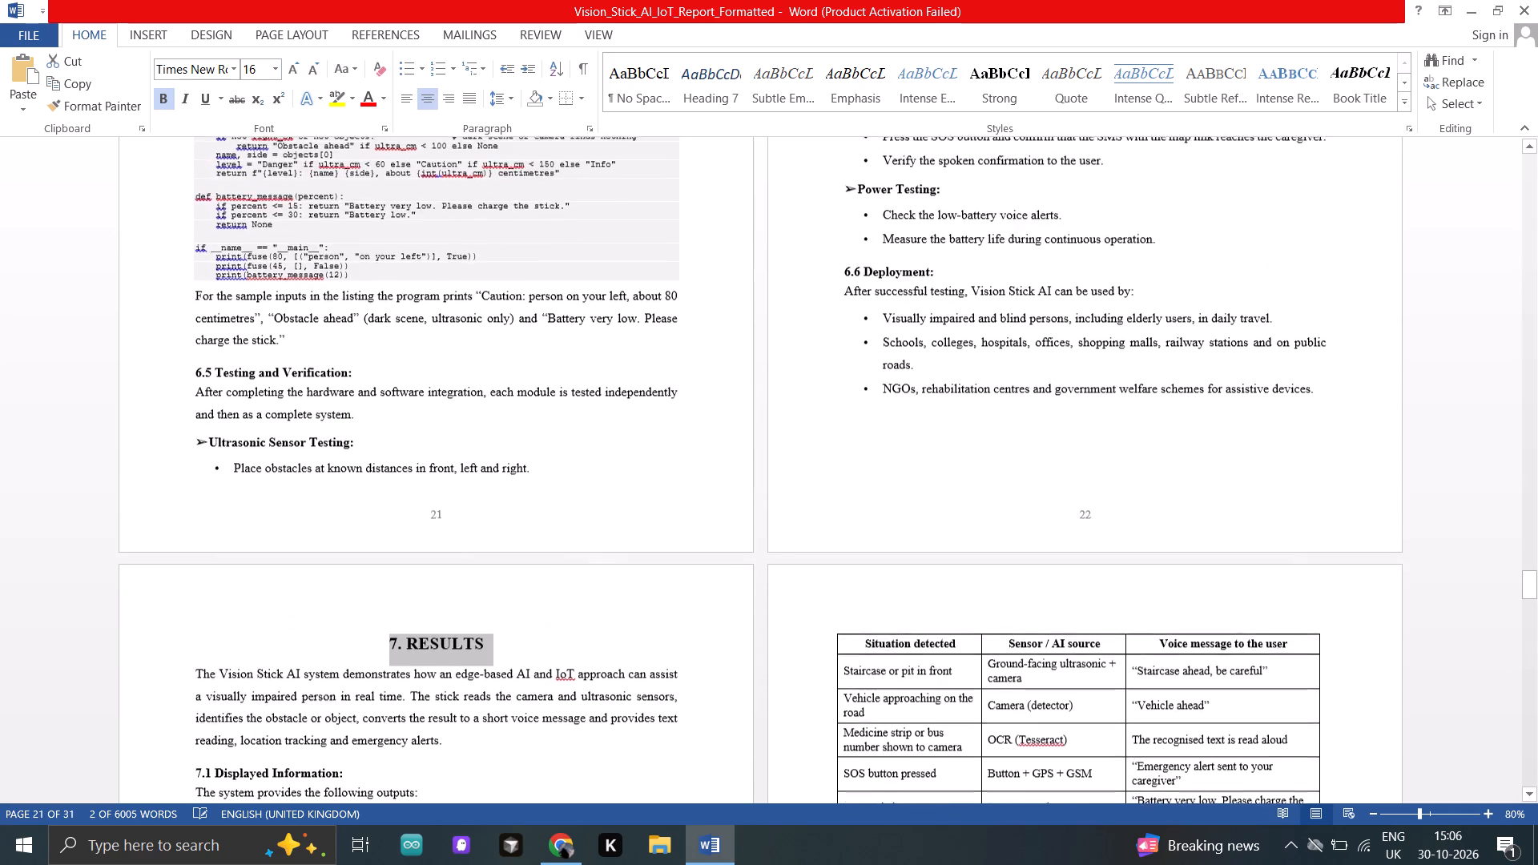
scroll(501, 644, "up", 14)
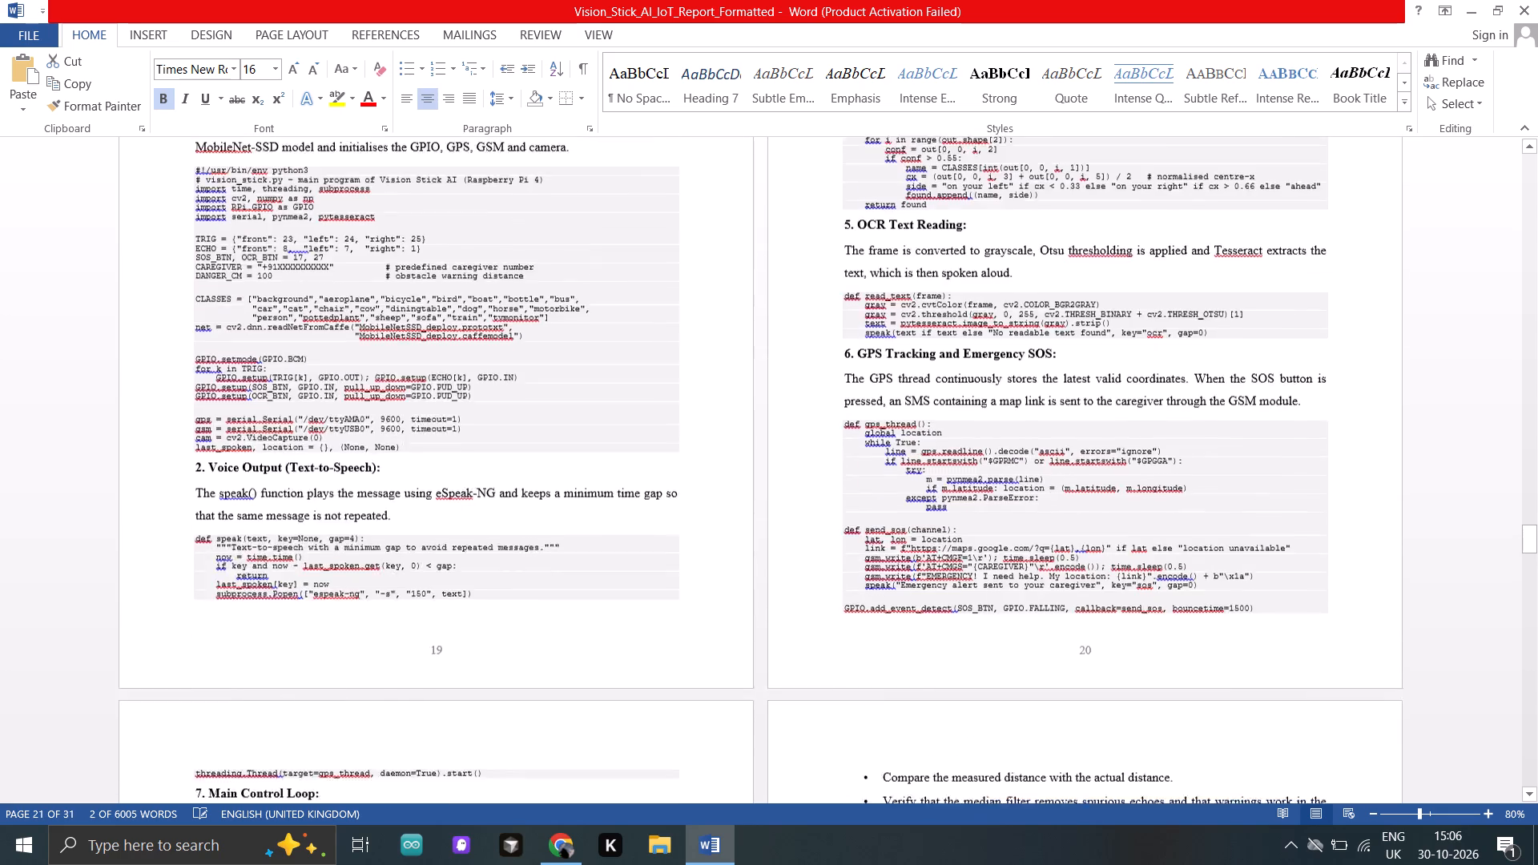
scroll(501, 644, "up", 16)
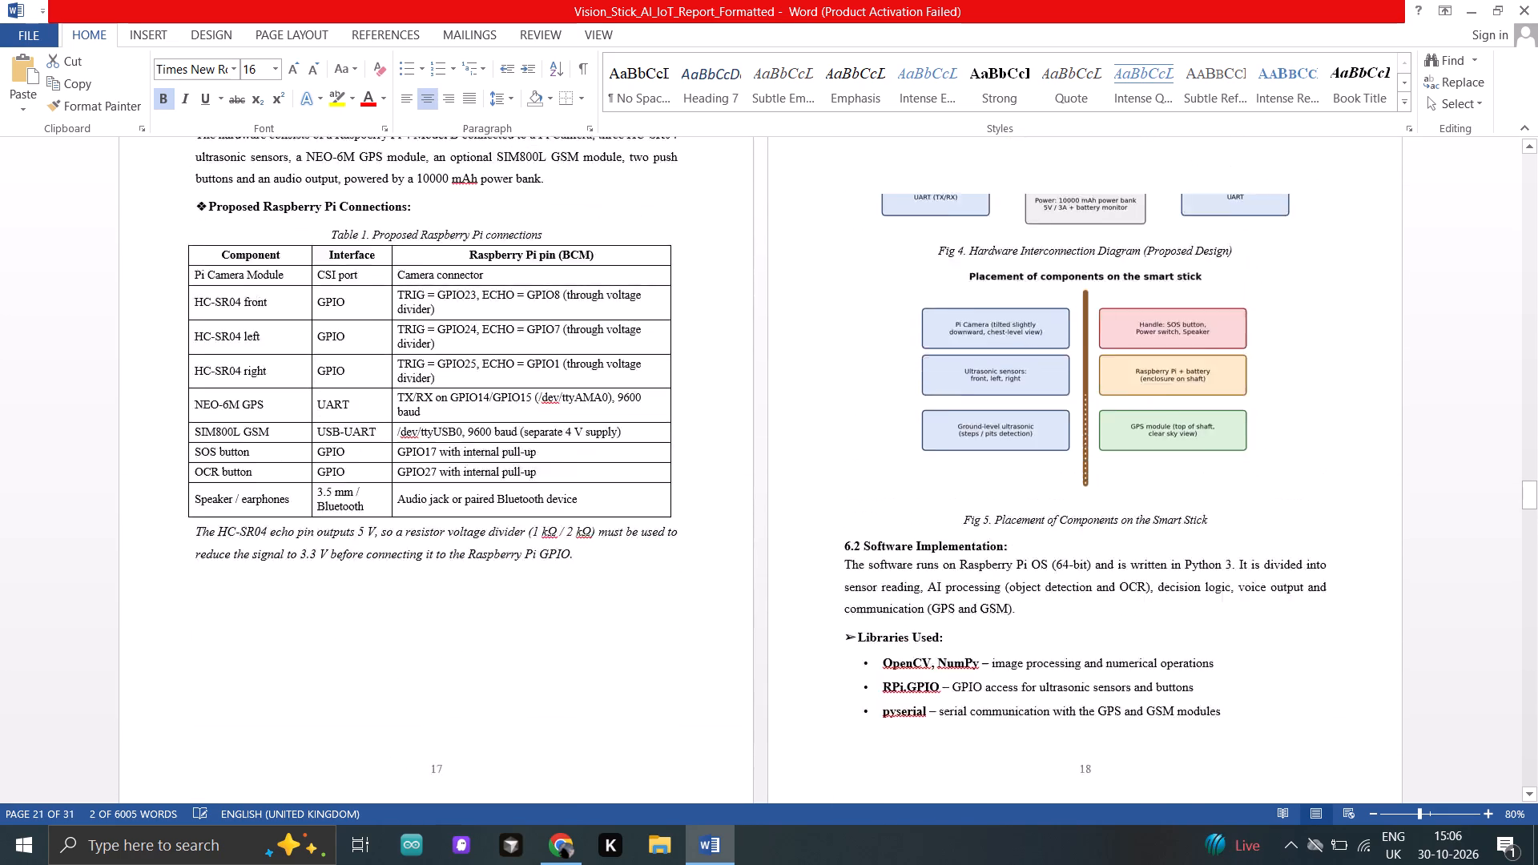
scroll(501, 644, "up", 3)
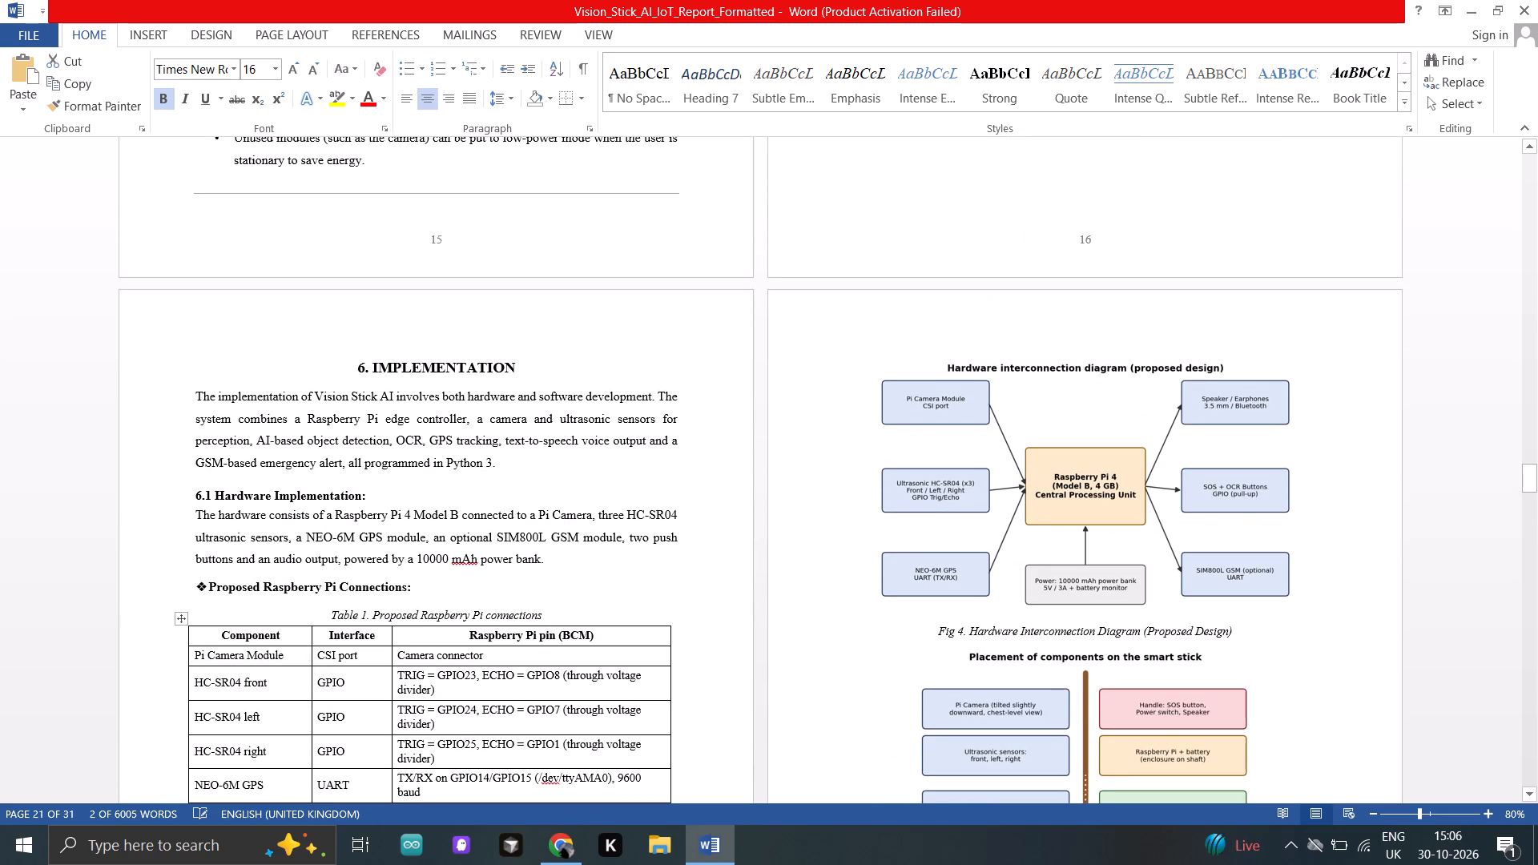
left_click_drag(518, 371, 278, 412)
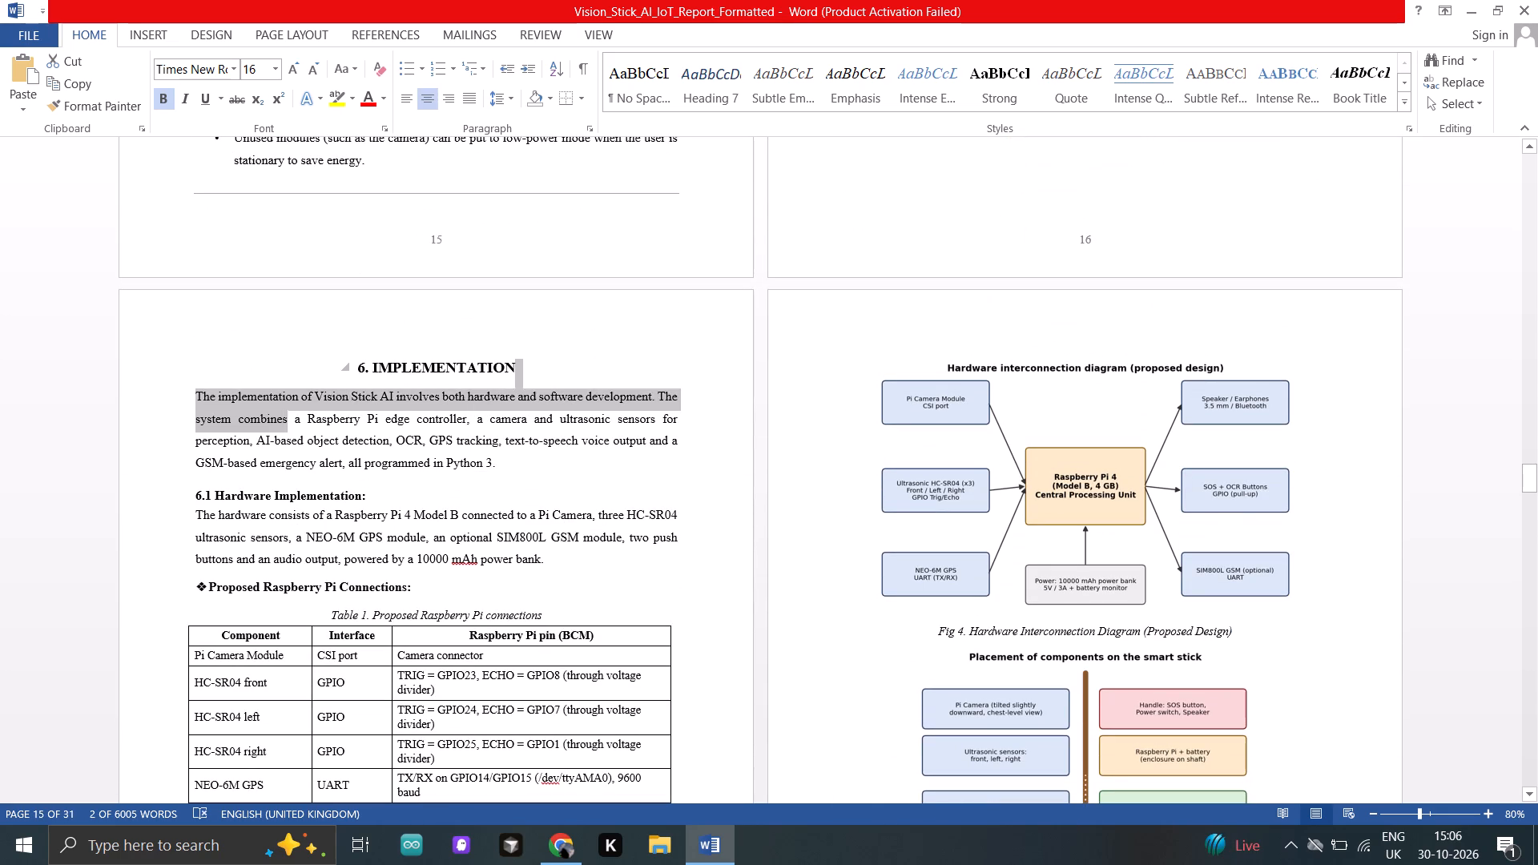
left_click_drag(278, 412, 288, 373)
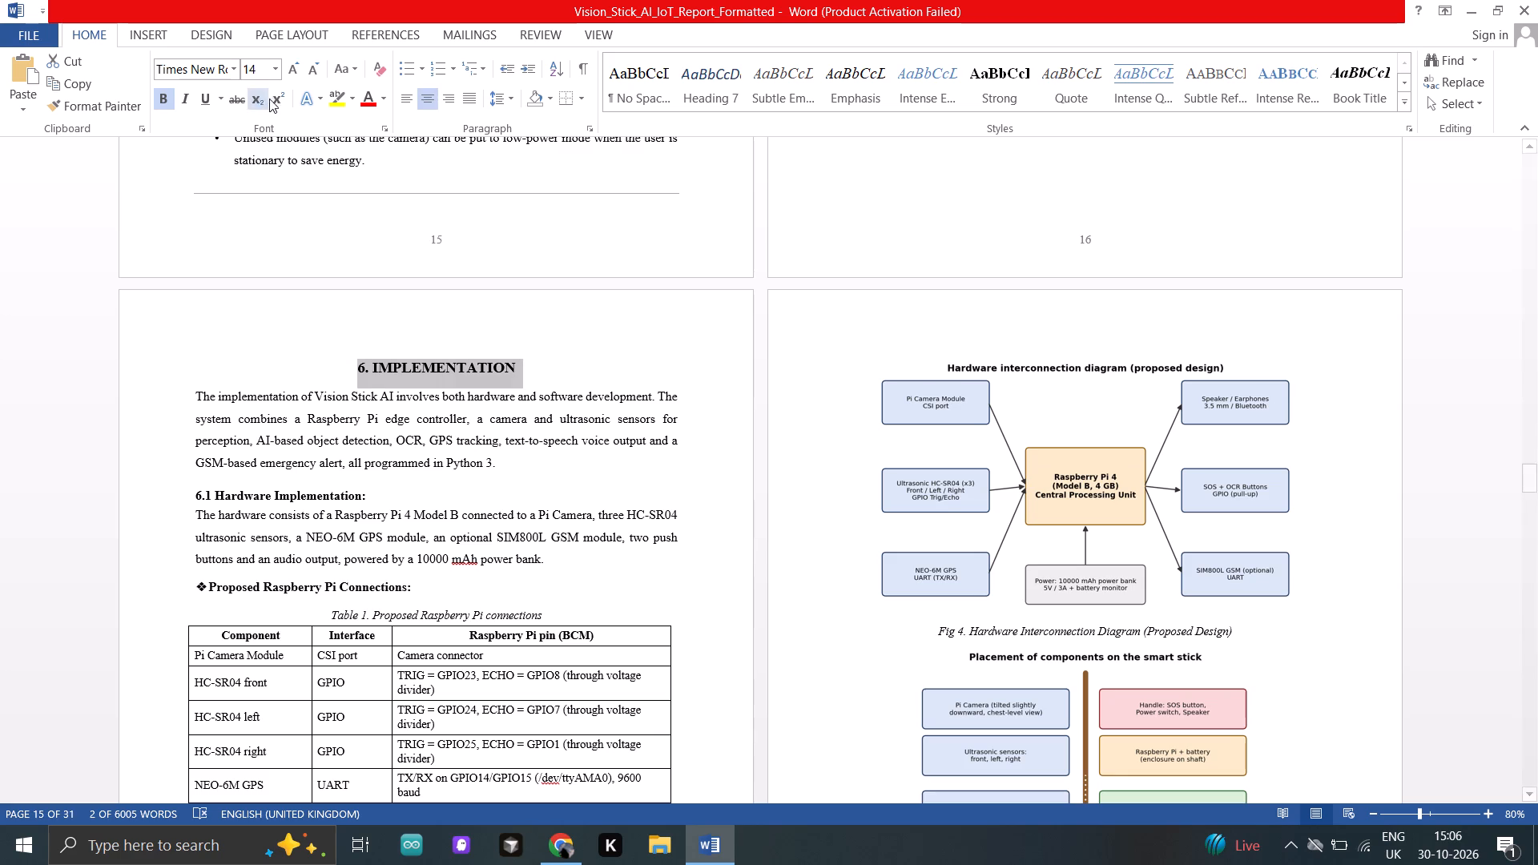
left_click(296, 63)
Increase the font size of the "5. METHODOLOGY" heading to 16.
scroll(380, 398, "up", 5)
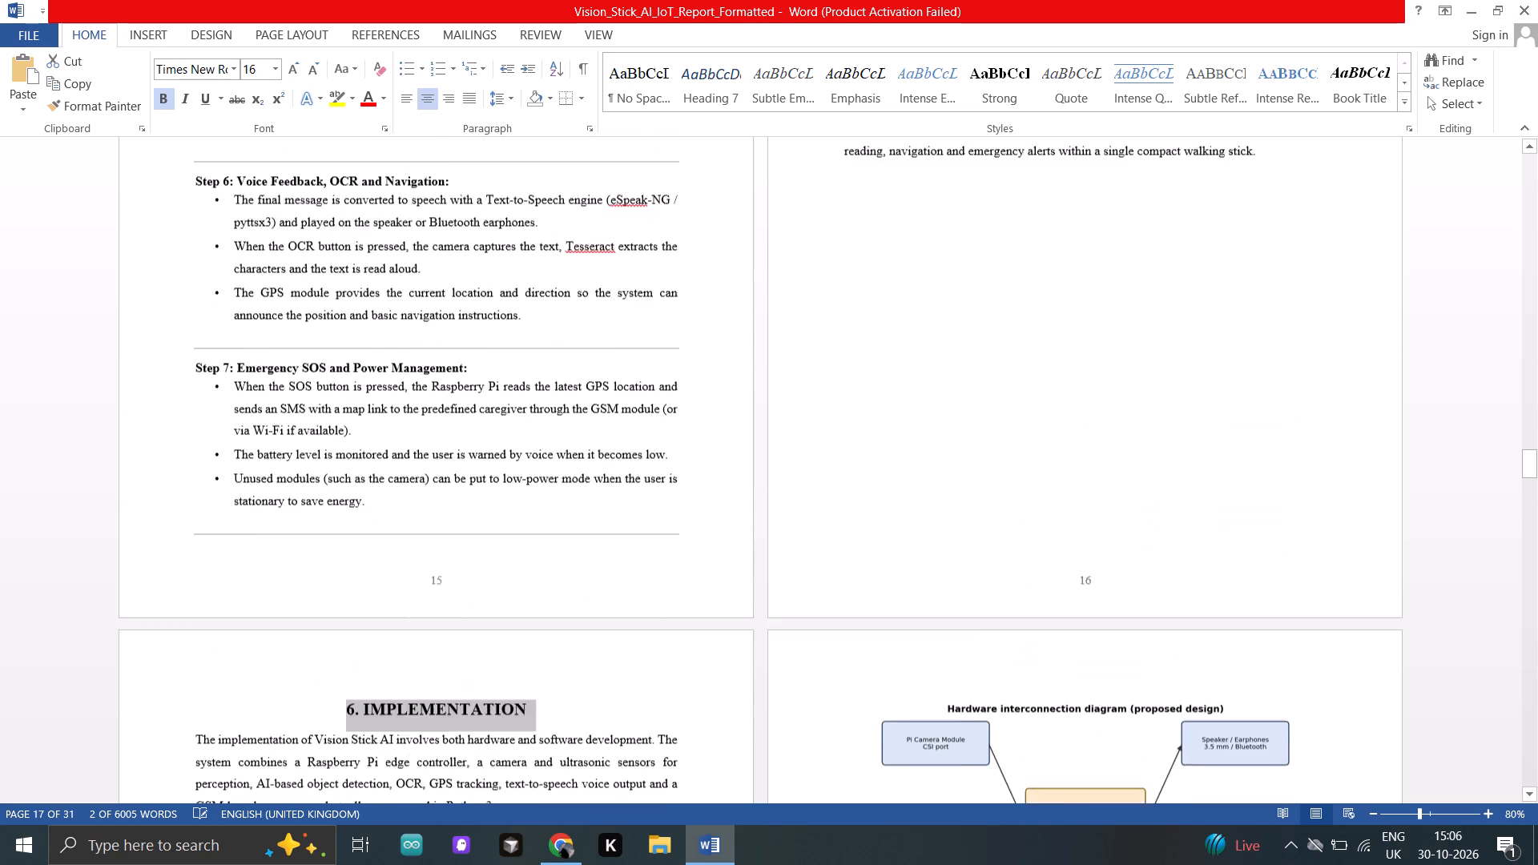
scroll(380, 398, "up", 14)
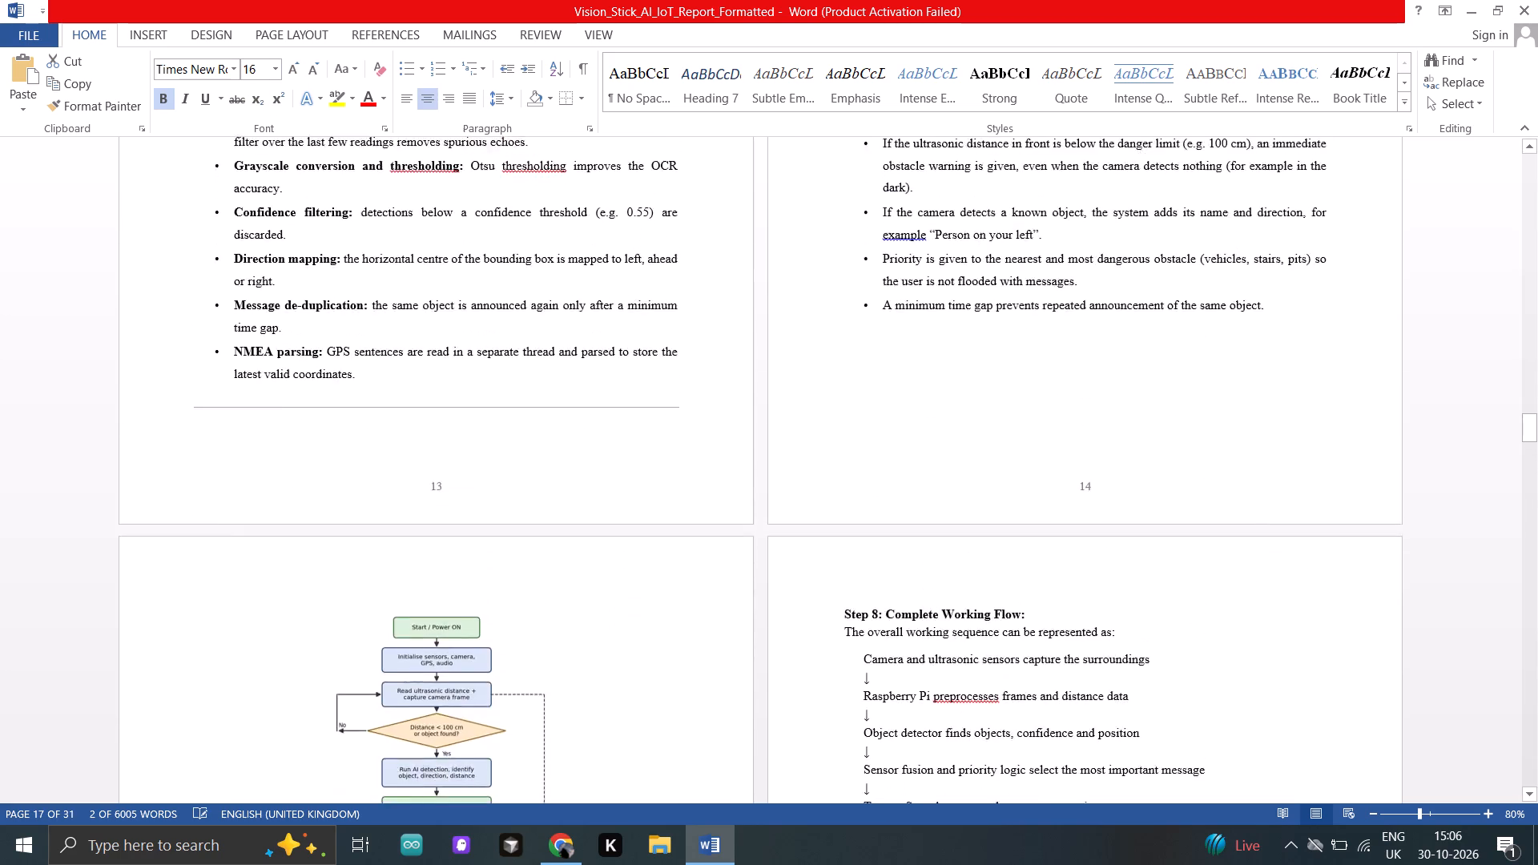
scroll(380, 398, "up", 16)
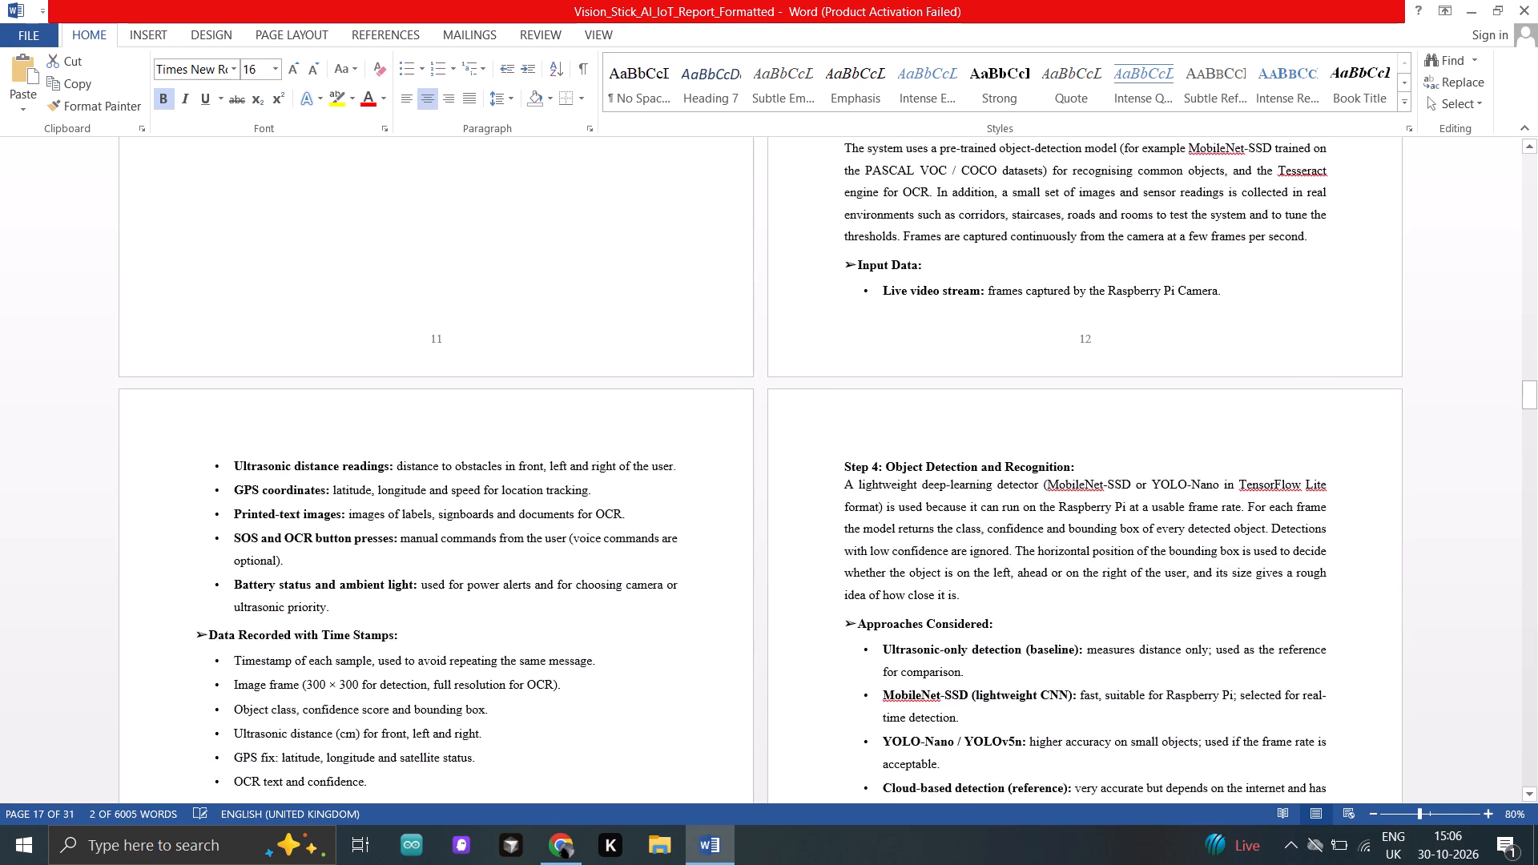
scroll(380, 398, "up", 6)
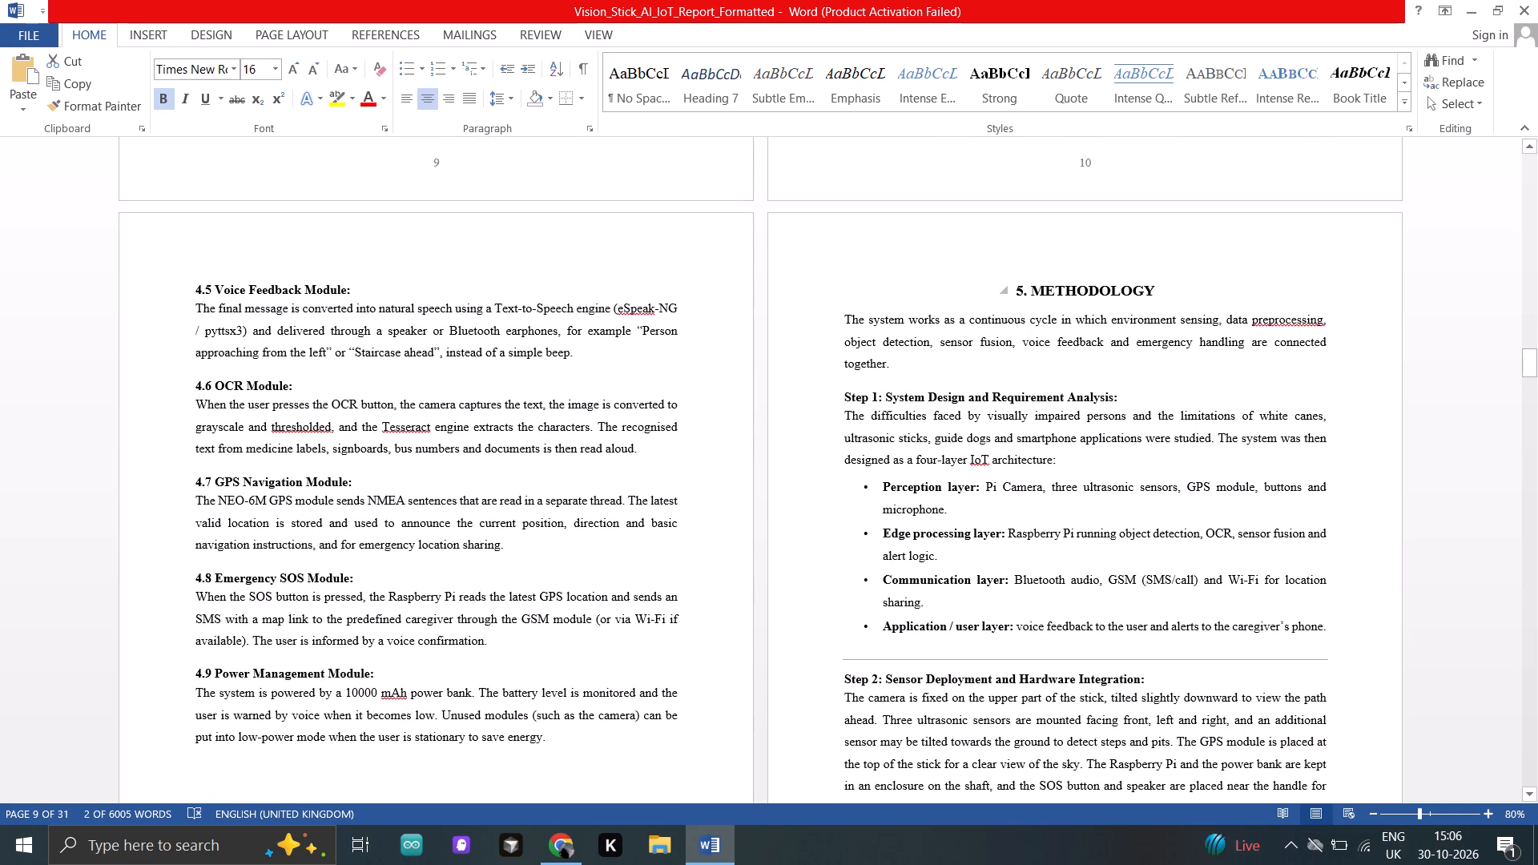
left_click_drag(1166, 294, 885, 364)
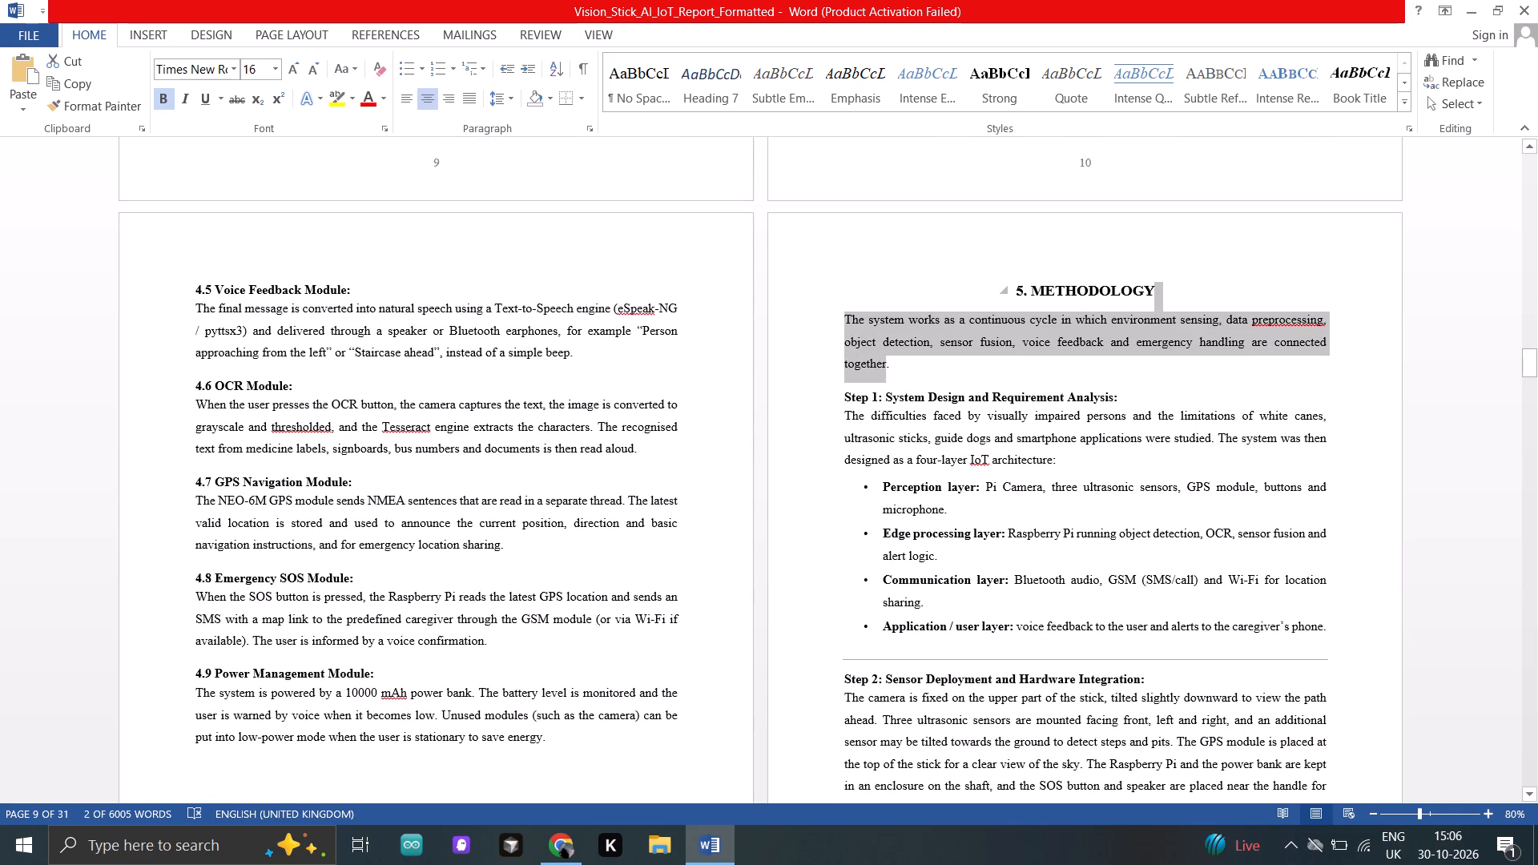
left_click_drag(885, 364, 888, 285)
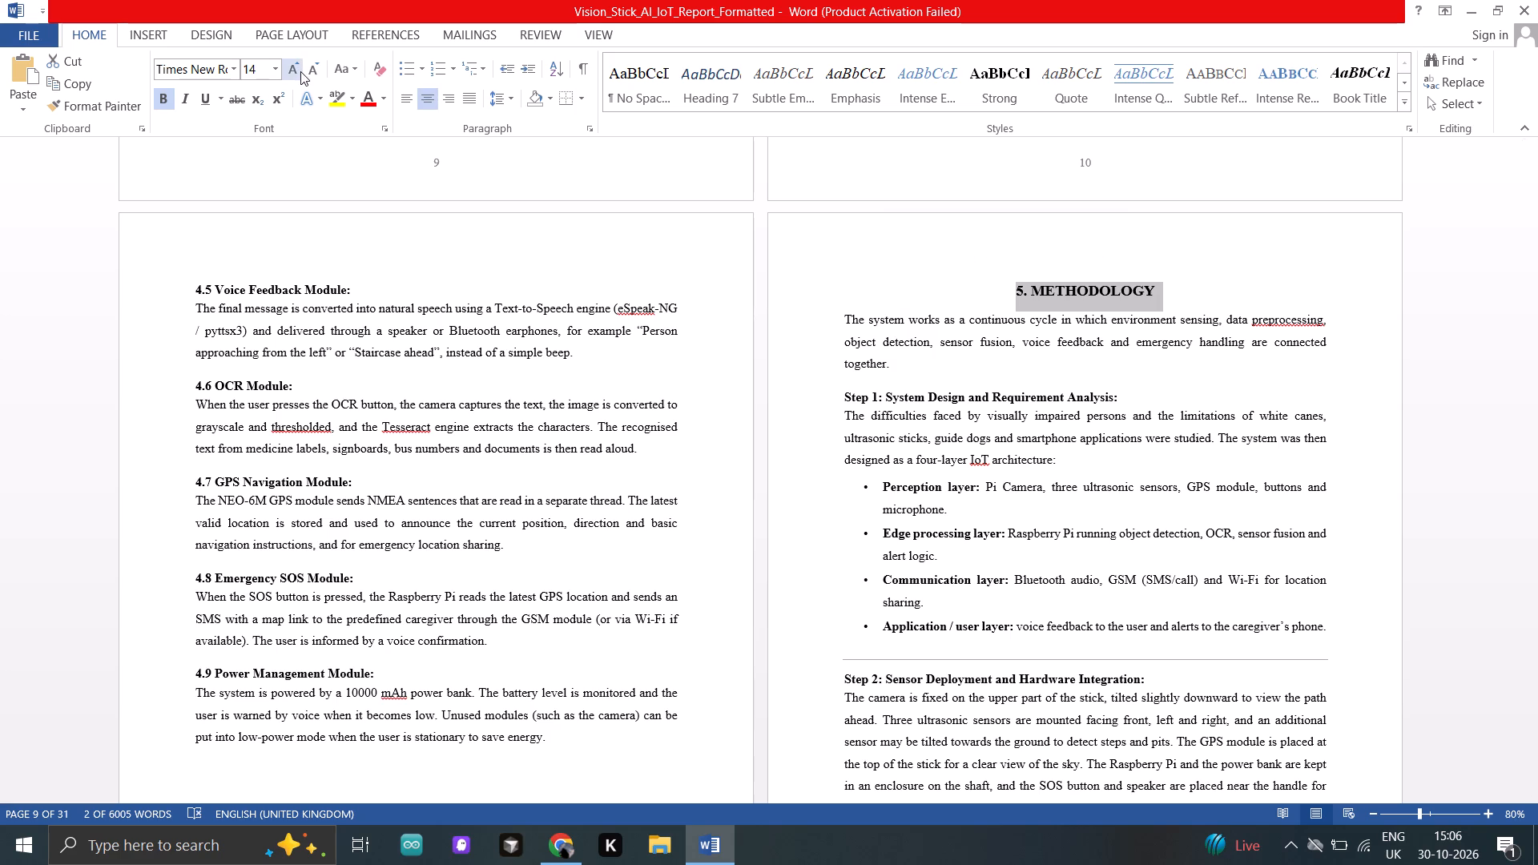
left_click(300, 71)
Increase the font size of the "4. MODULE EXPLANATION" heading to 16.
scroll(445, 278, "up", 7)
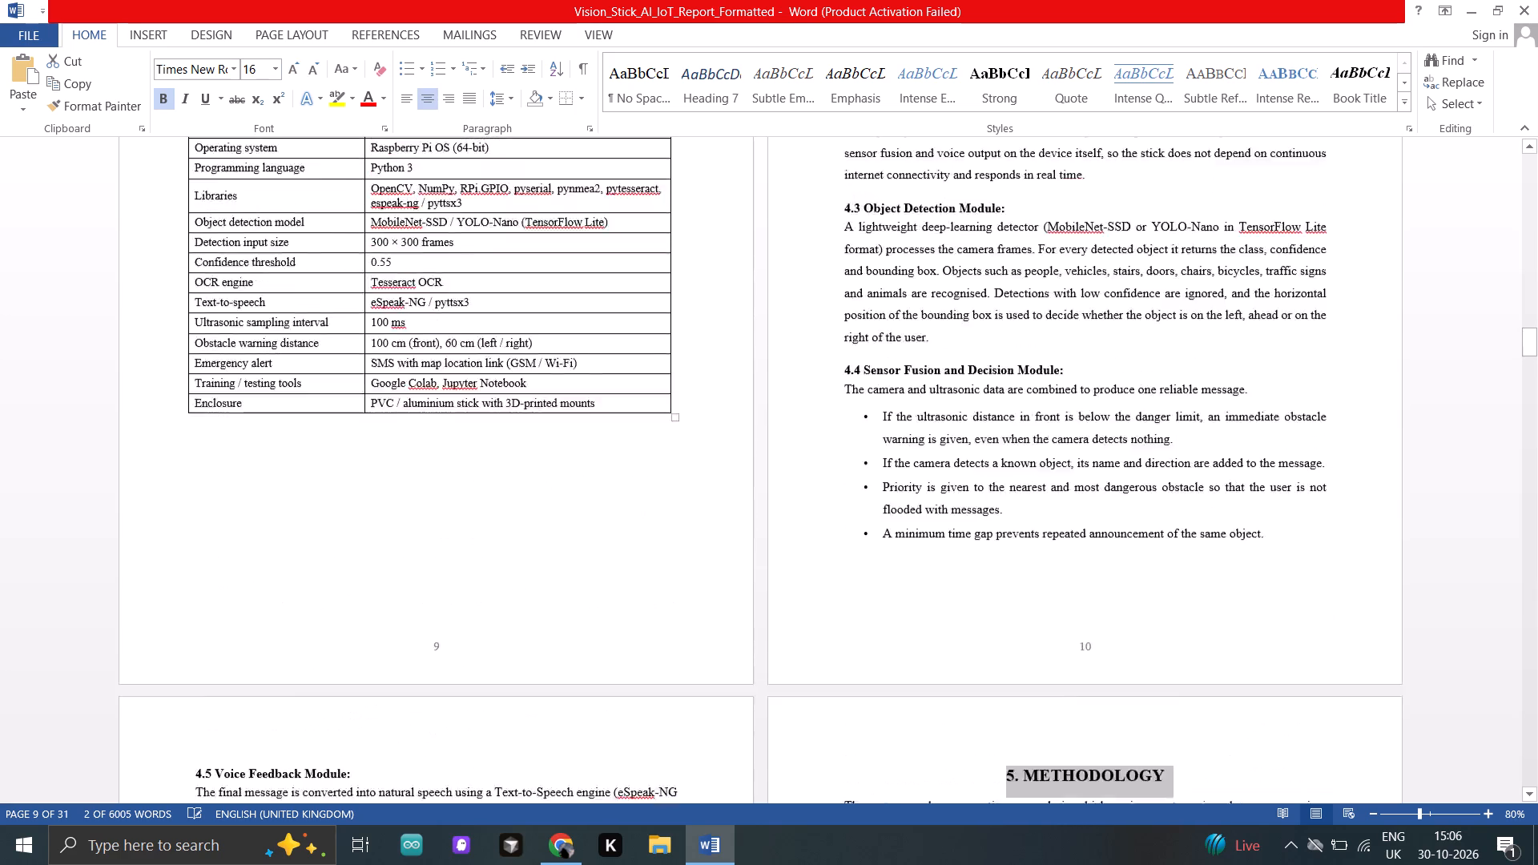
scroll(445, 278, "up", 5)
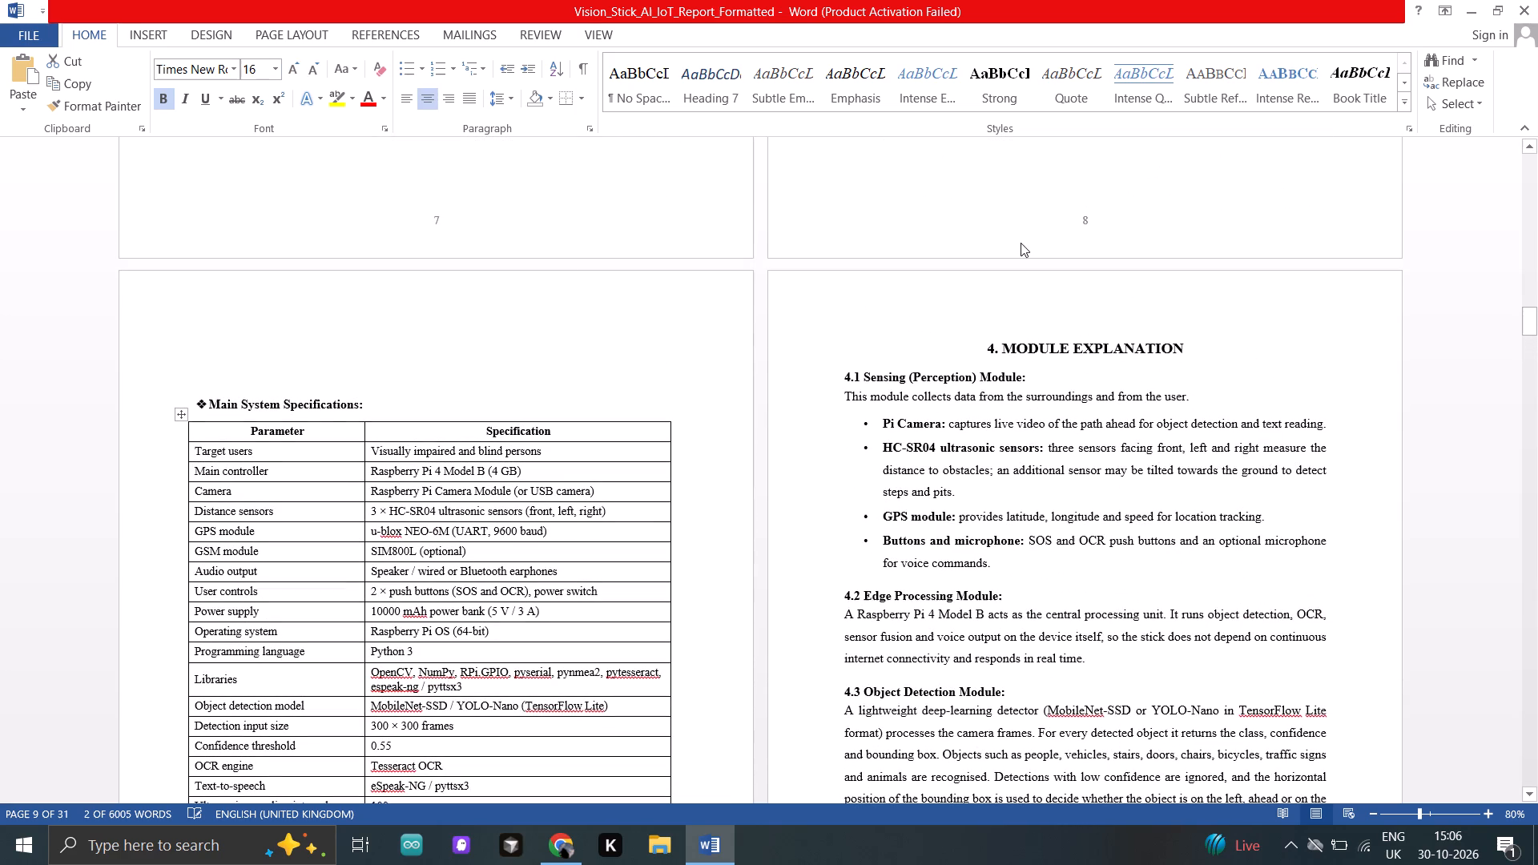
left_click_drag(988, 348, 1182, 353)
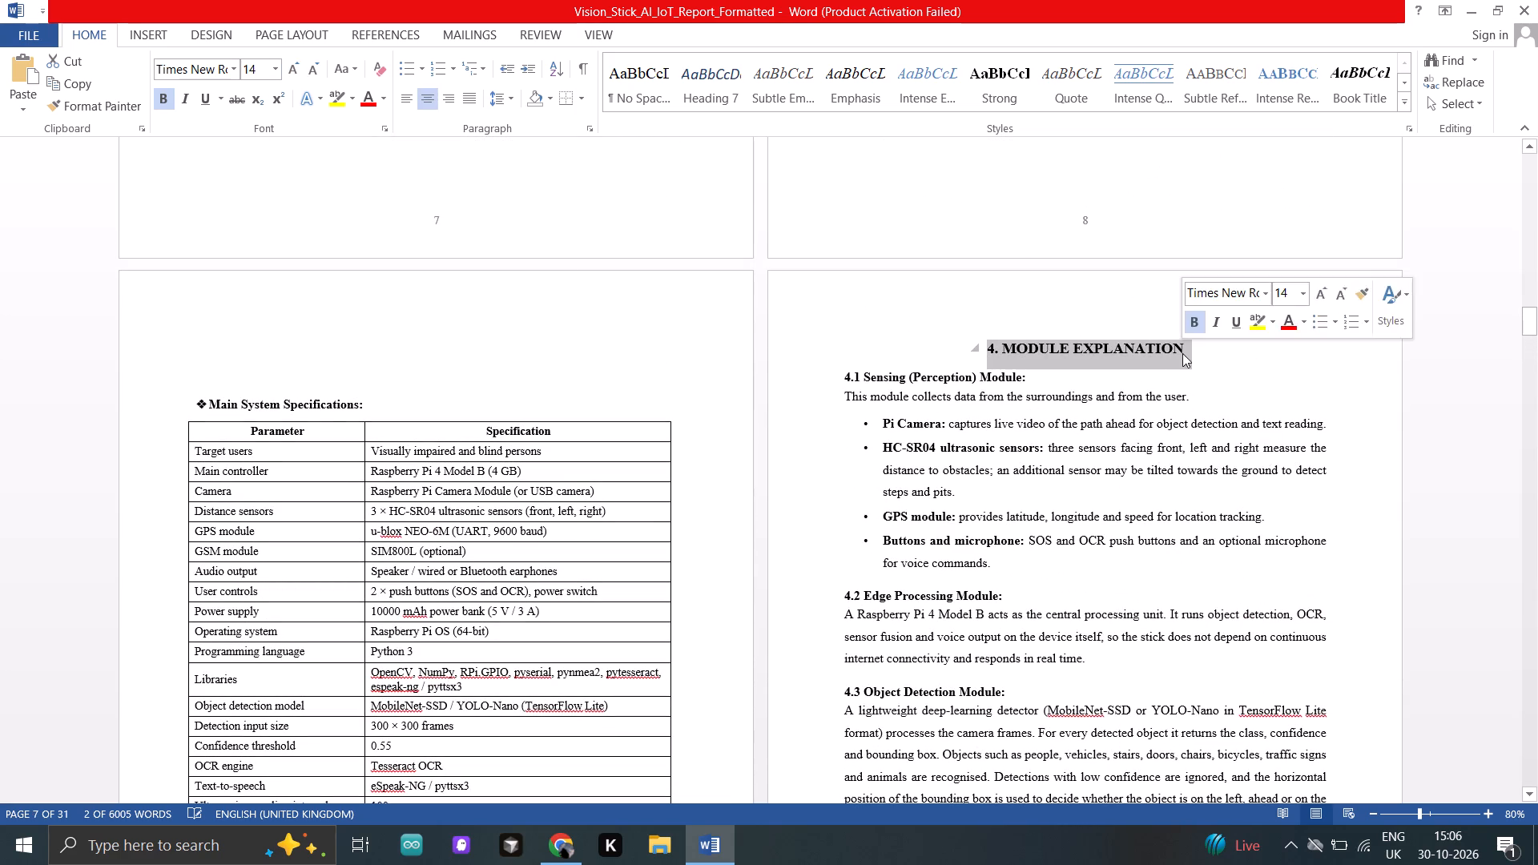
left_click(297, 69)
Increase the font size of the "3. SYSTEM DESIGN" heading to 16.
scroll(395, 259, "up", 6)
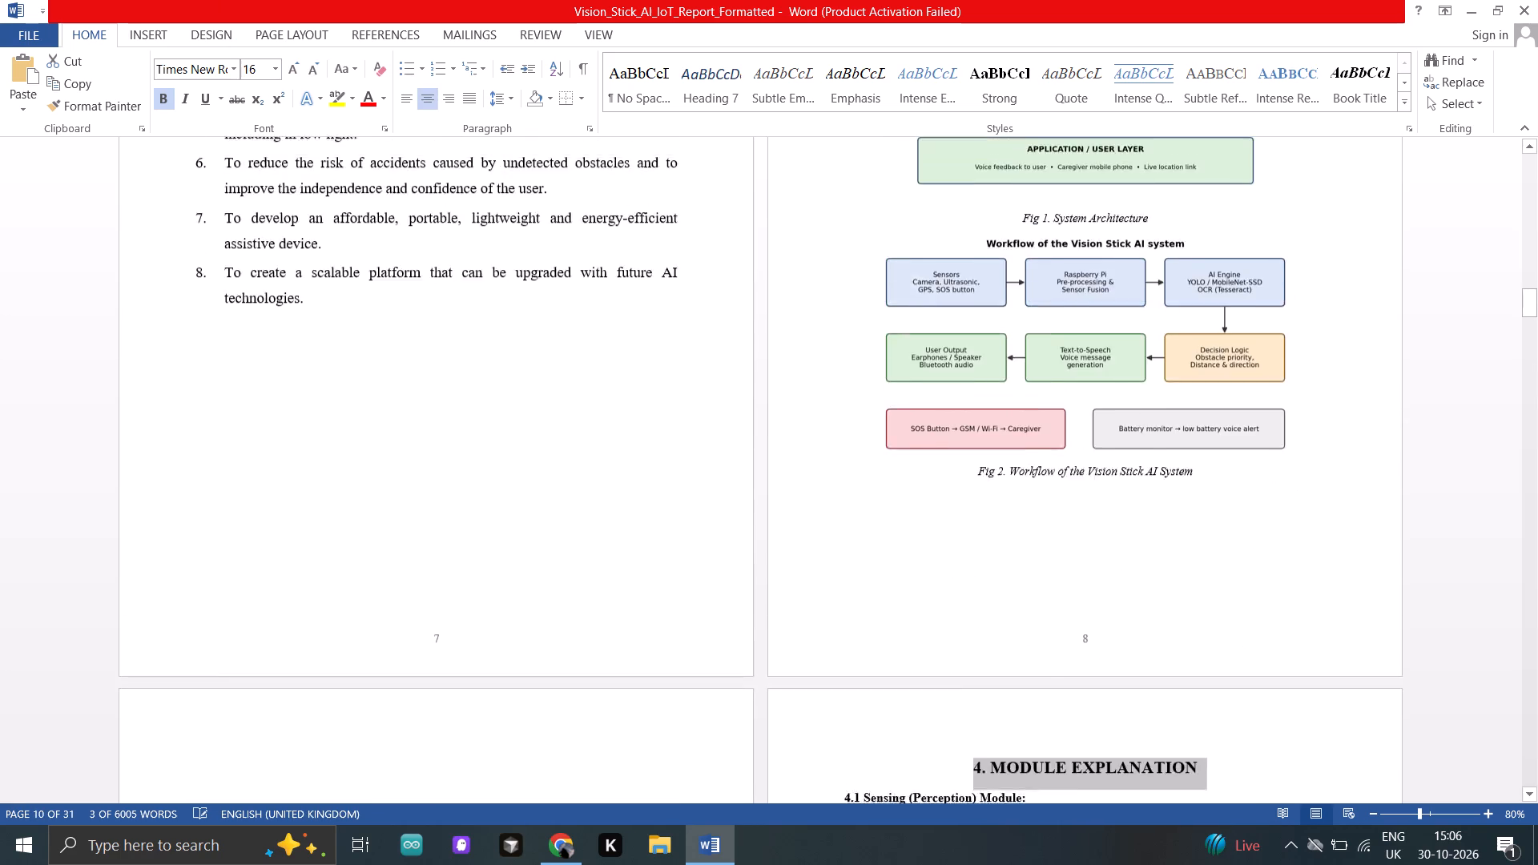
scroll(395, 259, "up", 4)
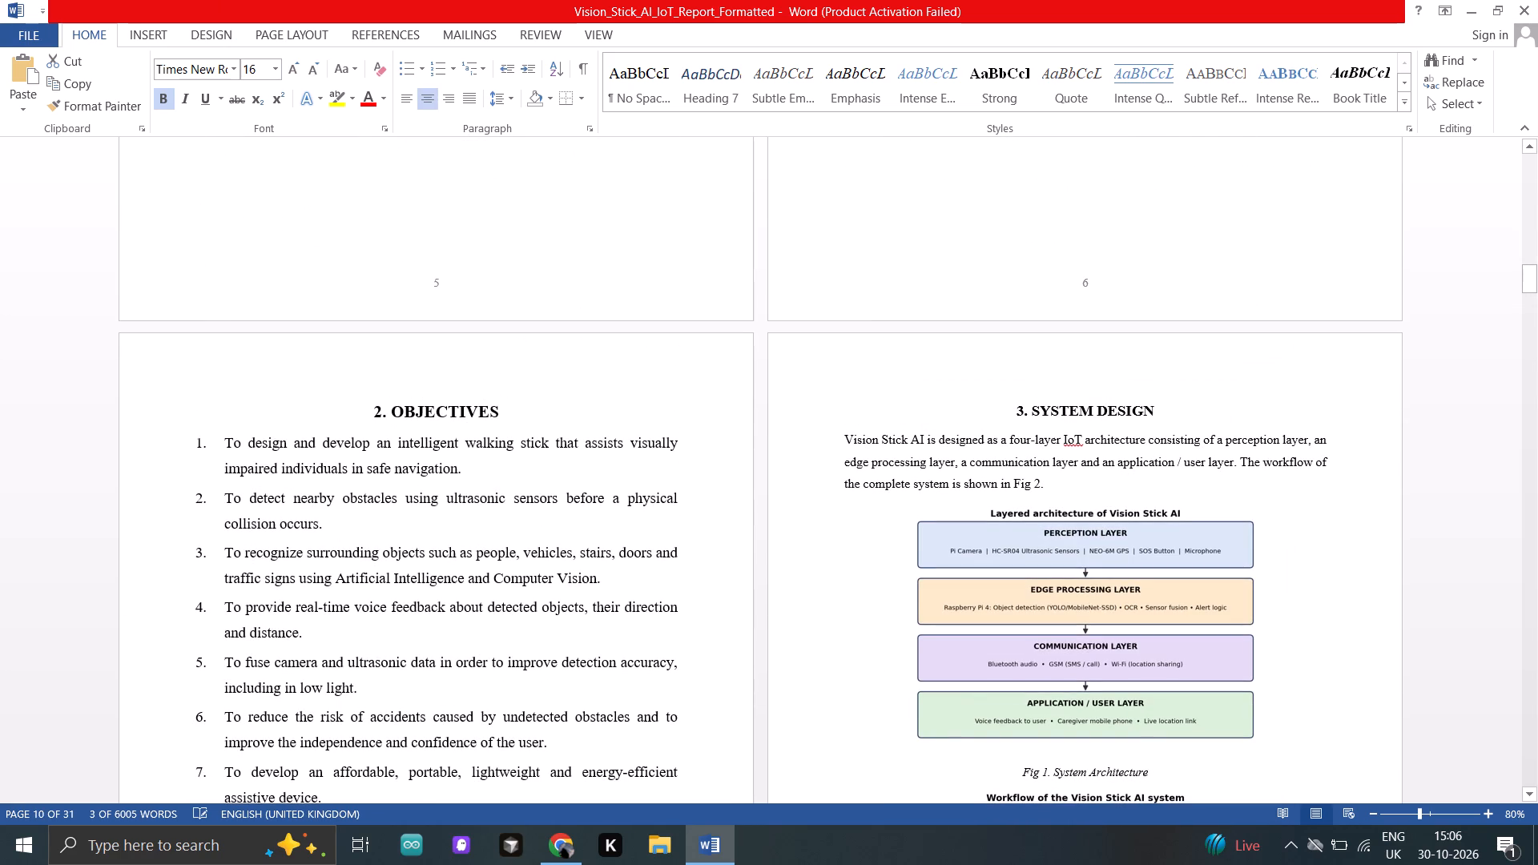
left_click_drag(1017, 420, 1181, 411)
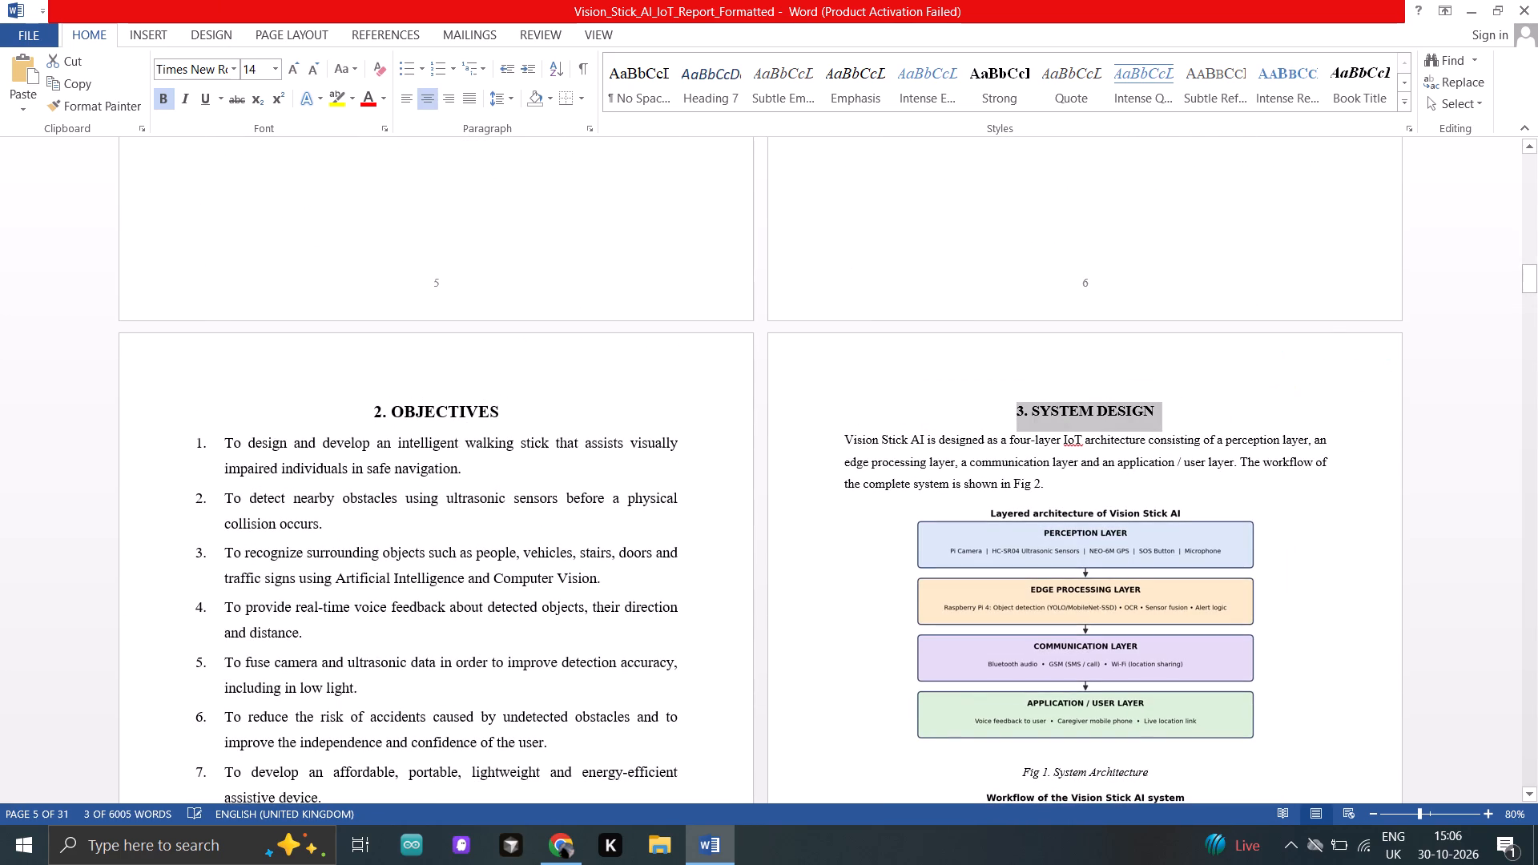
left_click(302, 58)
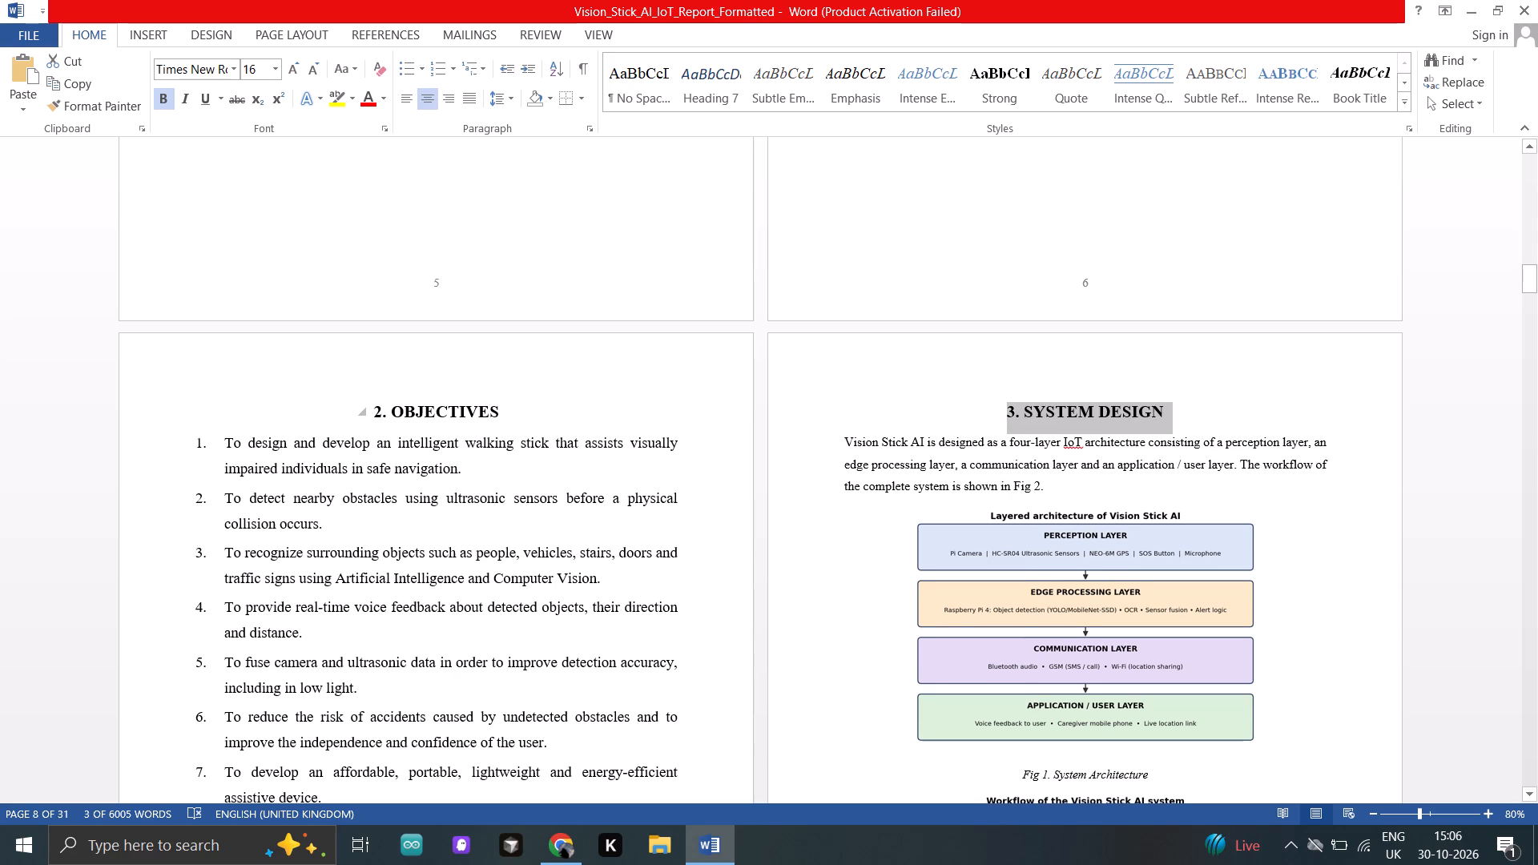
Increase the font size of the "1. ABSTRACT" heading to 16.
left_click_drag(374, 413, 590, 405)
scroll(374, 330, "up", 2)
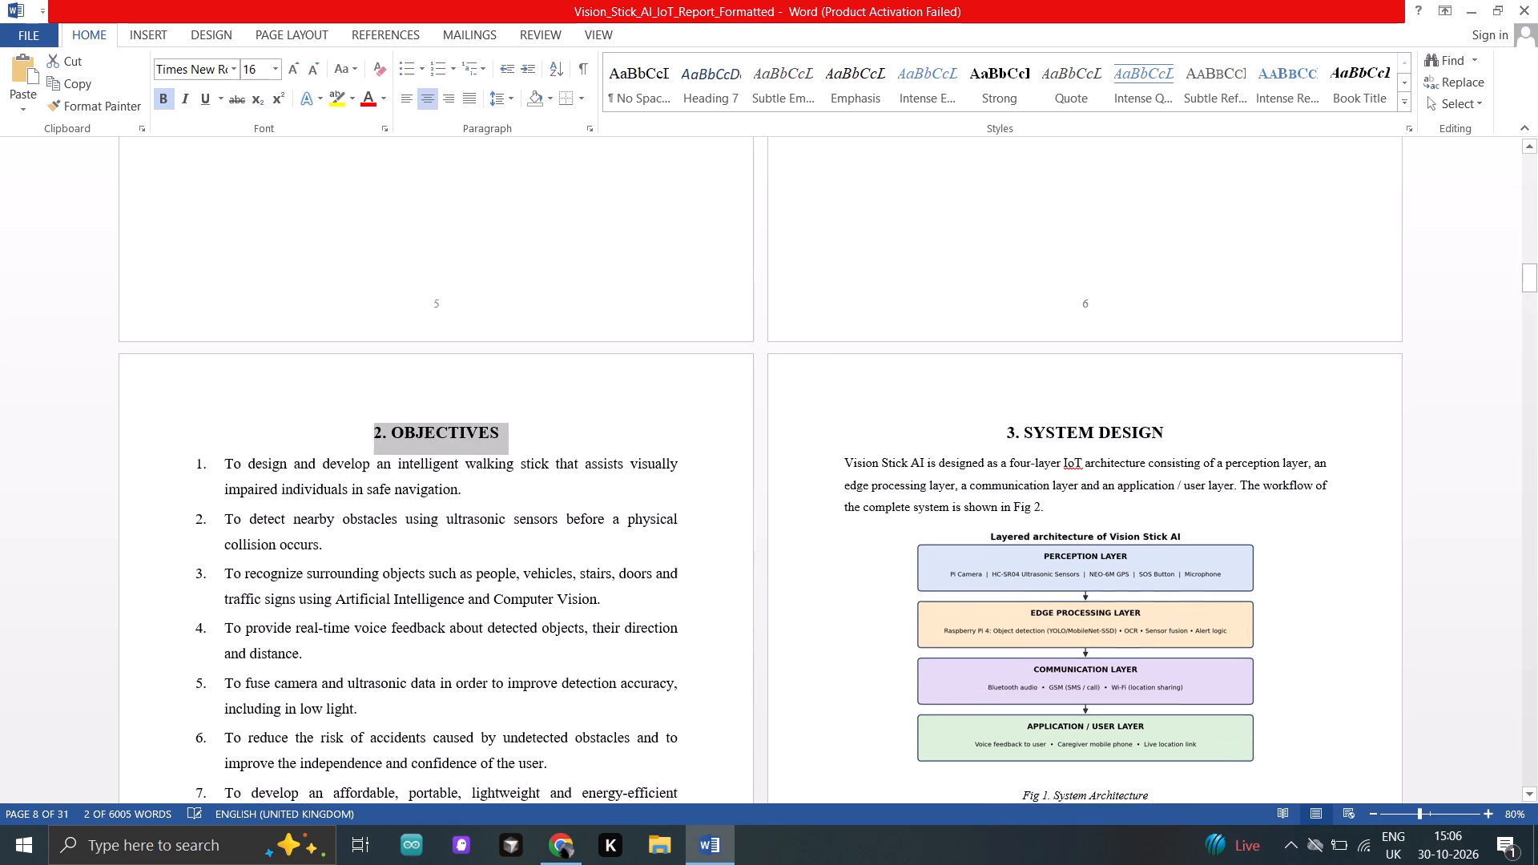
scroll(374, 330, "up", 11)
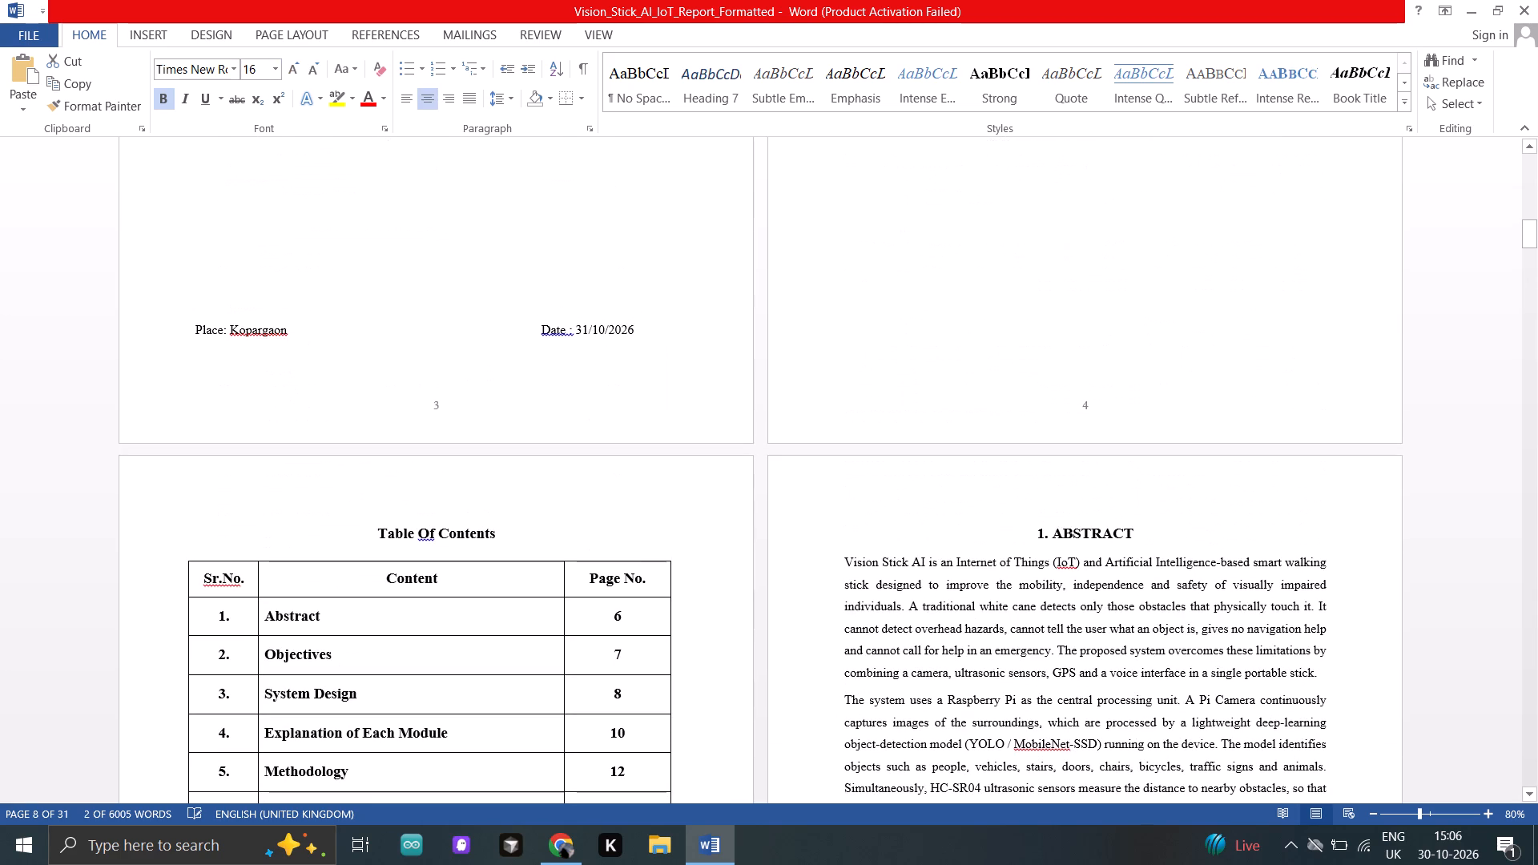
left_click_drag(1039, 536, 1145, 538)
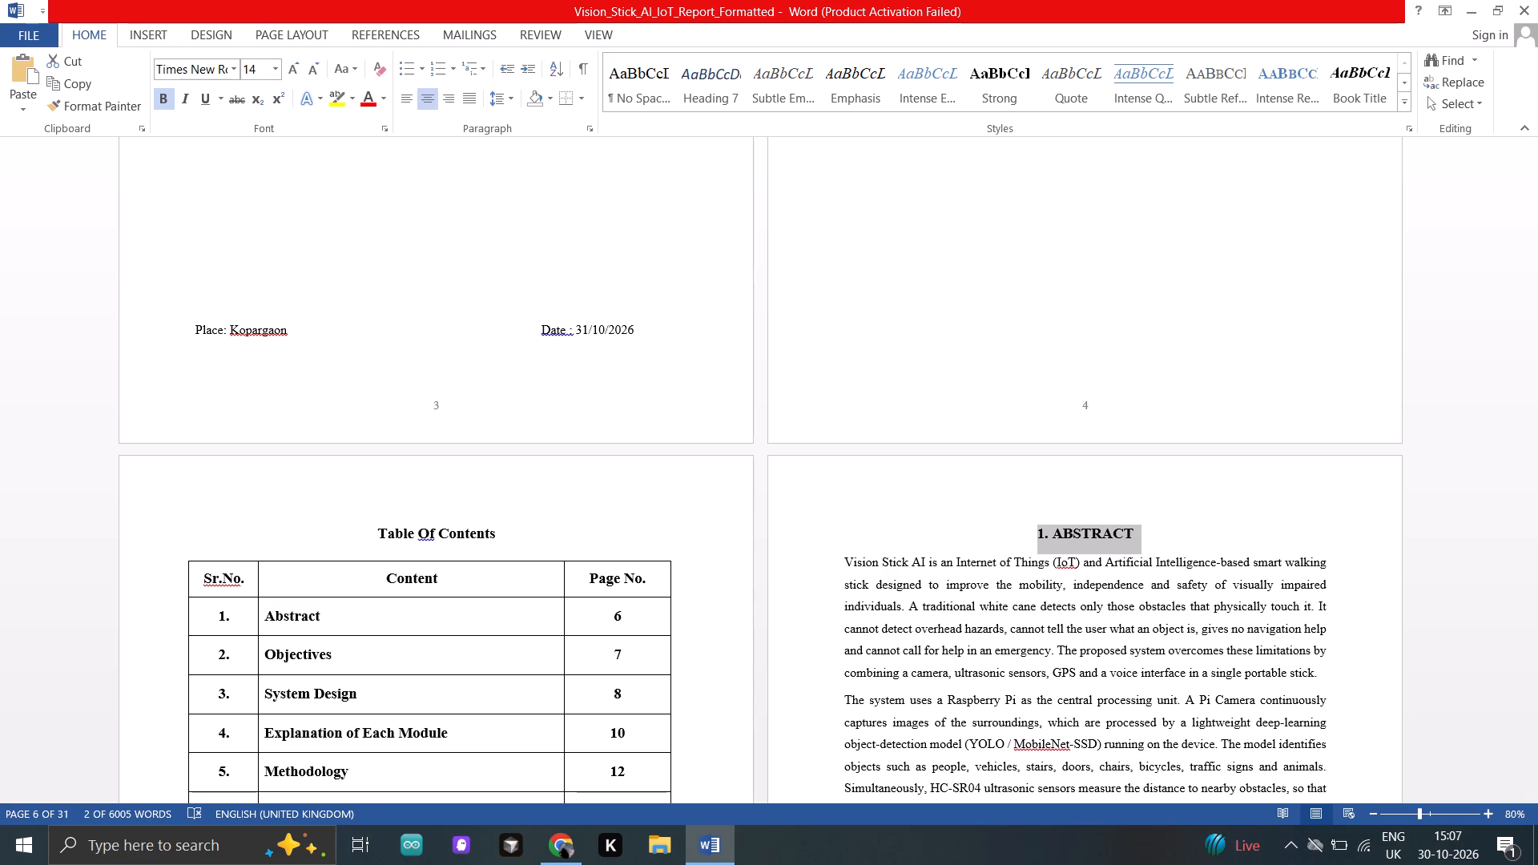
left_click(295, 67)
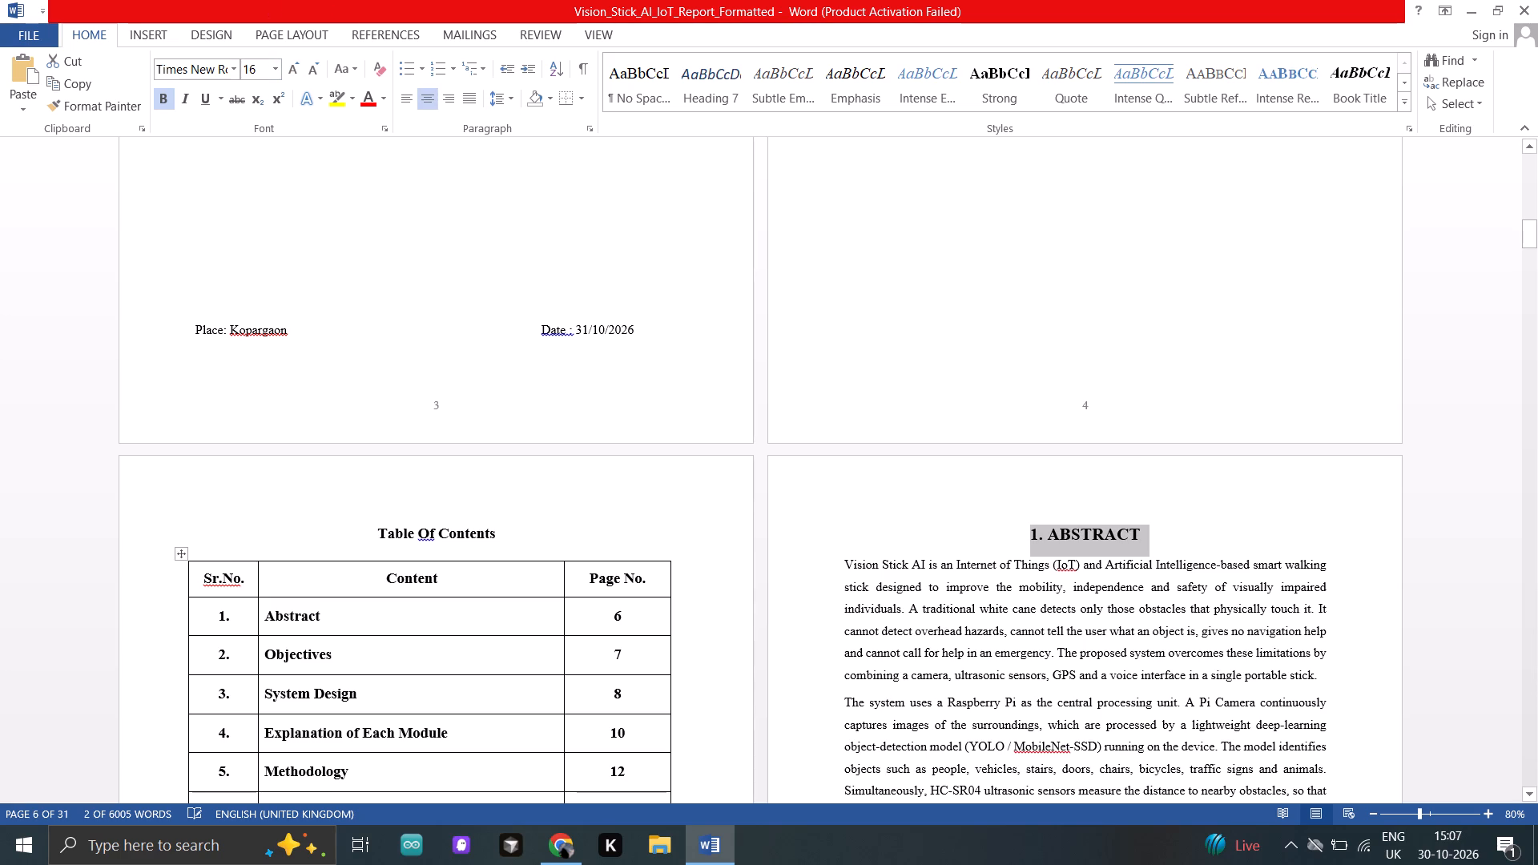
Increase the font size of the "Table Of Contents" heading to 16.
left_click_drag(372, 528, 582, 483)
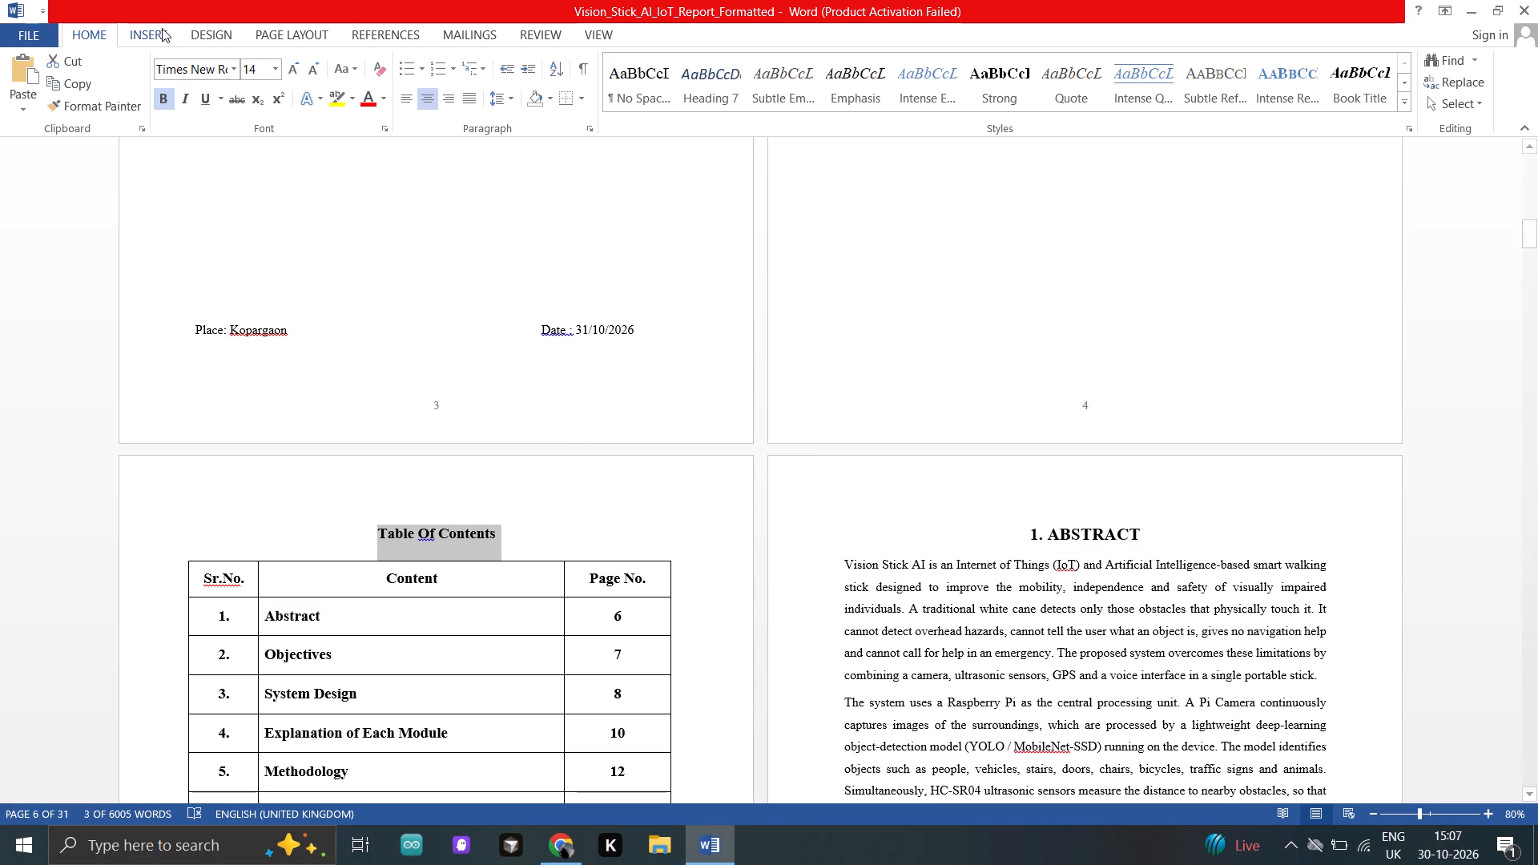
left_click(301, 76)
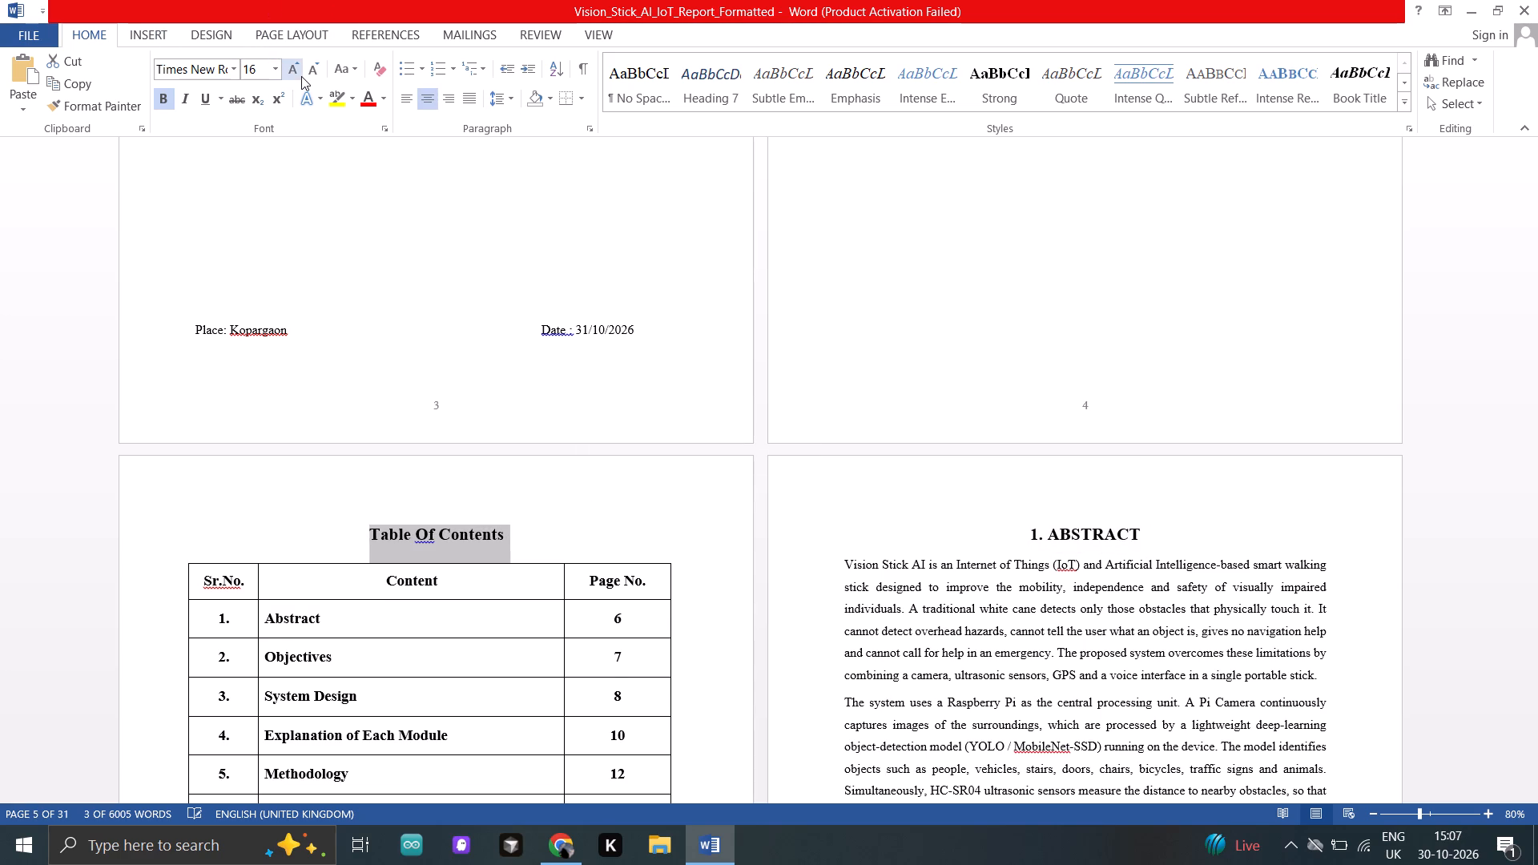
Insert one blank line above and one below the college logo on the cover page.
scroll(0, 124, "up", 1, "ctrl")
scroll(0, 124, "down", 2, "ctrl")
scroll(115, 294, "up", 1)
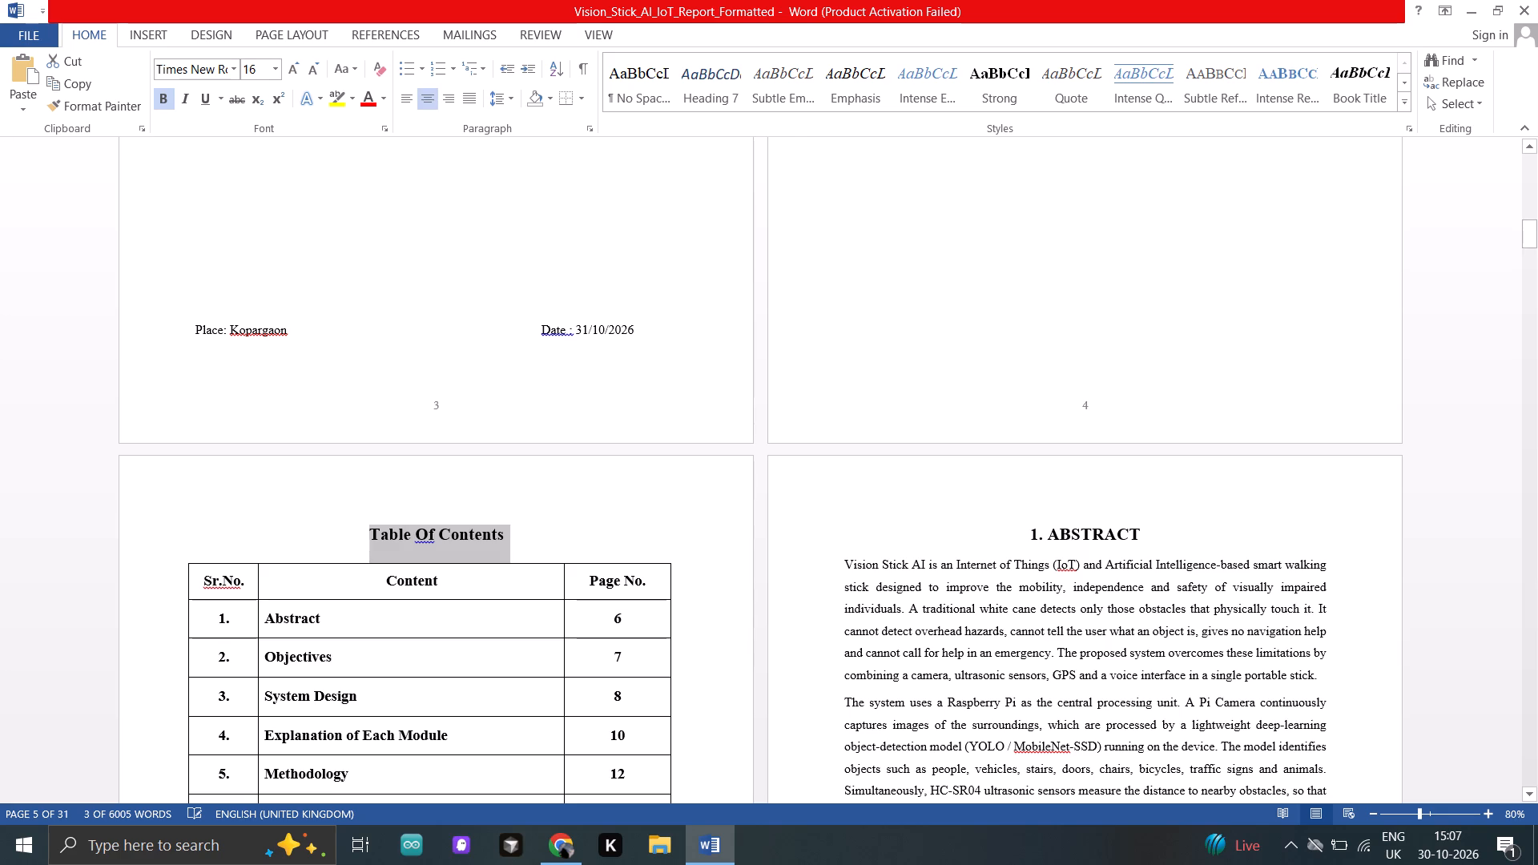
scroll(115, 294, "up", 6)
scroll(128, 404, "up", 8)
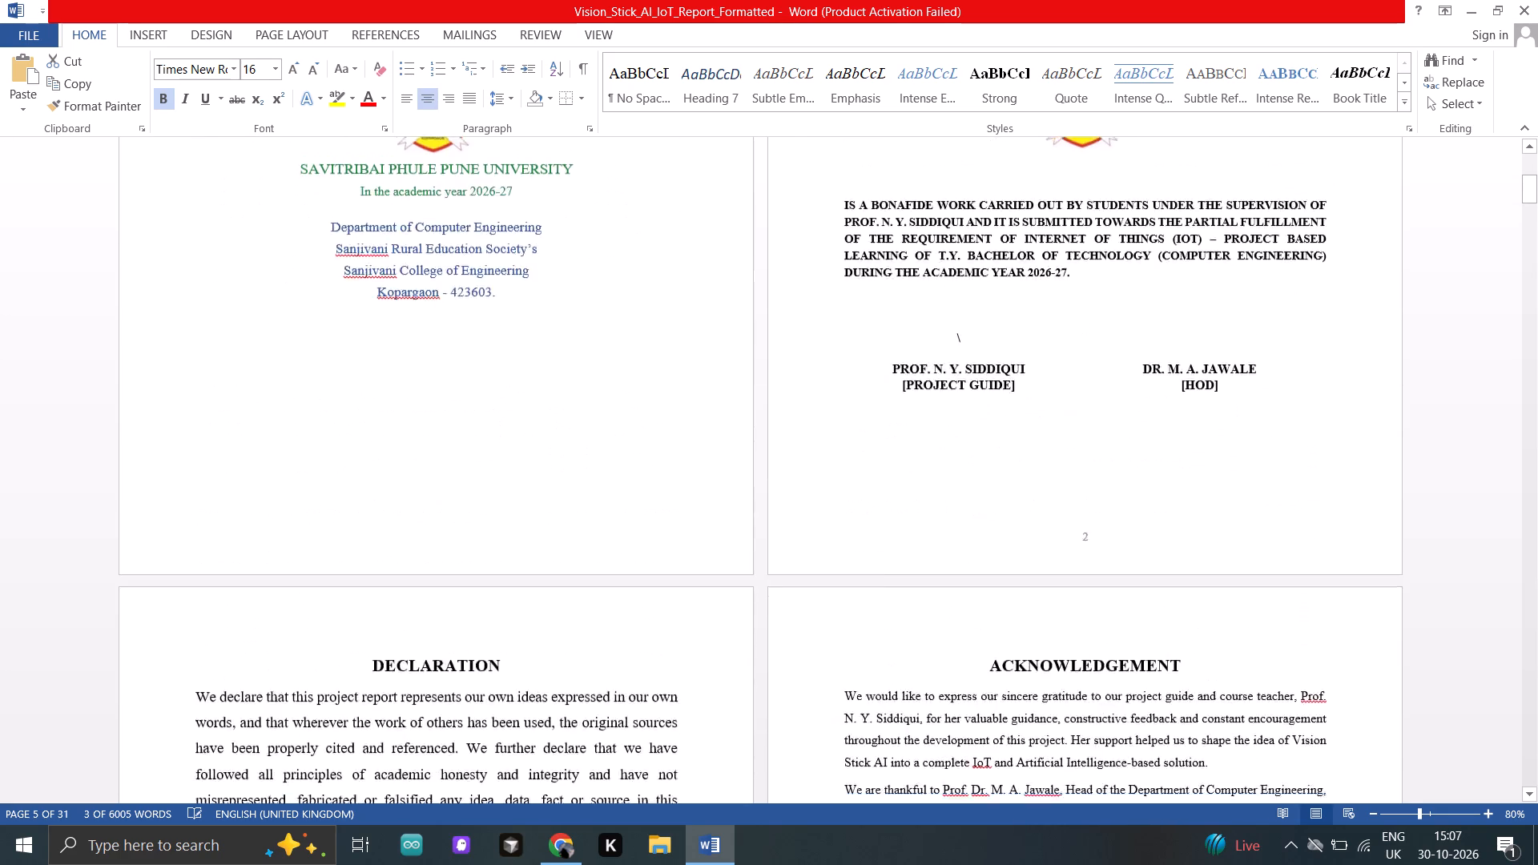
scroll(128, 404, "up", 14)
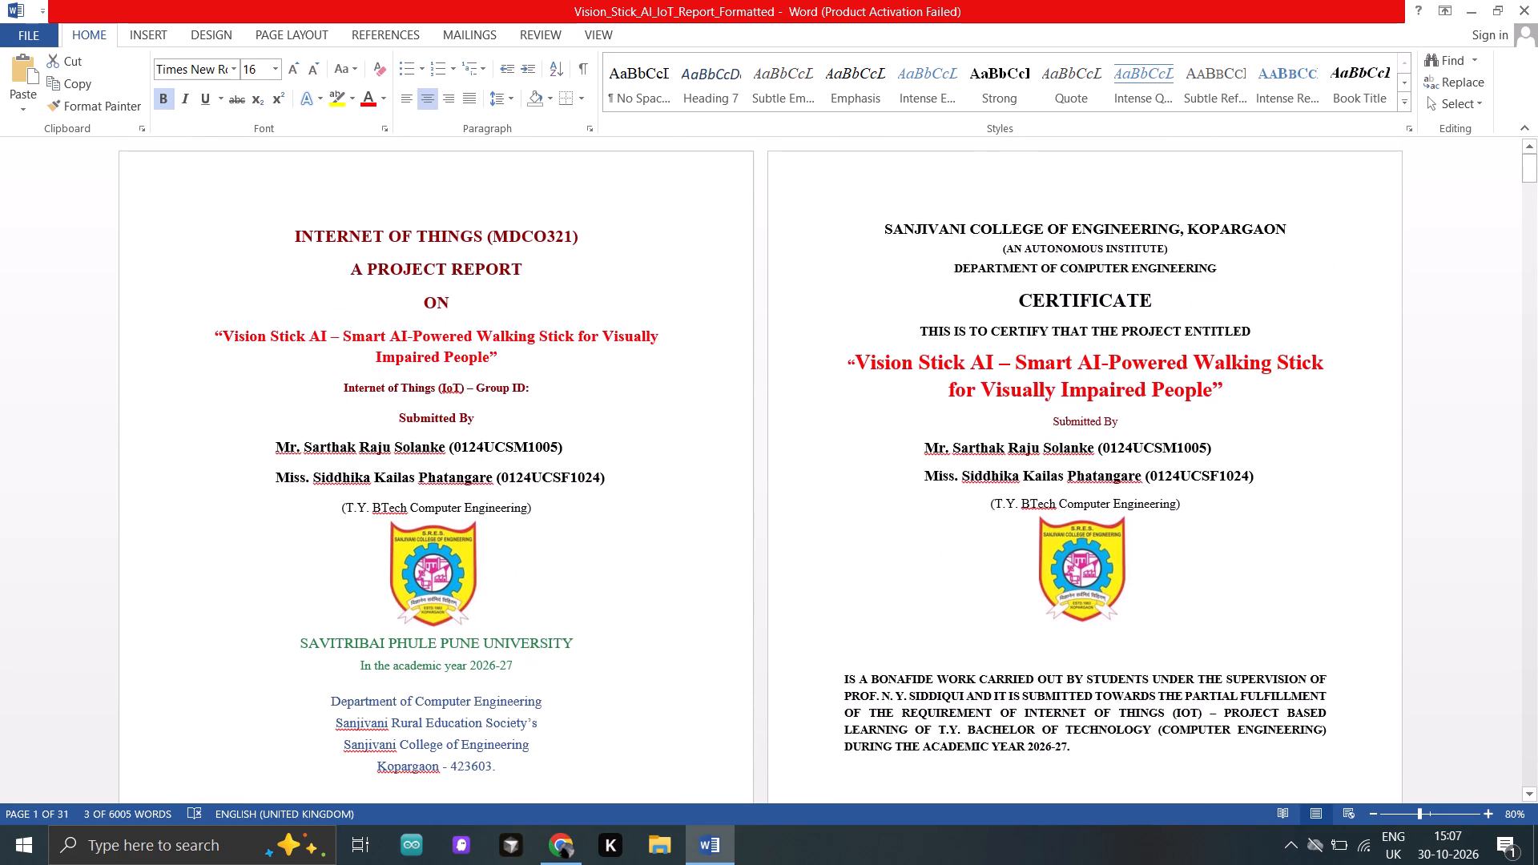
left_click(537, 518)
key("Return")
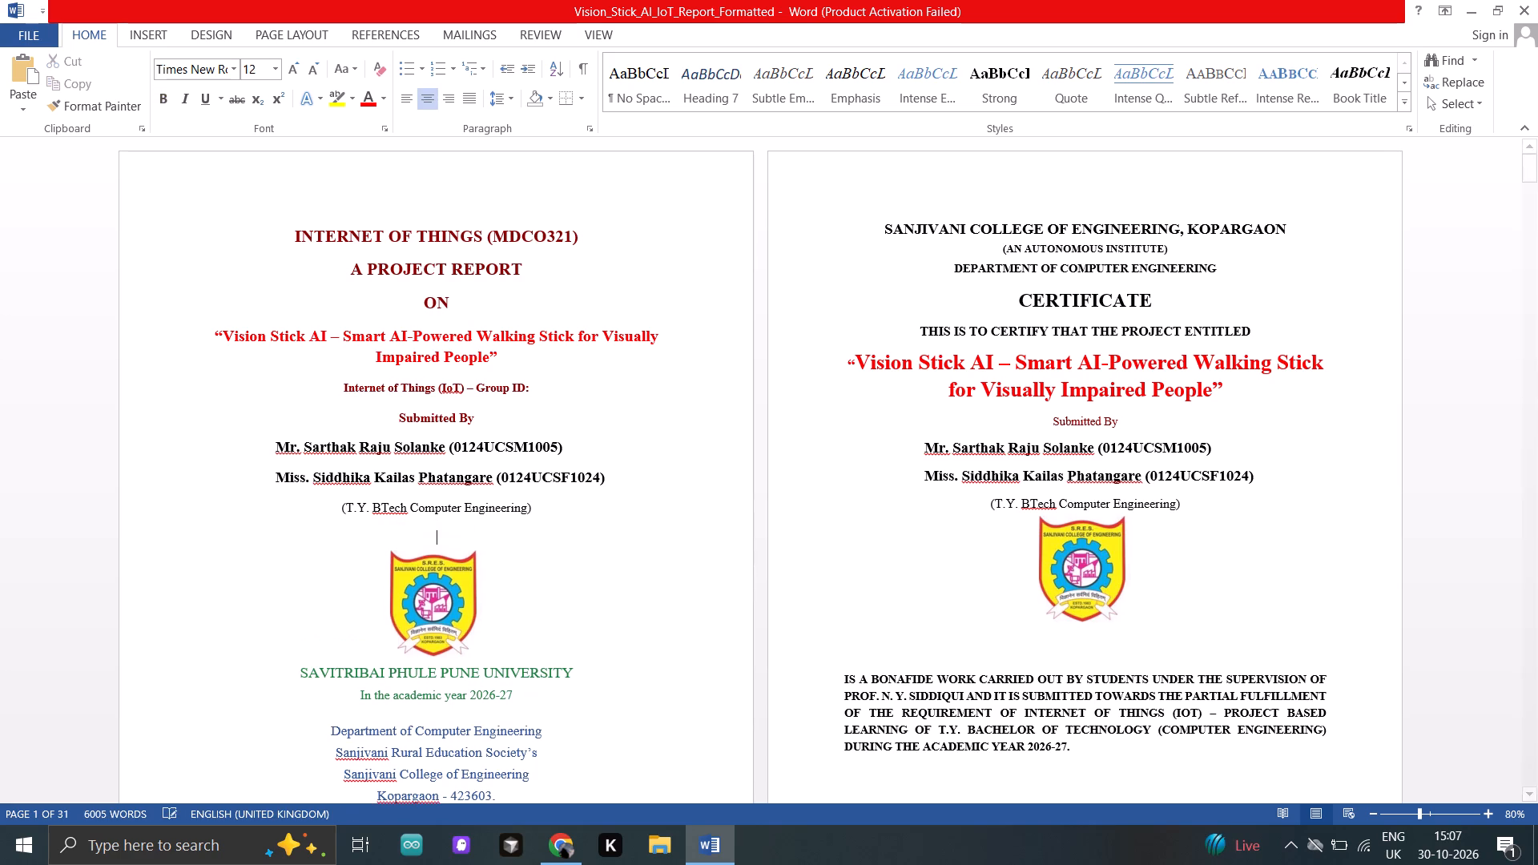
left_click(567, 631)
key("Return")
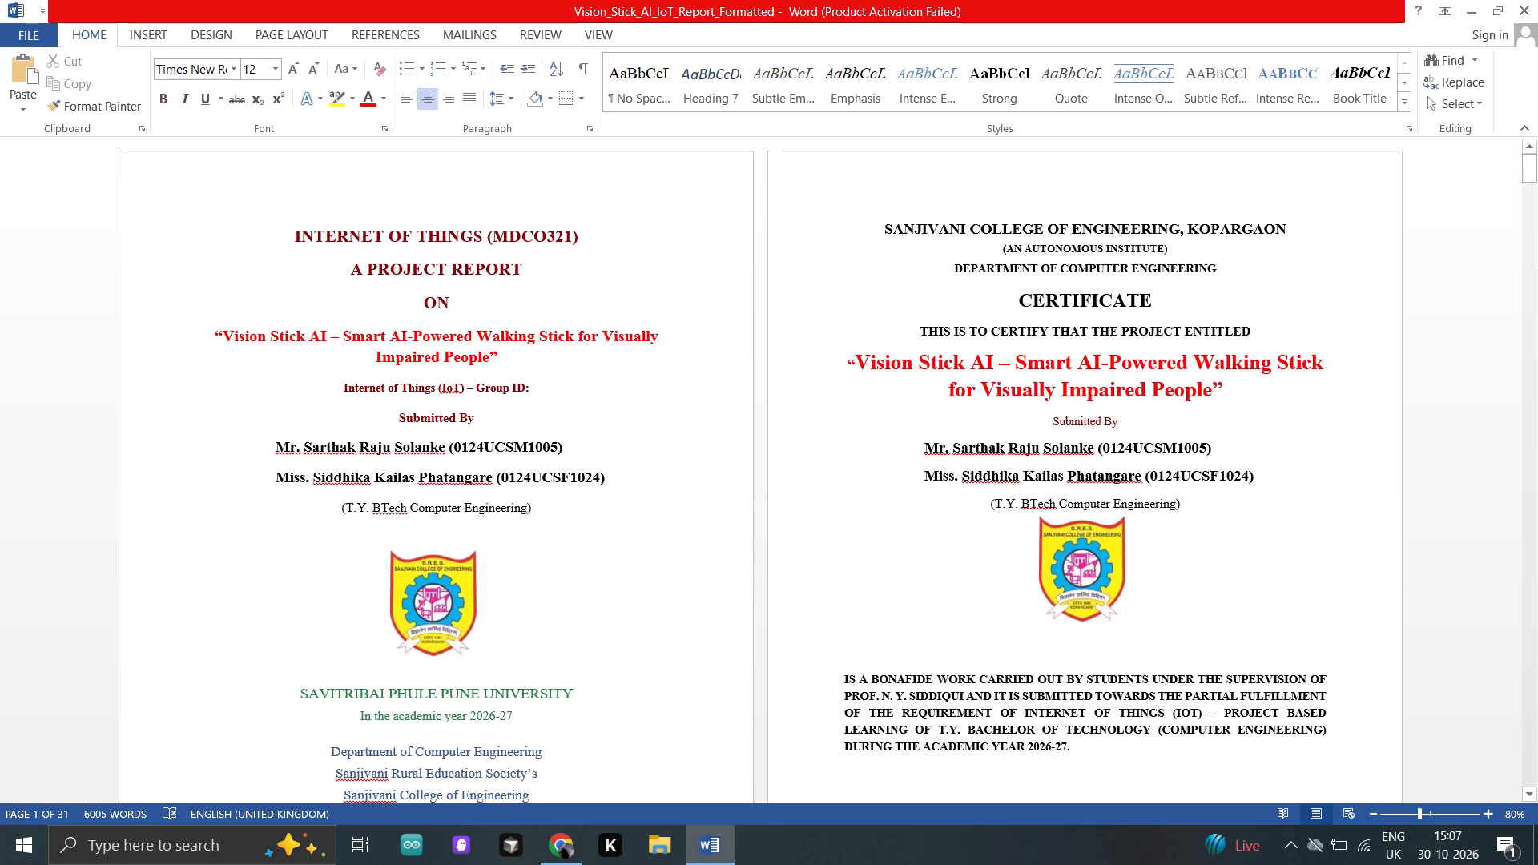
Insert two blank lines between "(T.Y. BTech Computer Engineering)" and the college logo on the certificate page.
left_click(1199, 521)
left_click(1187, 498)
key("Return")
key("Return")
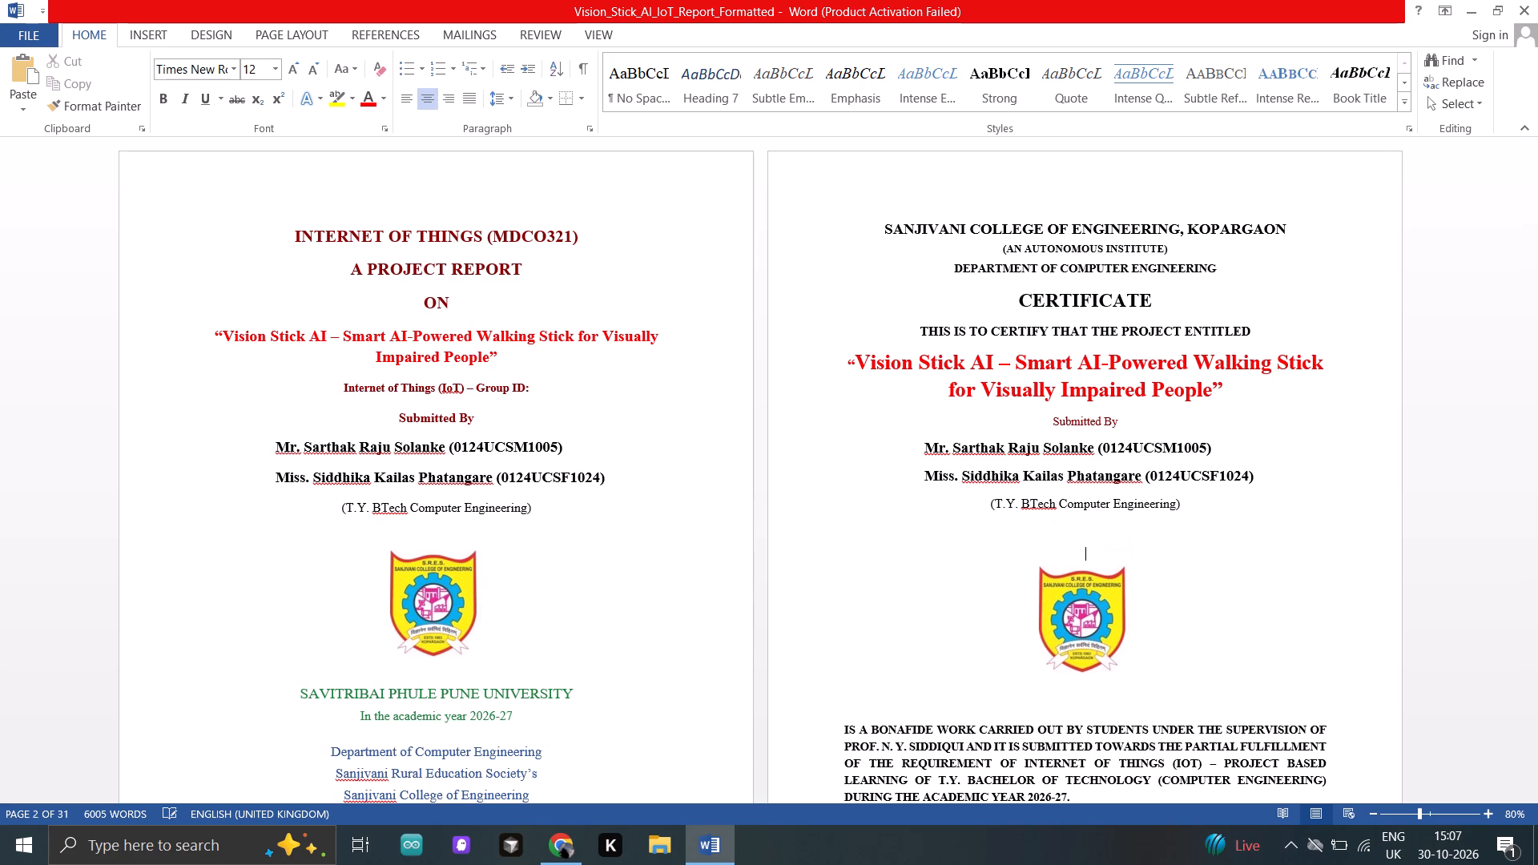
Reduce the font size of the "IS A BONAFIDE WORK" paragraph on the certificate page to 10.
scroll(1187, 498, "down", 1)
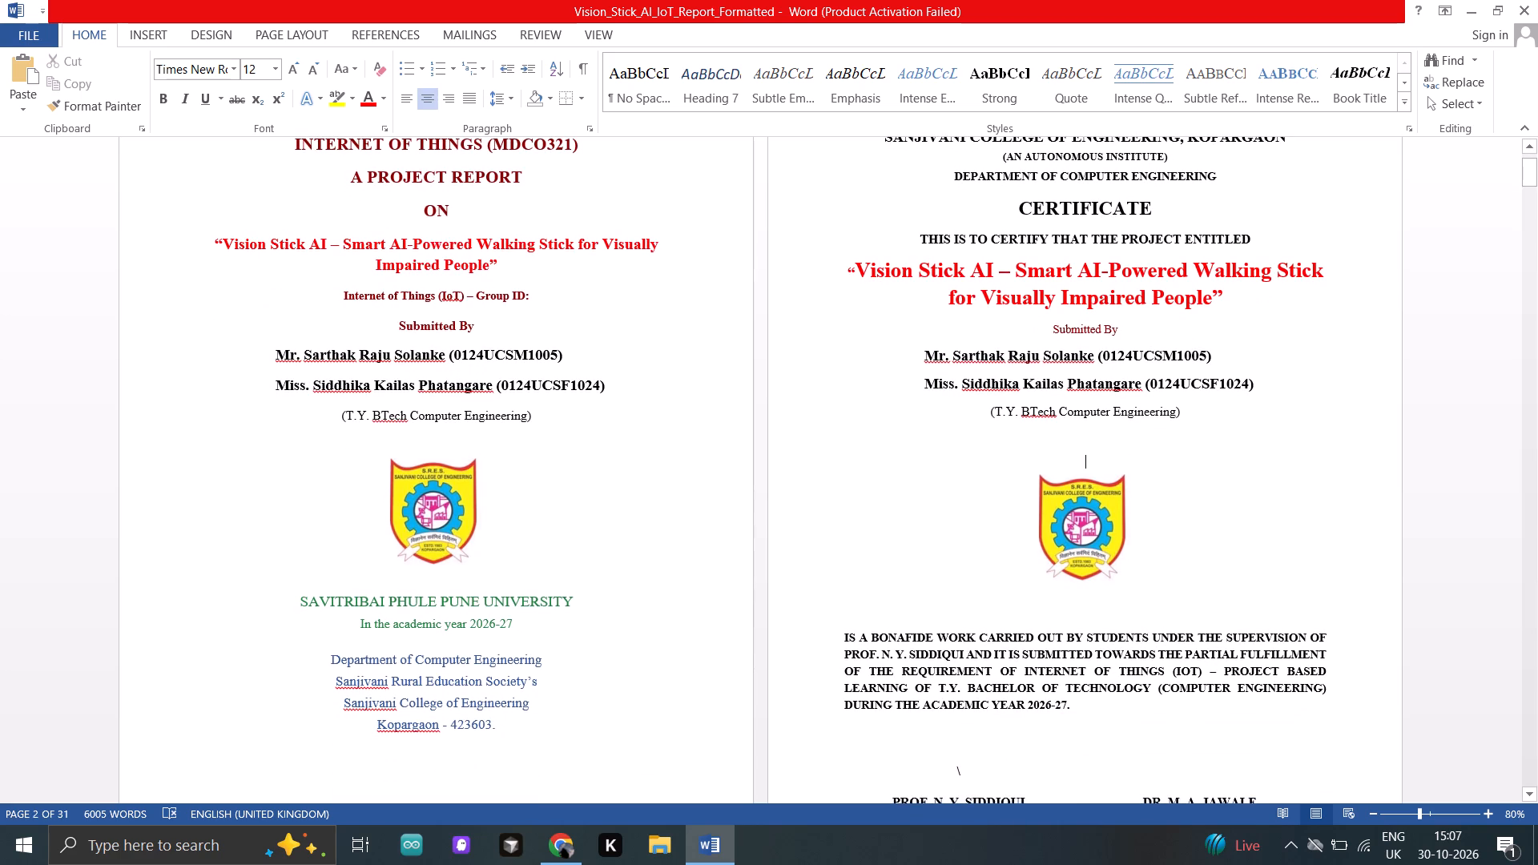
left_click_drag(841, 639, 1076, 732)
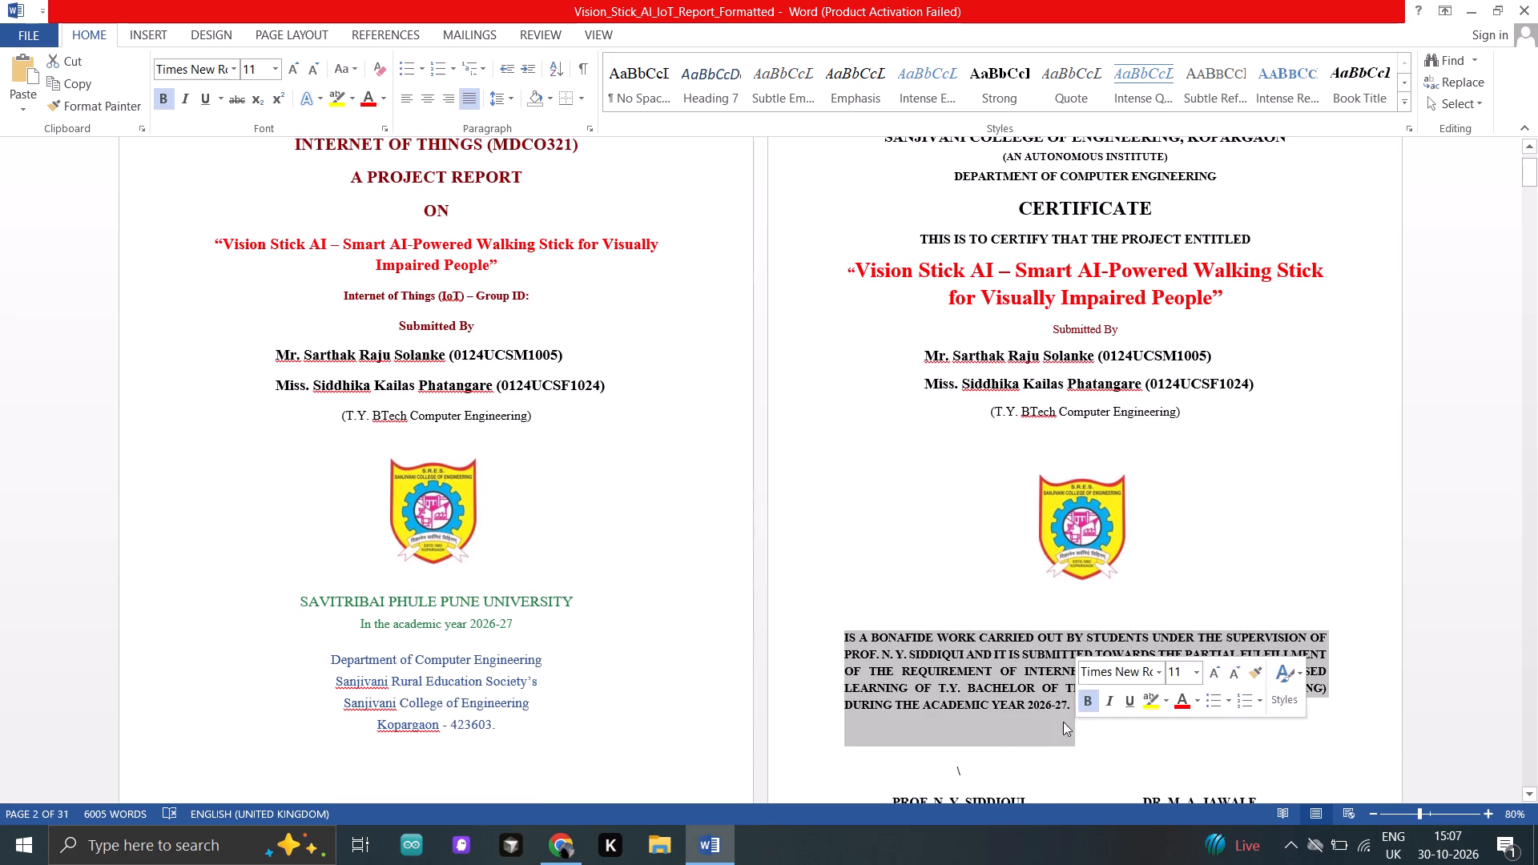
left_click(312, 71)
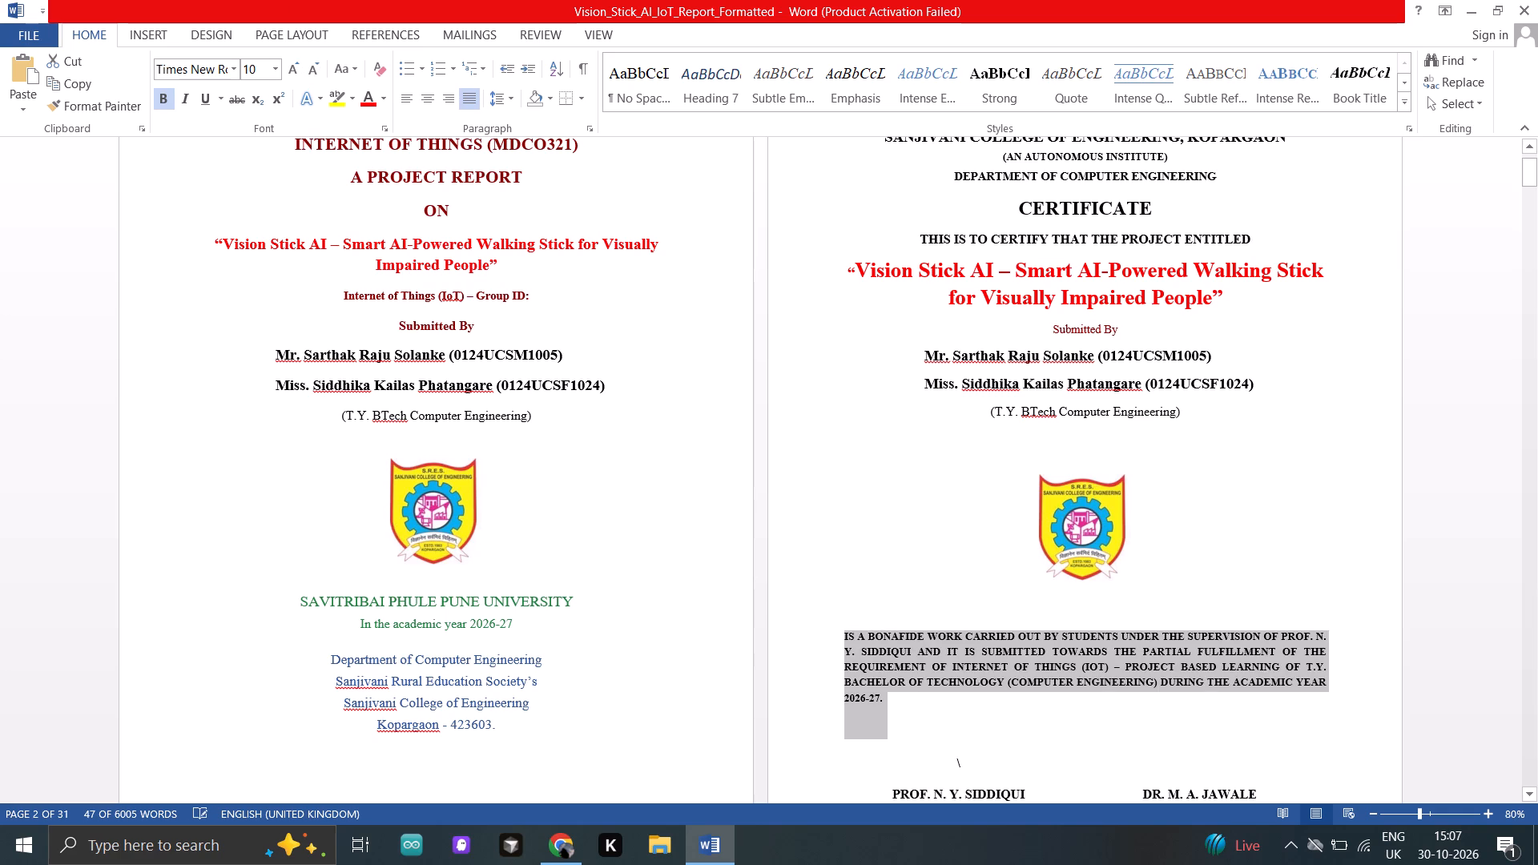
left_click(992, 445)
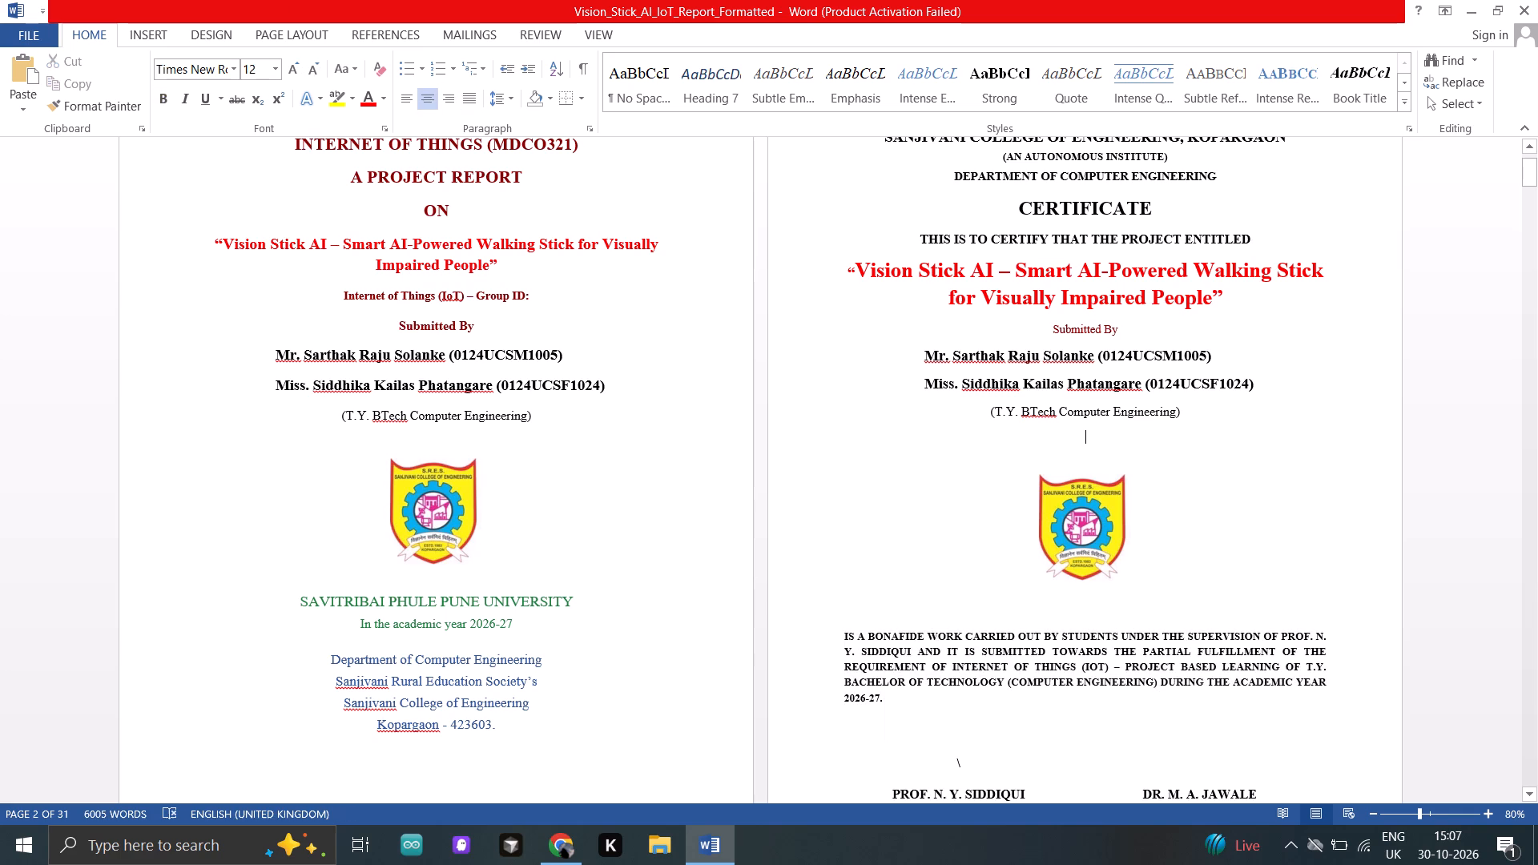
Check the layout of the certificate page and the declaration page that follows it.
scroll(992, 445, "up", 3, "ctrl")
scroll(992, 445, "up", 1)
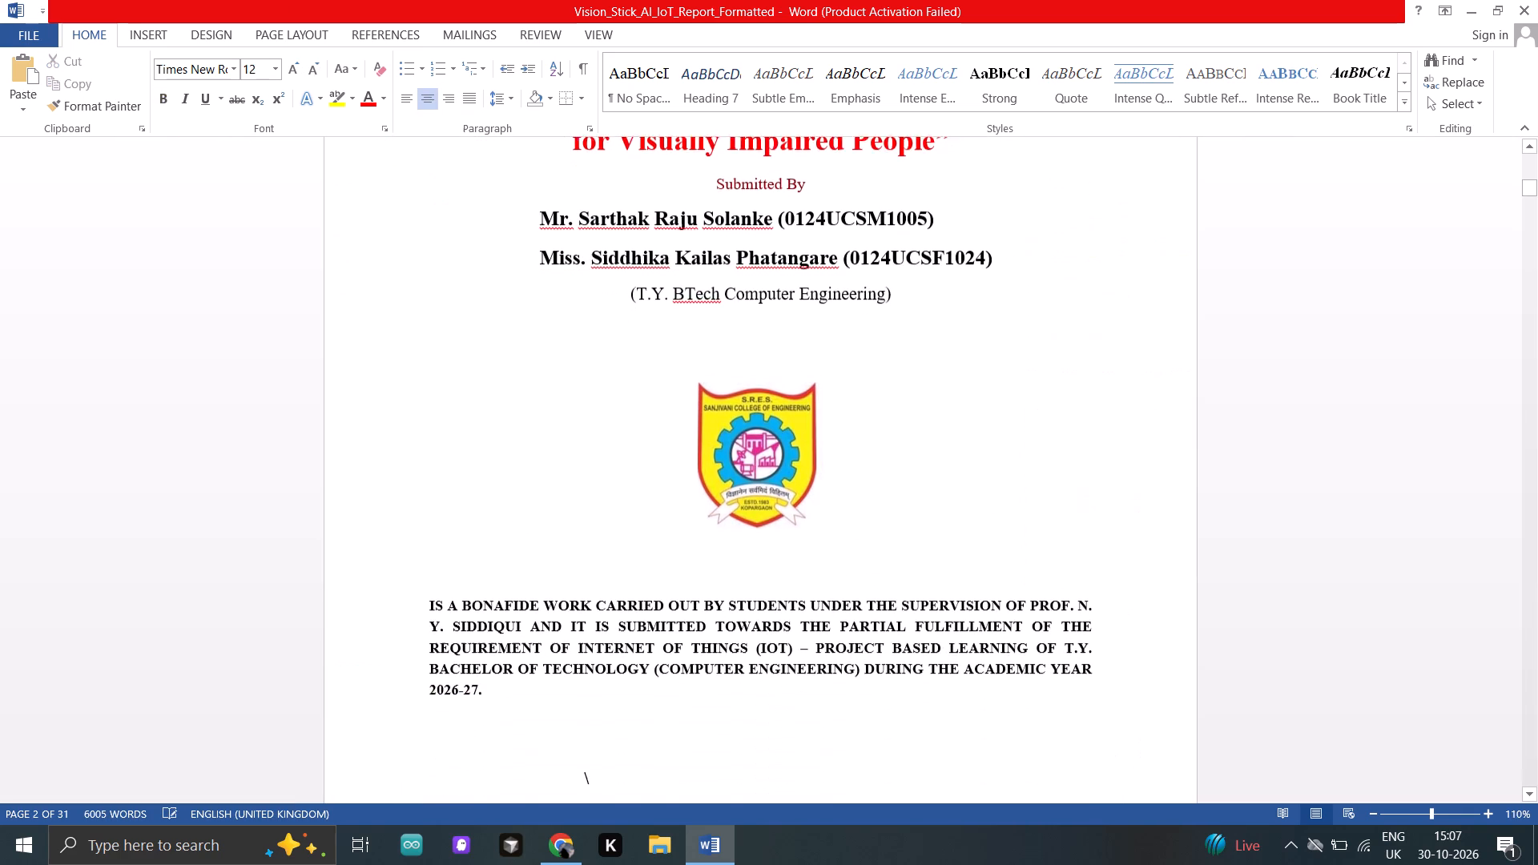
scroll(992, 445, "up", 1)
scroll(992, 445, "down", 1, "ctrl")
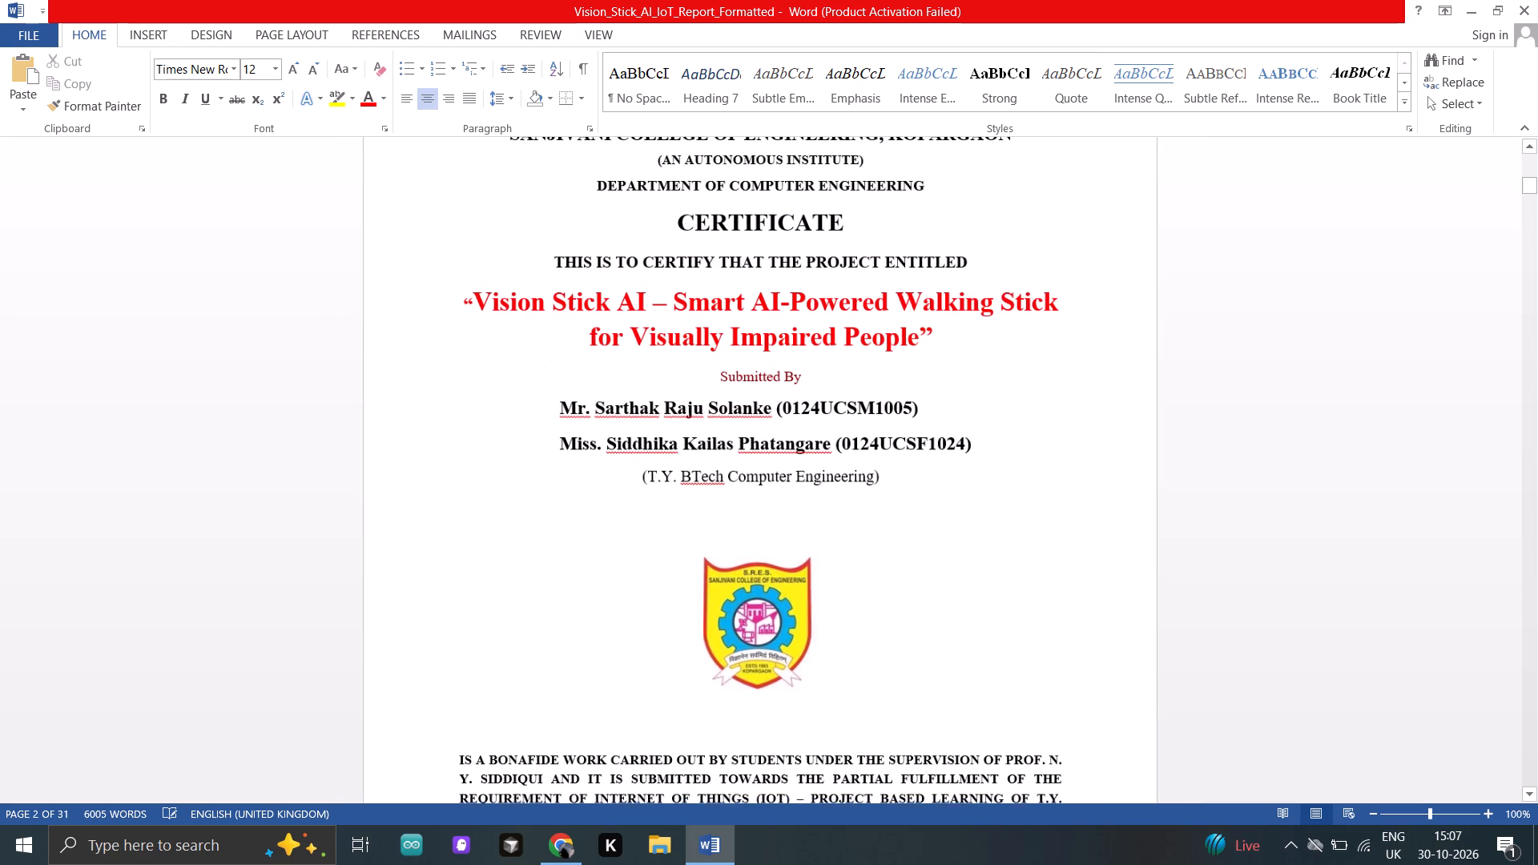
scroll(992, 445, "down", 1)
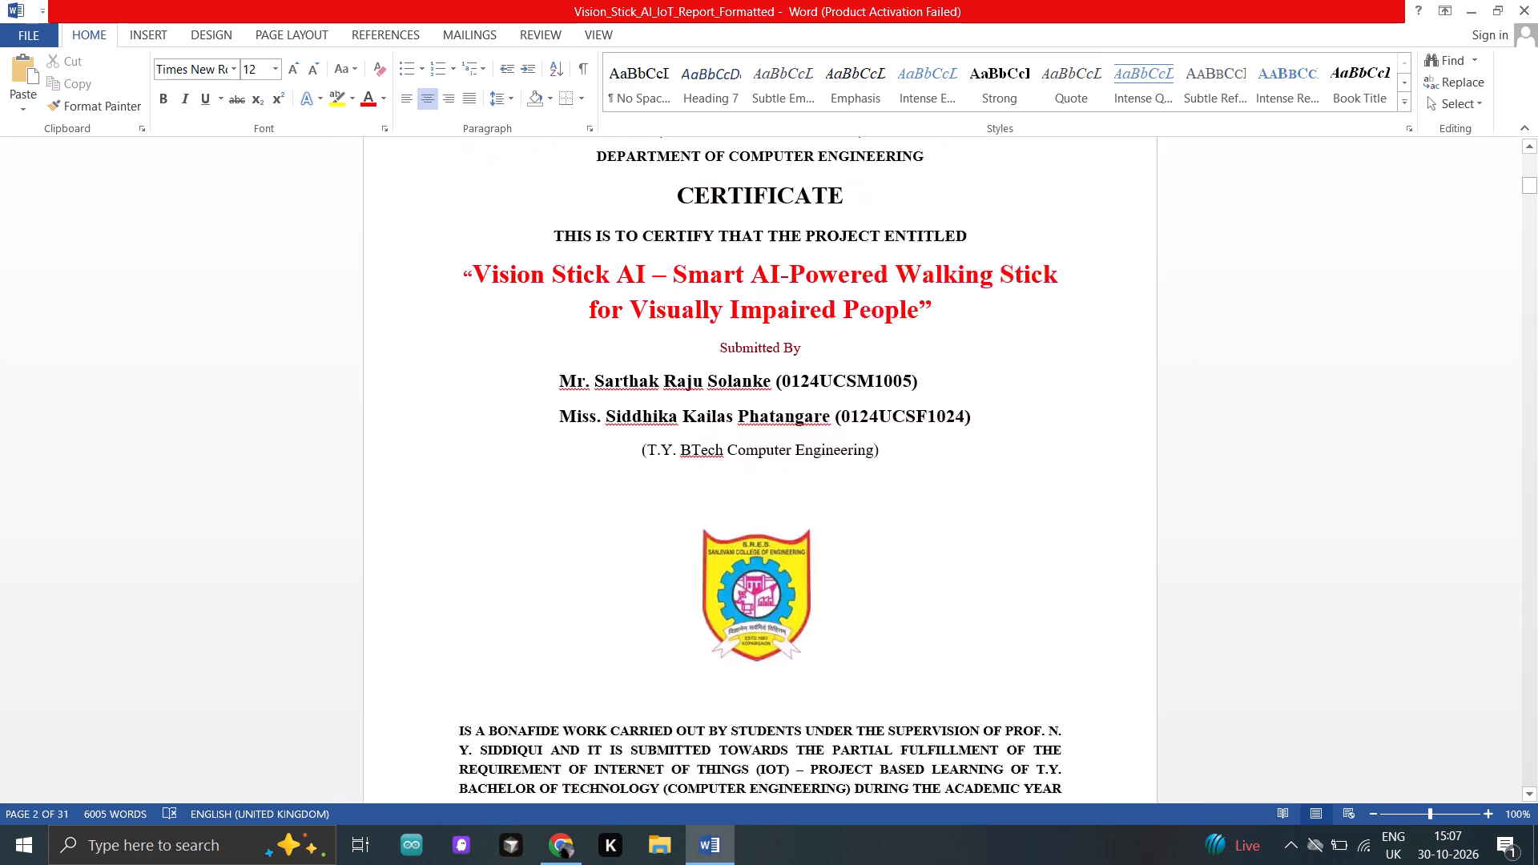
scroll(992, 445, "down", 1)
scroll(992, 445, "up", 1)
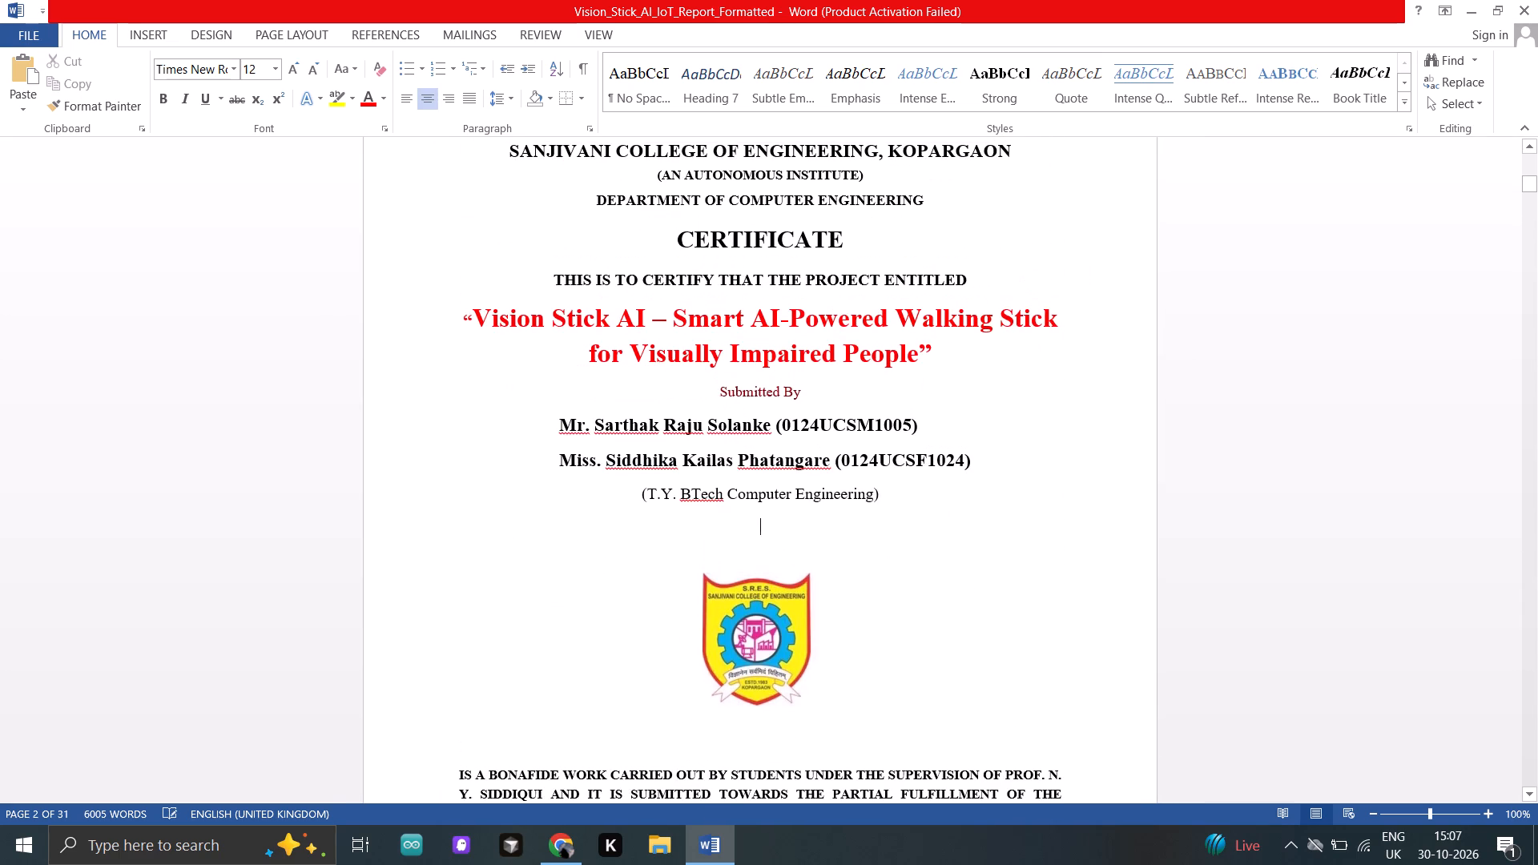
scroll(1133, 587, "down", 7)
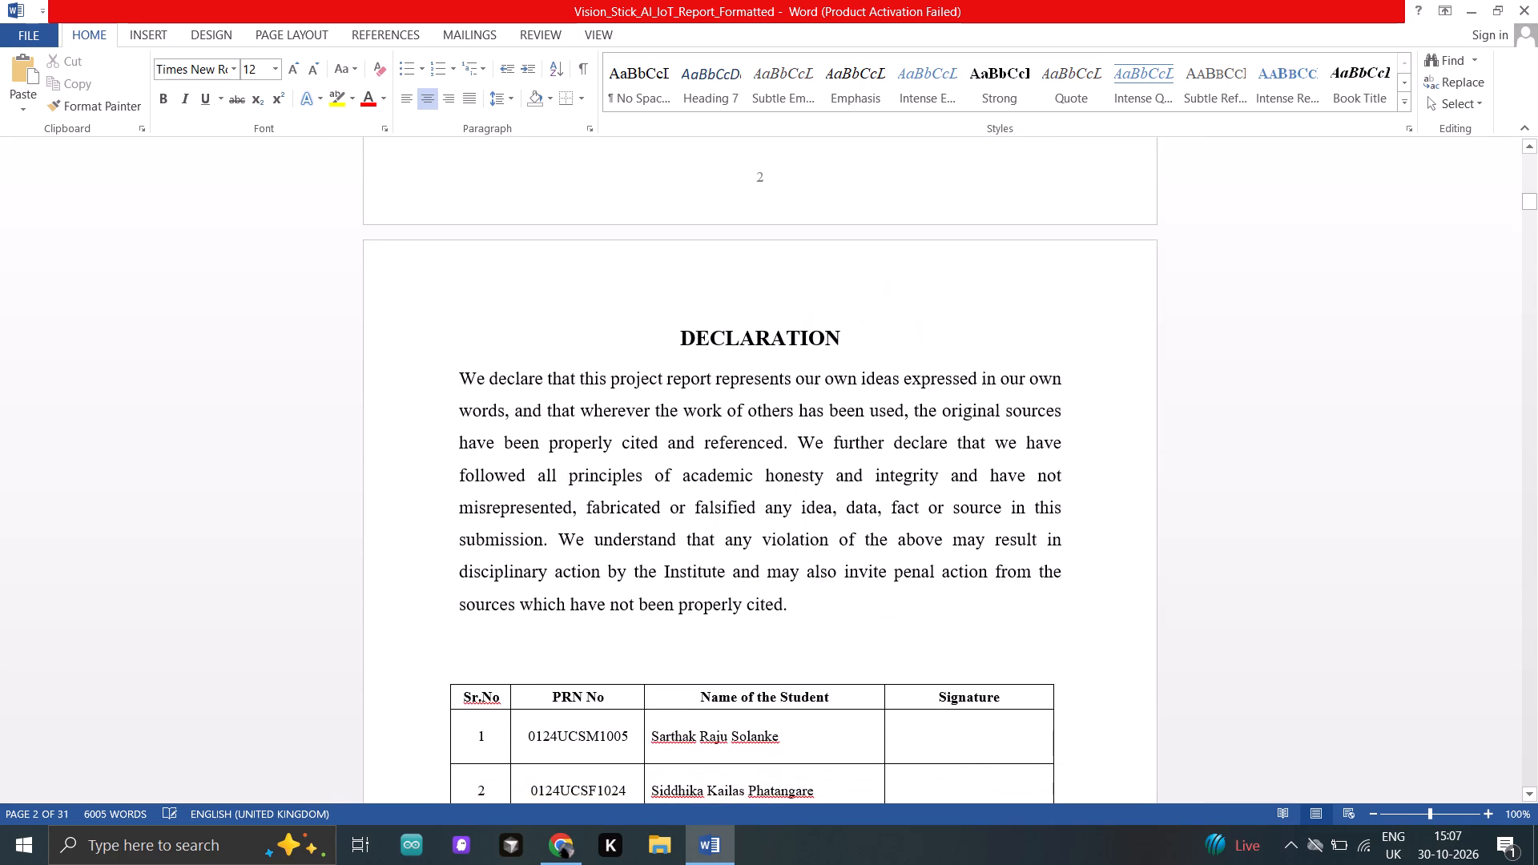
scroll(1133, 587, "up", 4, "ctrl")
scroll(1133, 587, "down", 10, "ctrl")
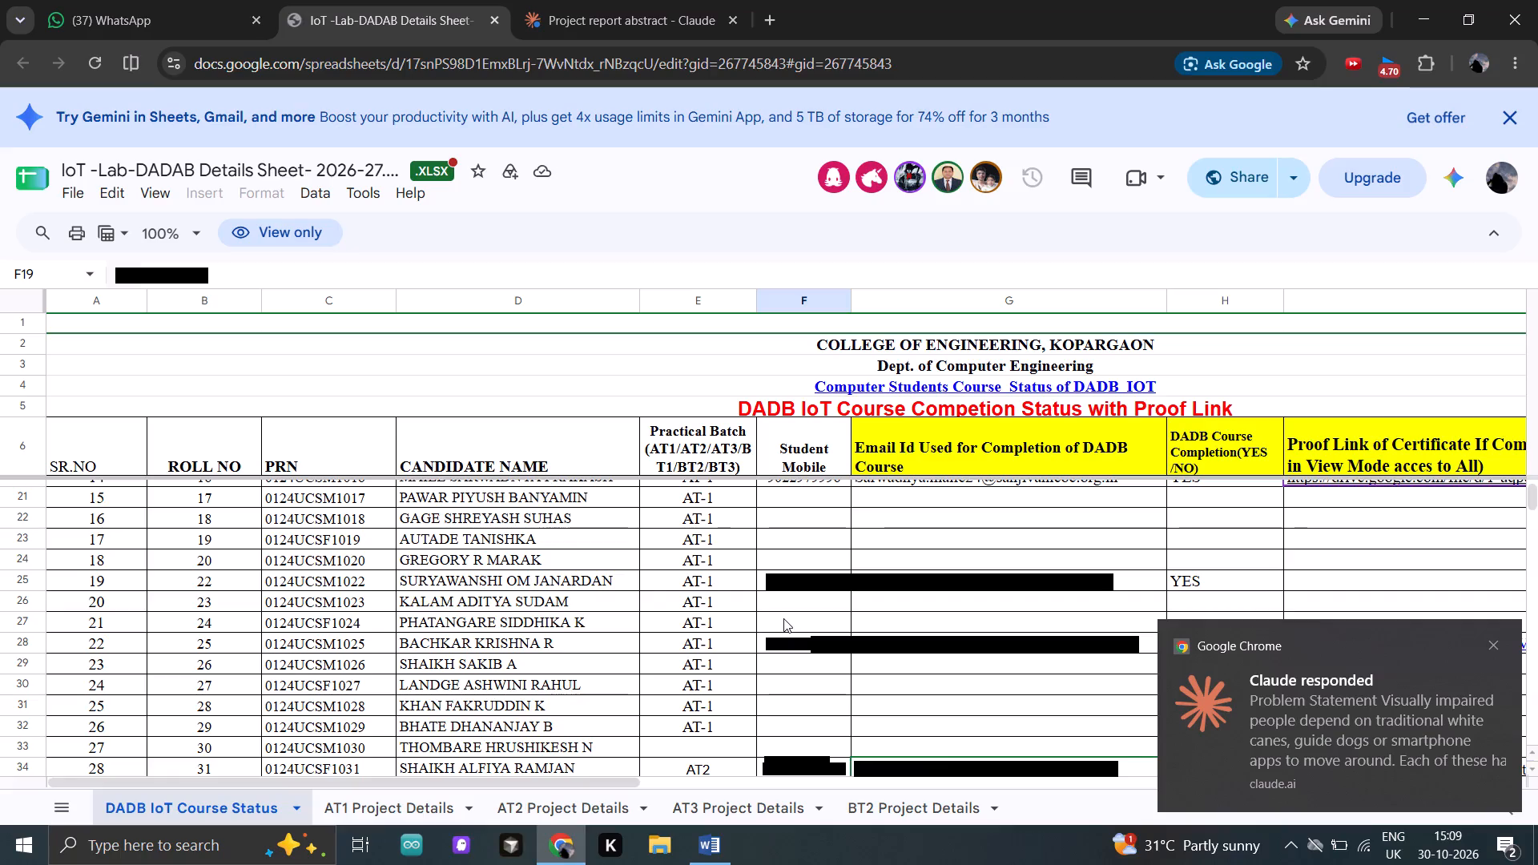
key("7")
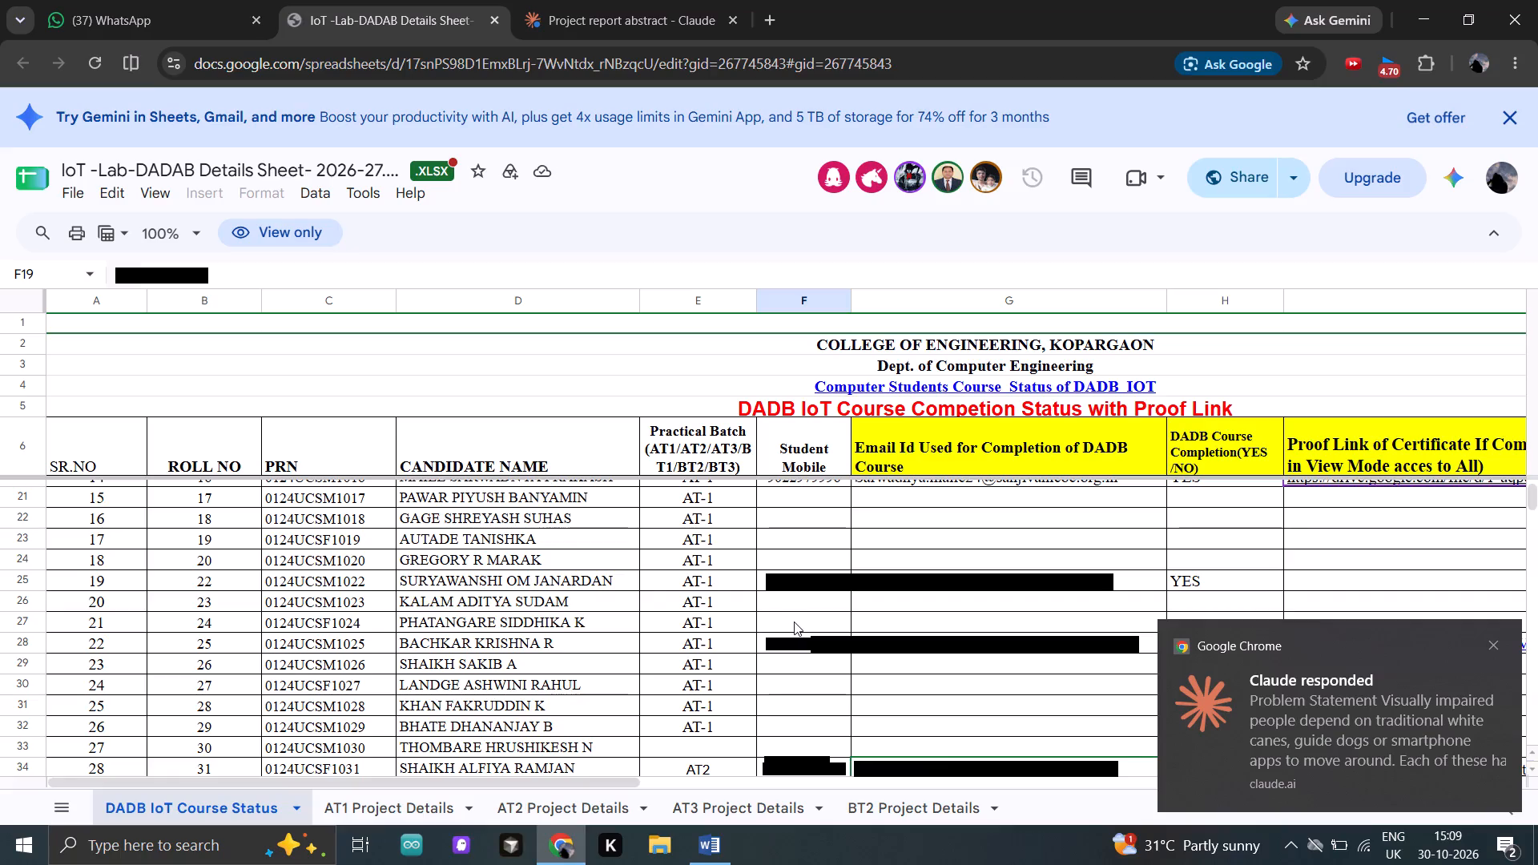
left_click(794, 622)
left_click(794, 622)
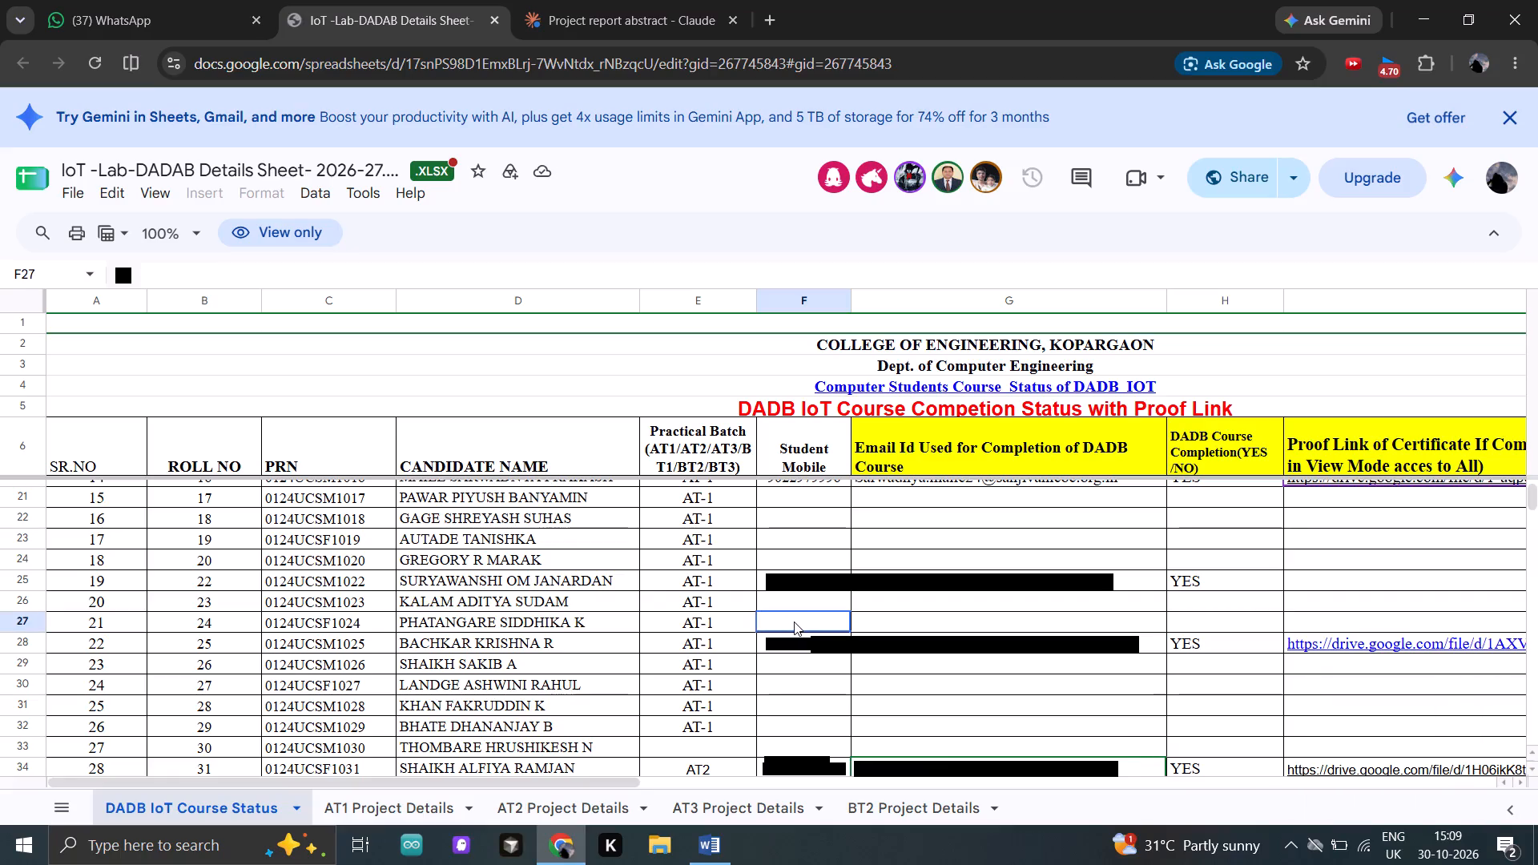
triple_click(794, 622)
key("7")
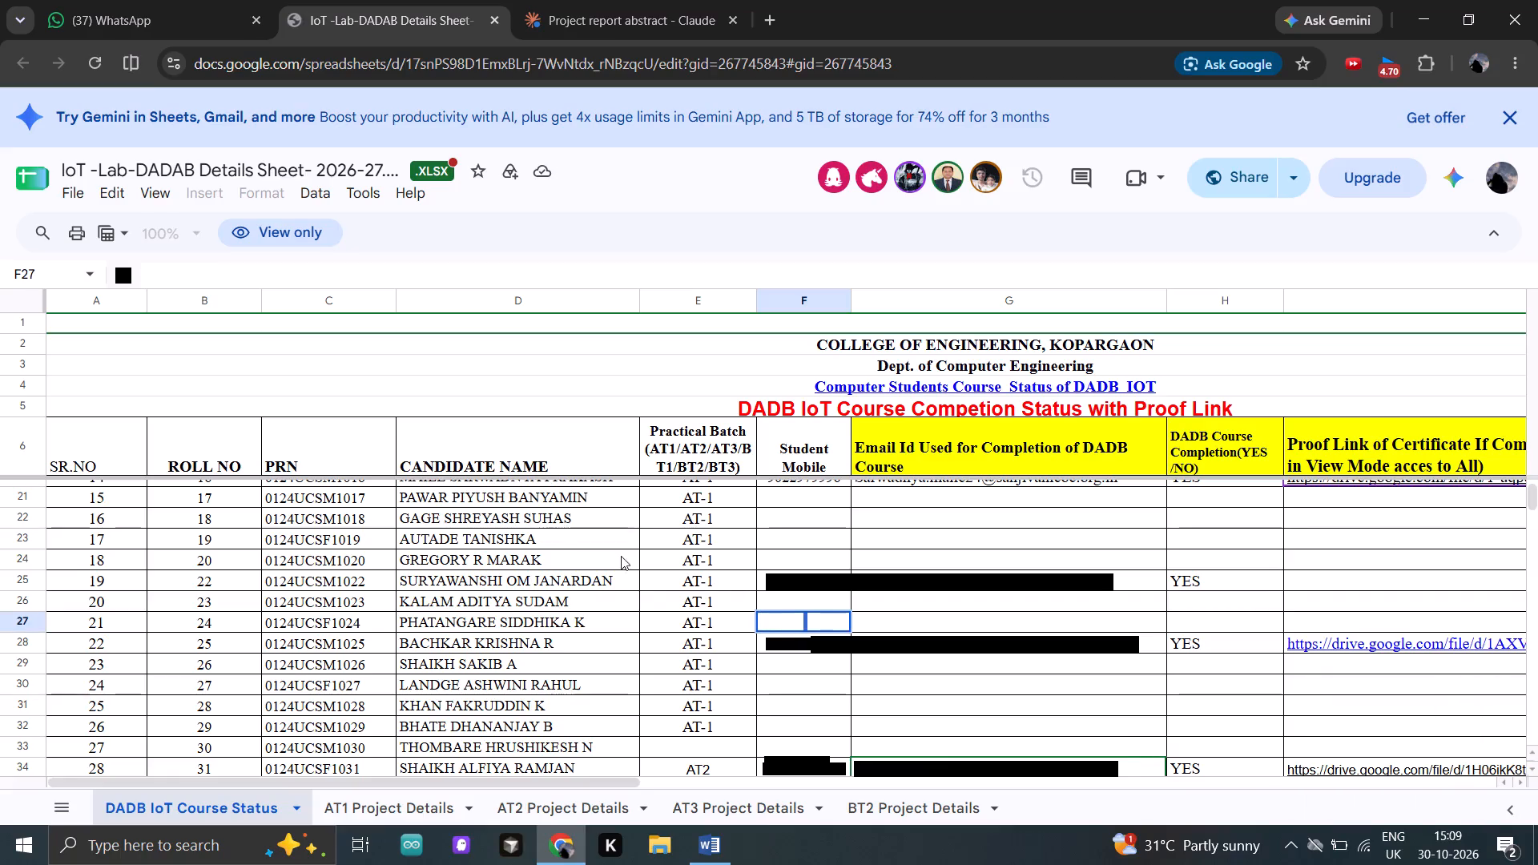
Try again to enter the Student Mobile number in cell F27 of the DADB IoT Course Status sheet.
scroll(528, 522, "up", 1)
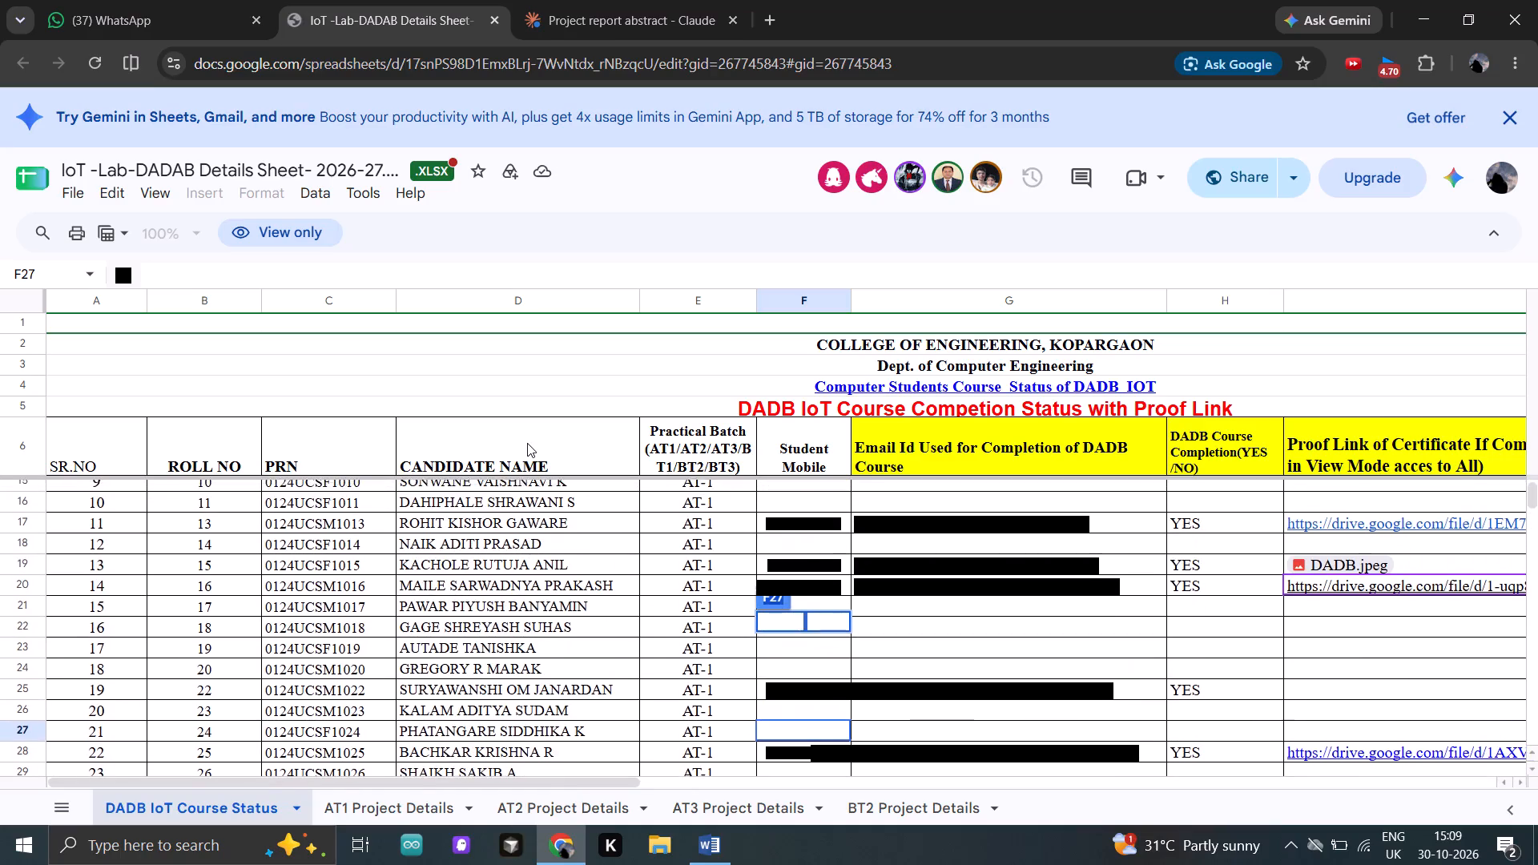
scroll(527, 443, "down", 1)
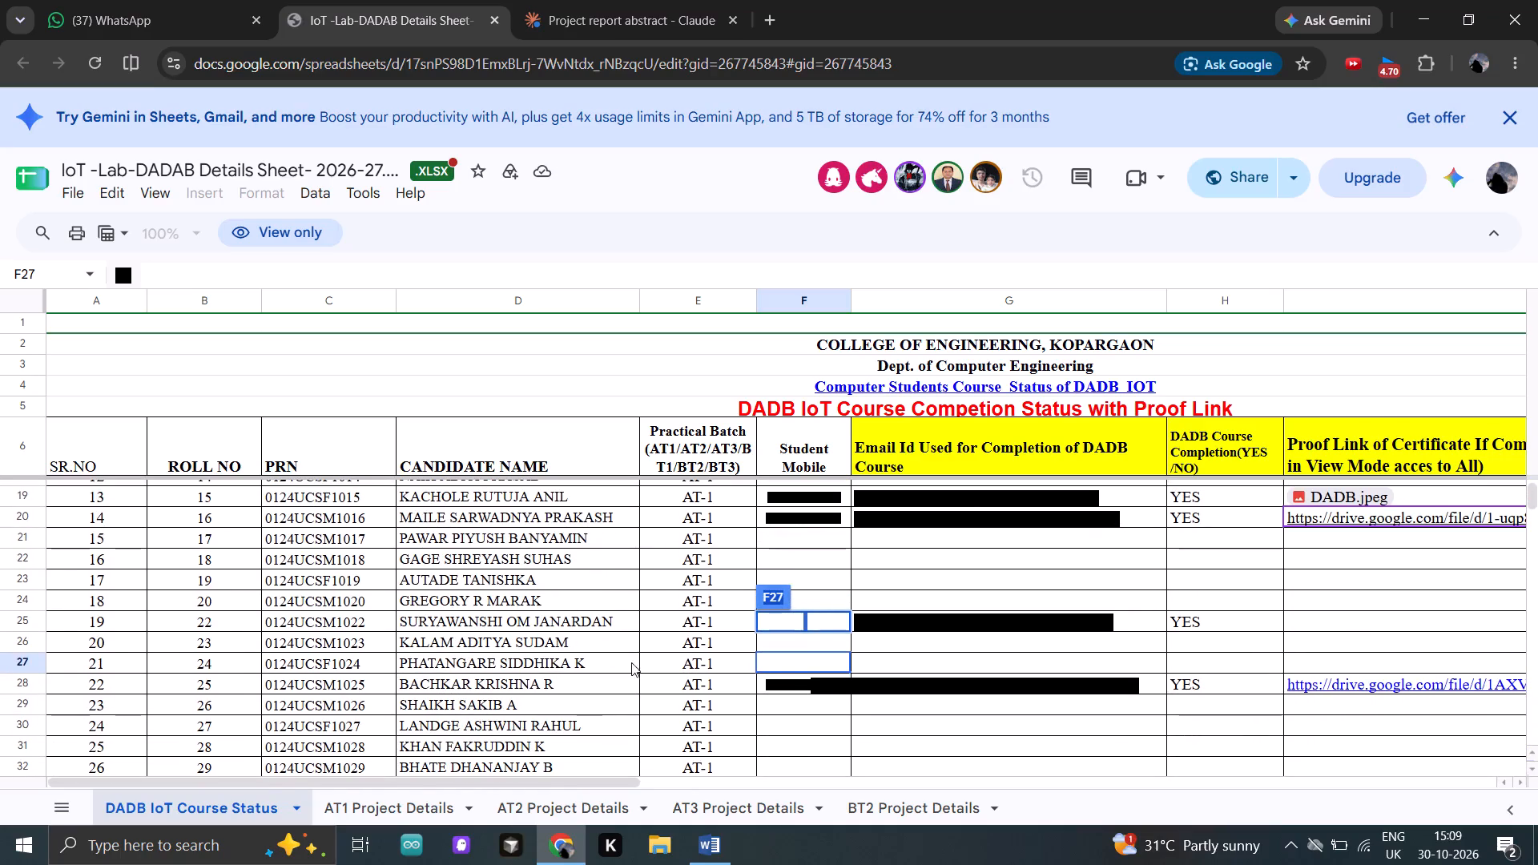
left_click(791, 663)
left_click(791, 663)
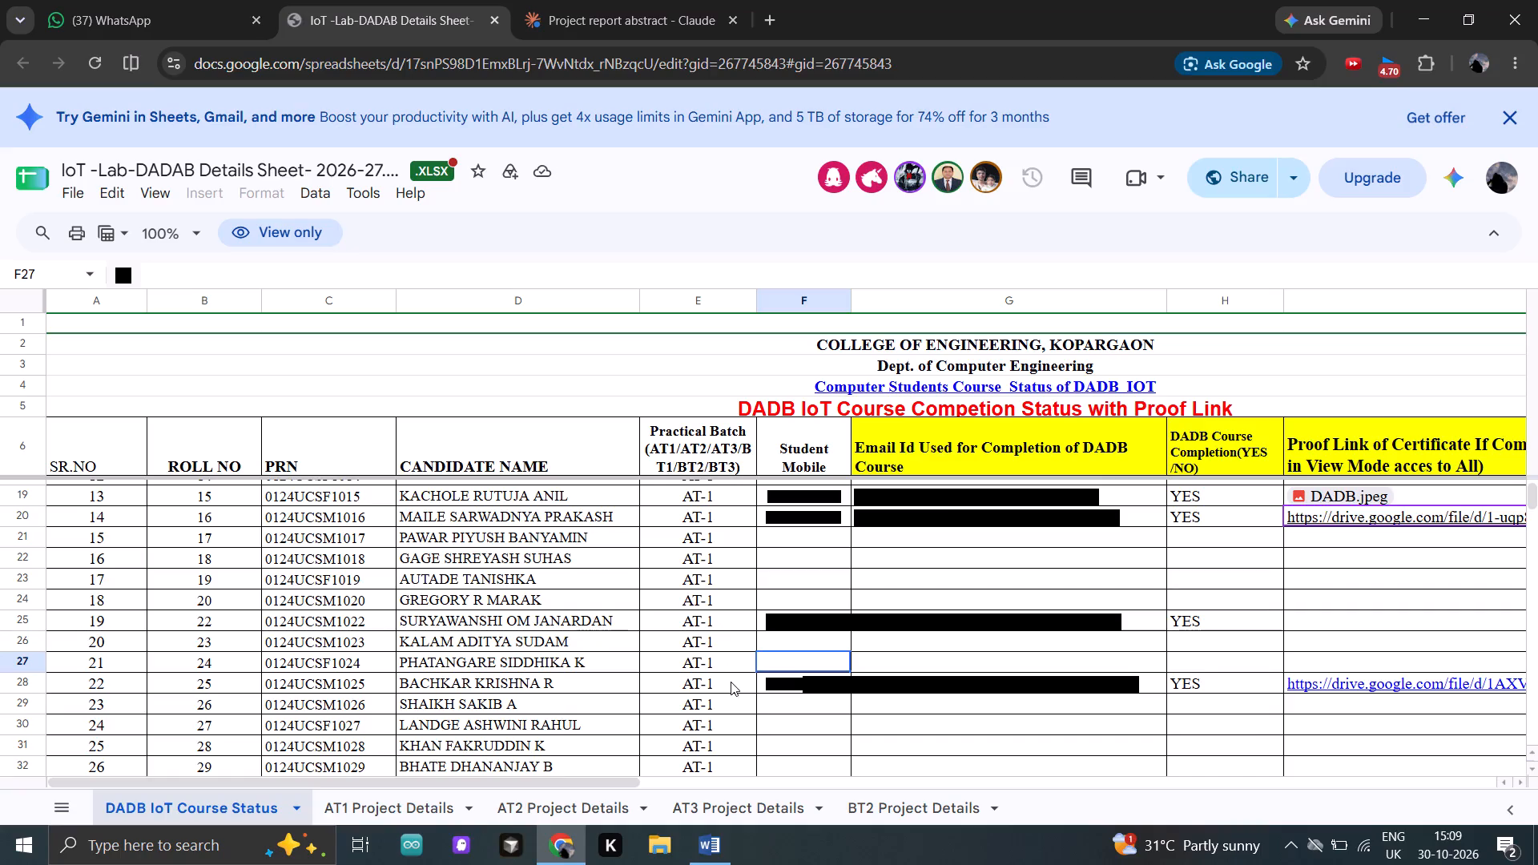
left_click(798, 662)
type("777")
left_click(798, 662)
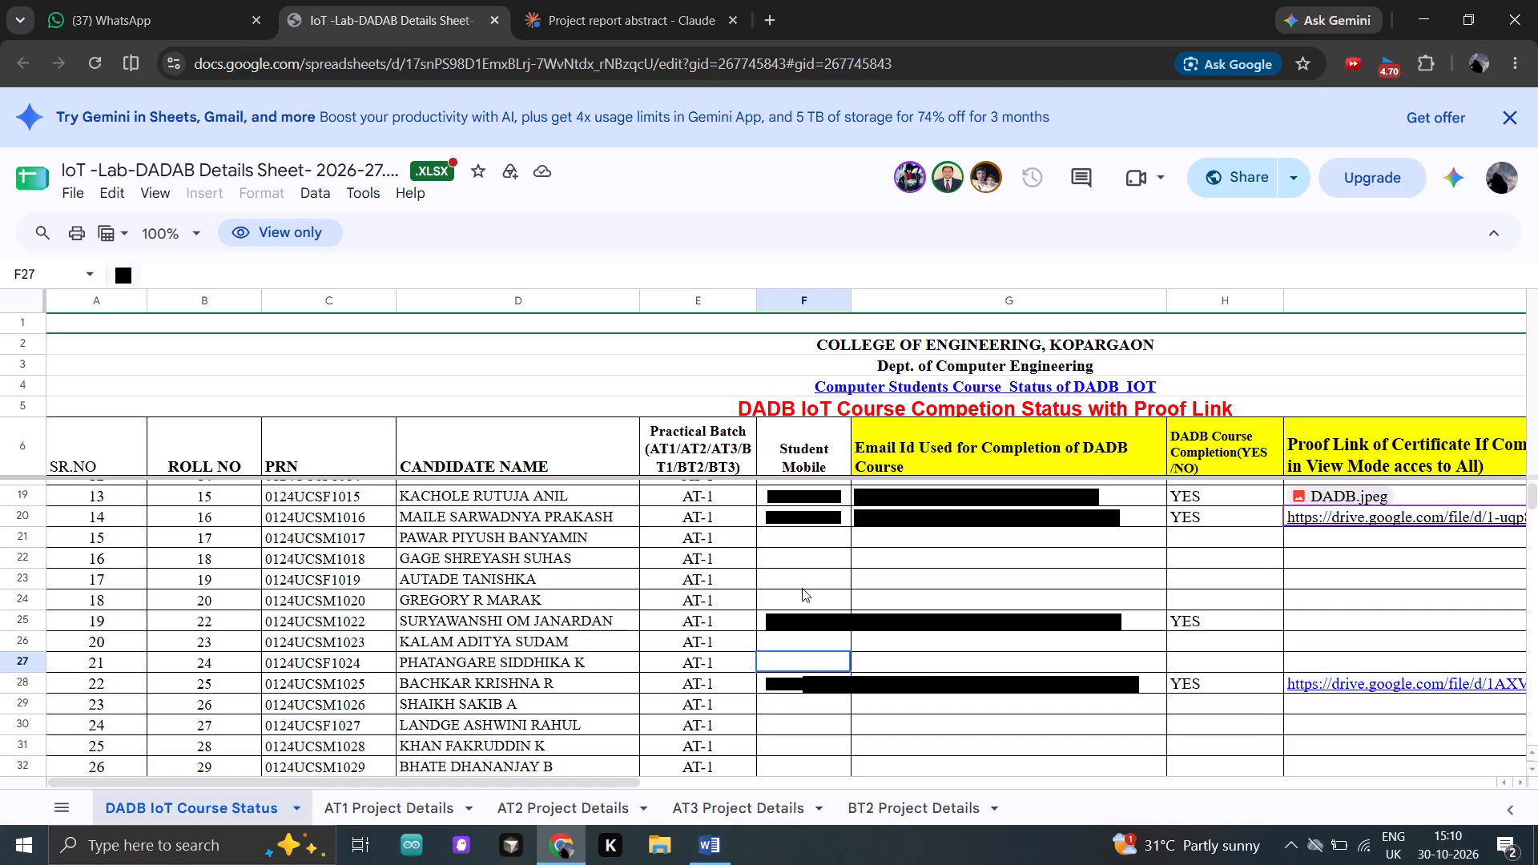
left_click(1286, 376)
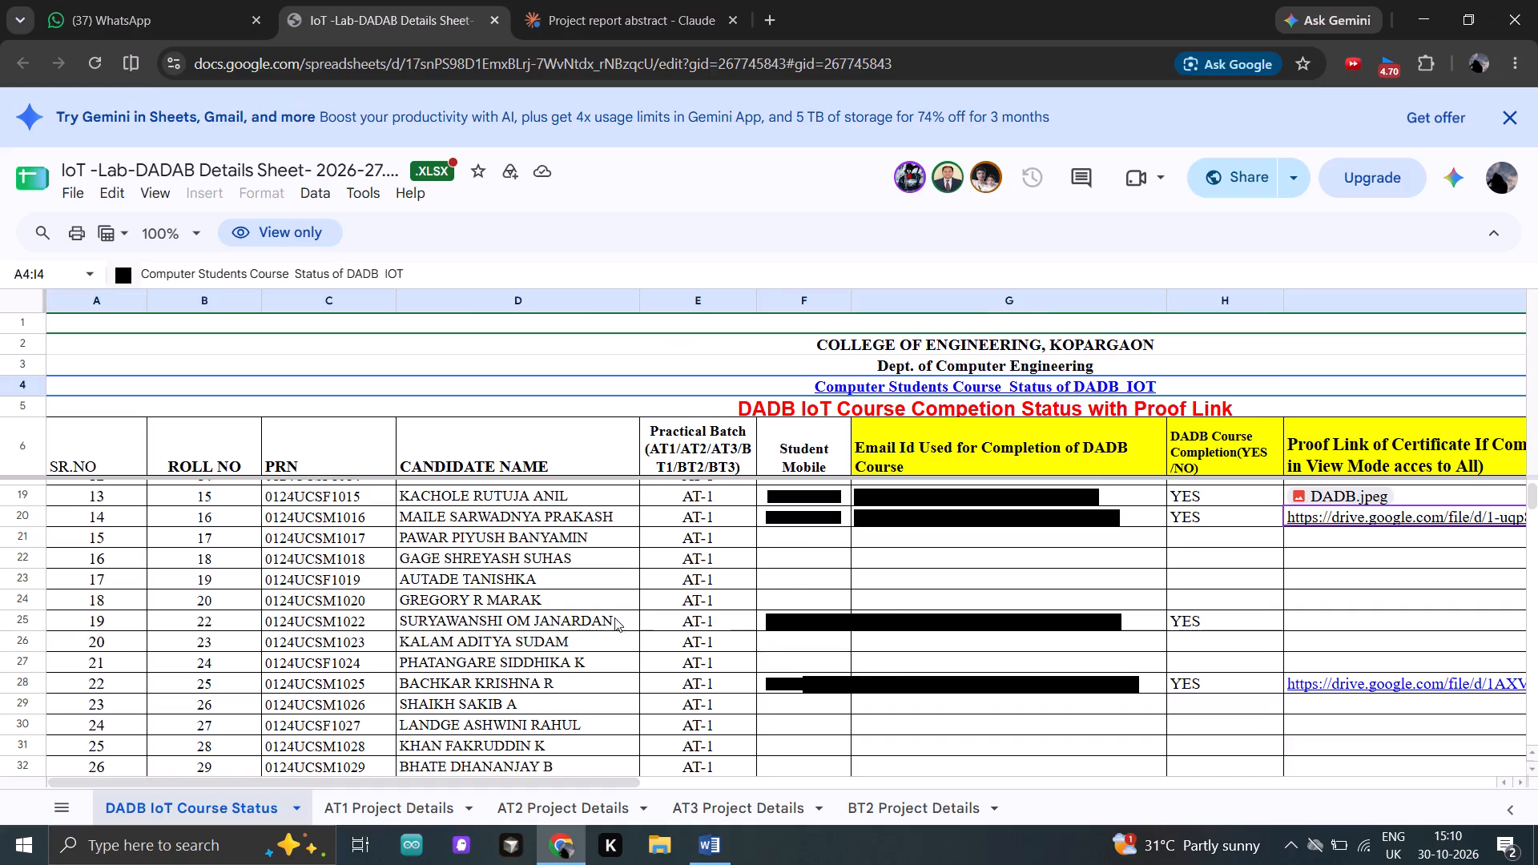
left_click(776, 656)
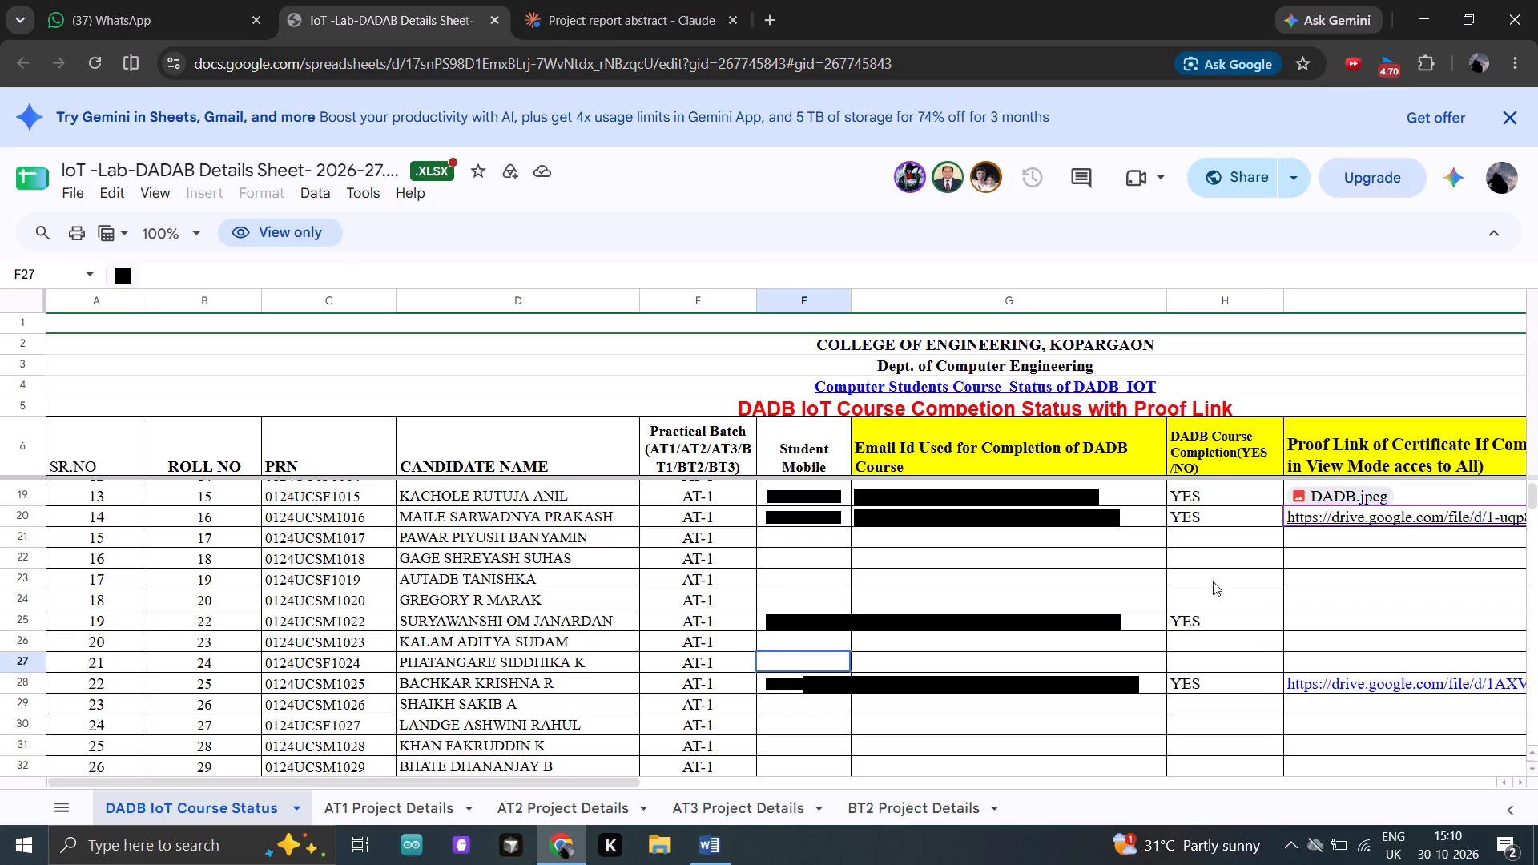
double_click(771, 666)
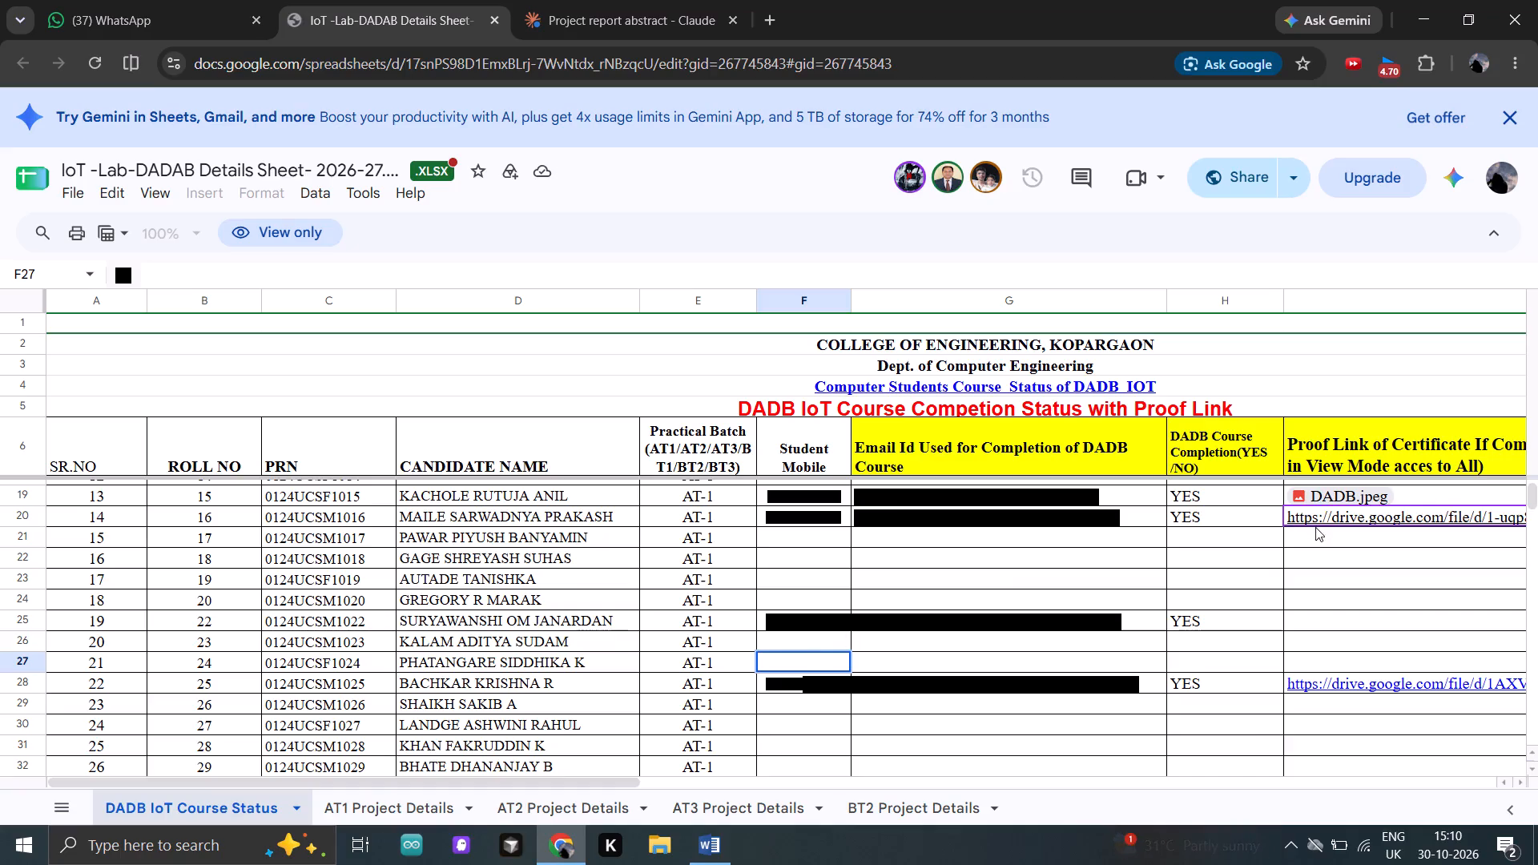
Preview the DADB.jpeg certificate proof link in cell I19.
double_click(1339, 494)
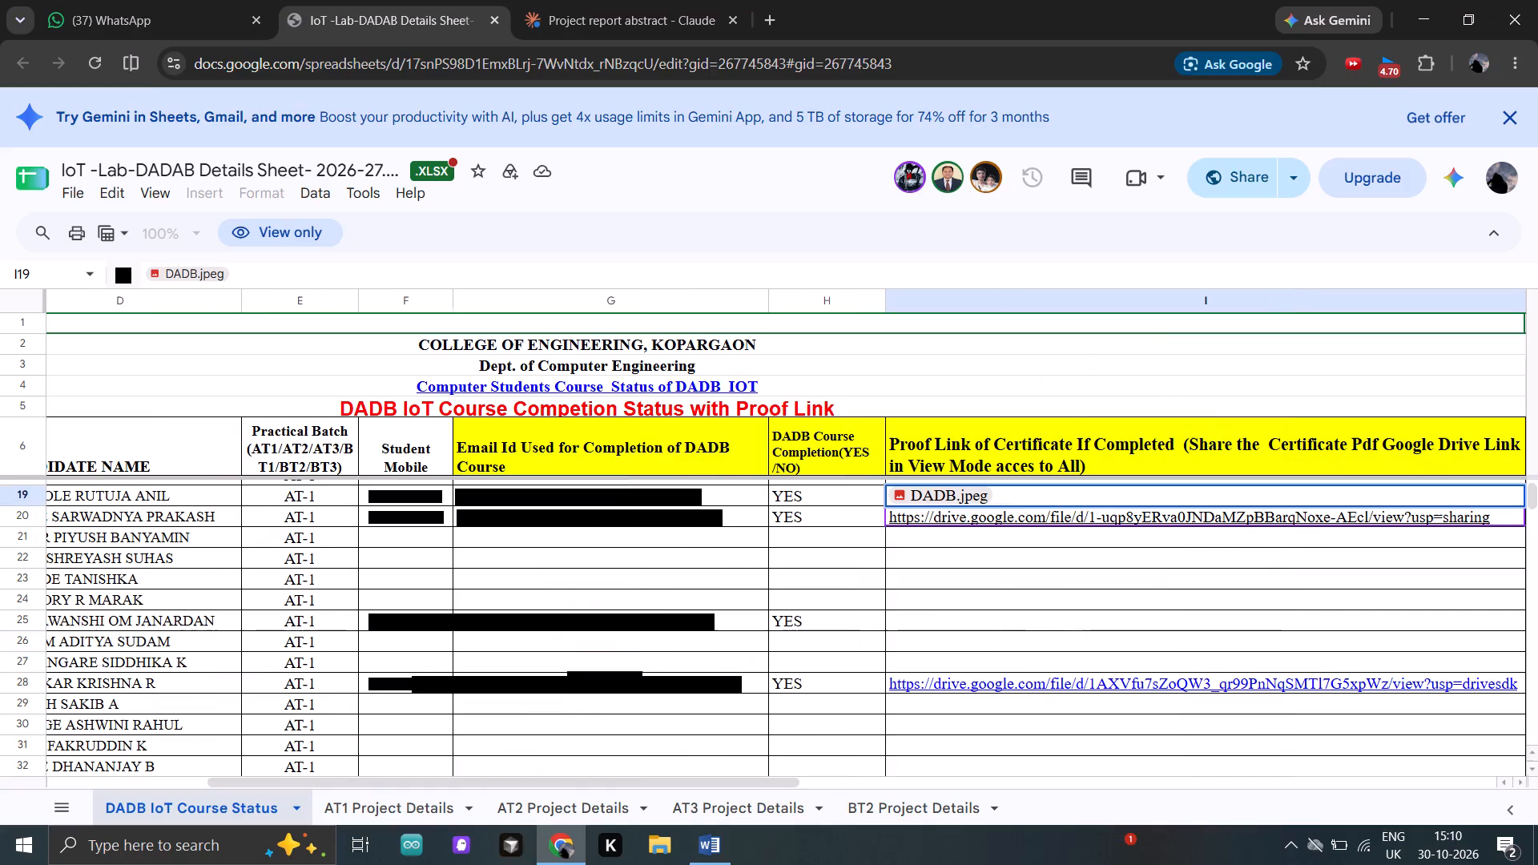
double_click(937, 495)
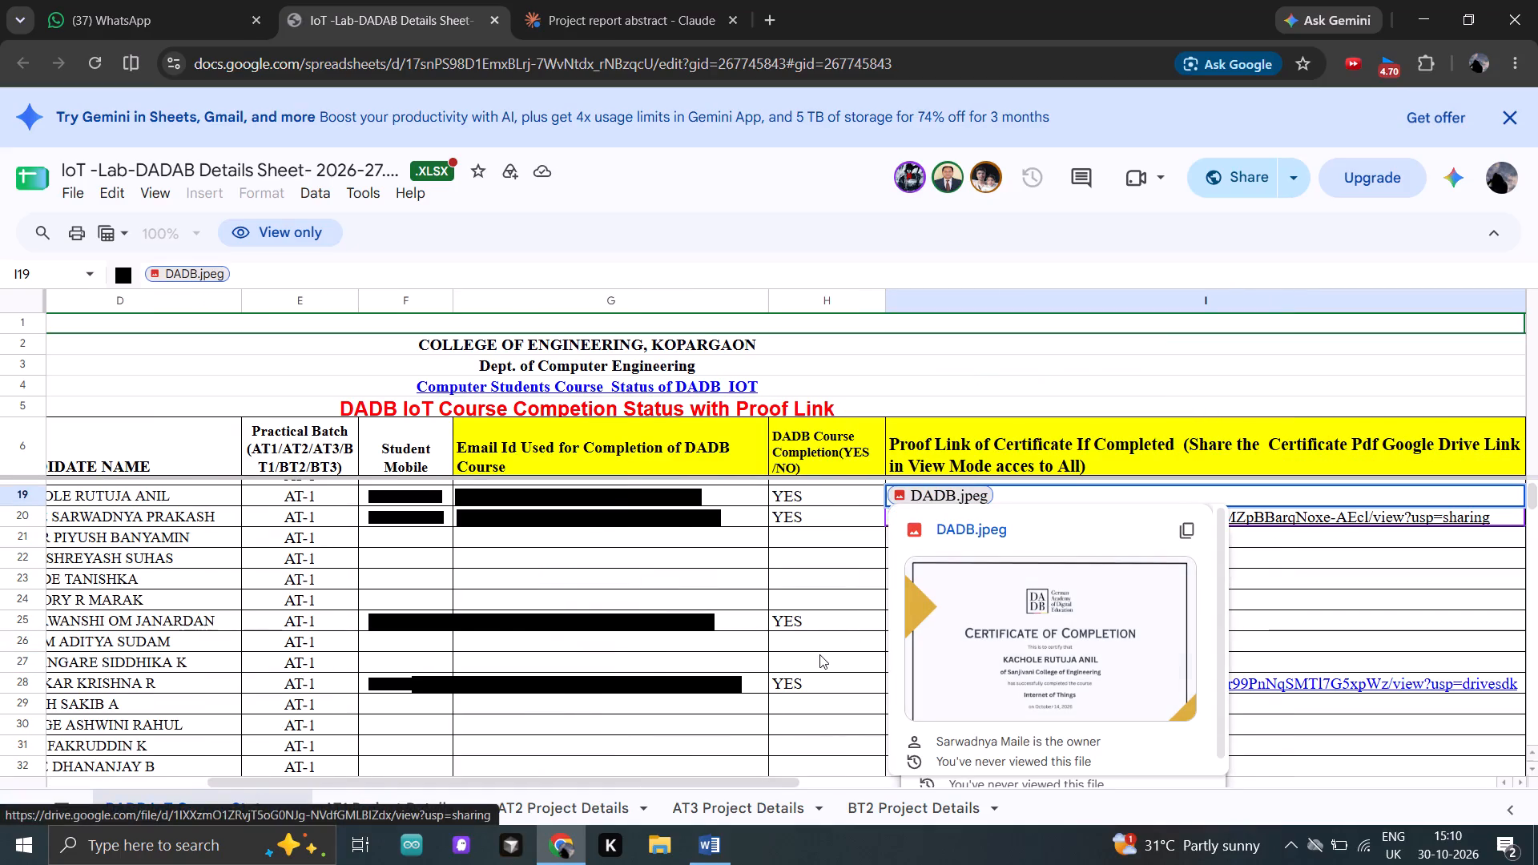
left_click(819, 654)
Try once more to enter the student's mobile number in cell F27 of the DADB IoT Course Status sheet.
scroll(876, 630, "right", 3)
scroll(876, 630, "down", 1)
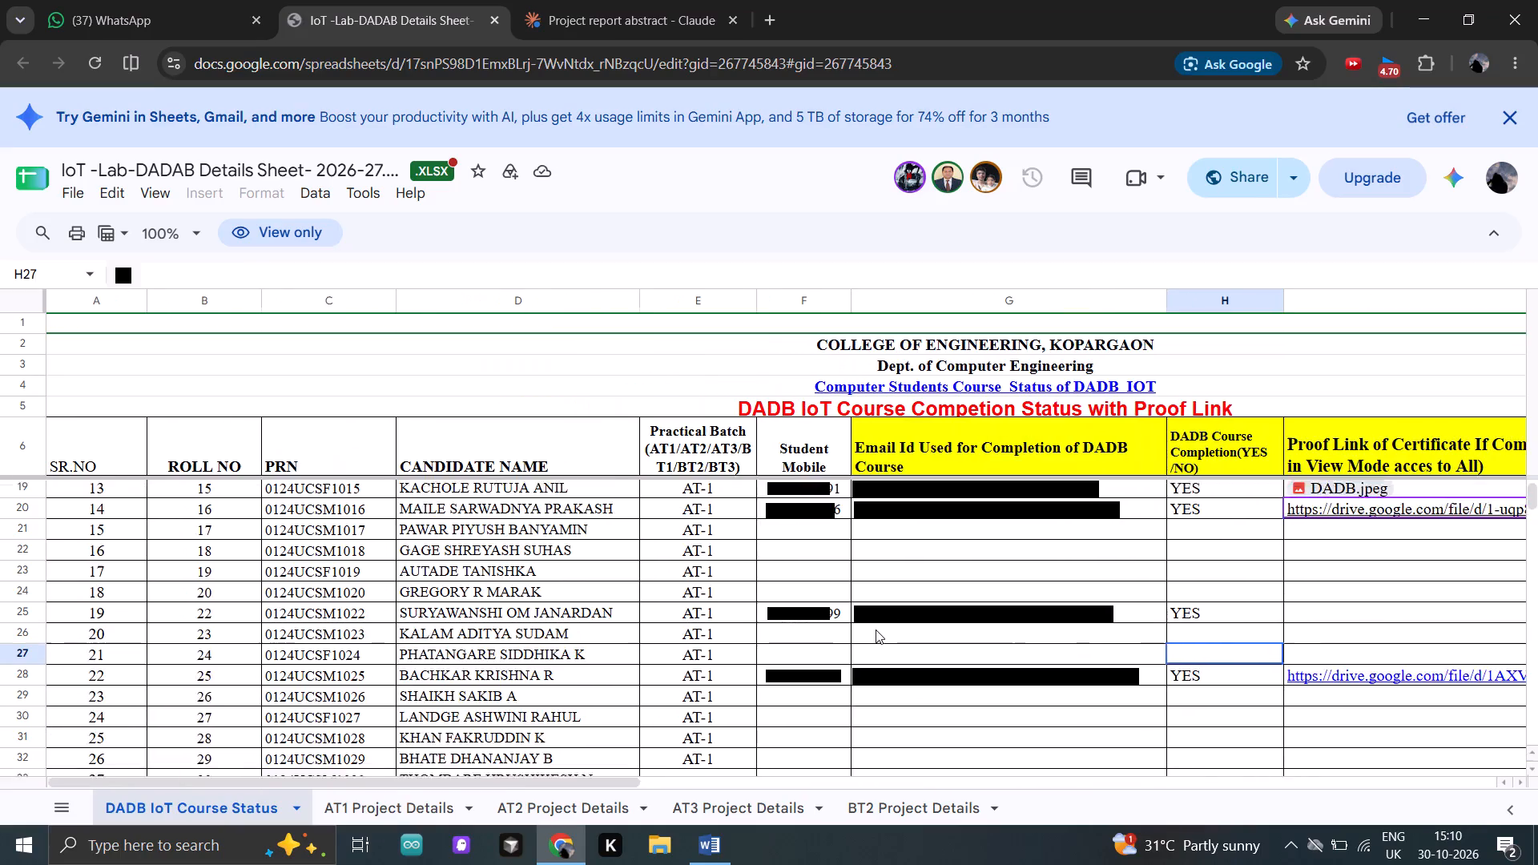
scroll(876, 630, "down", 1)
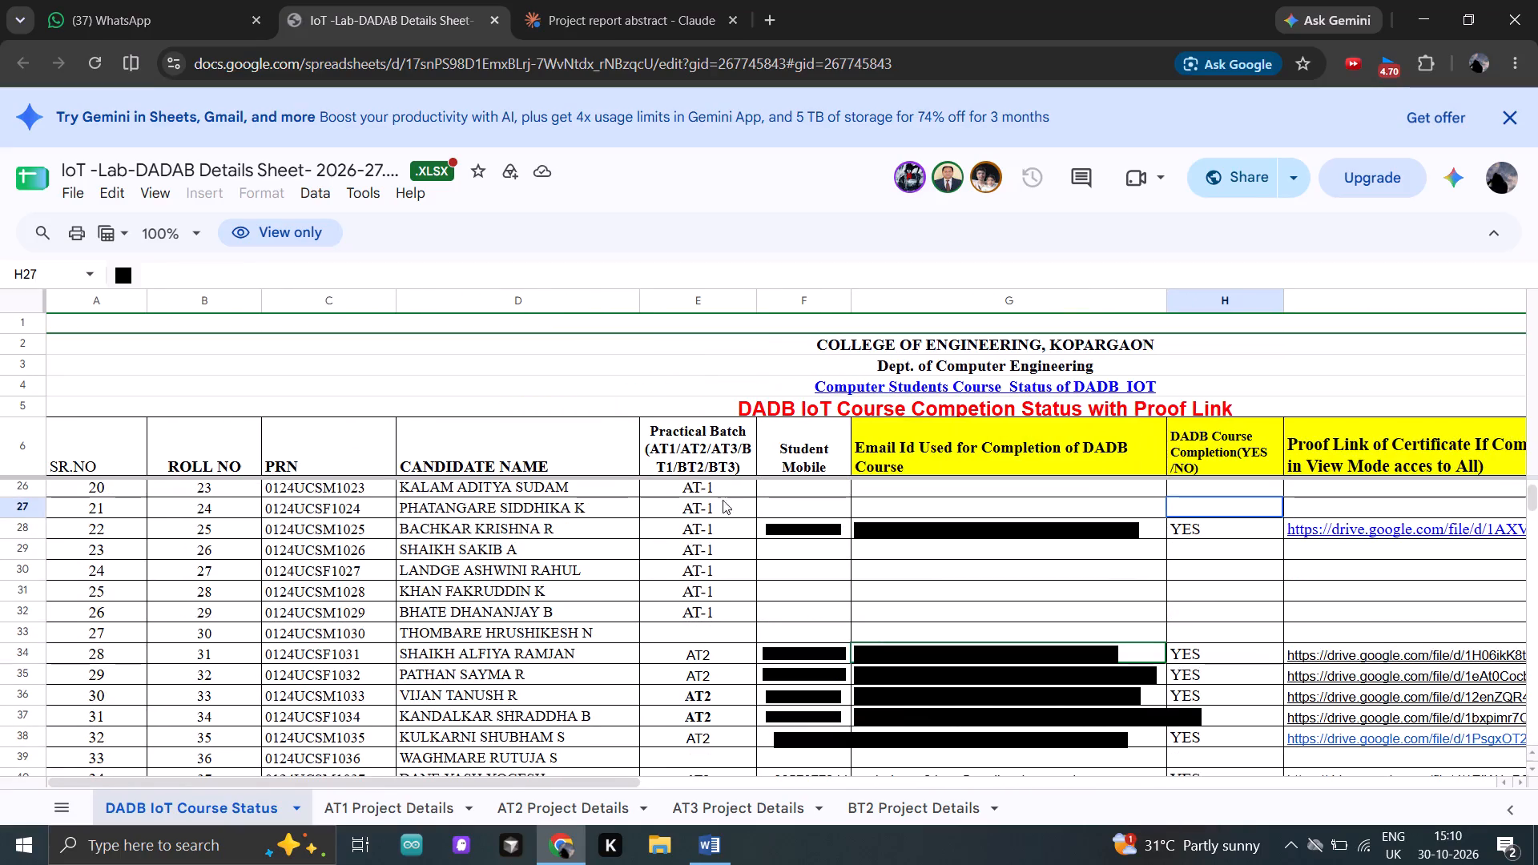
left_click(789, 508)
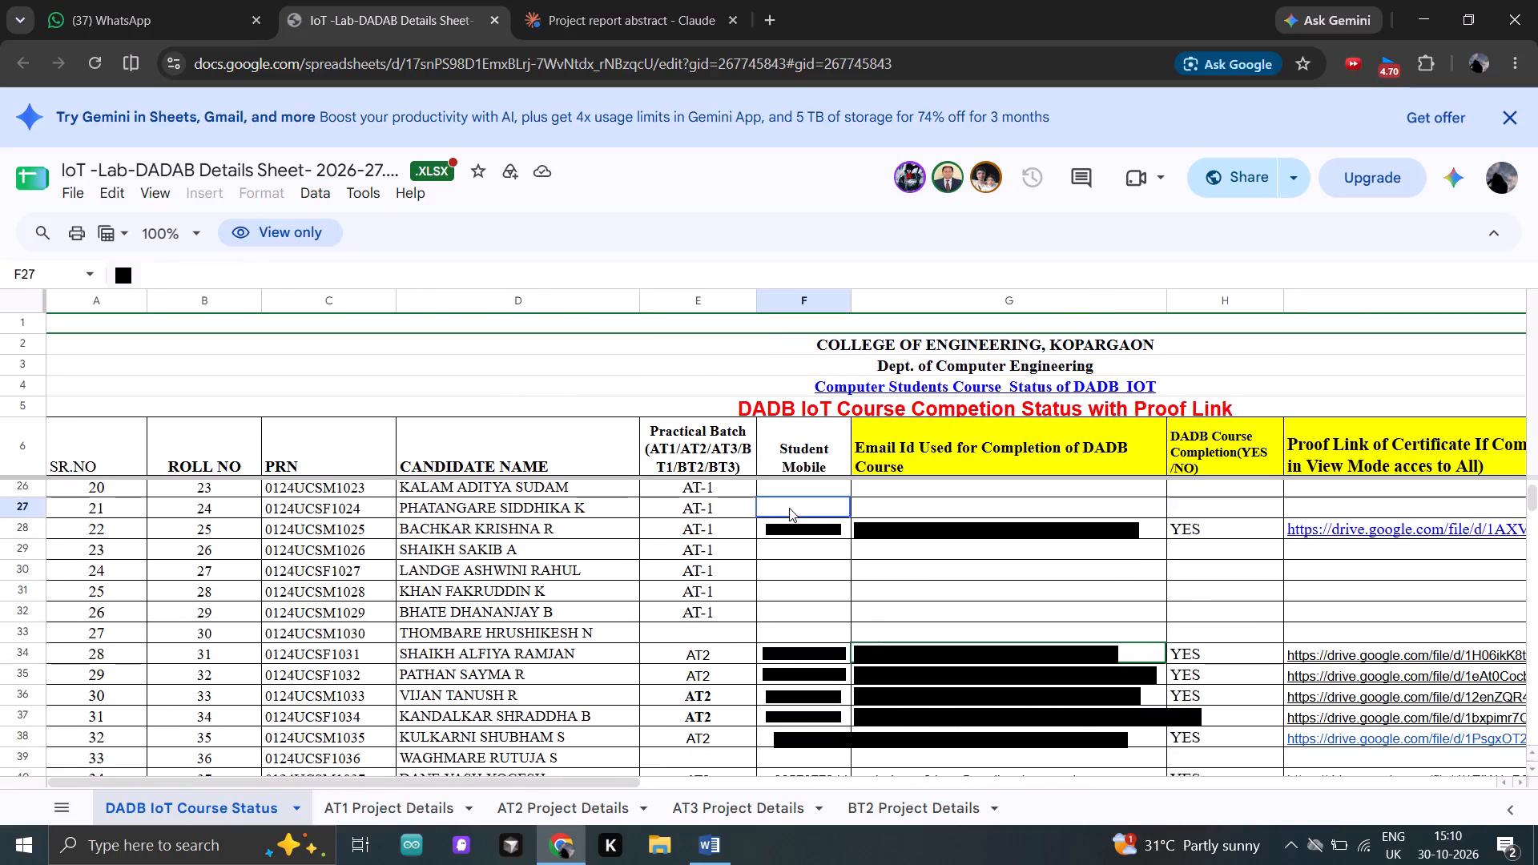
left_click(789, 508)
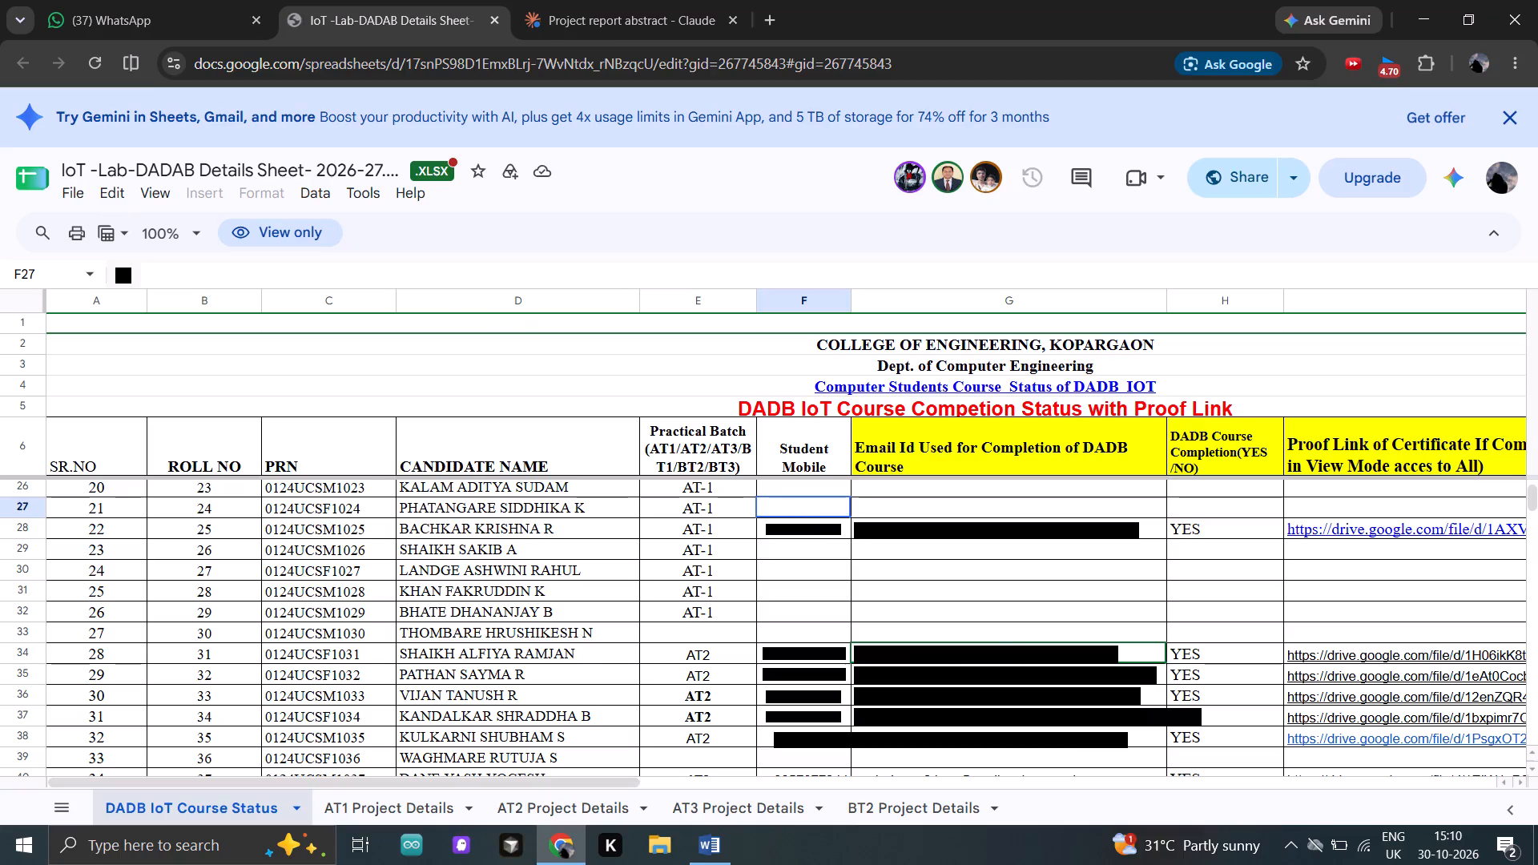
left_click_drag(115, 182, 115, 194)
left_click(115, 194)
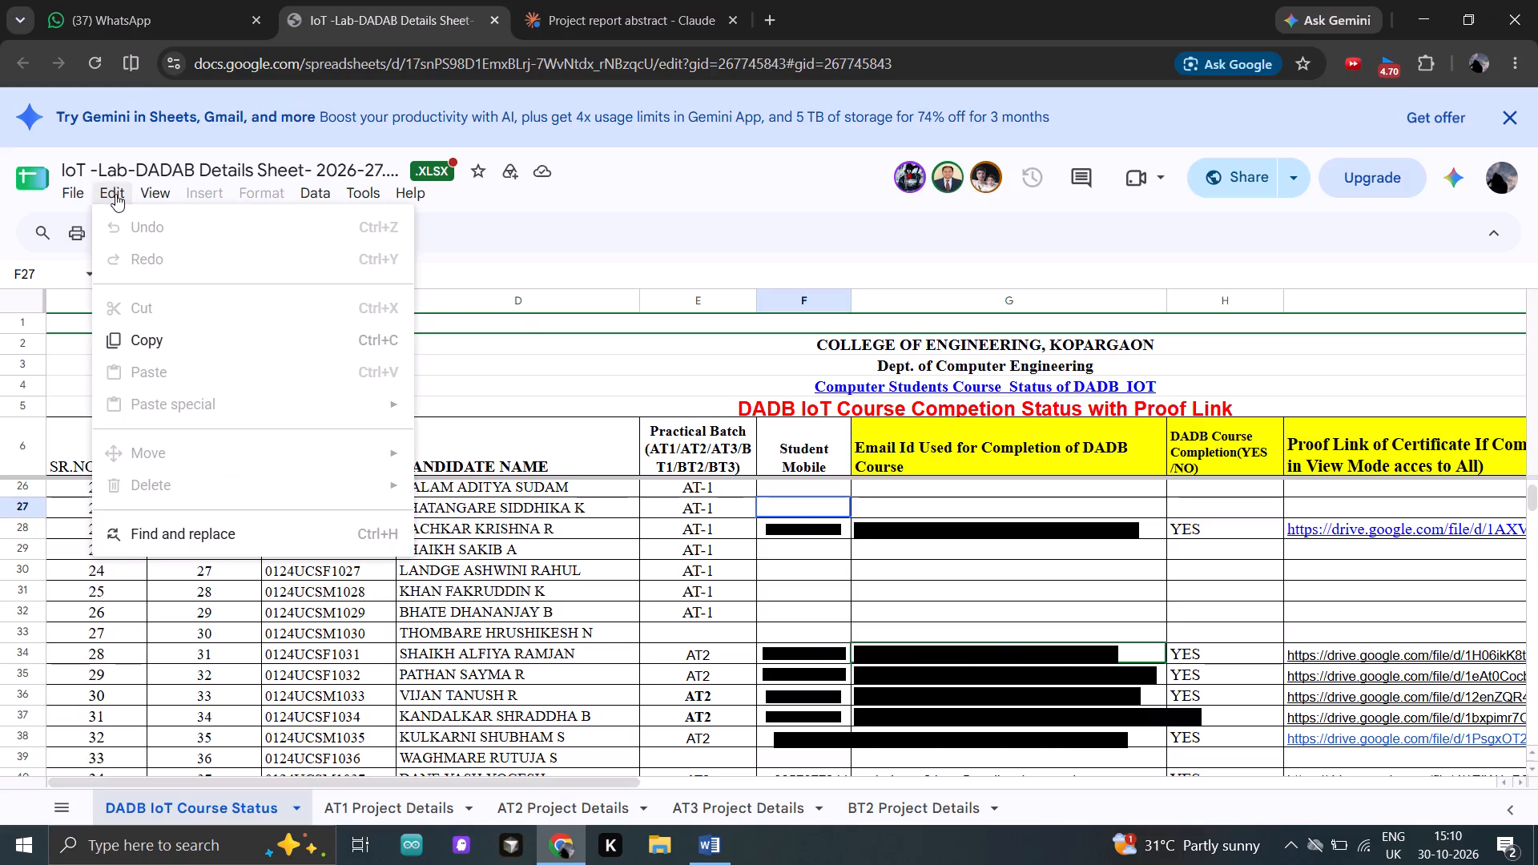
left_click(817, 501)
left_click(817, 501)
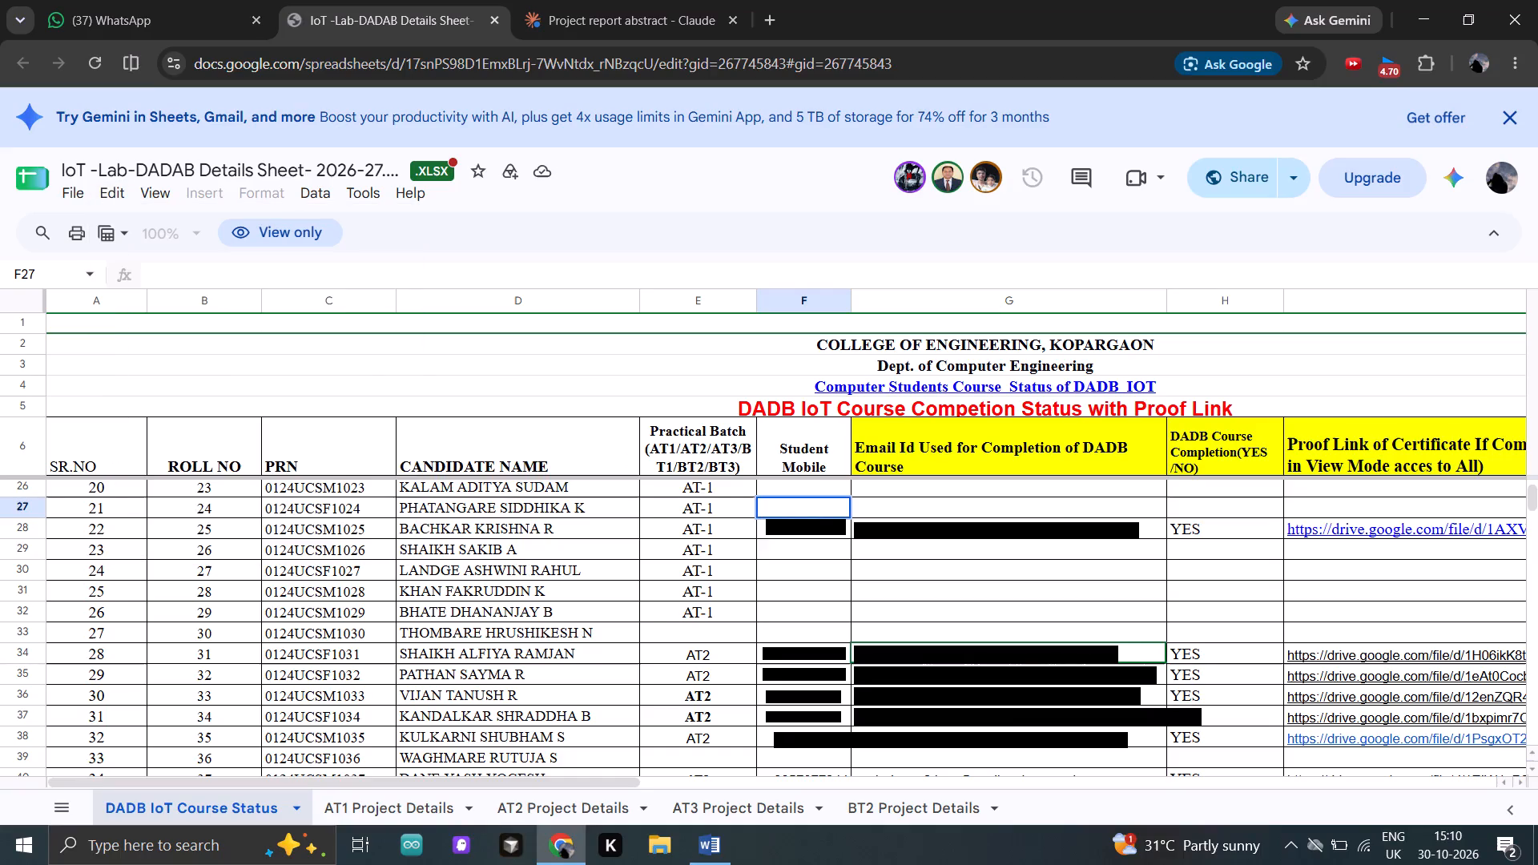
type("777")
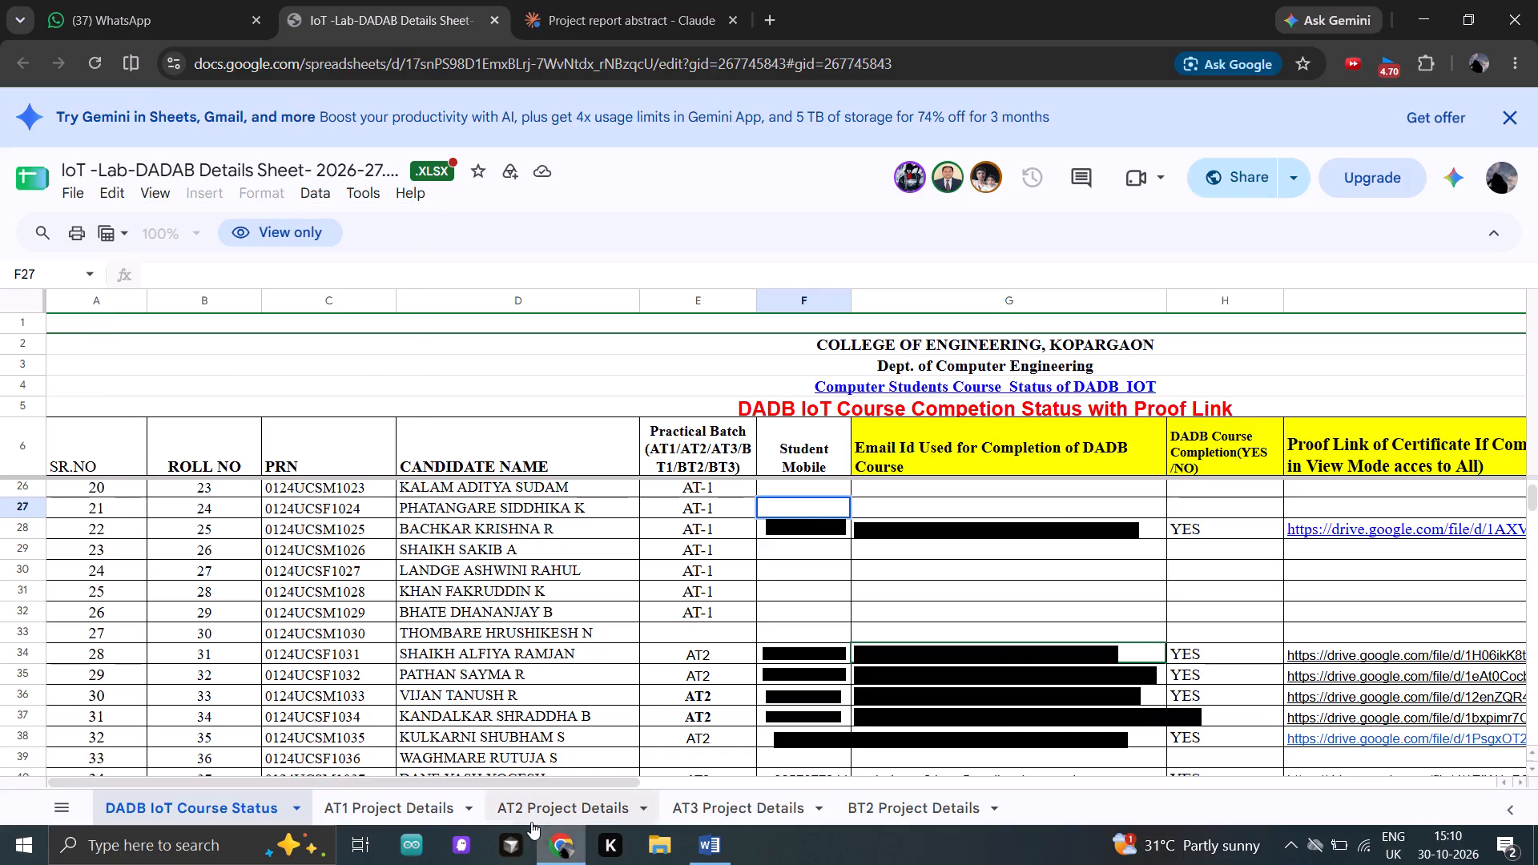
left_click(374, 818)
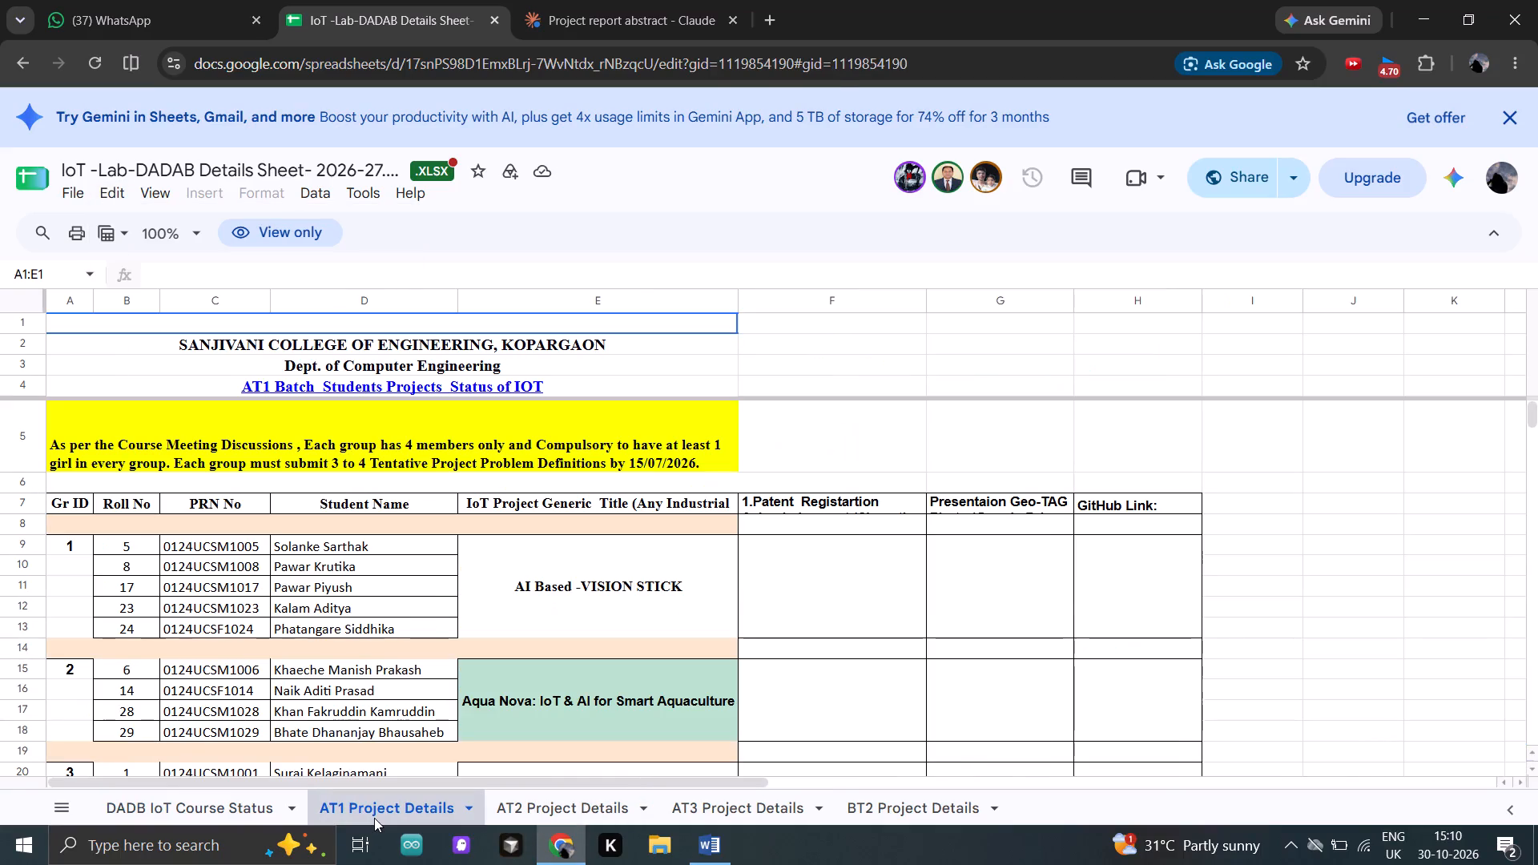
scroll(446, 707, "down", 4)
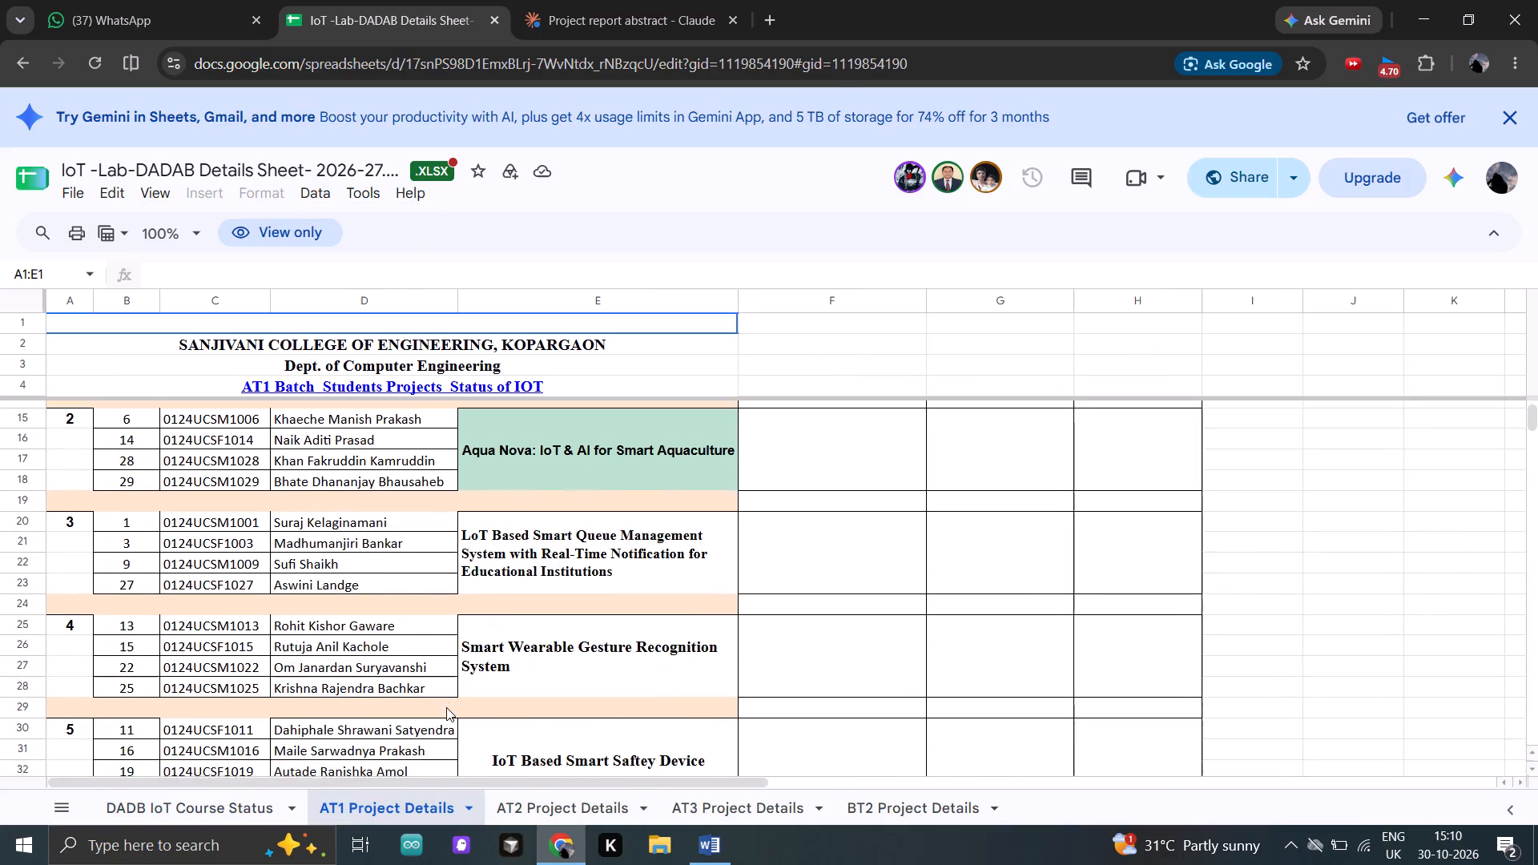
scroll(446, 707, "down", 7)
scroll(446, 707, "up", 3)
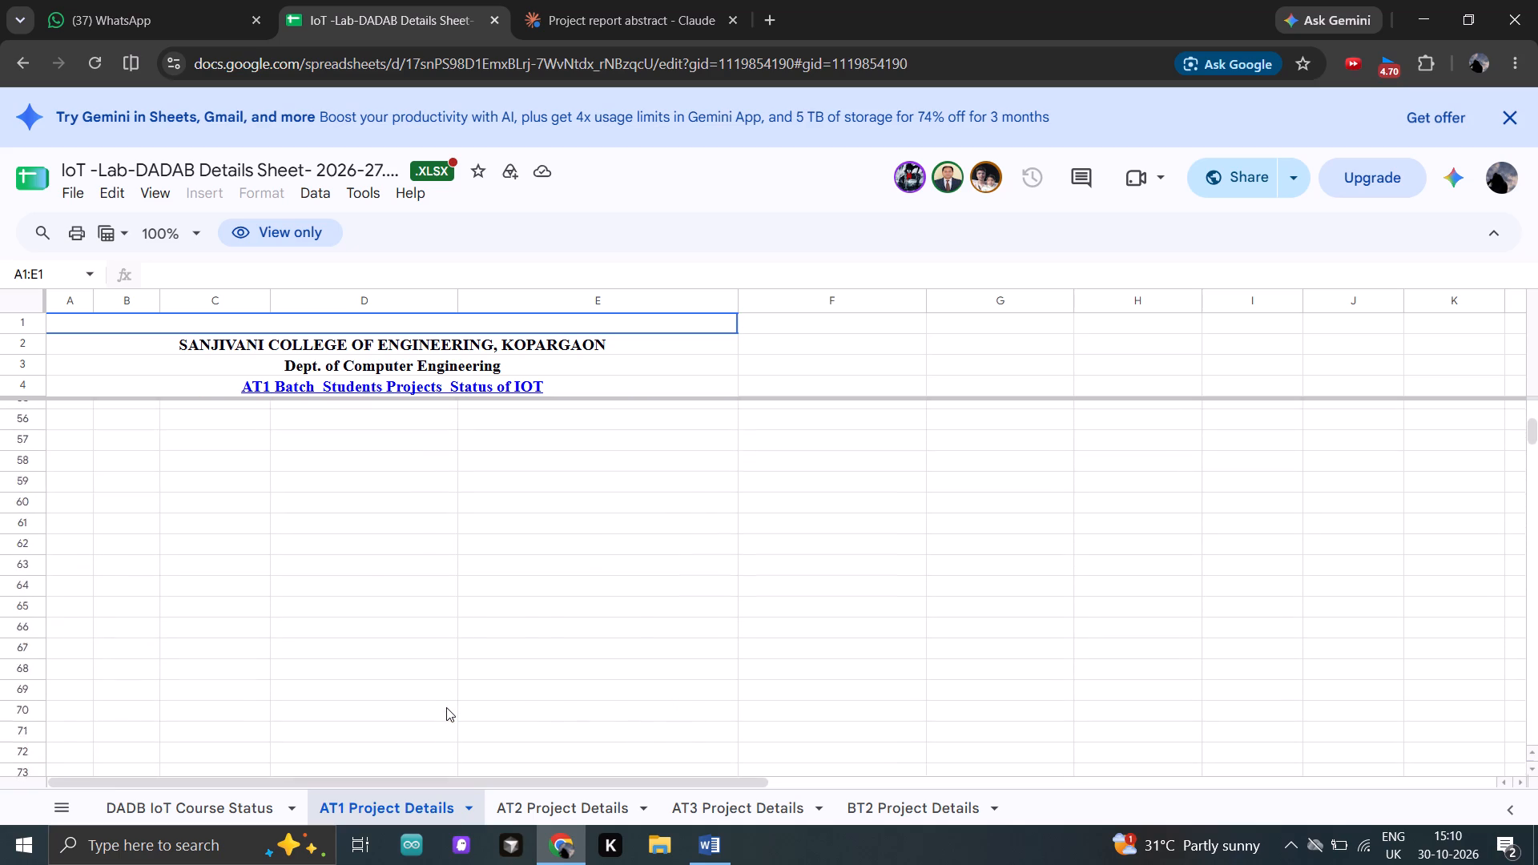
scroll(446, 707, "up", 8)
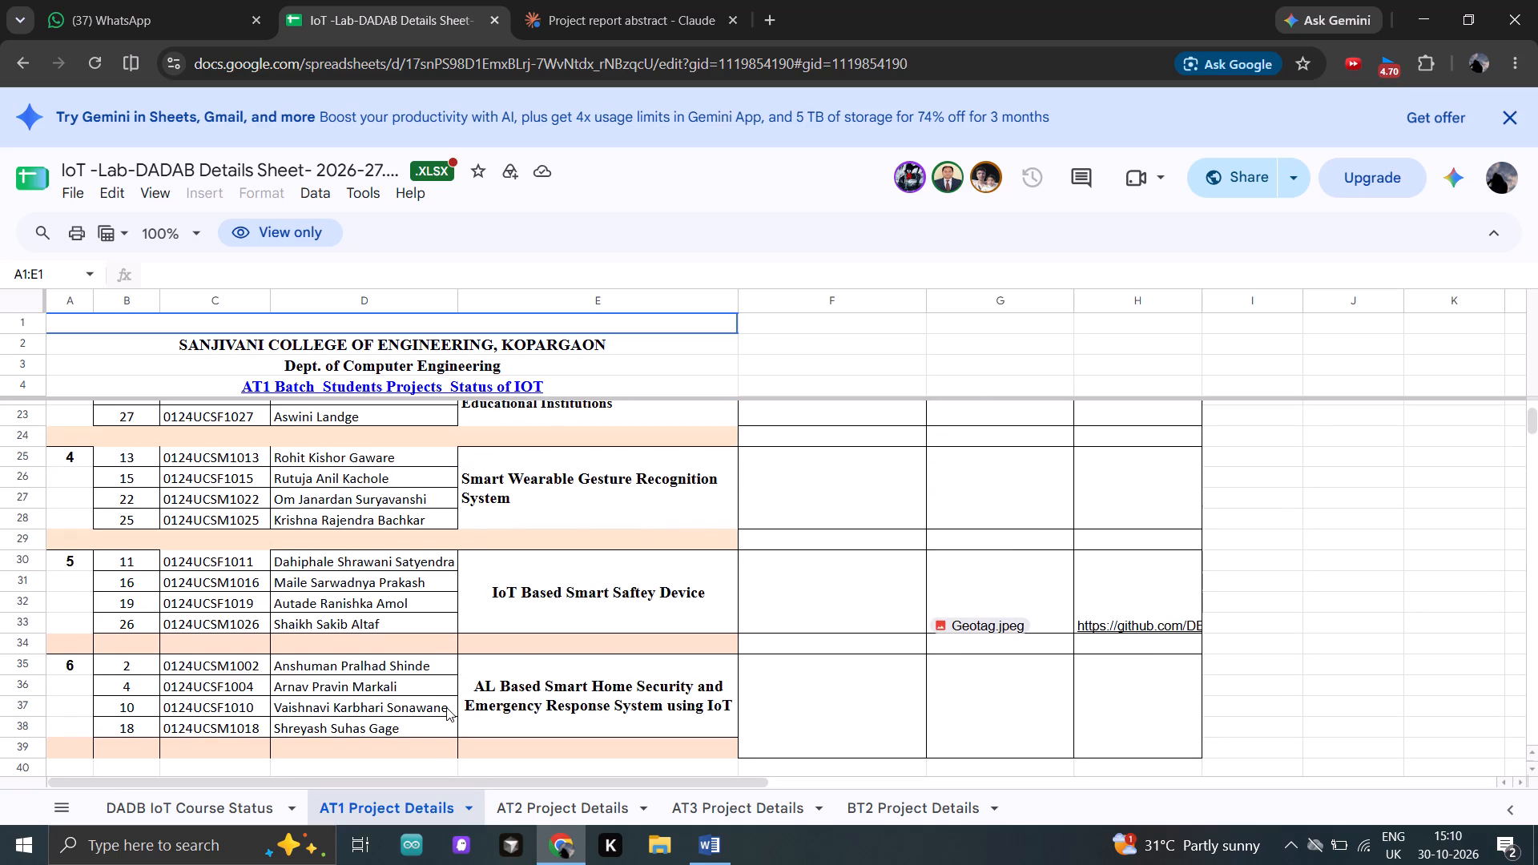
scroll(446, 707, "up", 1)
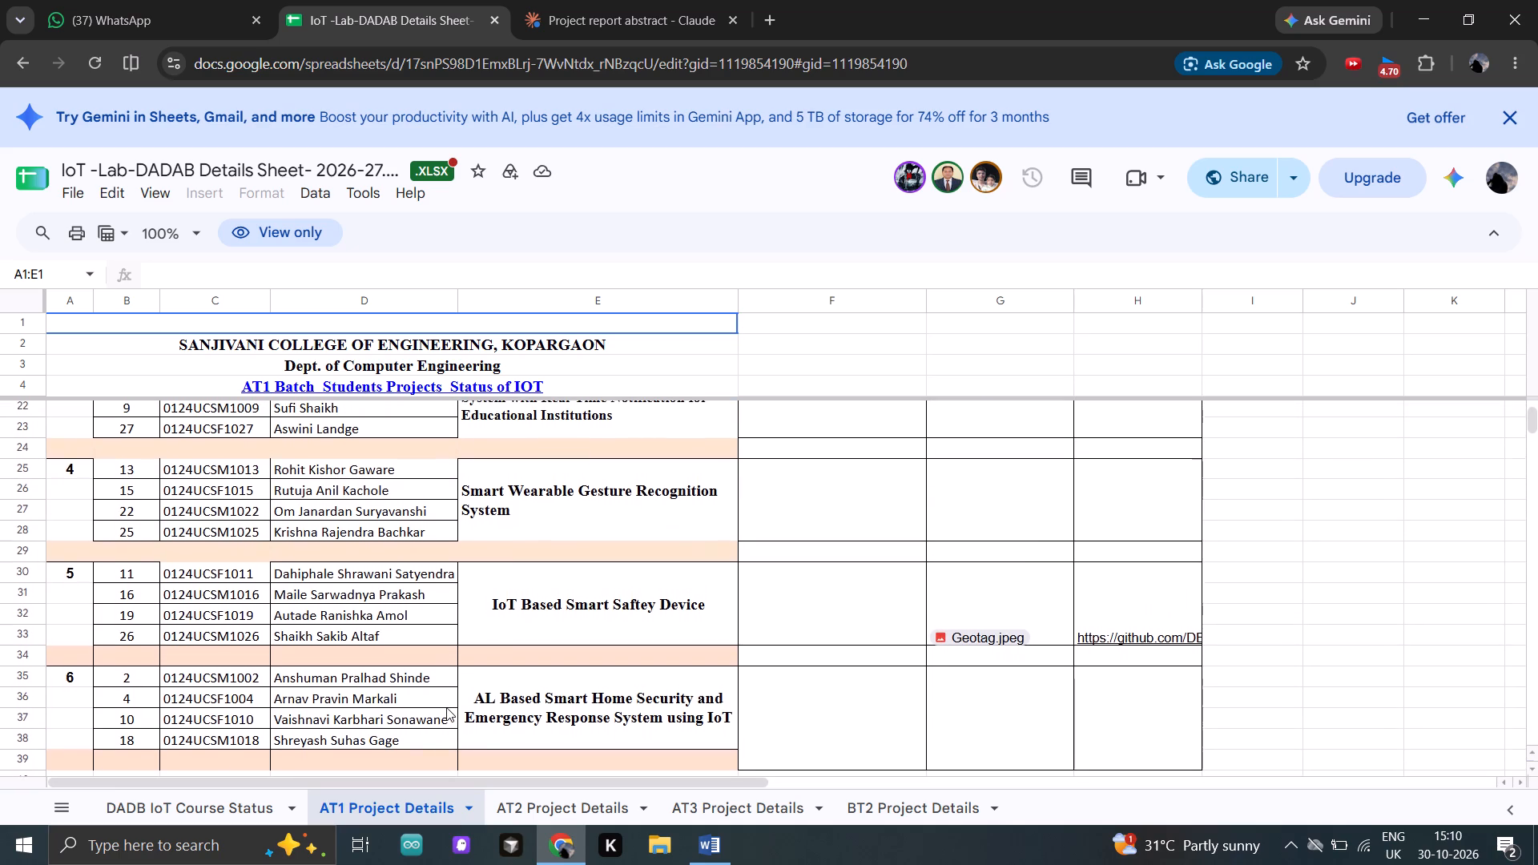
scroll(446, 707, "up", 1)
scroll(340, 497, "up", 3)
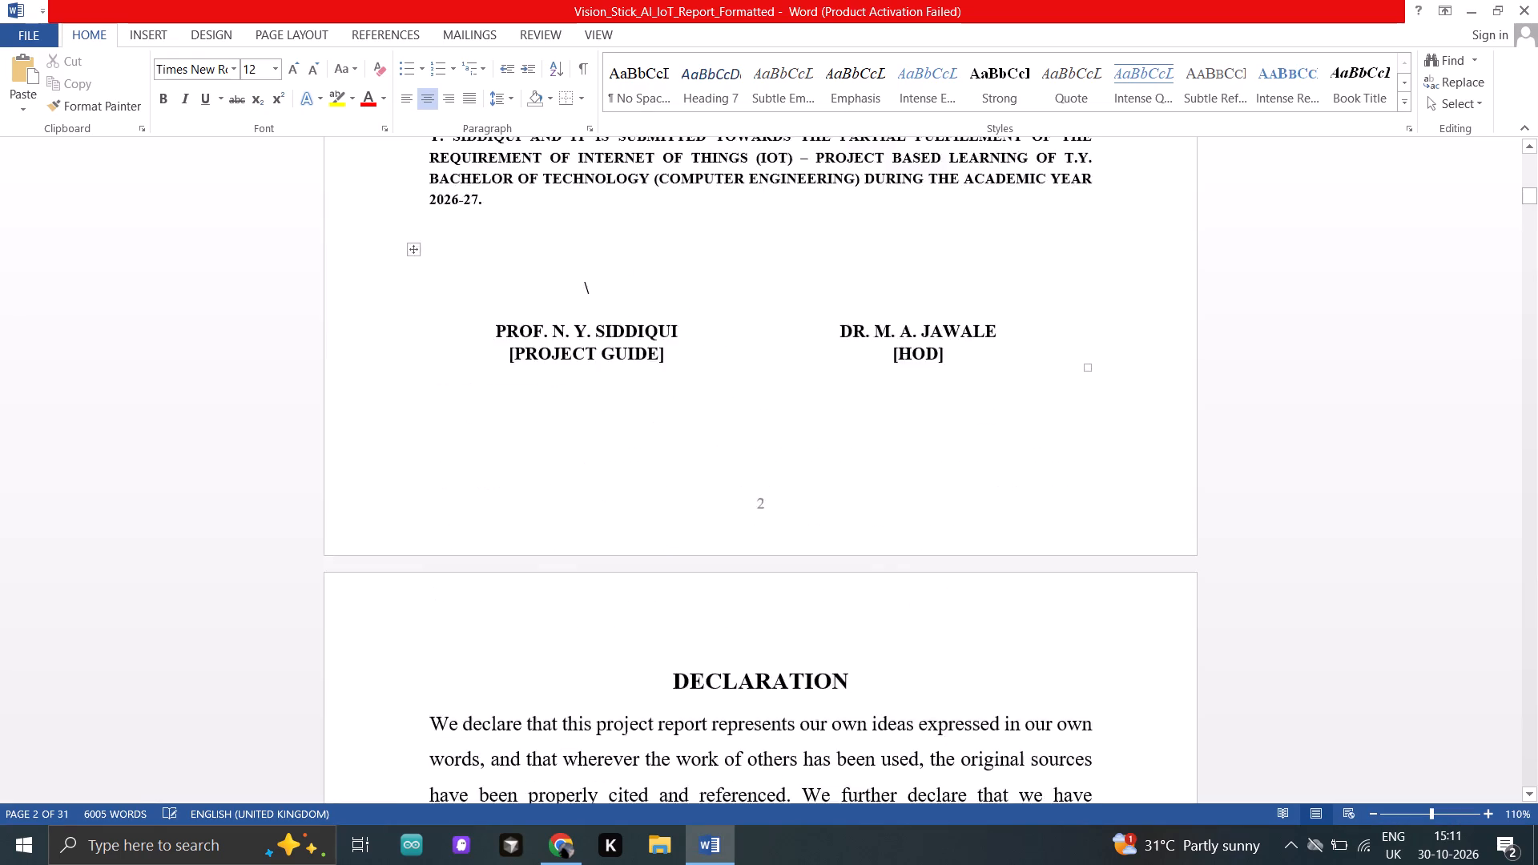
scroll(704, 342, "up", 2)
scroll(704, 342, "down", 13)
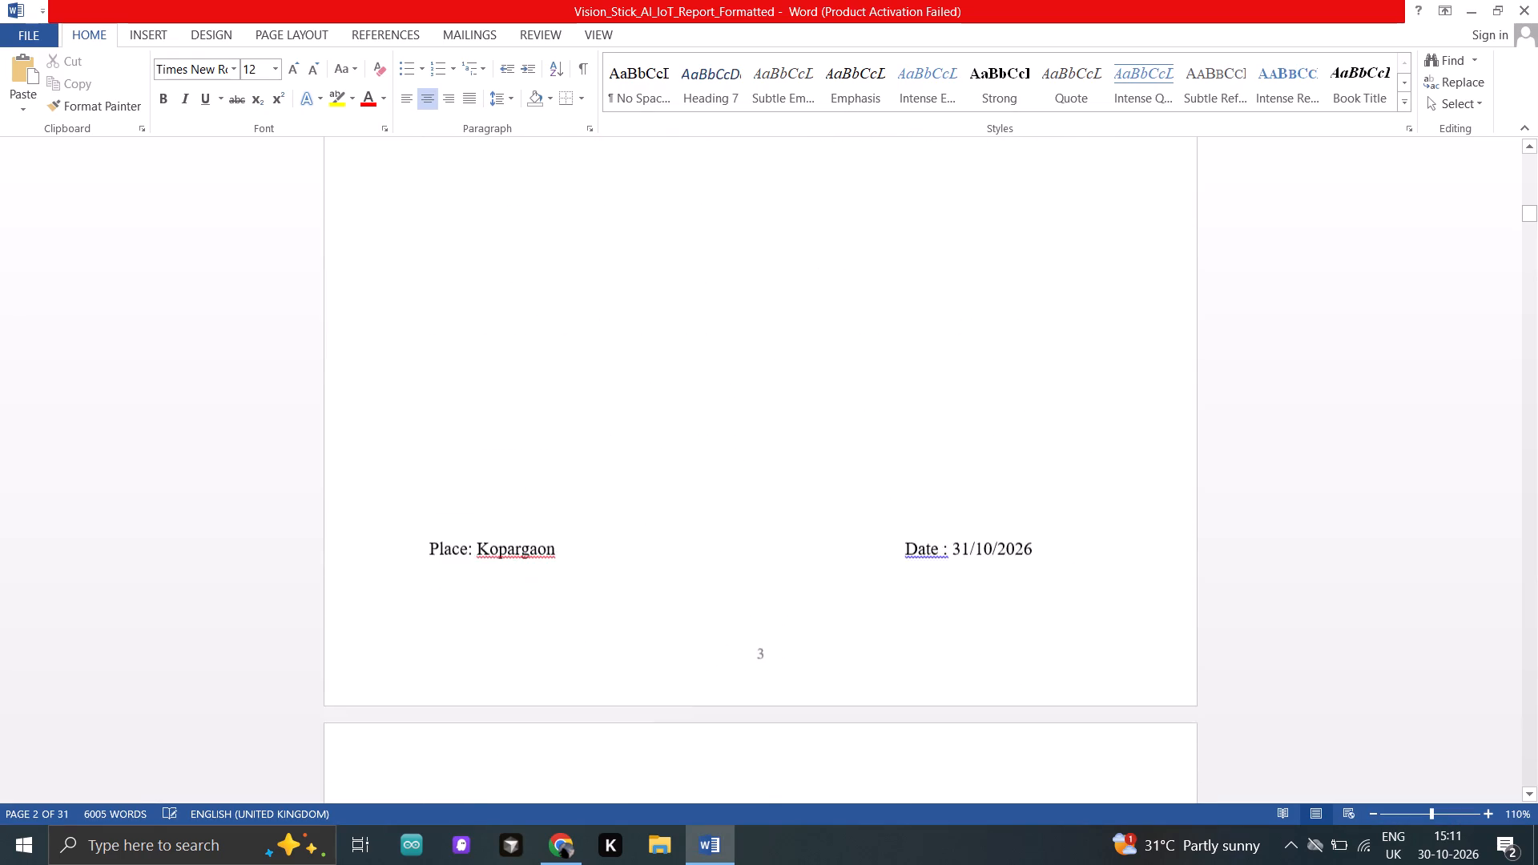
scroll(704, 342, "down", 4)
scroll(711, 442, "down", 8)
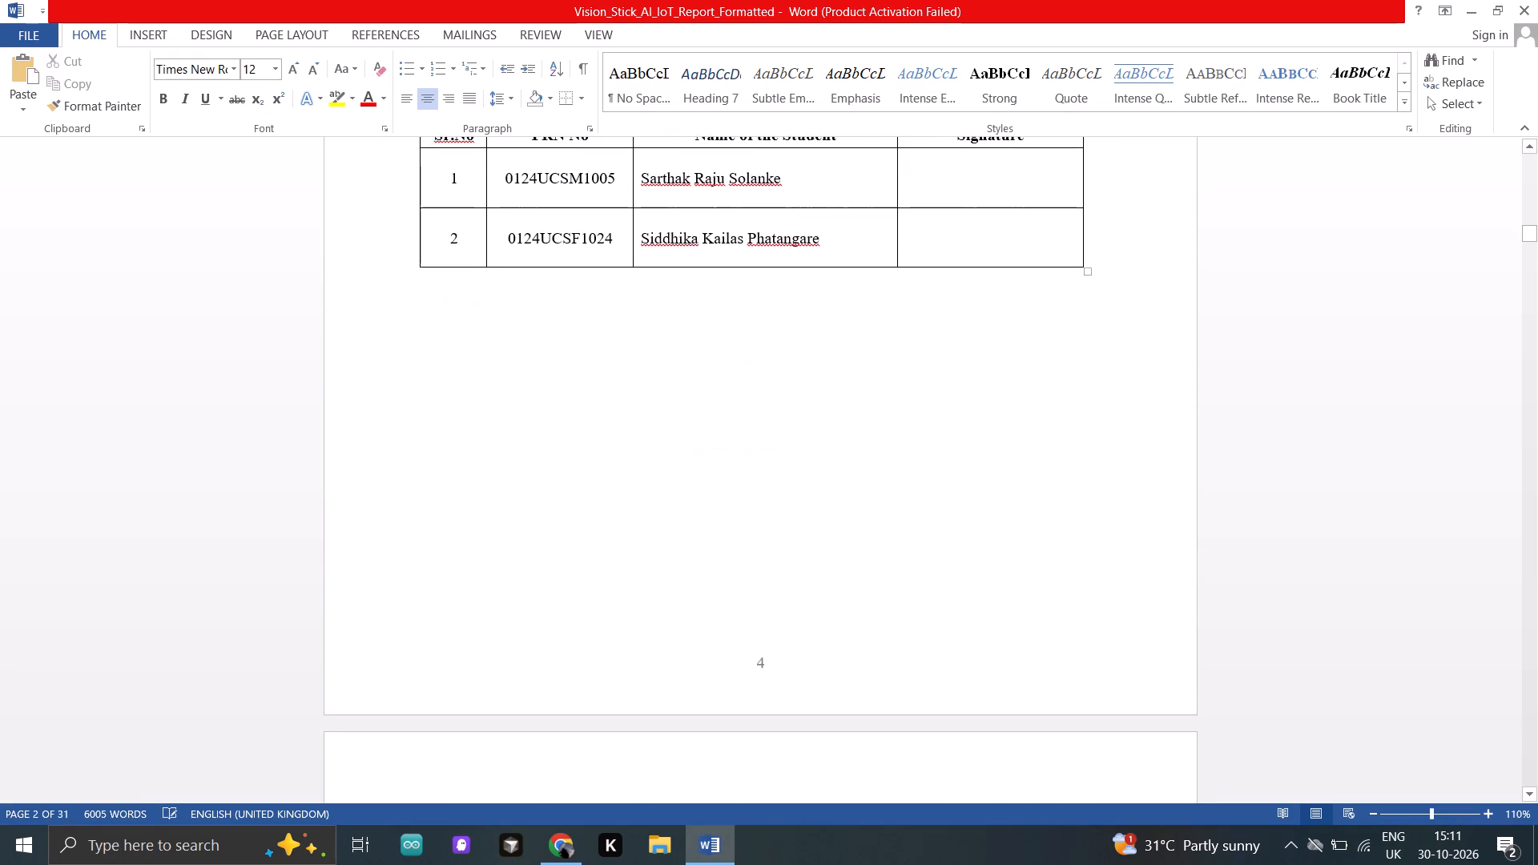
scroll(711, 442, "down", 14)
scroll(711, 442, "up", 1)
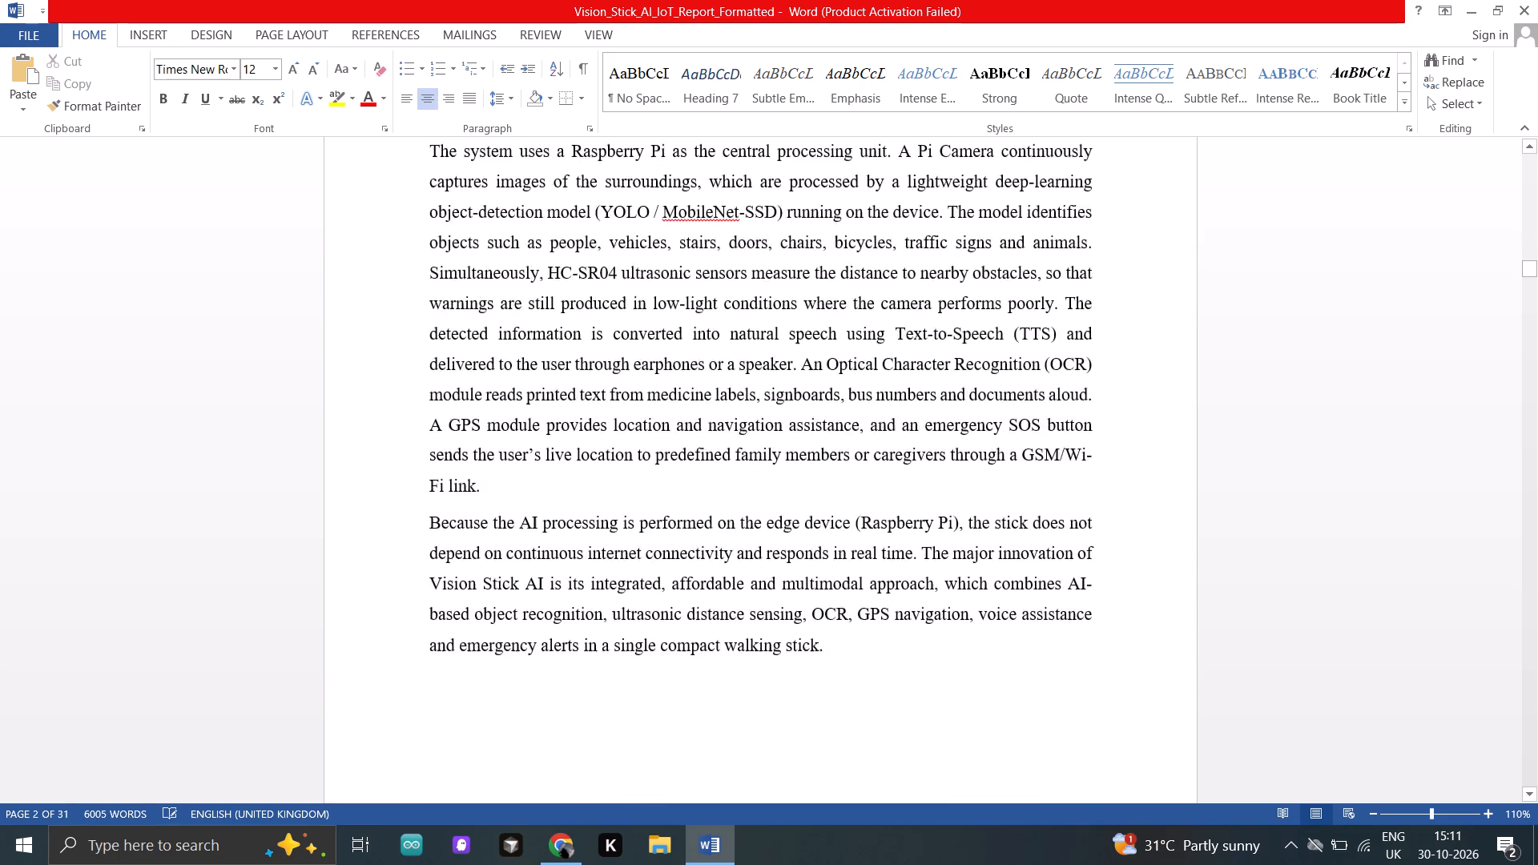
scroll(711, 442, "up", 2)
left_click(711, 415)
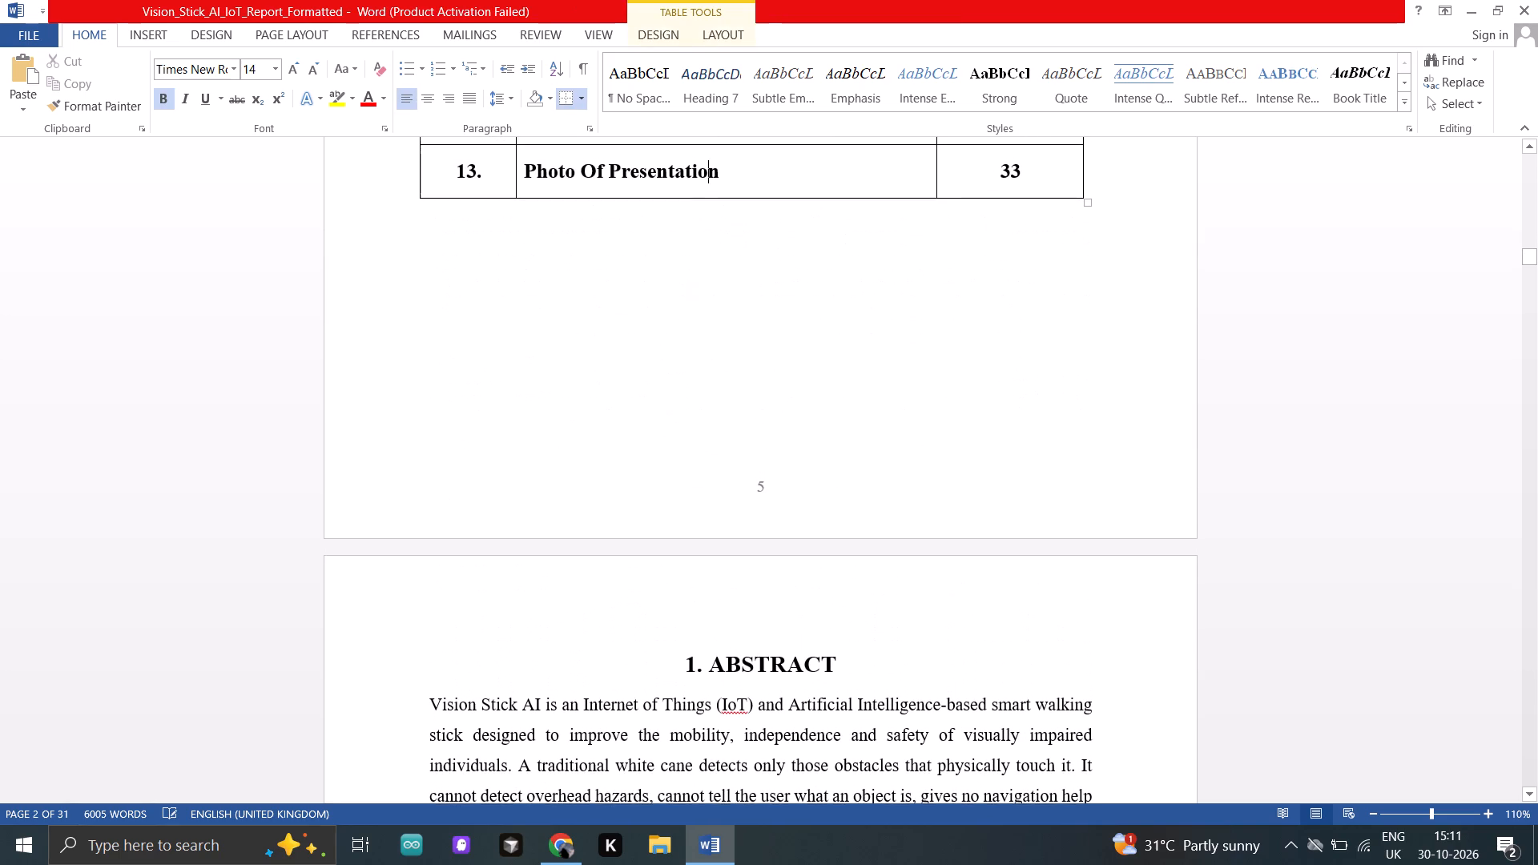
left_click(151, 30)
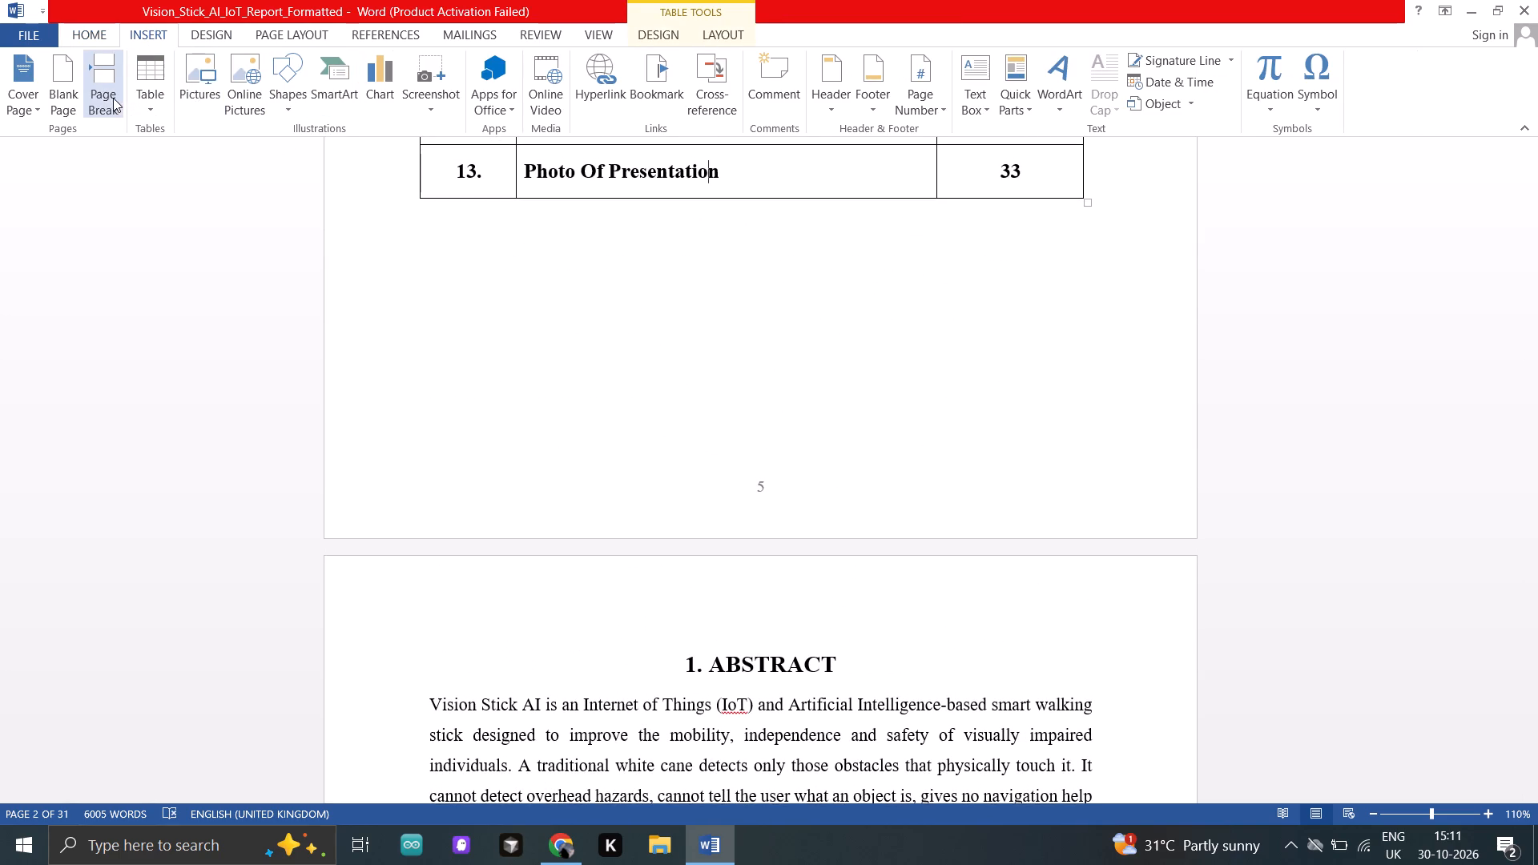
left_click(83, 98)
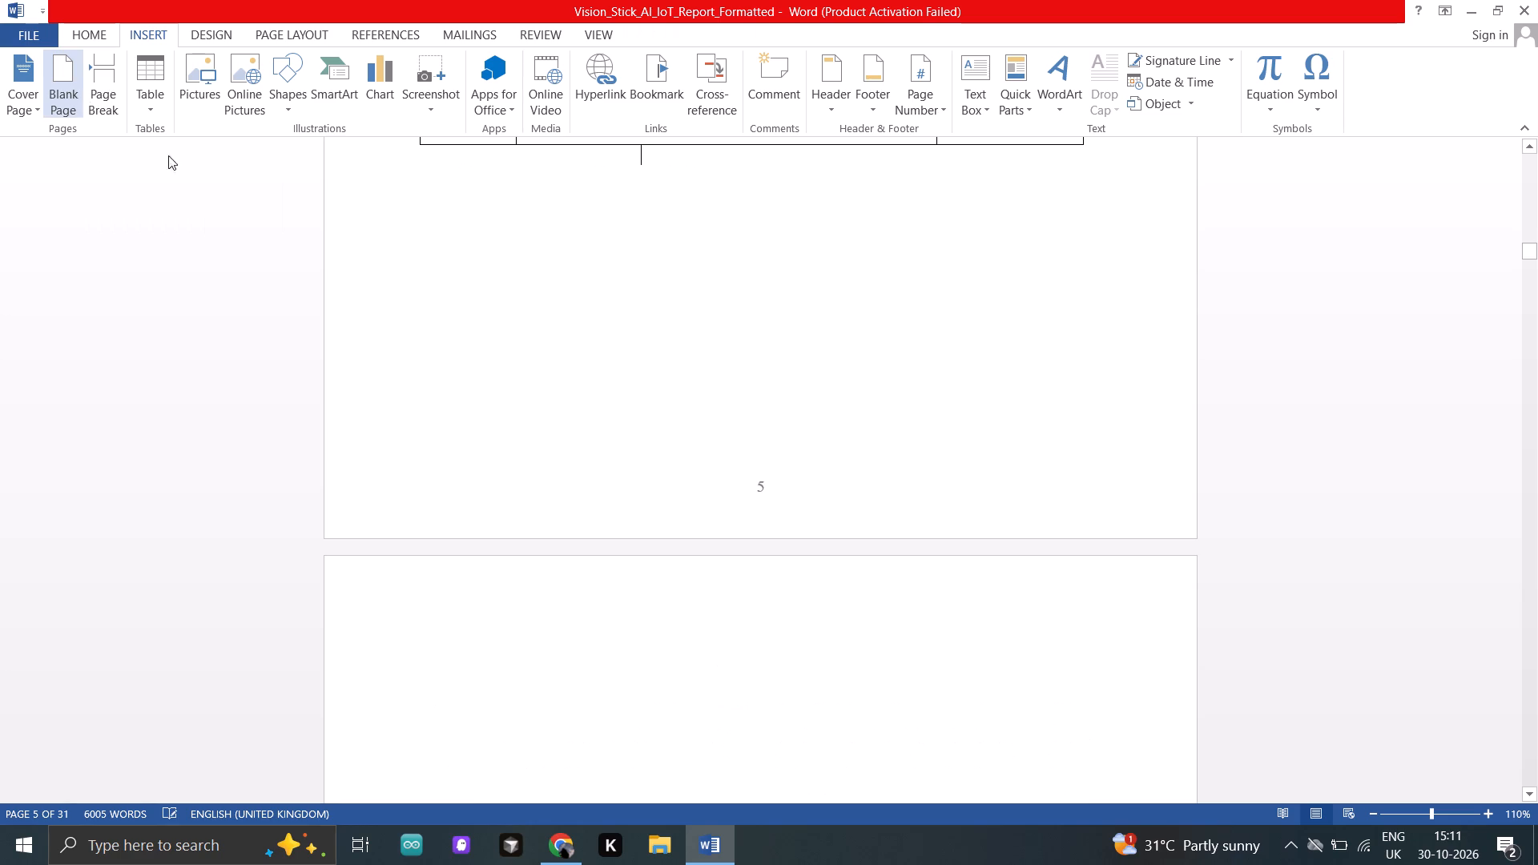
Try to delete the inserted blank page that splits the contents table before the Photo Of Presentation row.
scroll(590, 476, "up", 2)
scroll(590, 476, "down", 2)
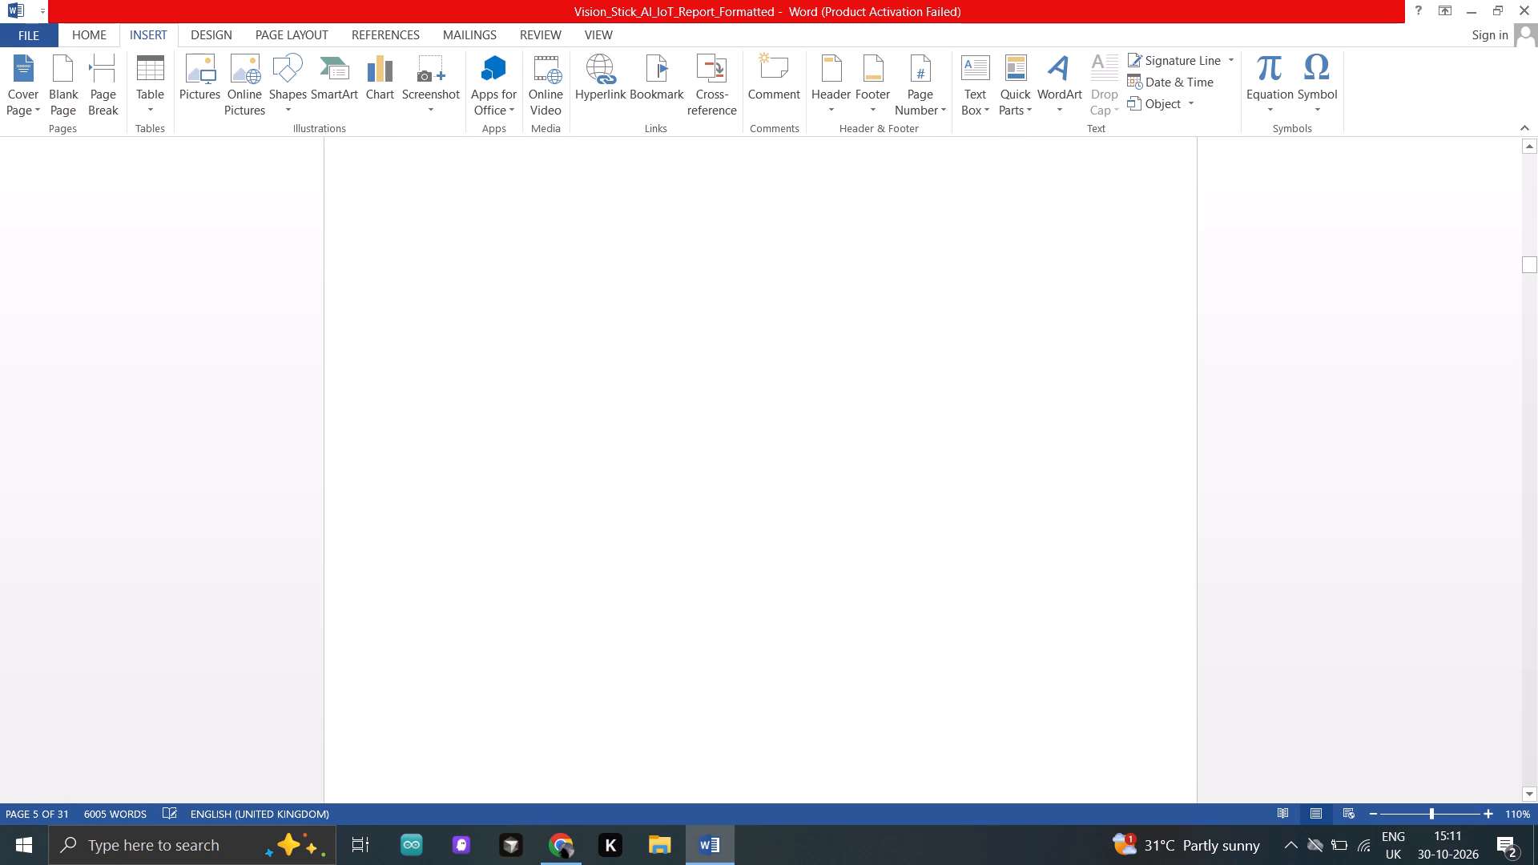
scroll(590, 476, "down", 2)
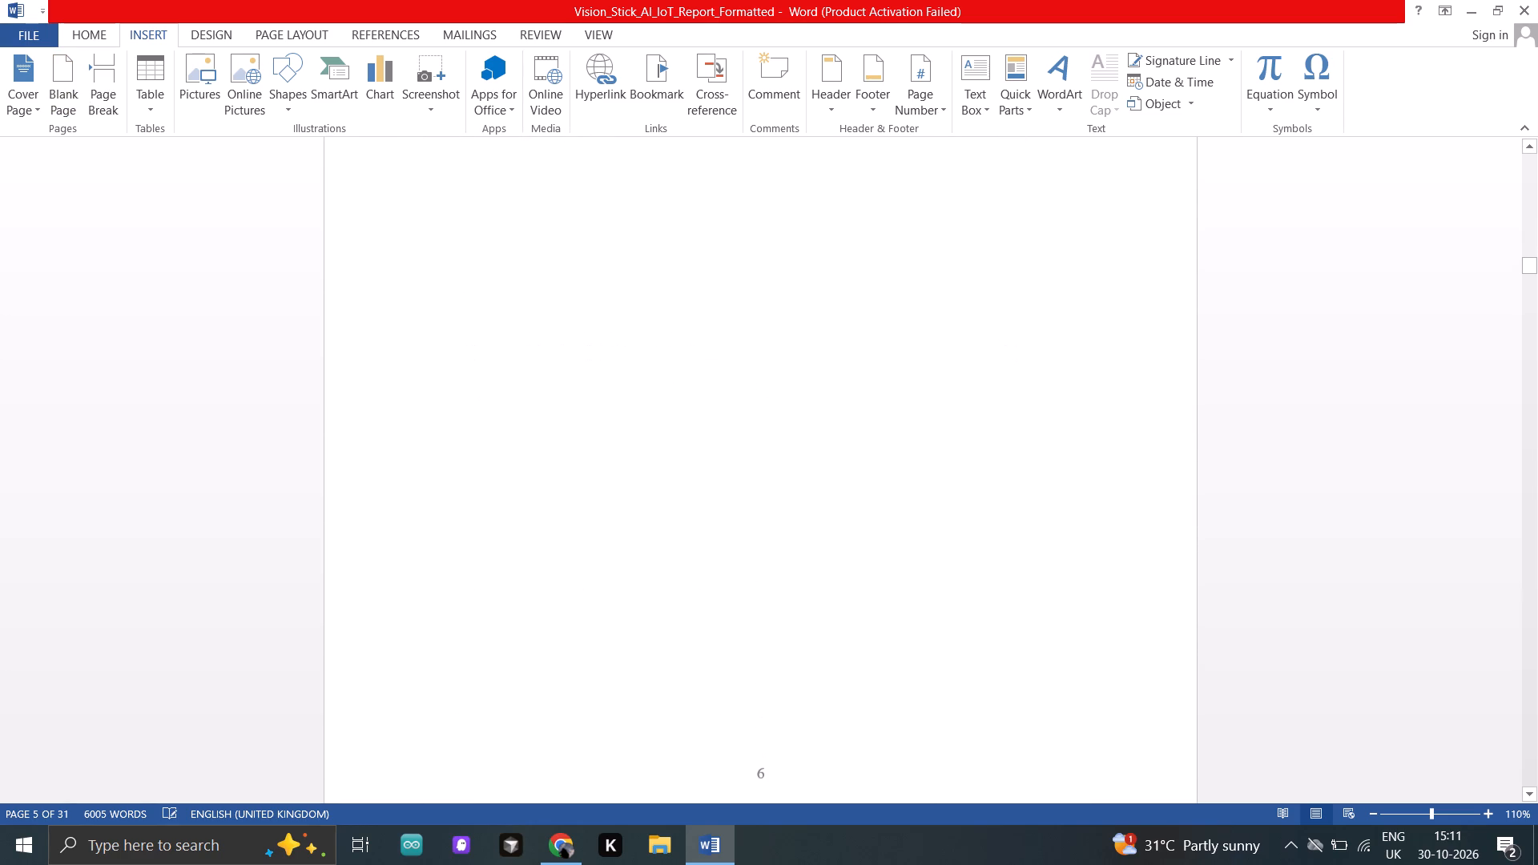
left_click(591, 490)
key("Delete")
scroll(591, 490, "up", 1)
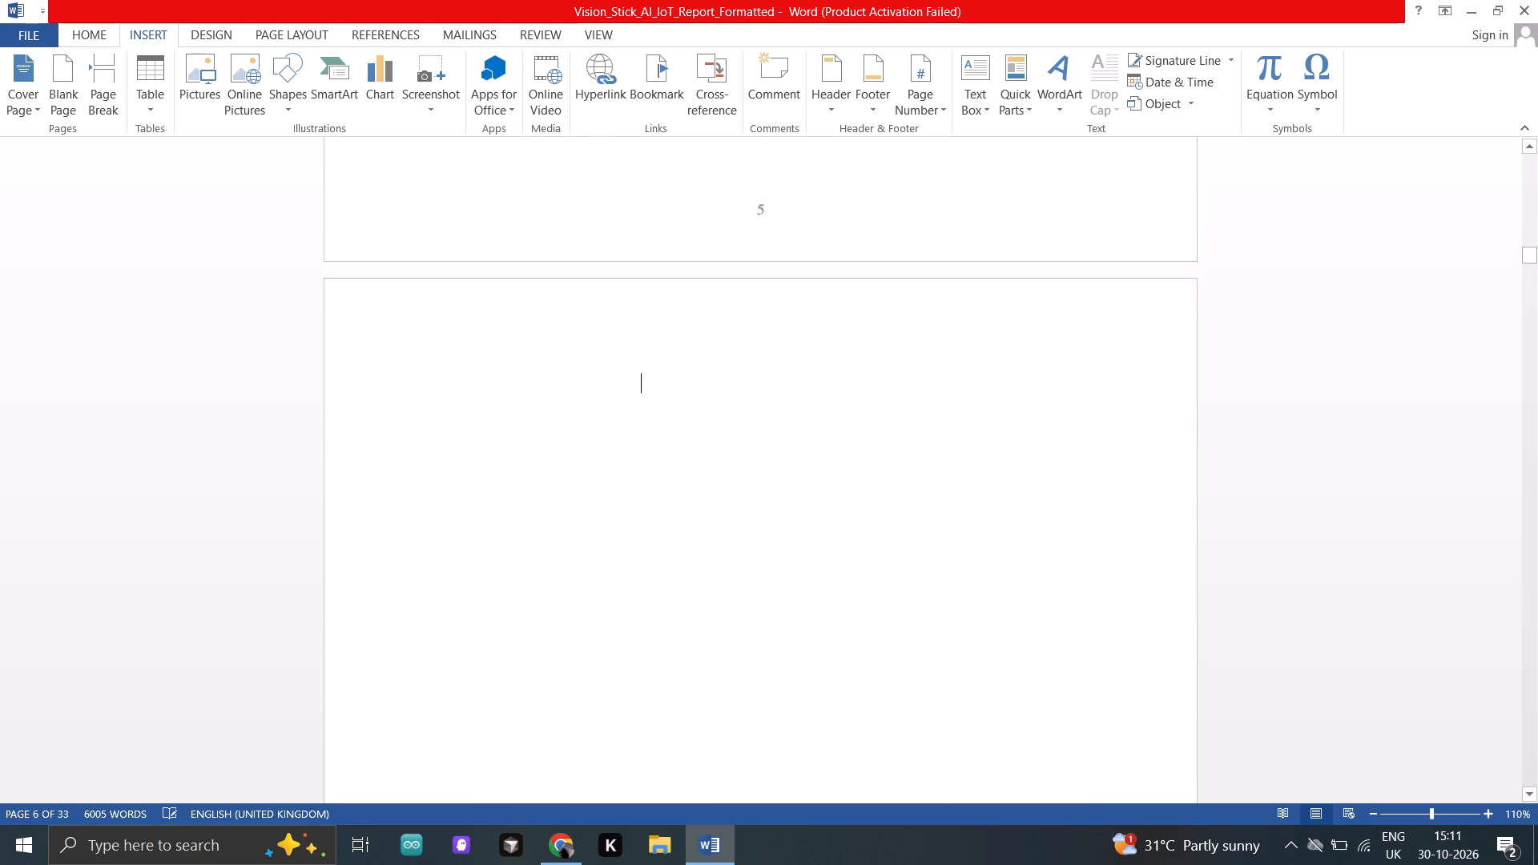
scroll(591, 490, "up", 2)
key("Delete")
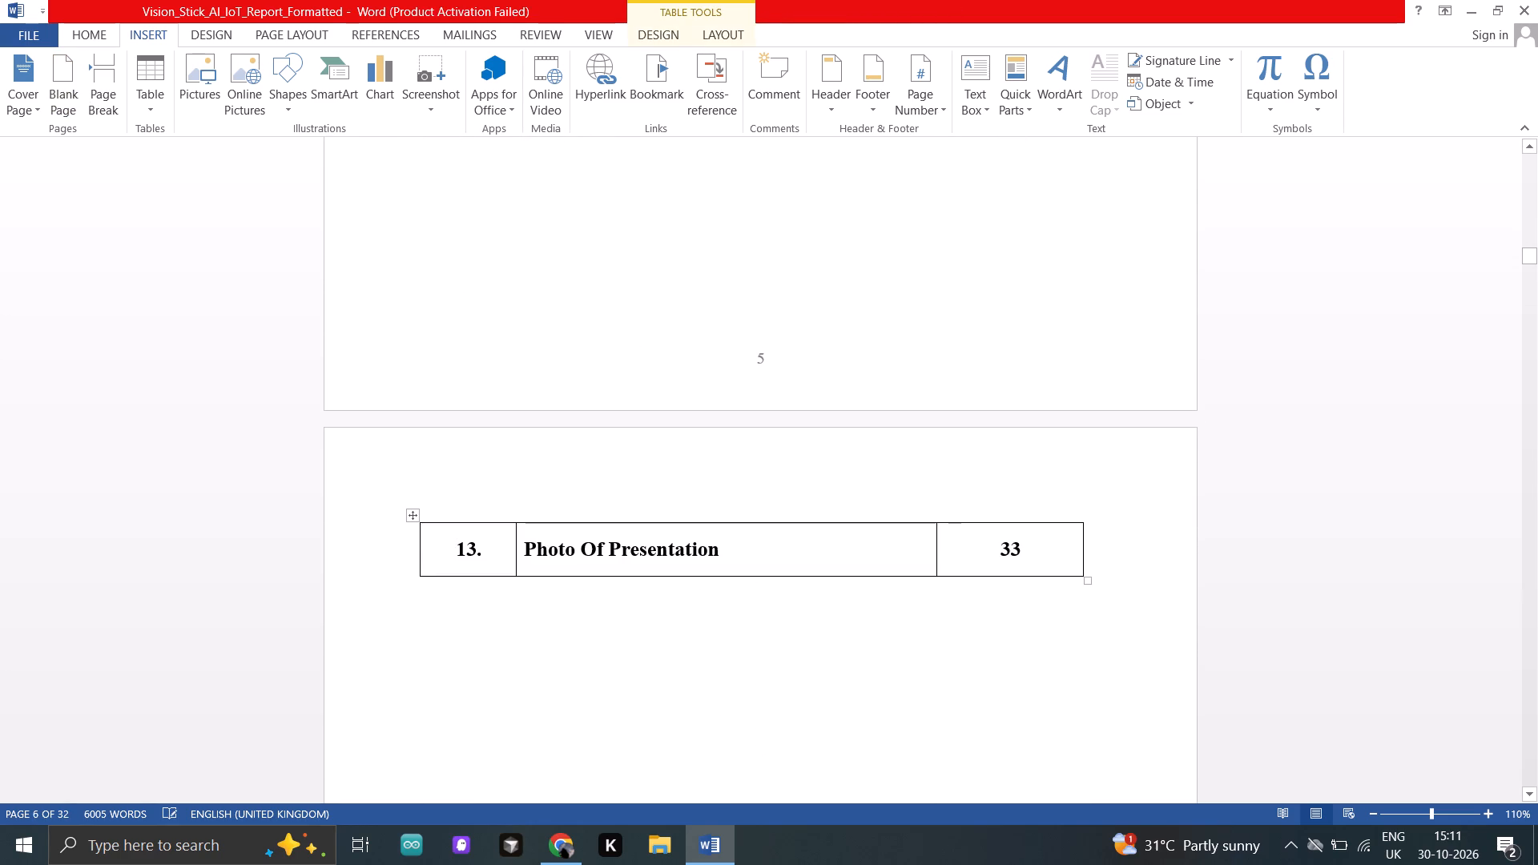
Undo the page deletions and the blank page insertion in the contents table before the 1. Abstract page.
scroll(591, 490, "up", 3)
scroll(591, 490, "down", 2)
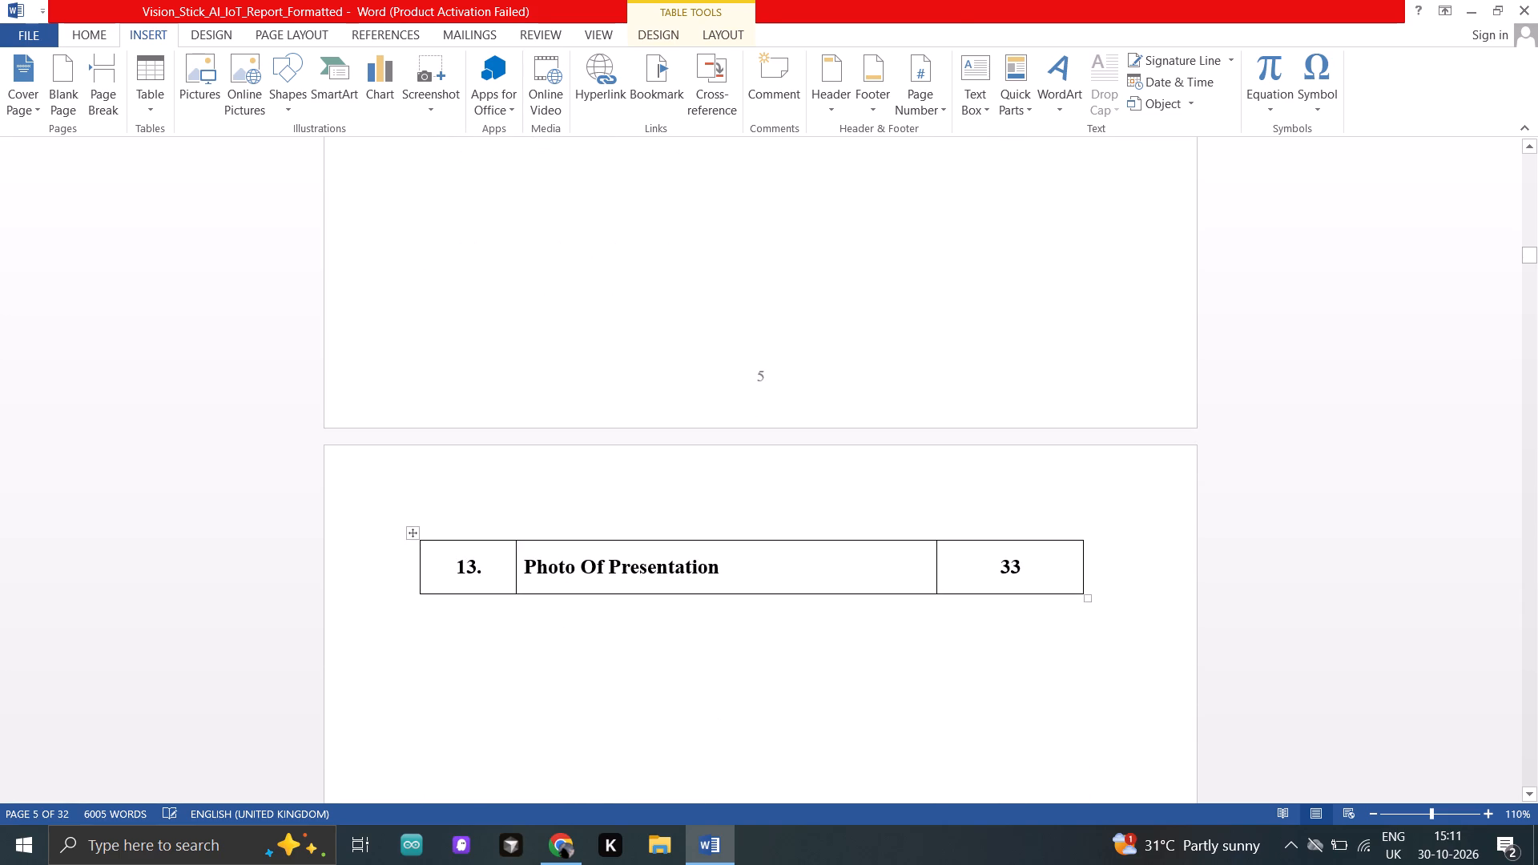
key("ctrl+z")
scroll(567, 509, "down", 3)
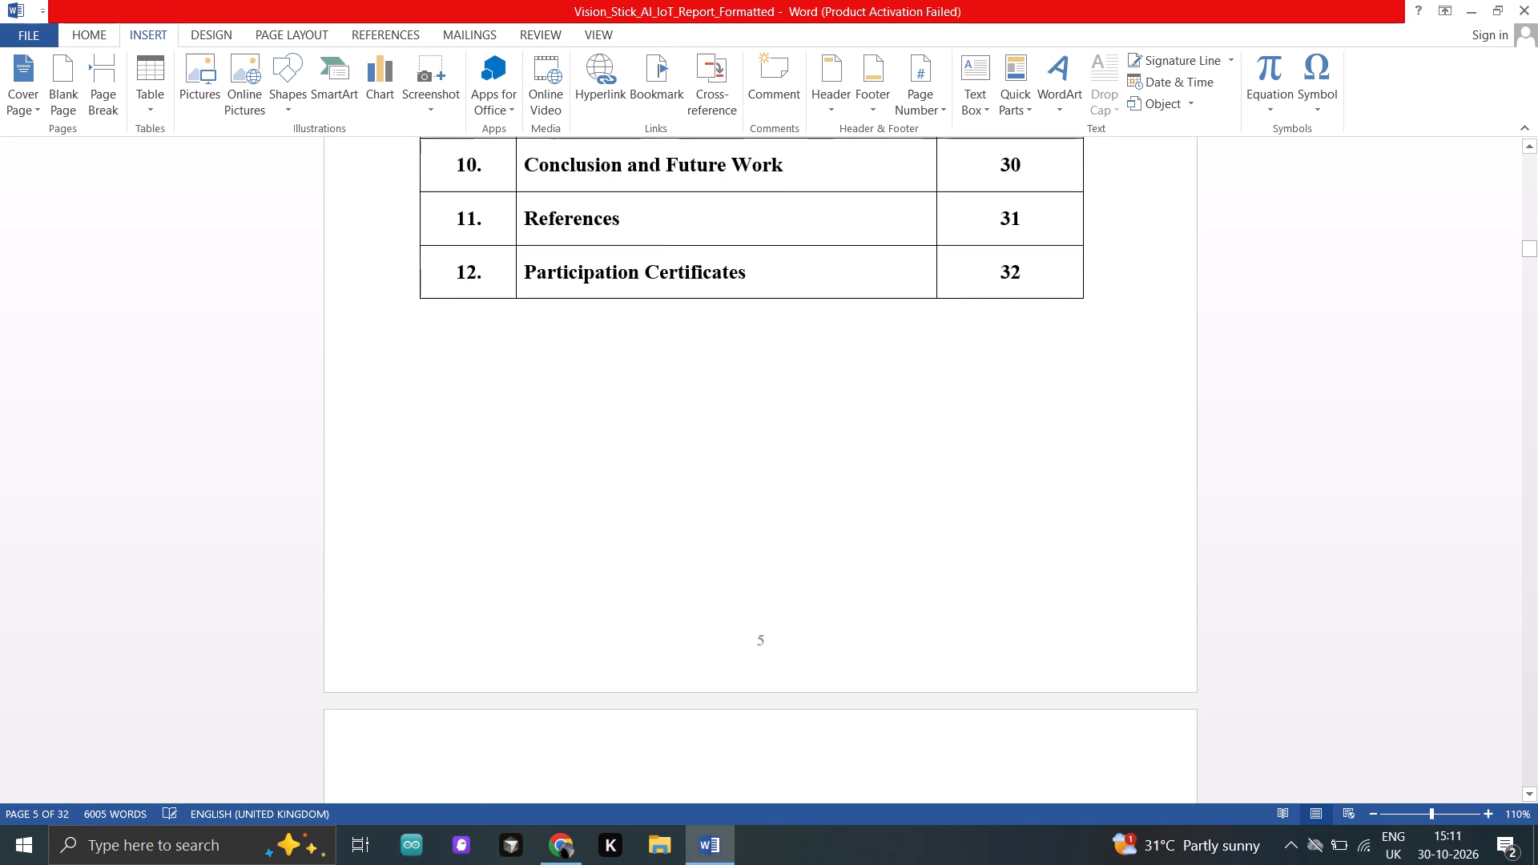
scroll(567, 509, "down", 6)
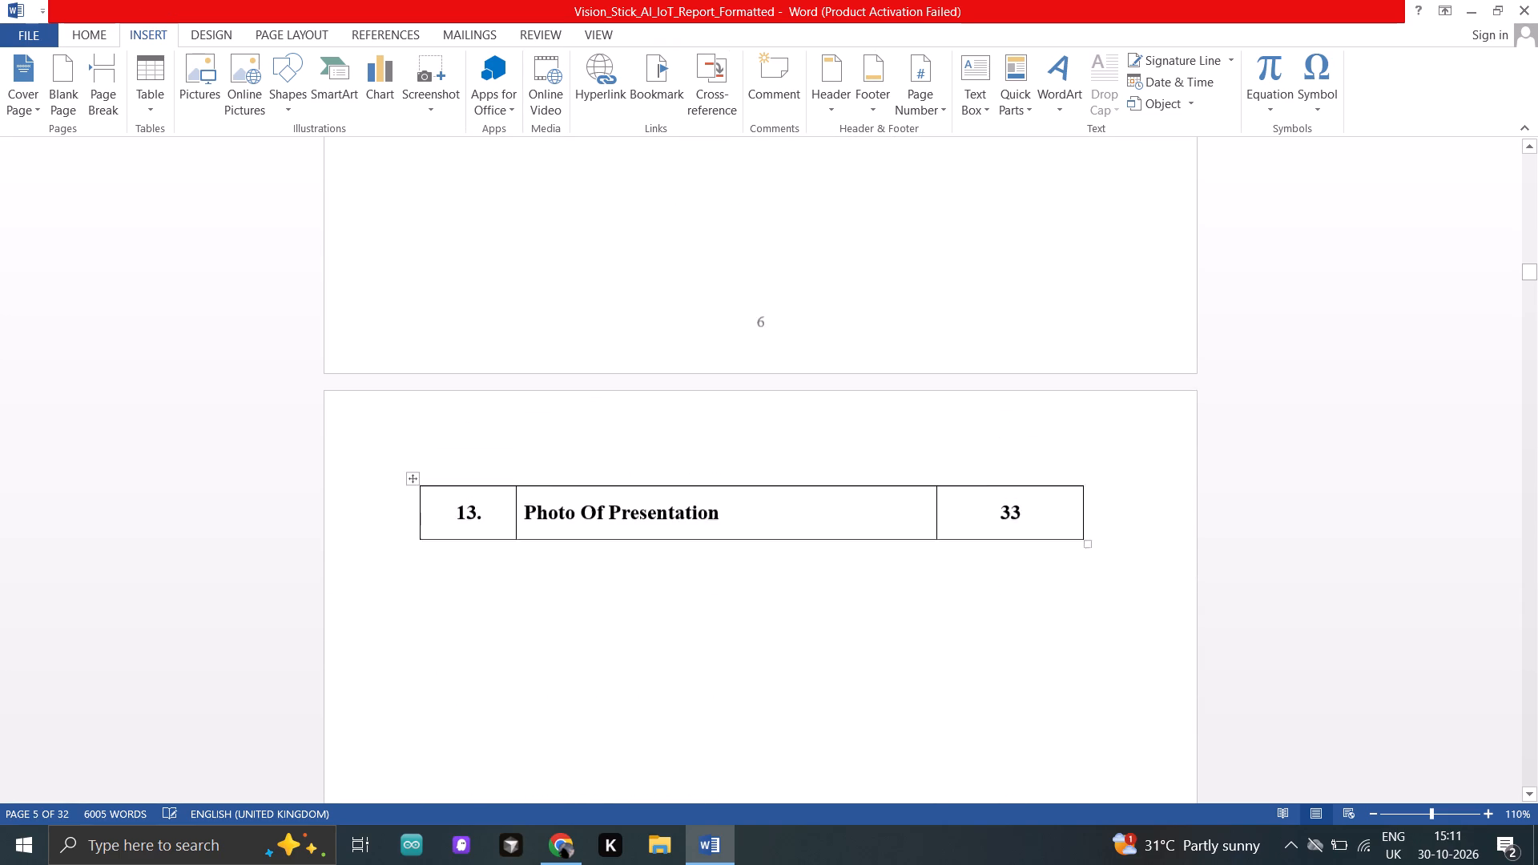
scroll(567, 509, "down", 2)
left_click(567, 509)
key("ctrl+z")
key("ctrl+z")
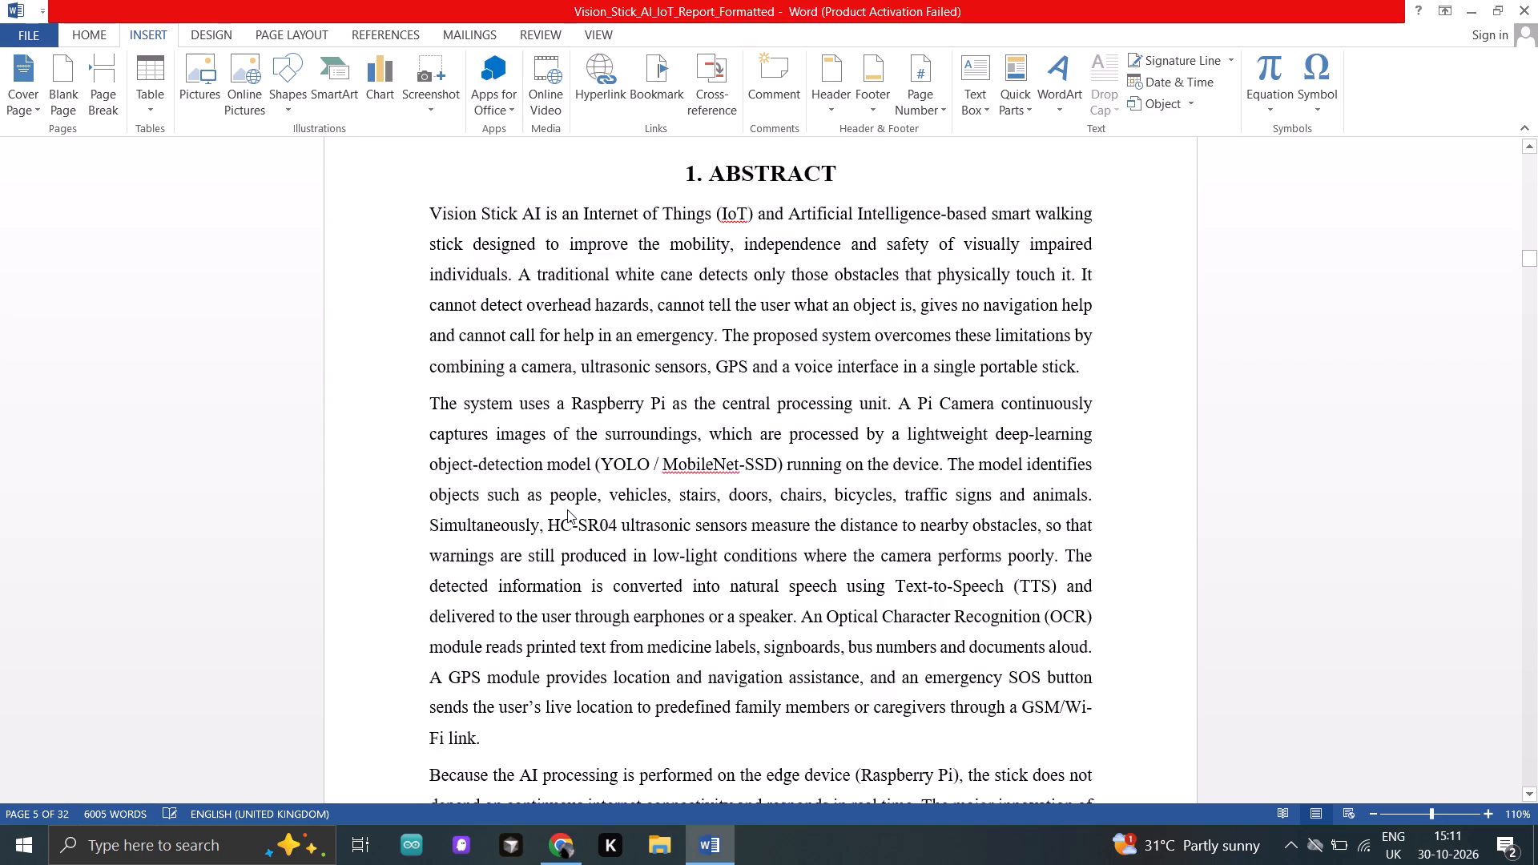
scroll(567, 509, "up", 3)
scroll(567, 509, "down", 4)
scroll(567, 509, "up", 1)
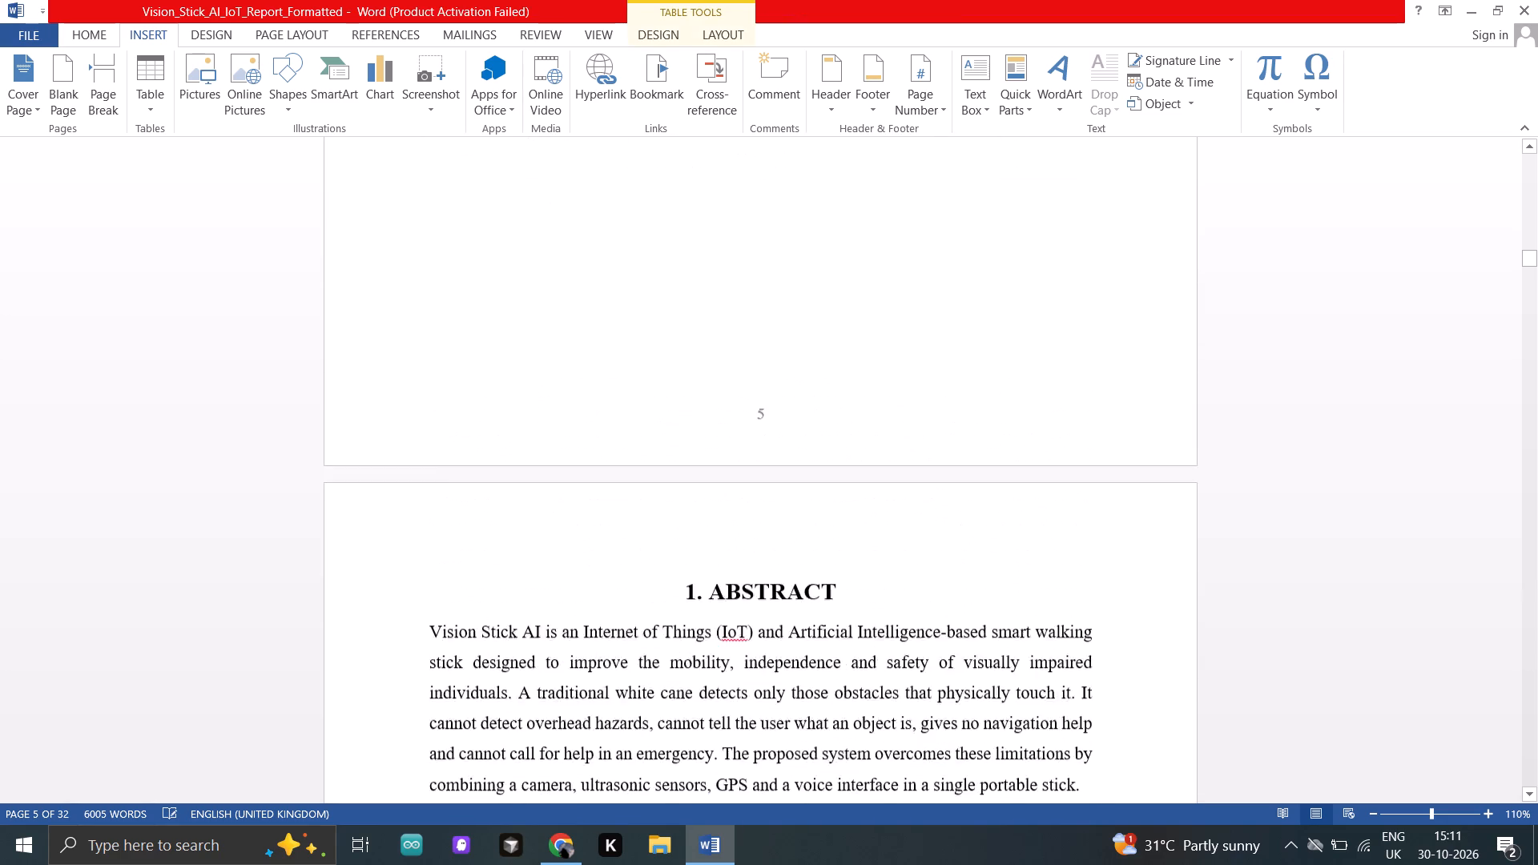
Insert a blank page before the 1. ABSTRACT heading.
scroll(567, 509, "up", 1)
scroll(711, 439, "down", 4)
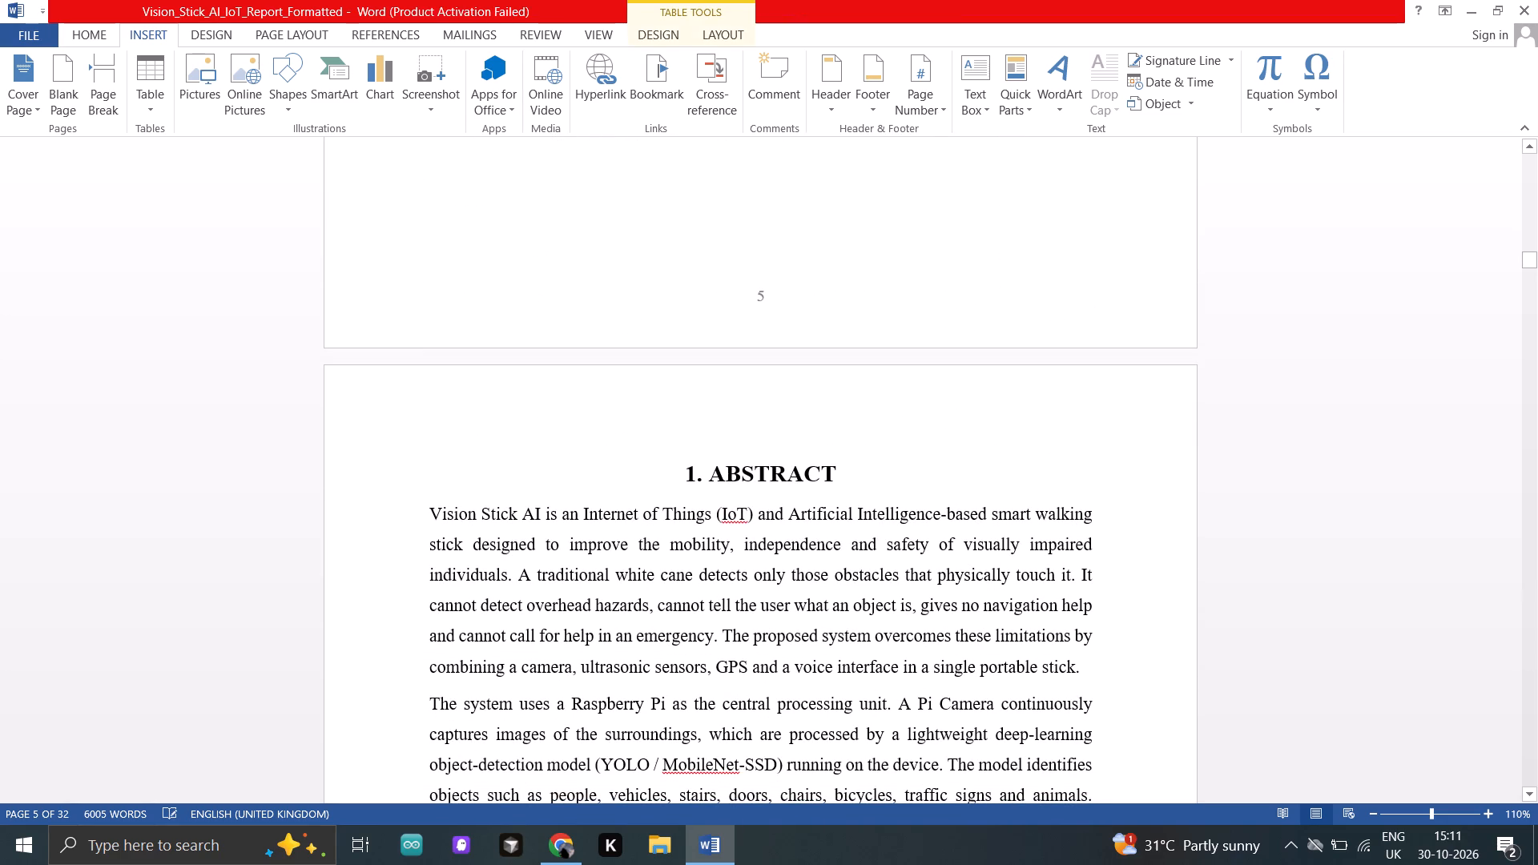
left_click(617, 437)
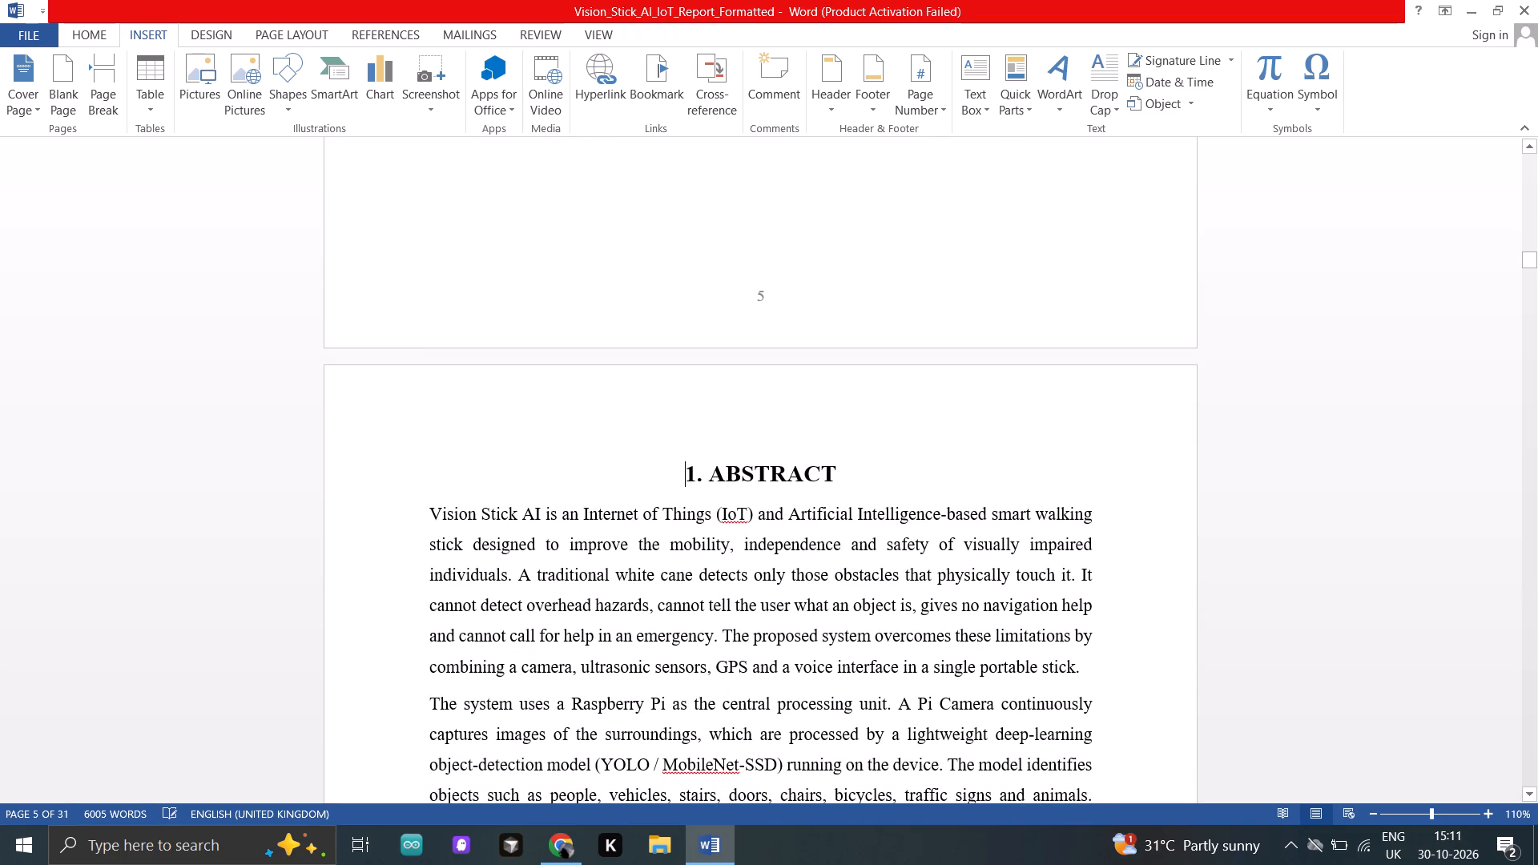
left_click(131, 27)
left_click(164, 34)
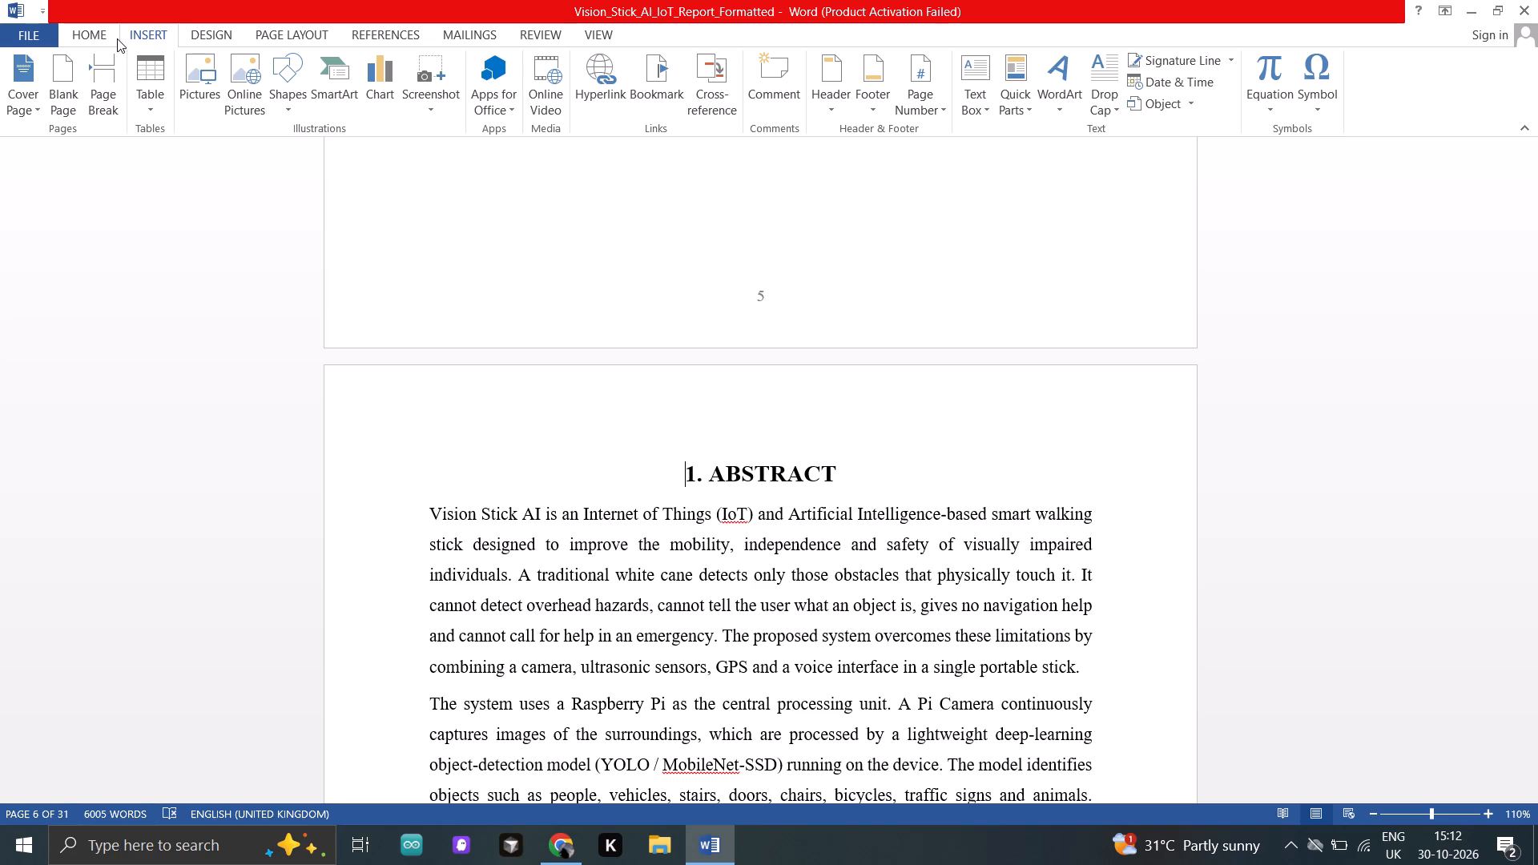
left_click(74, 91)
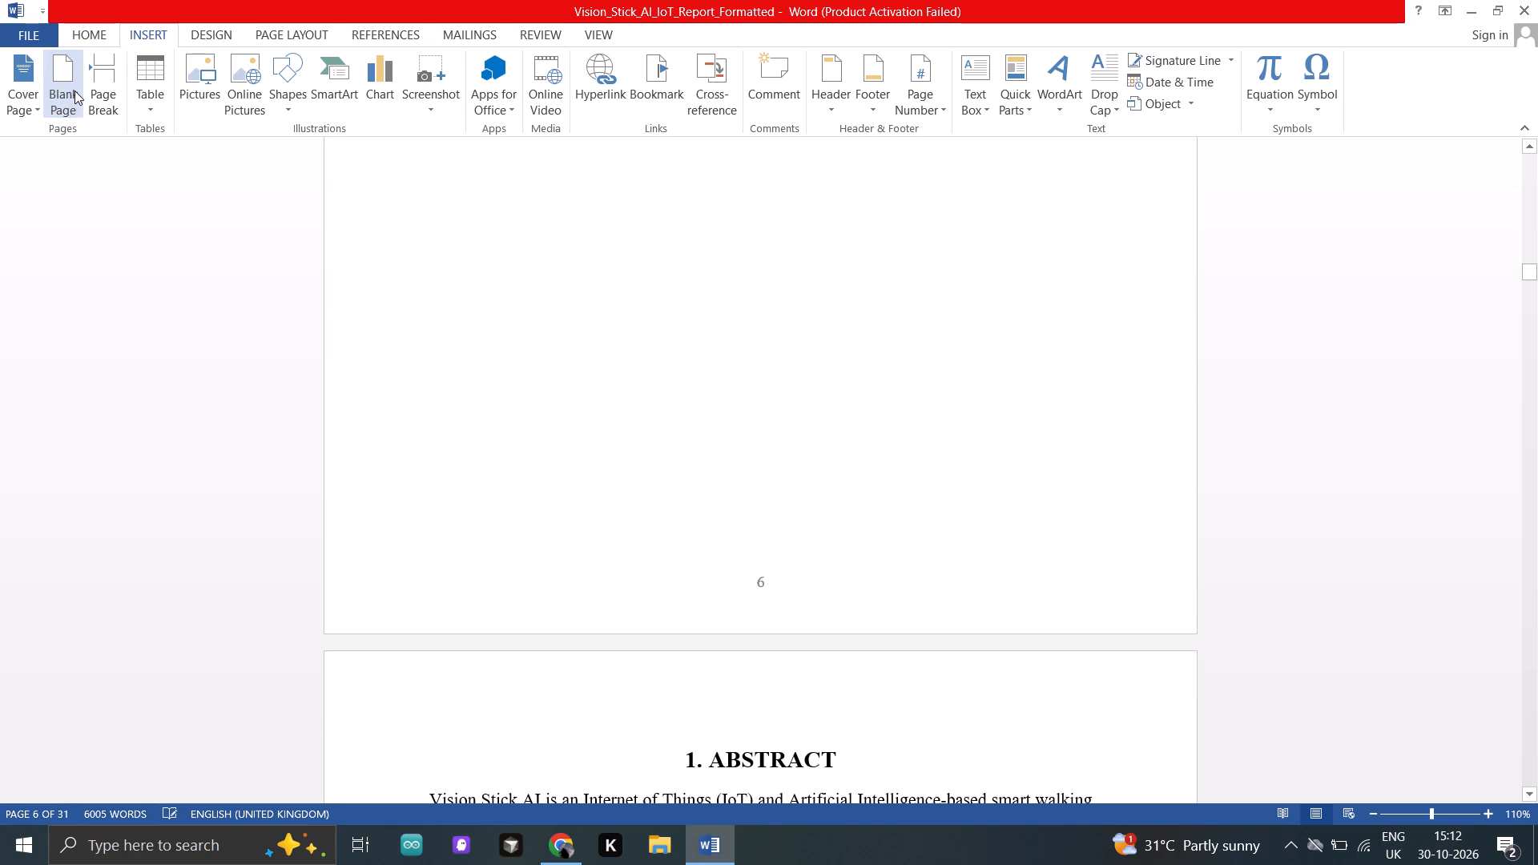
Draw a text box about 20.74 cm high and 17.66 cm wide on the new blank page before the Abstract.
scroll(502, 344, "up", 13)
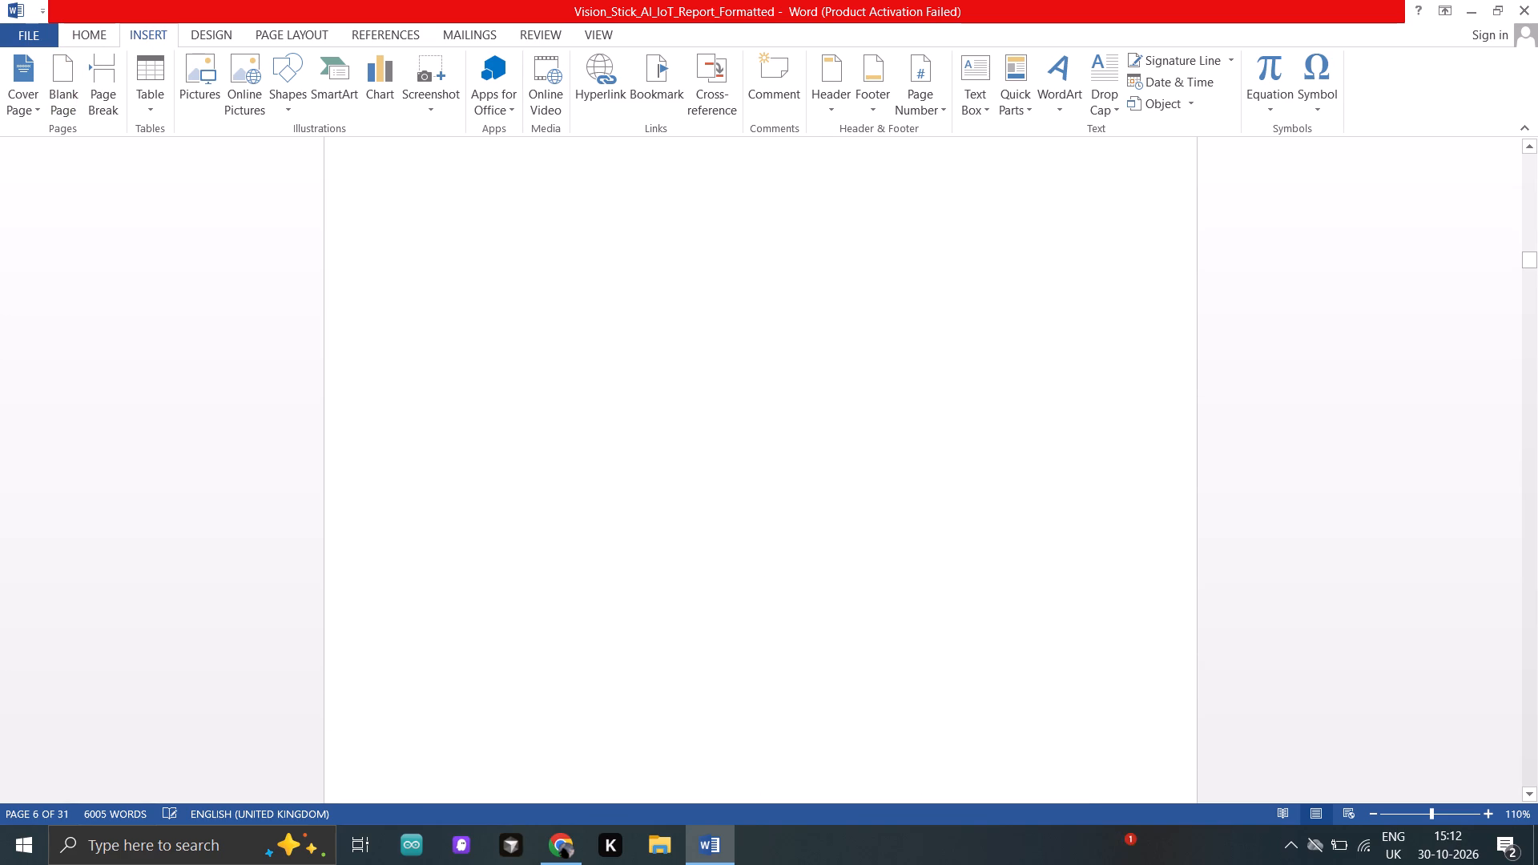
scroll(502, 344, "up", 12)
scroll(502, 344, "down", 1)
scroll(502, 344, "up", 1)
scroll(502, 344, "down", 14)
scroll(502, 344, "up", 1)
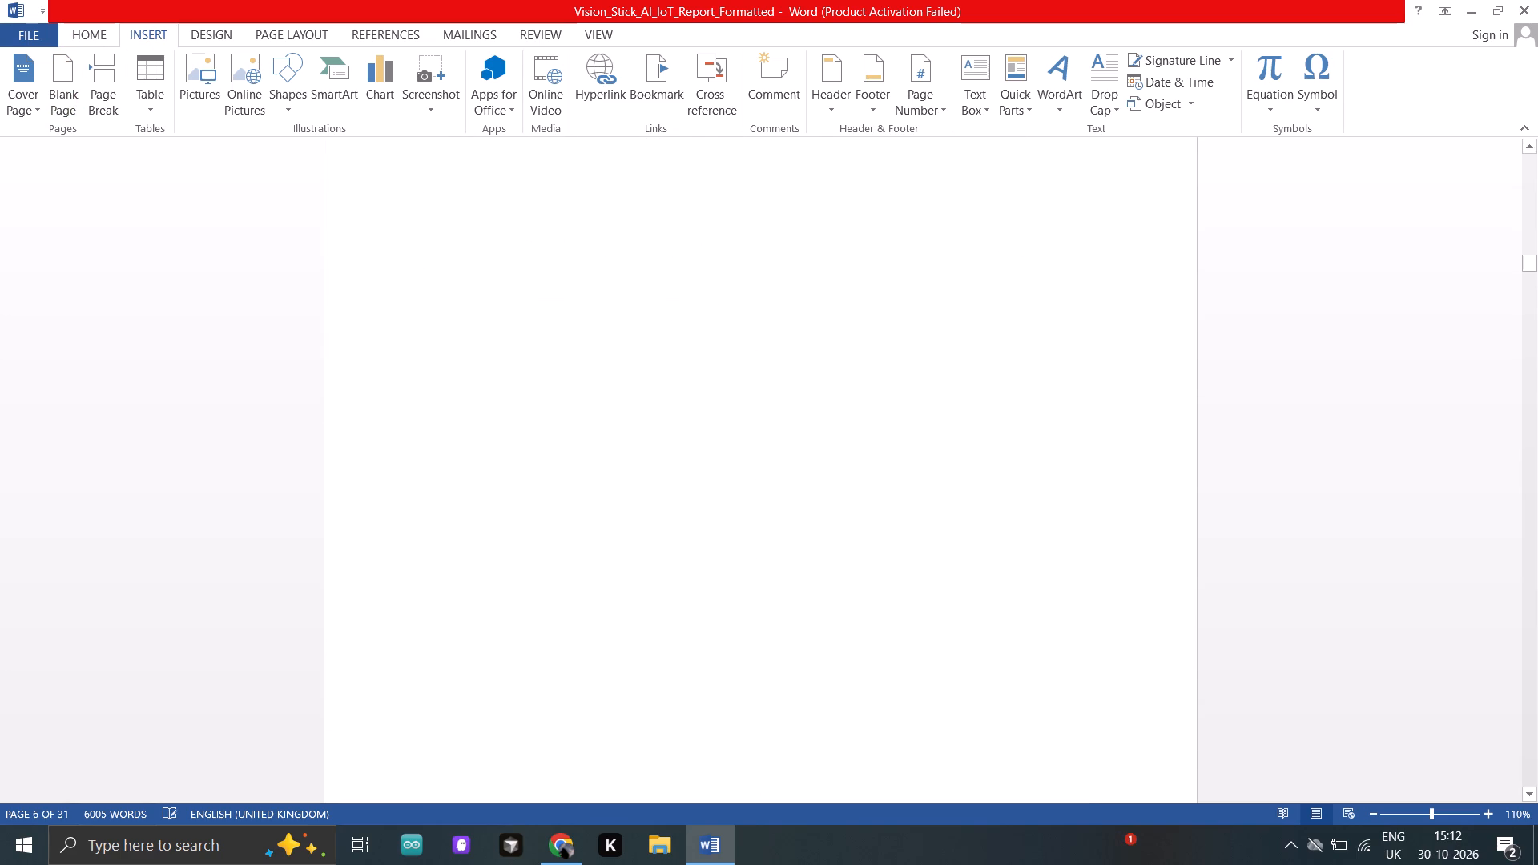
scroll(502, 344, "down", 5)
scroll(502, 344, "up", 7)
right_click(502, 344)
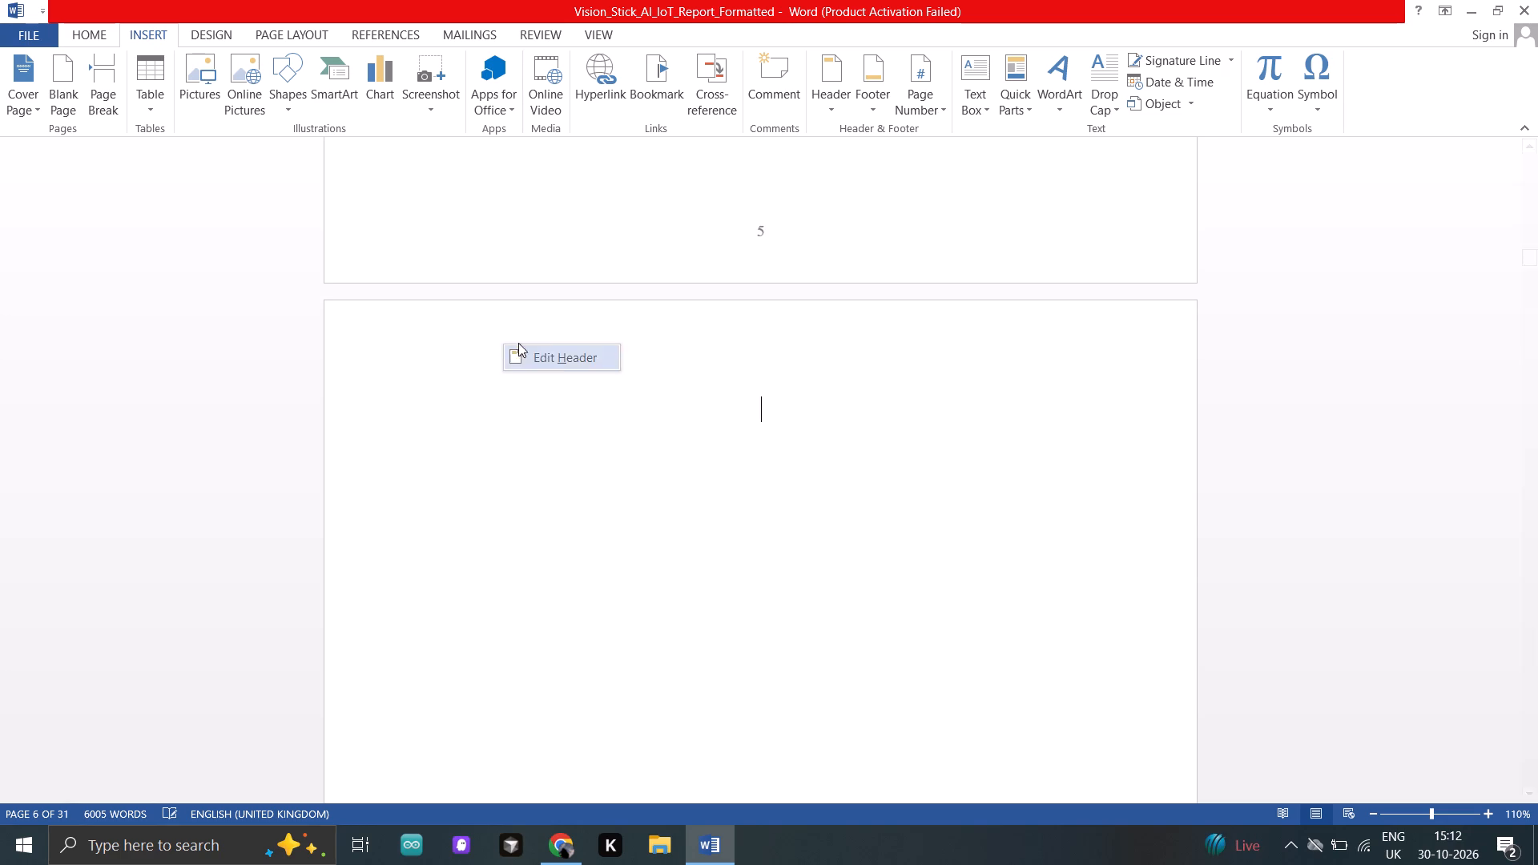
left_click(523, 519)
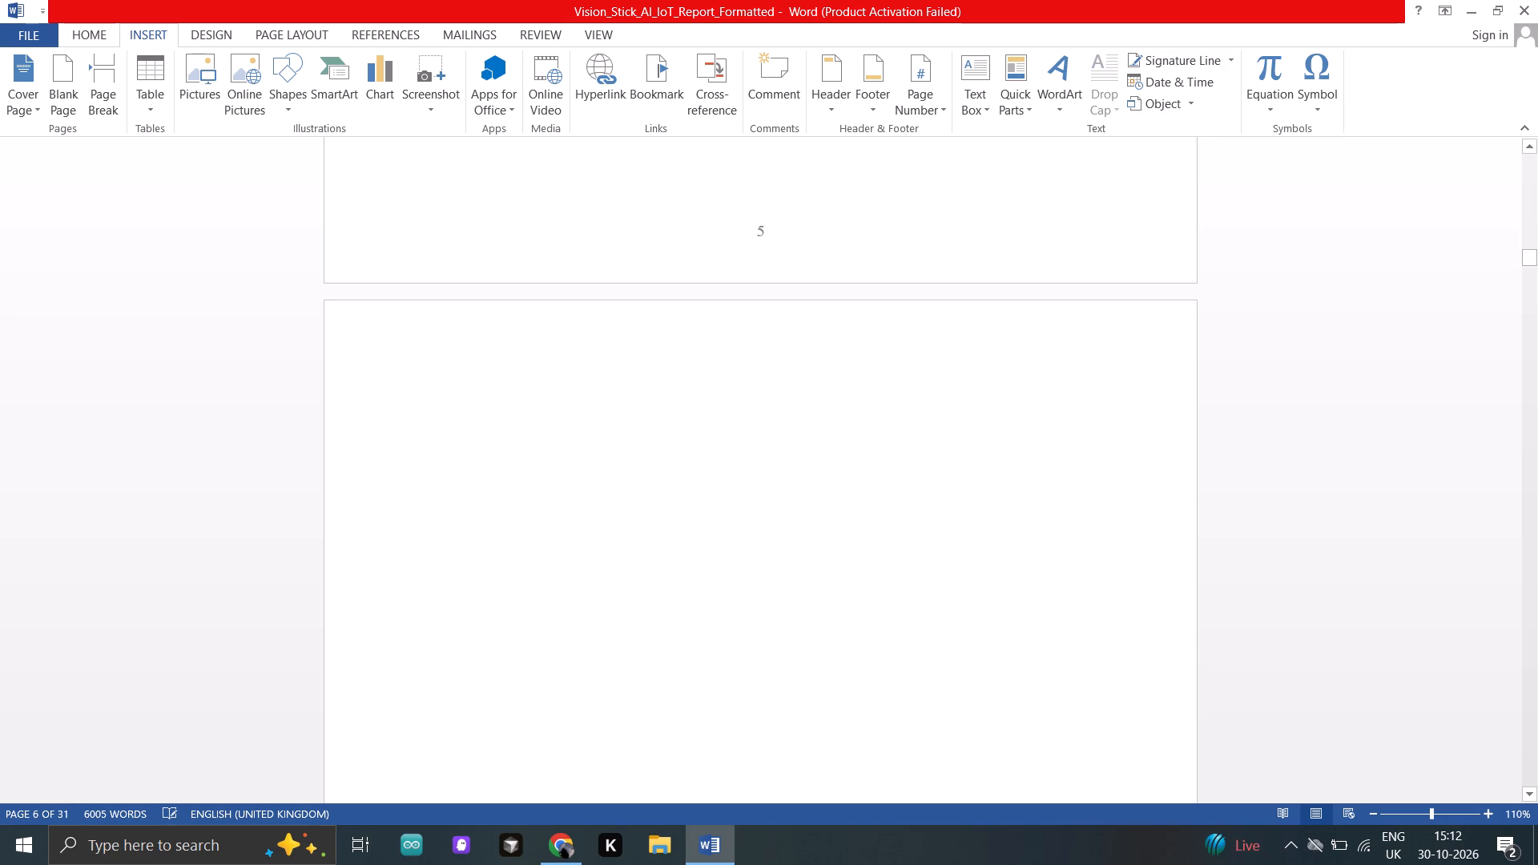
left_click(968, 78)
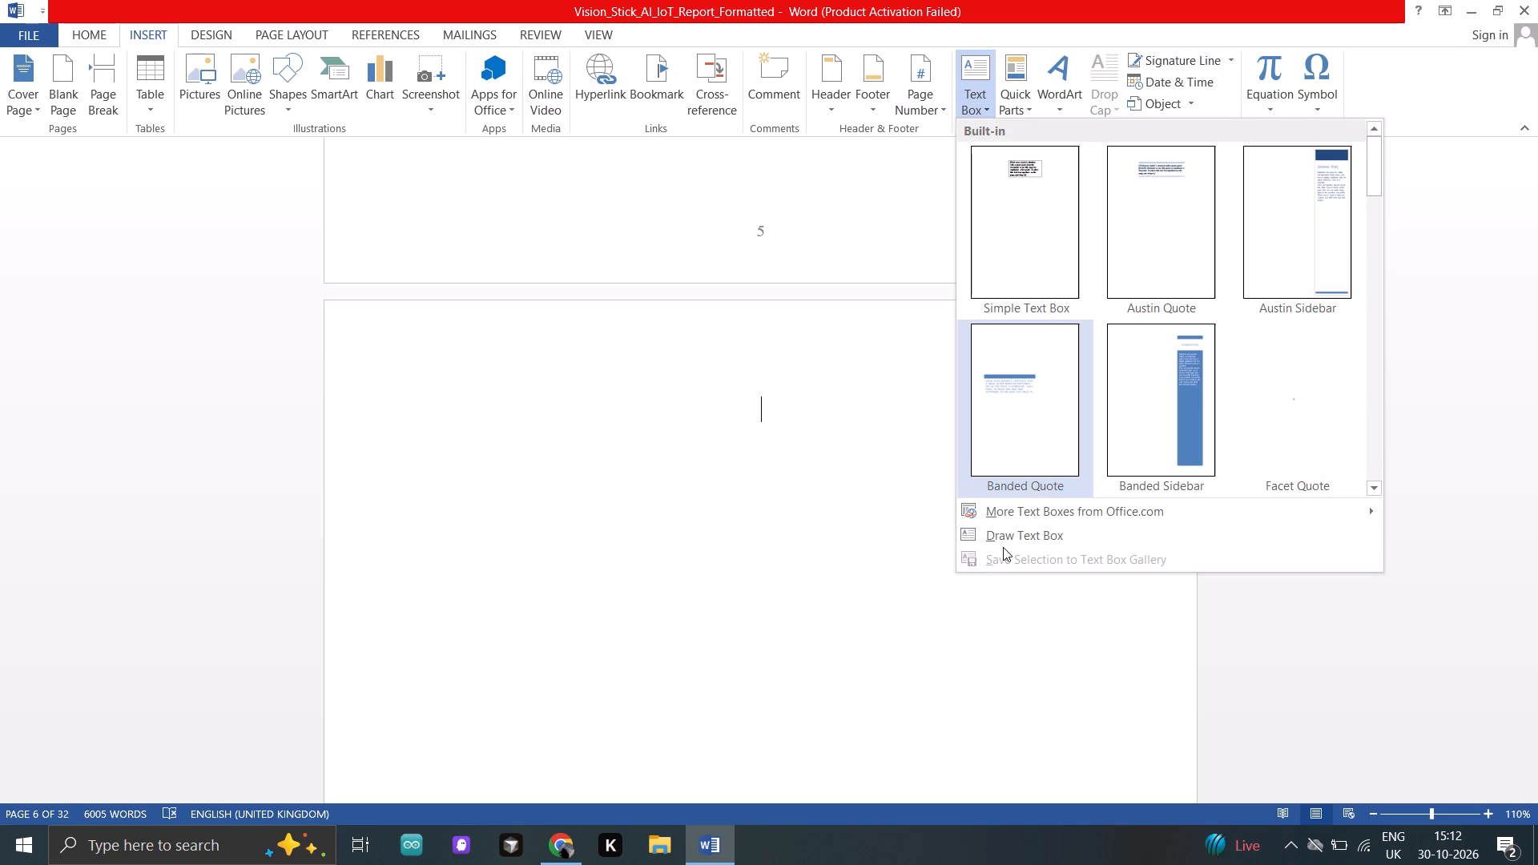
scroll(1024, 519, "down", 1)
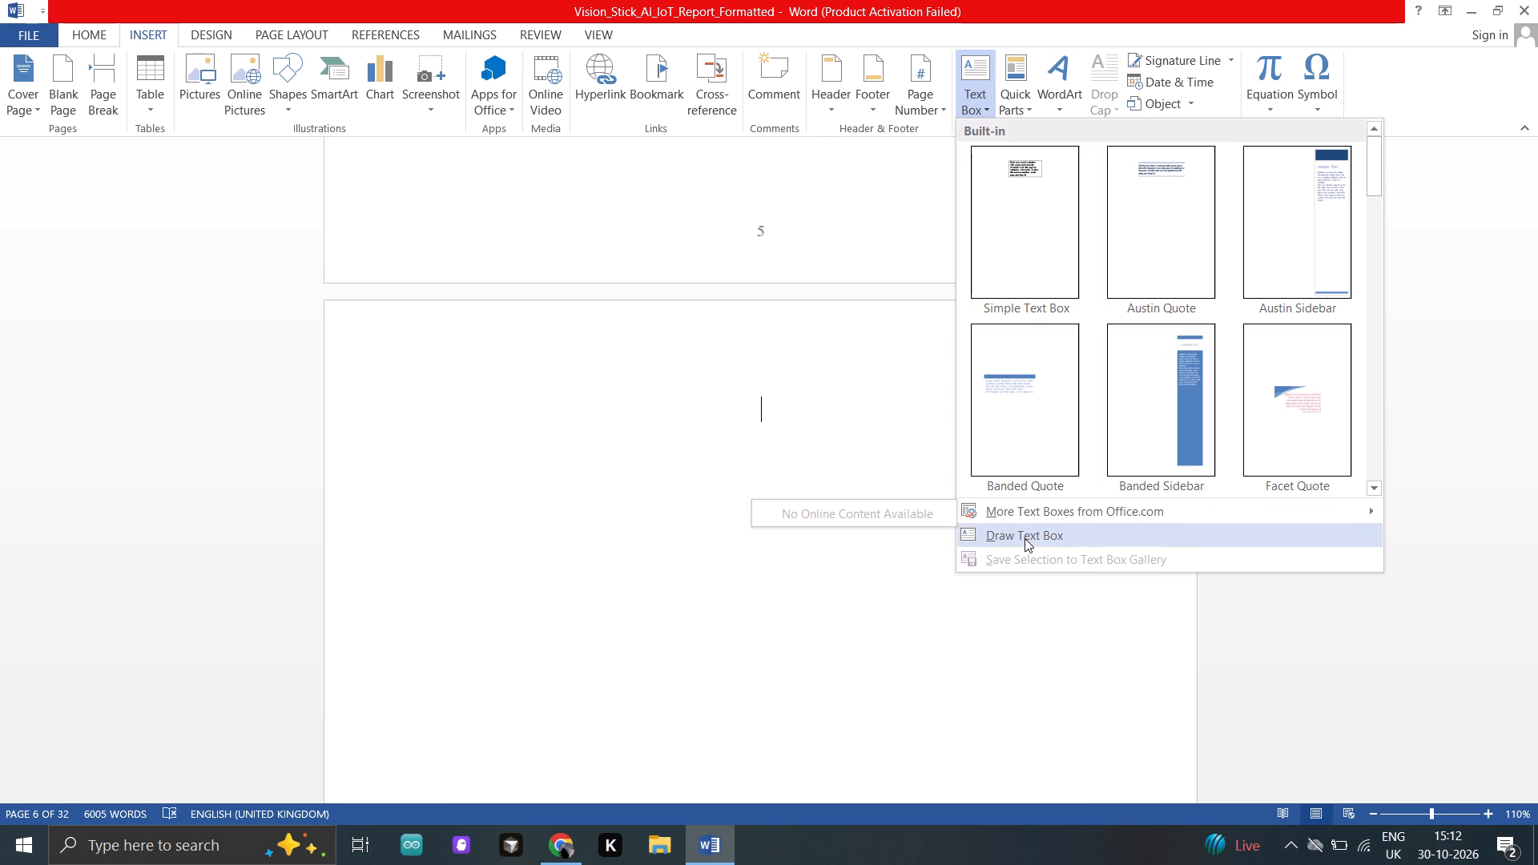
left_click(1025, 546)
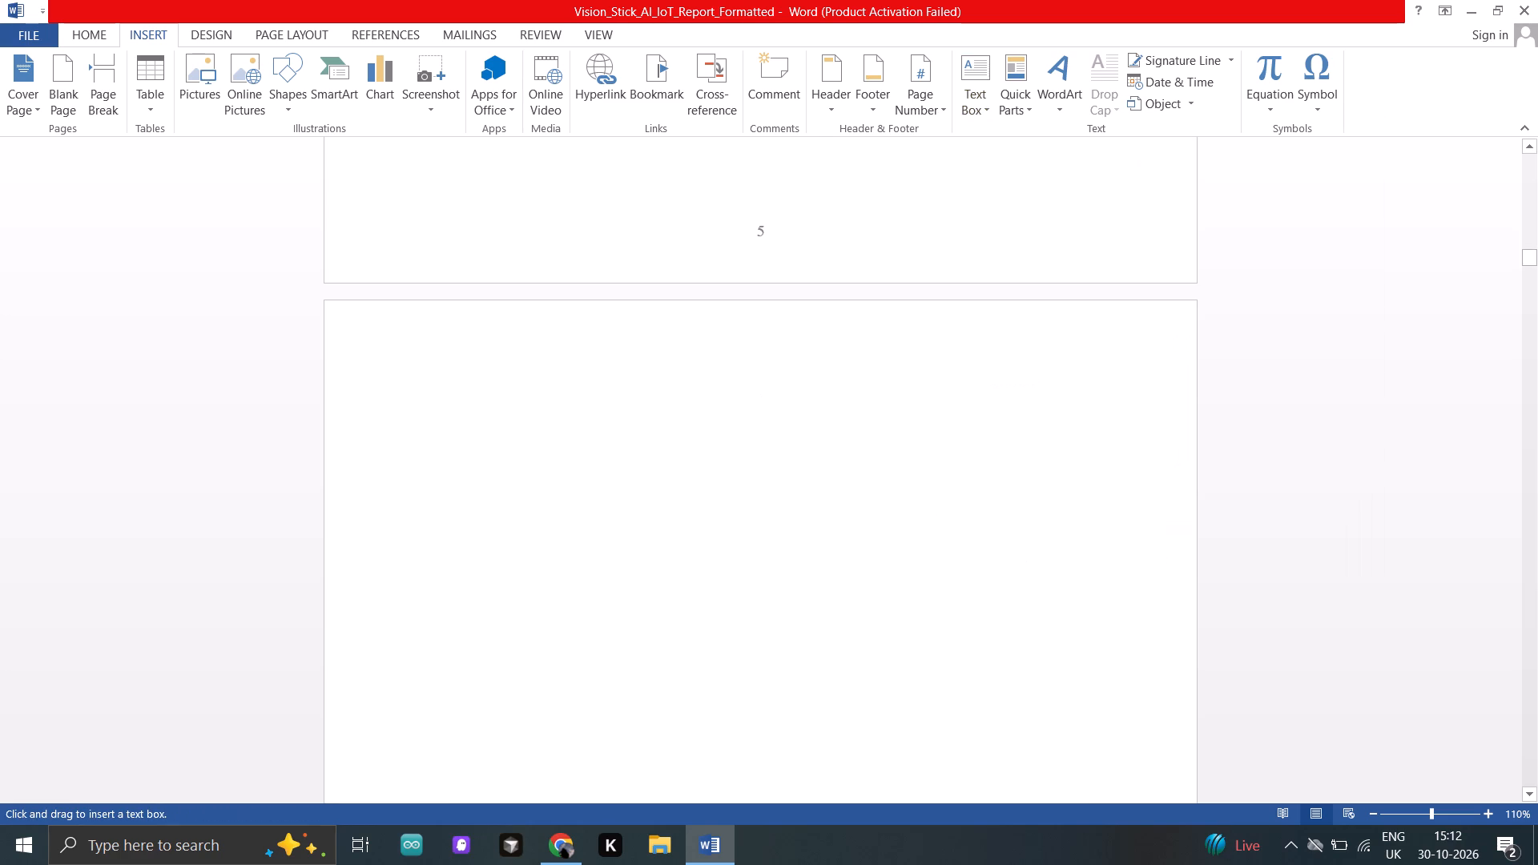
left_click_drag(389, 367, 732, 789)
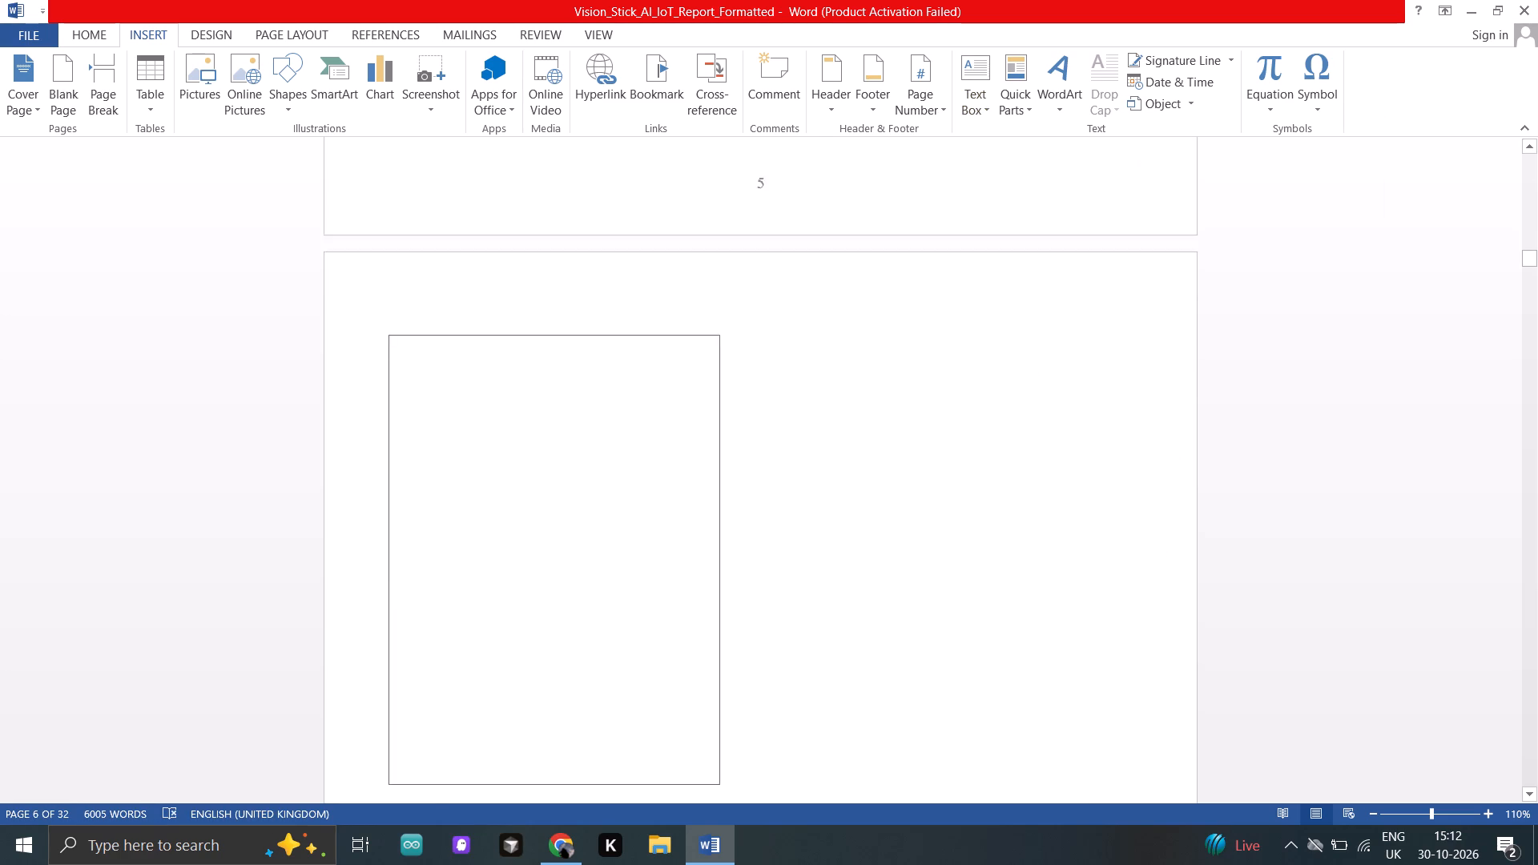
left_click_drag(732, 789, 987, 731)
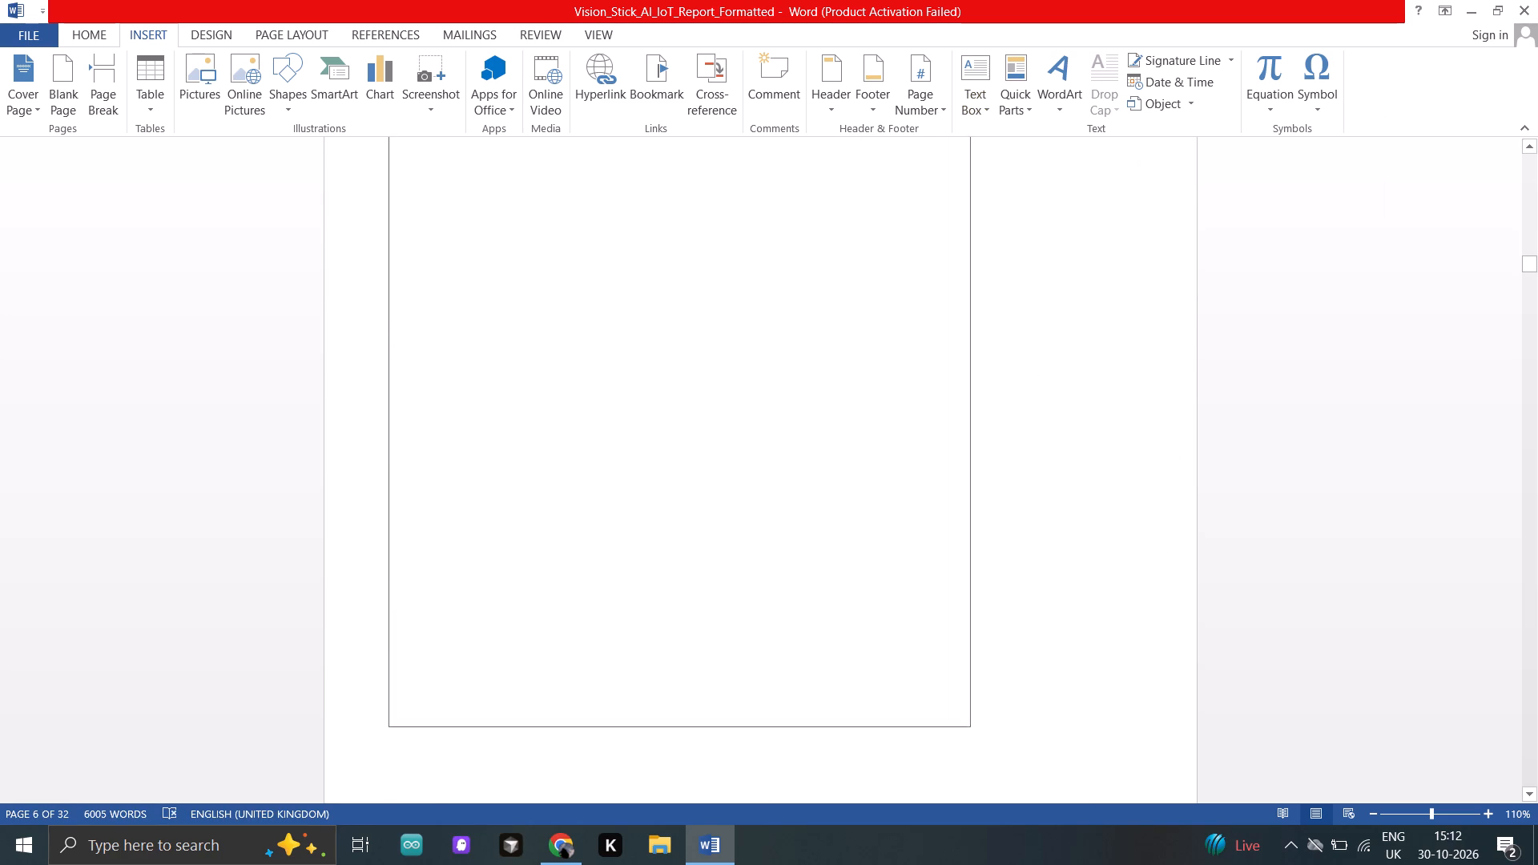
left_click_drag(987, 731, 1081, 787)
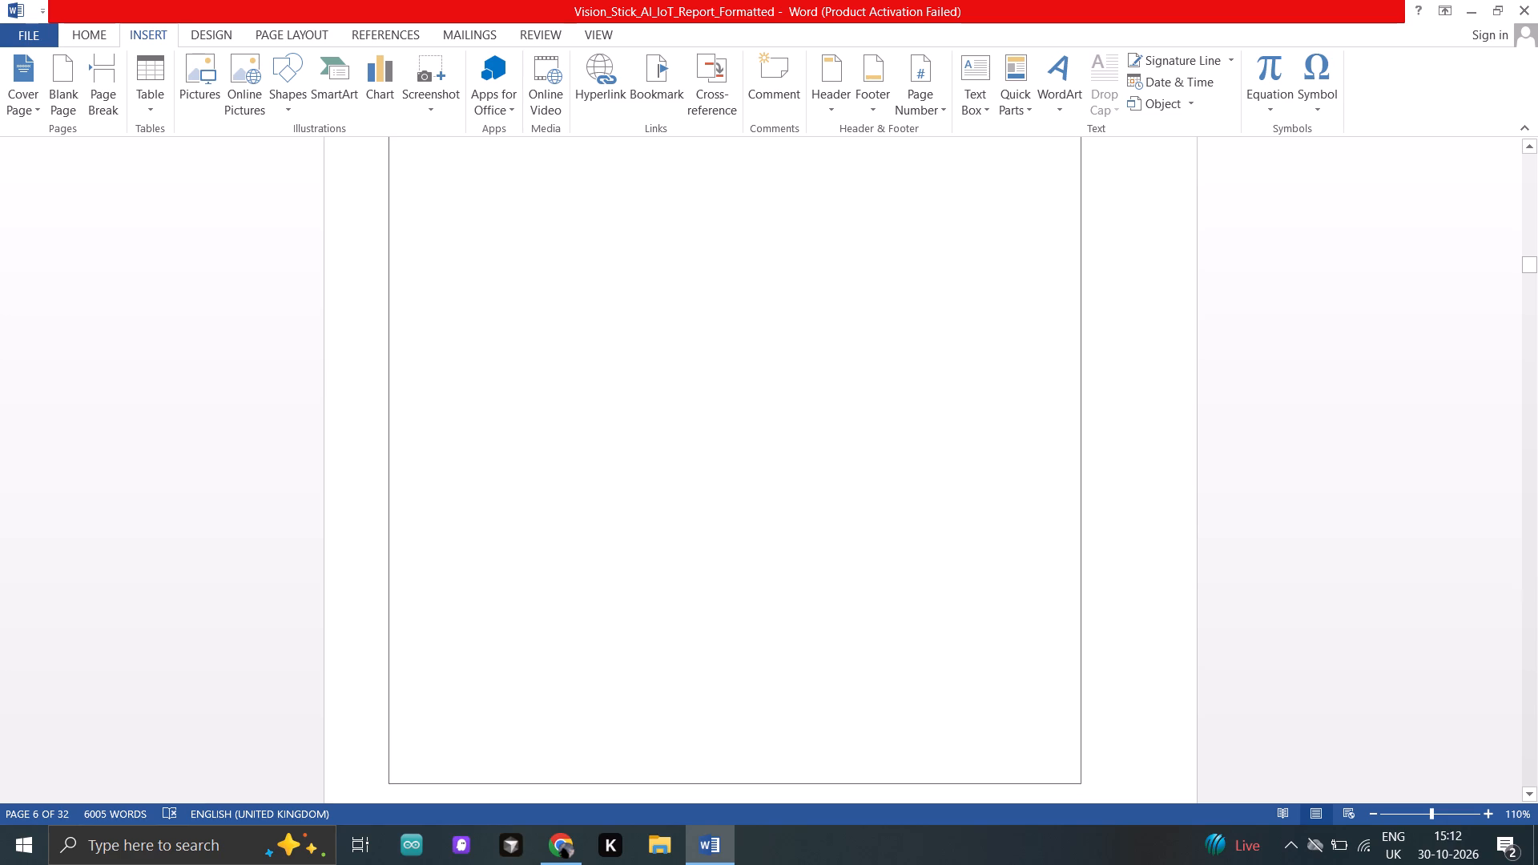
left_click_drag(1081, 787, 932, 482)
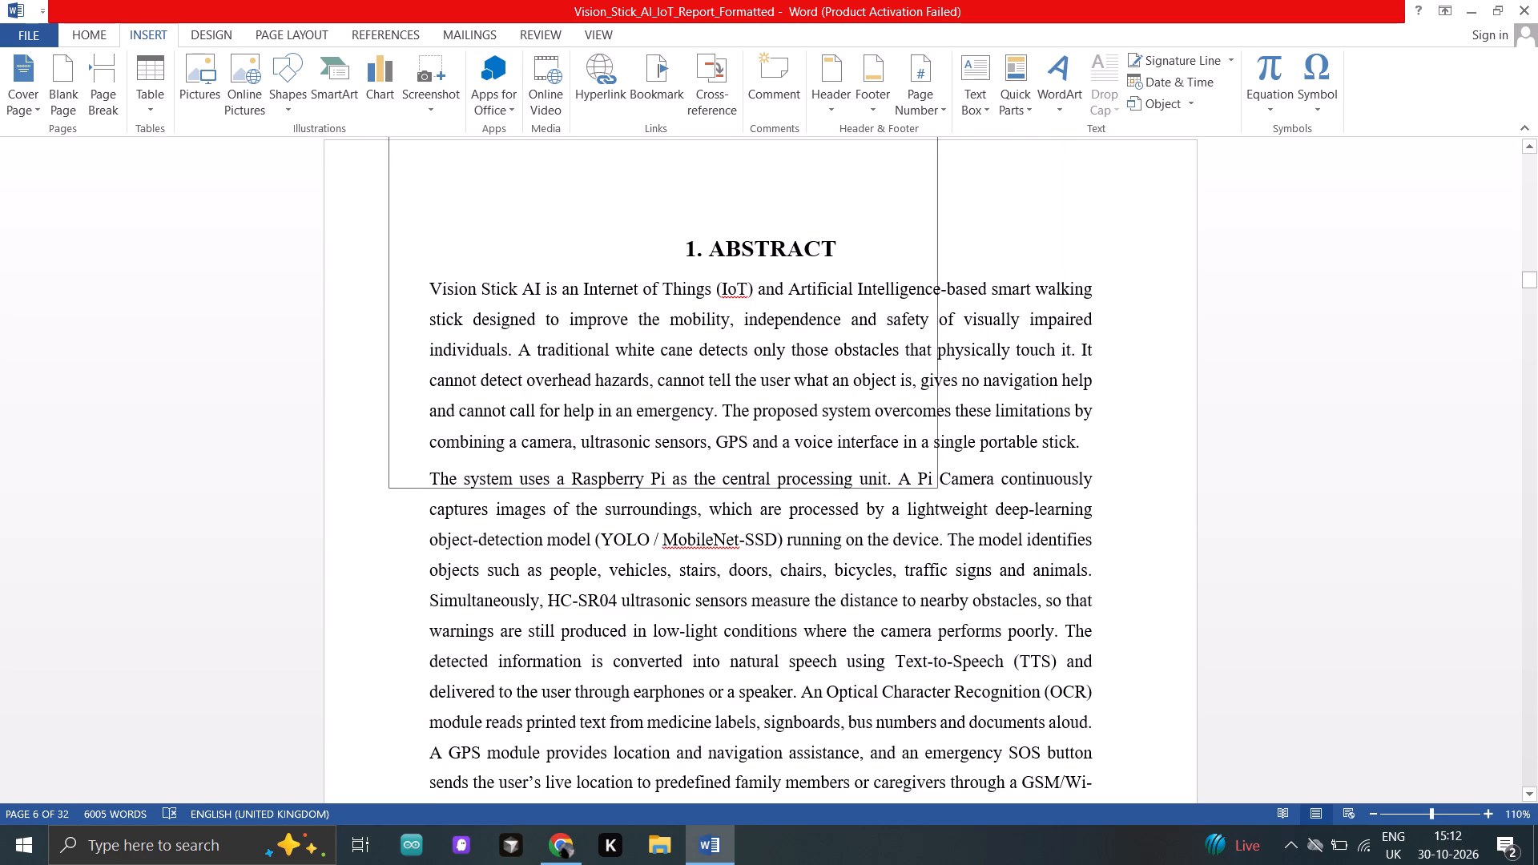
left_click_drag(932, 482, 688, 143)
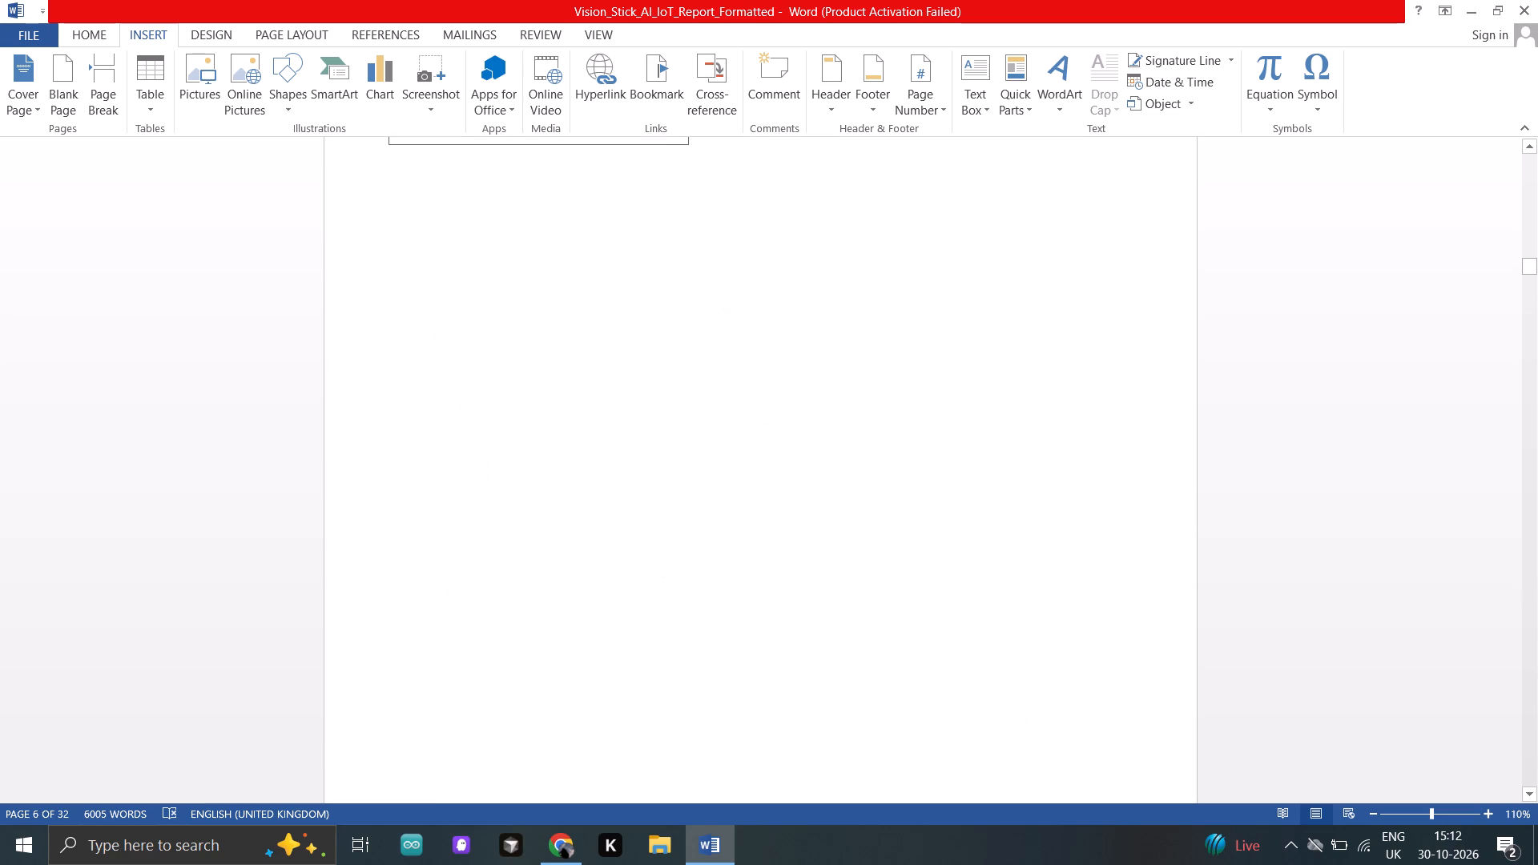
left_click_drag(688, 143, 1124, 768)
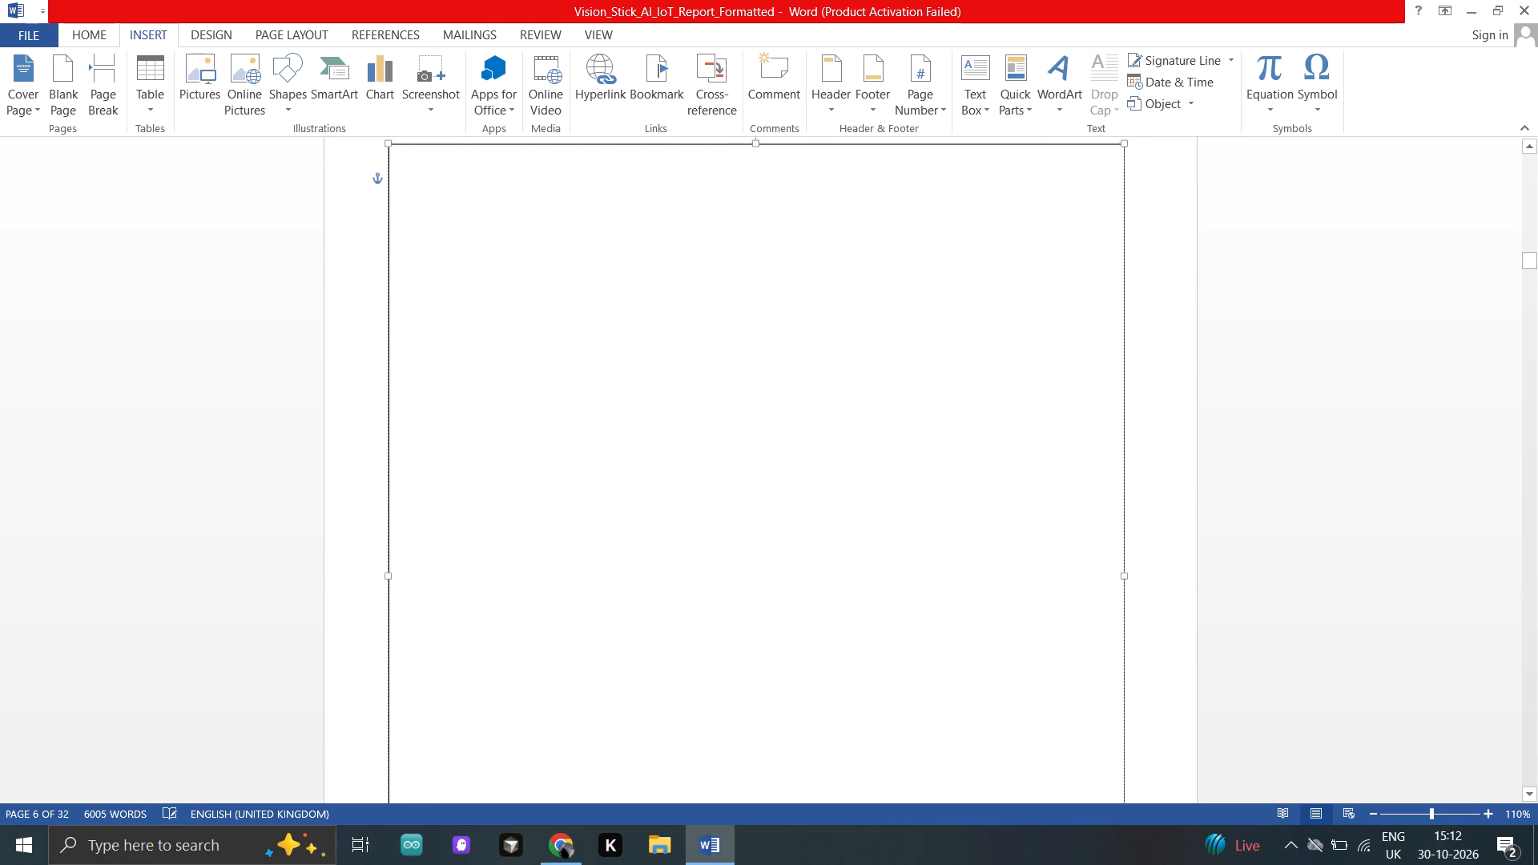
Enlarge the text box from its lower corner to about 26.4 cm high and 18.78 cm wide.
scroll(1124, 768, "down", 6)
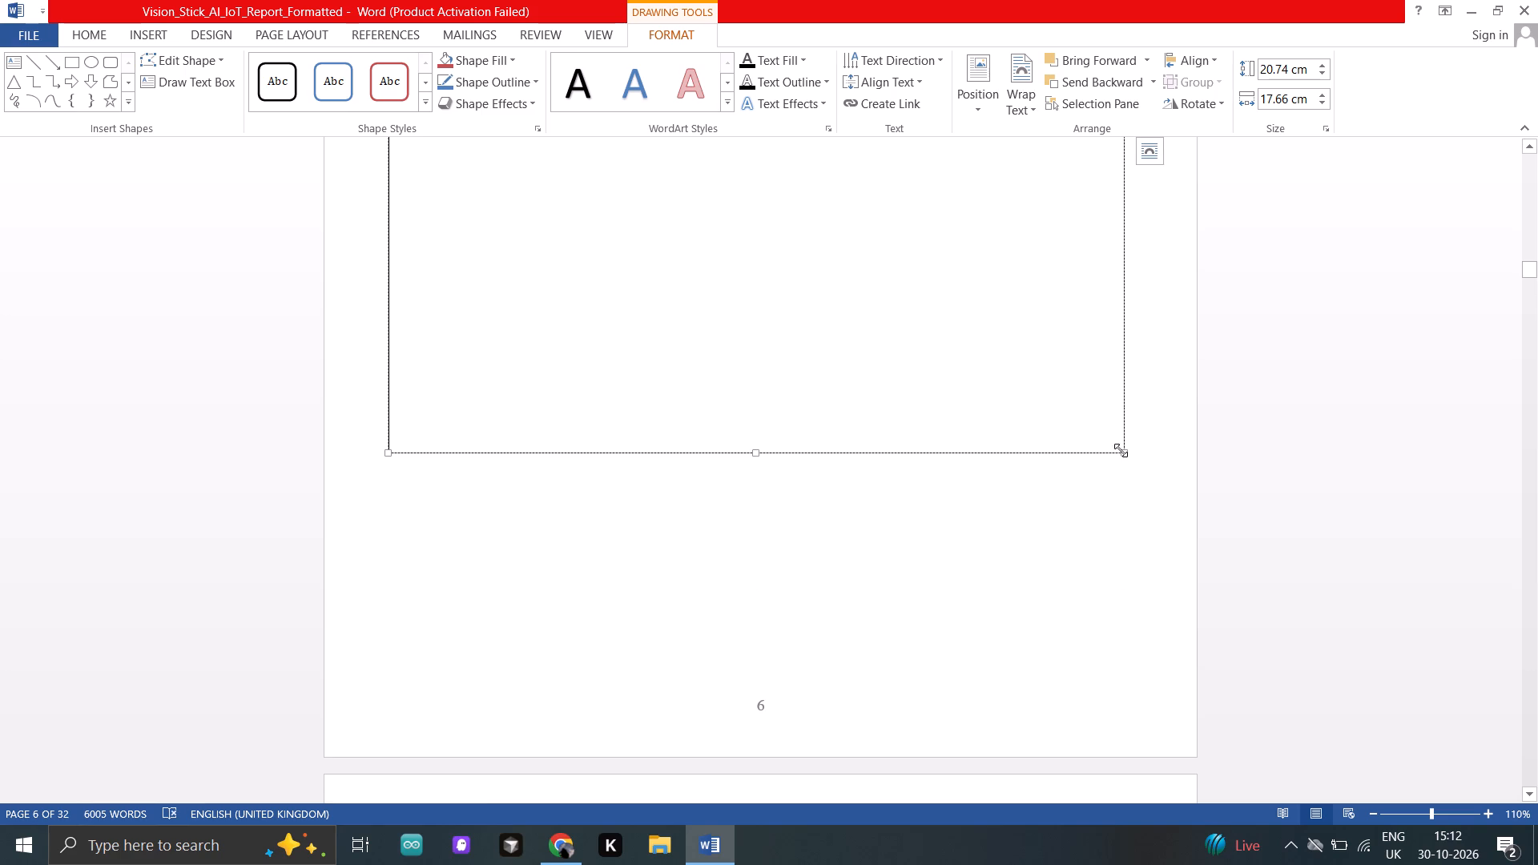
left_click_drag(1121, 450, 1170, 688)
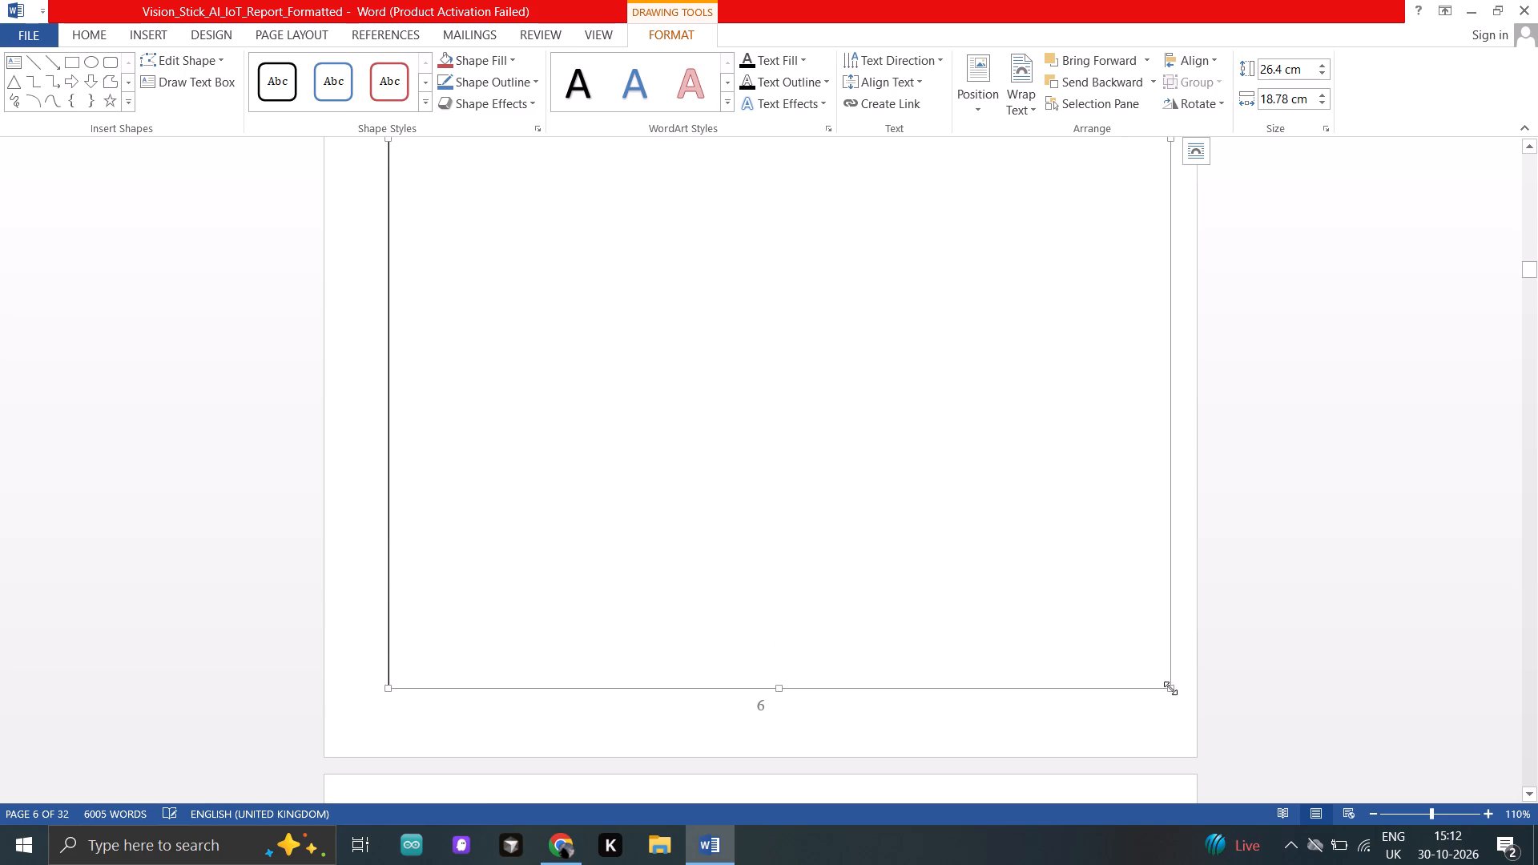
Paste the copied Problem Statement text into the text box.
scroll(1001, 434, "up", 6)
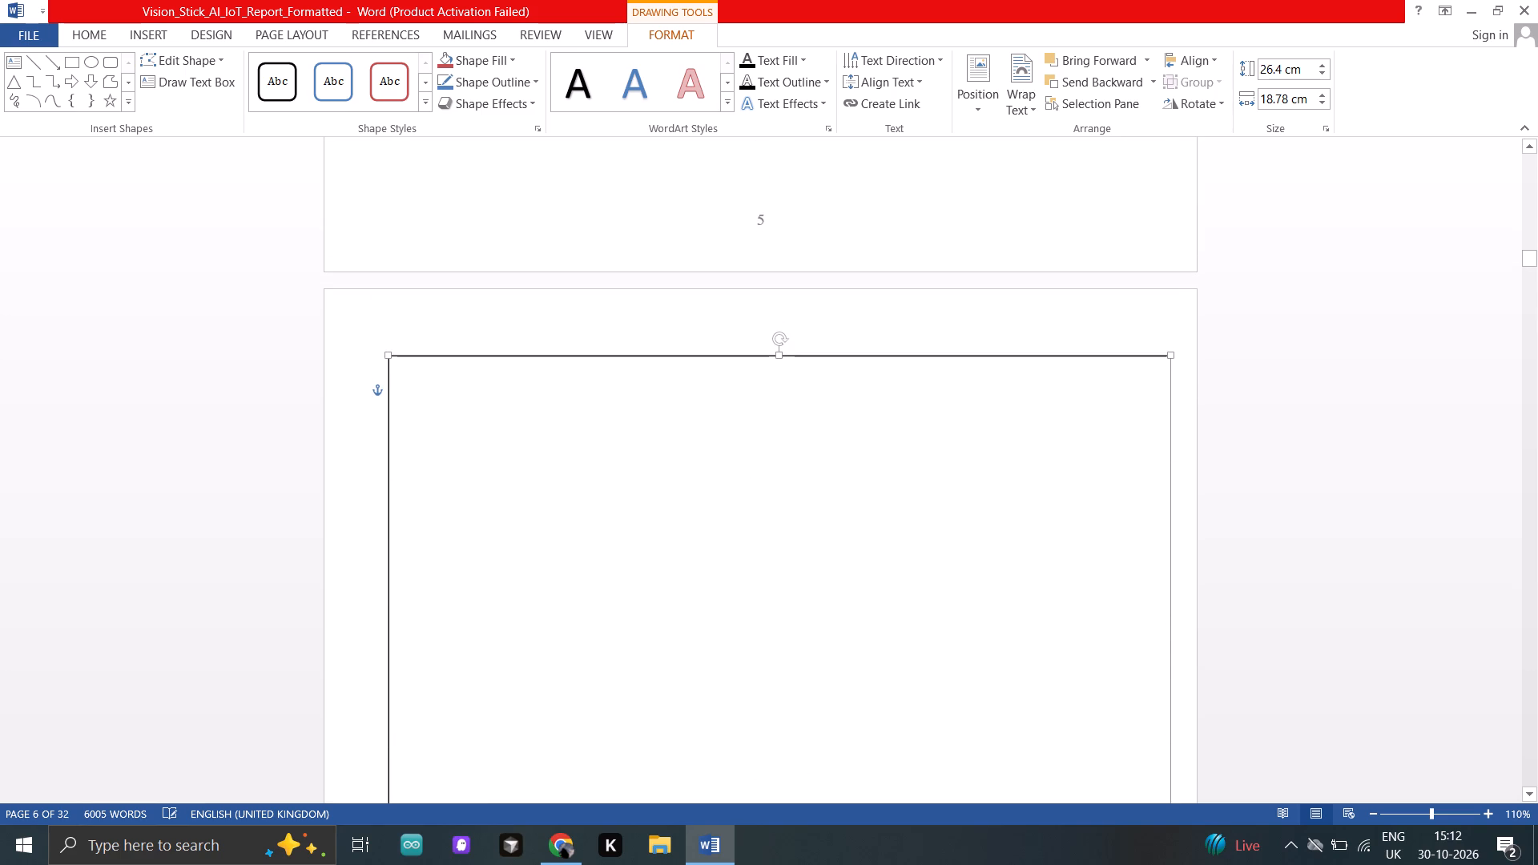
left_click(451, 393)
key("ctrl+v")
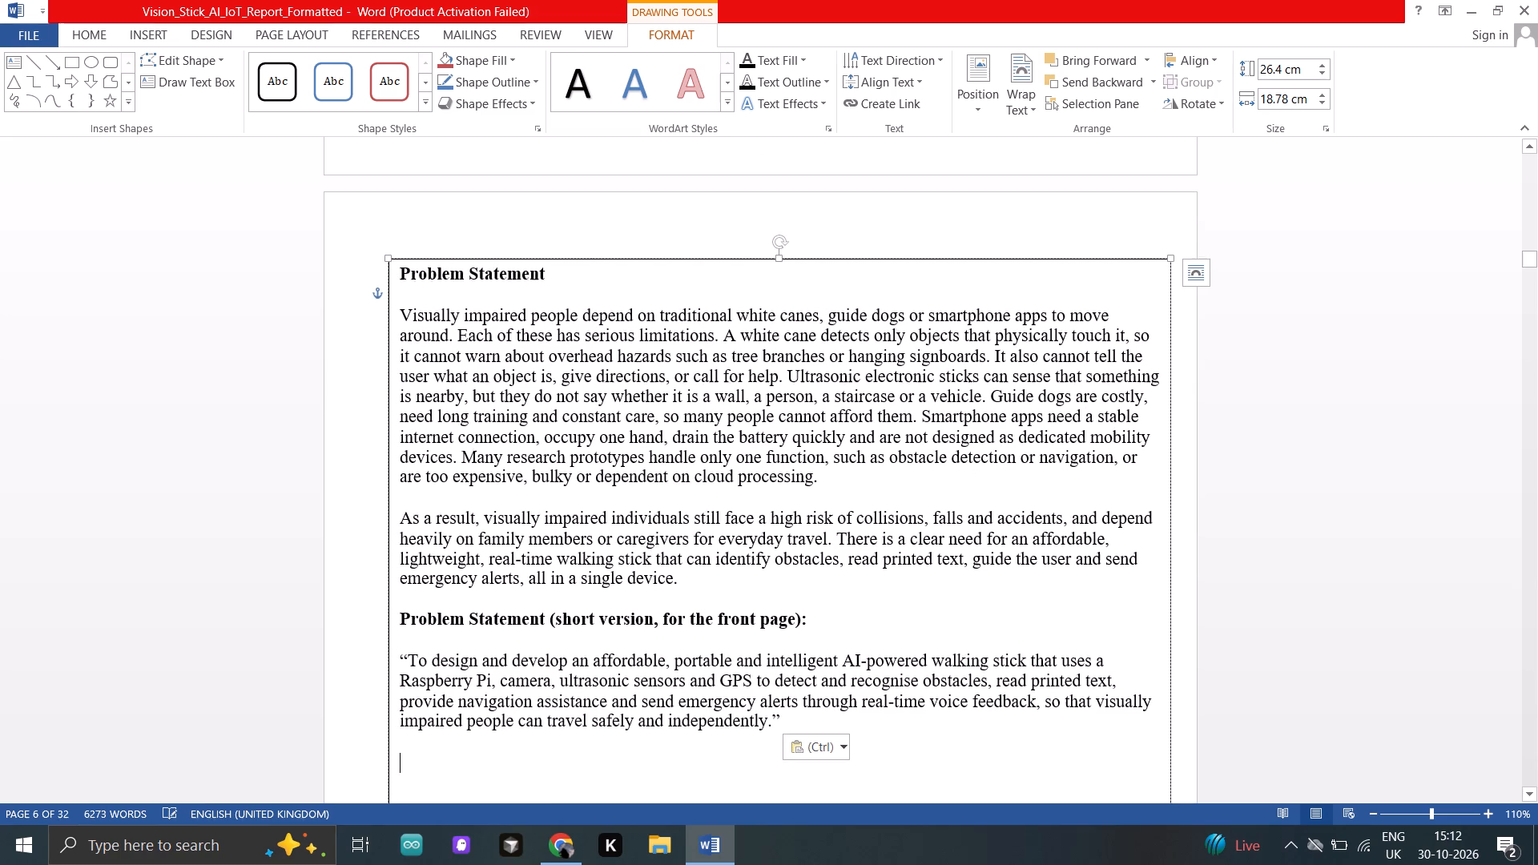
Delete the "Problem Statement (short version, for the front page):" heading and its quoted paragraph from the text box.
left_click_drag(405, 614, 549, 670)
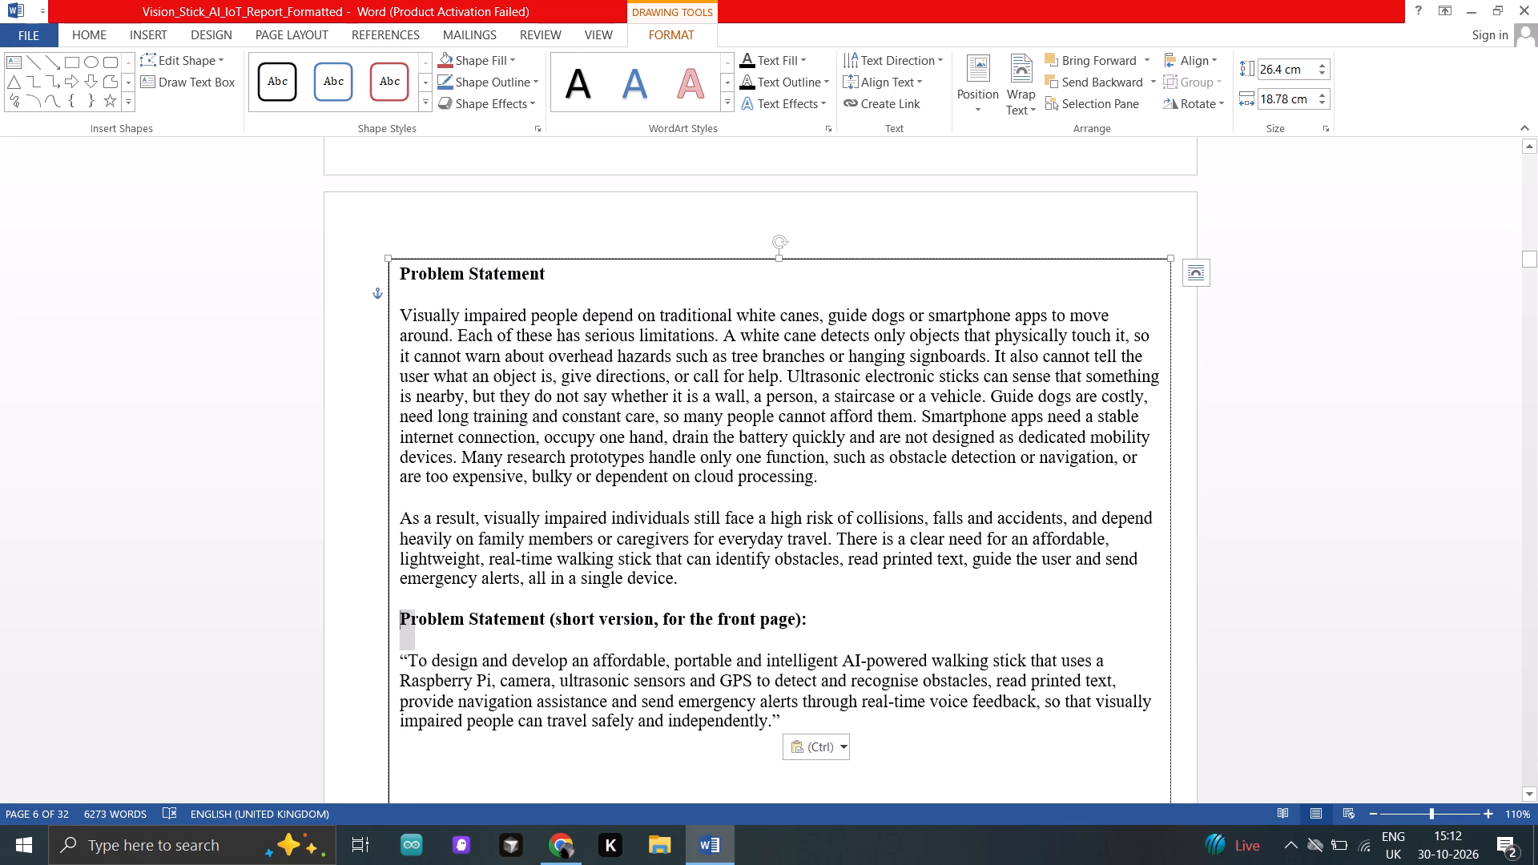
left_click_drag(549, 670, 801, 722)
key("BackSpace")
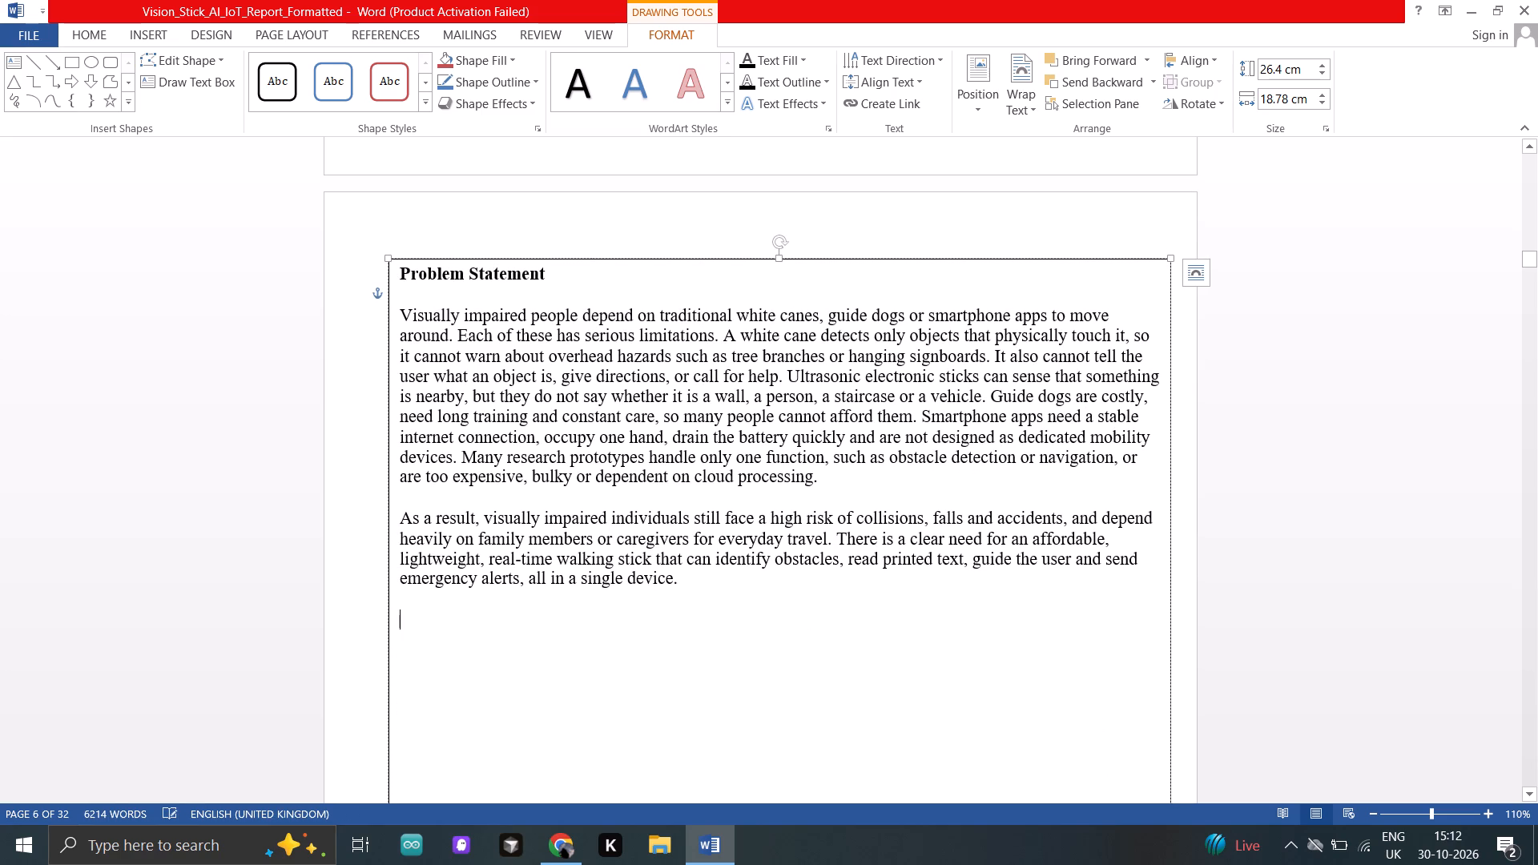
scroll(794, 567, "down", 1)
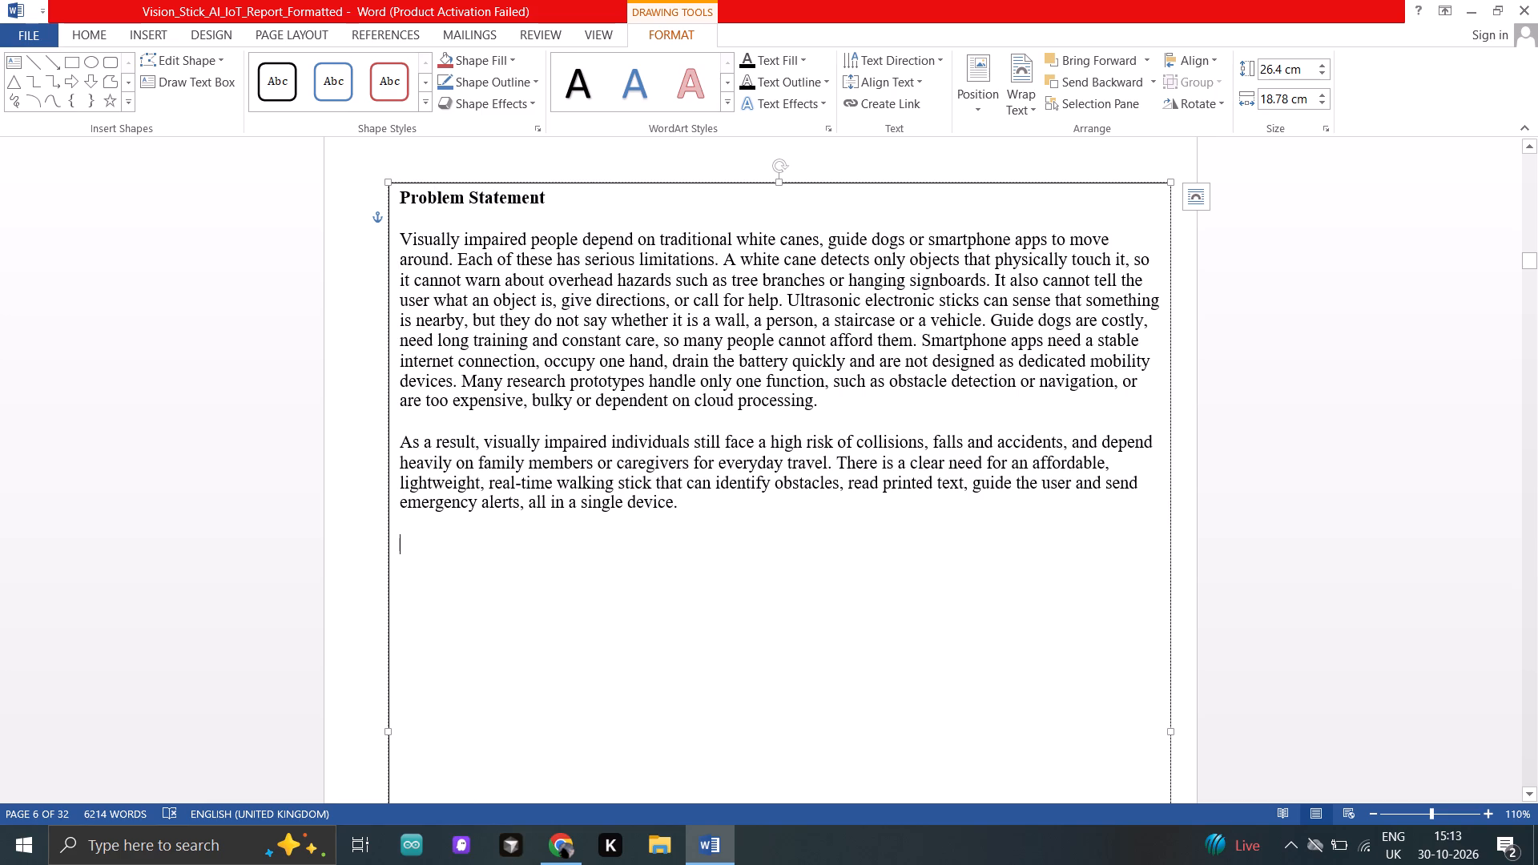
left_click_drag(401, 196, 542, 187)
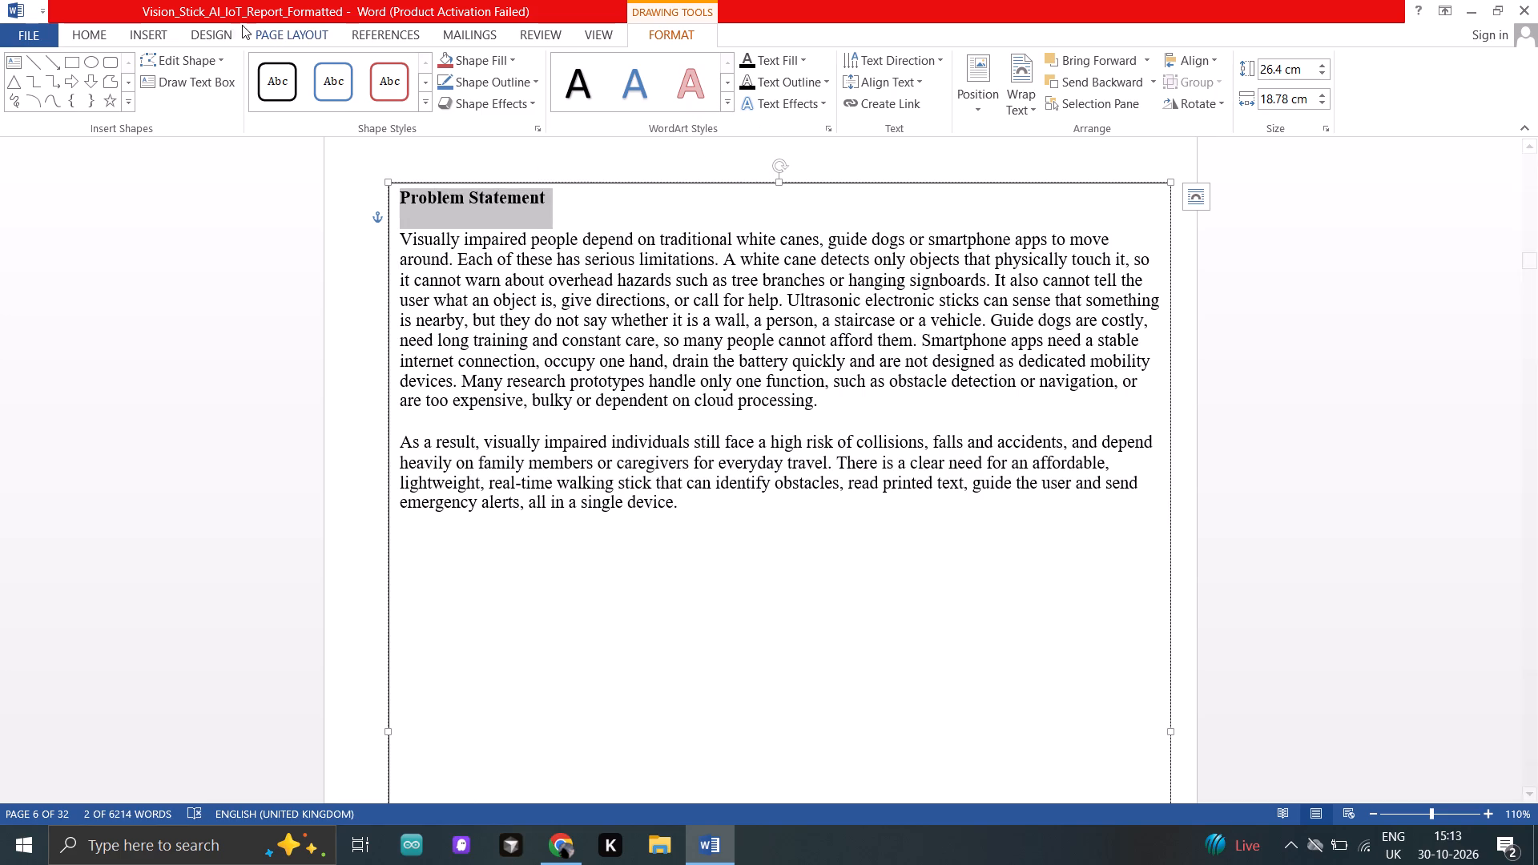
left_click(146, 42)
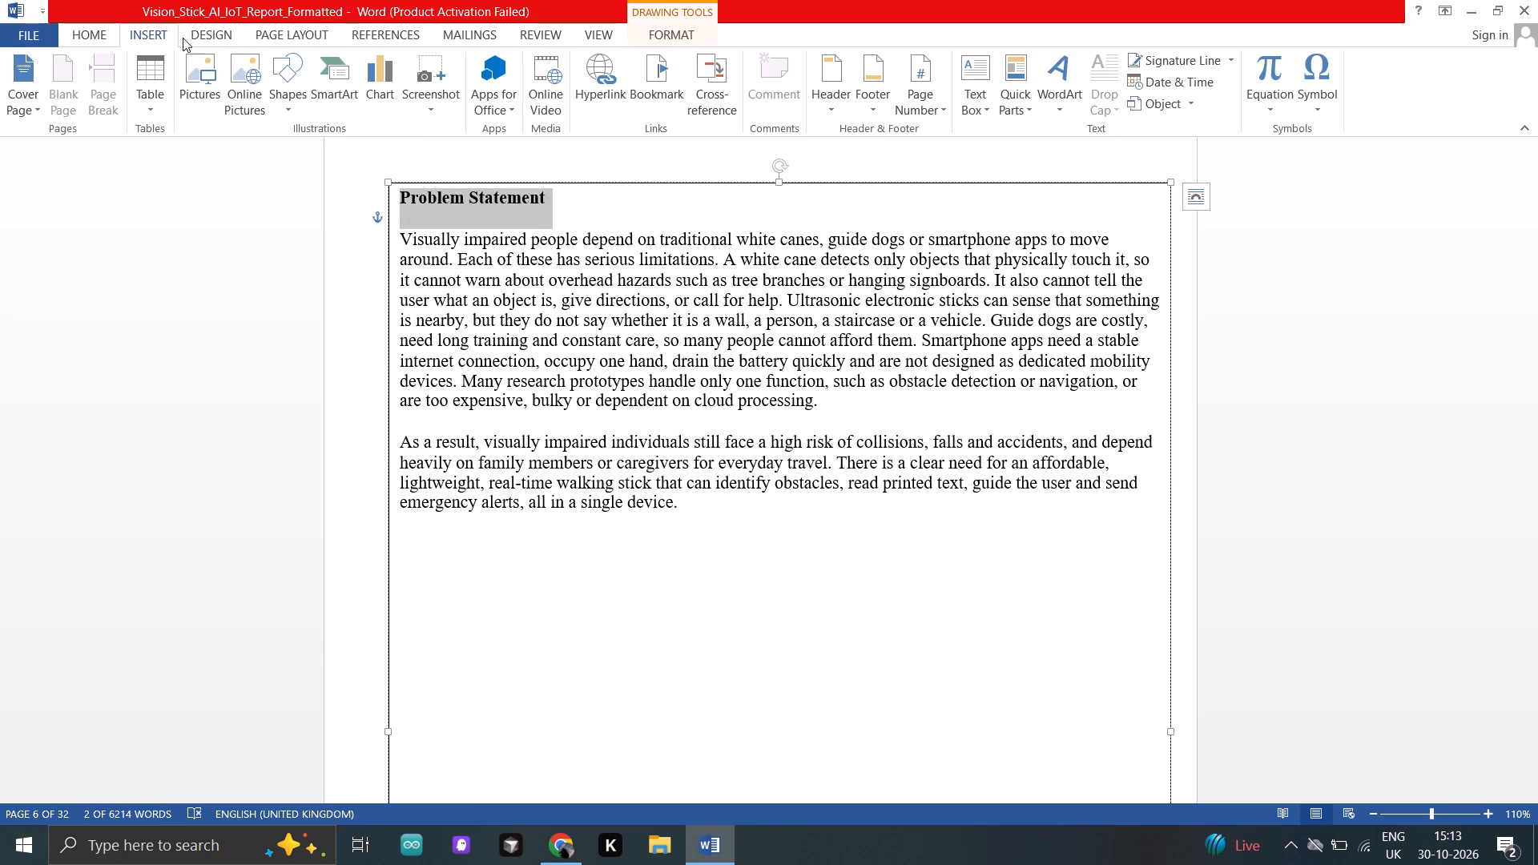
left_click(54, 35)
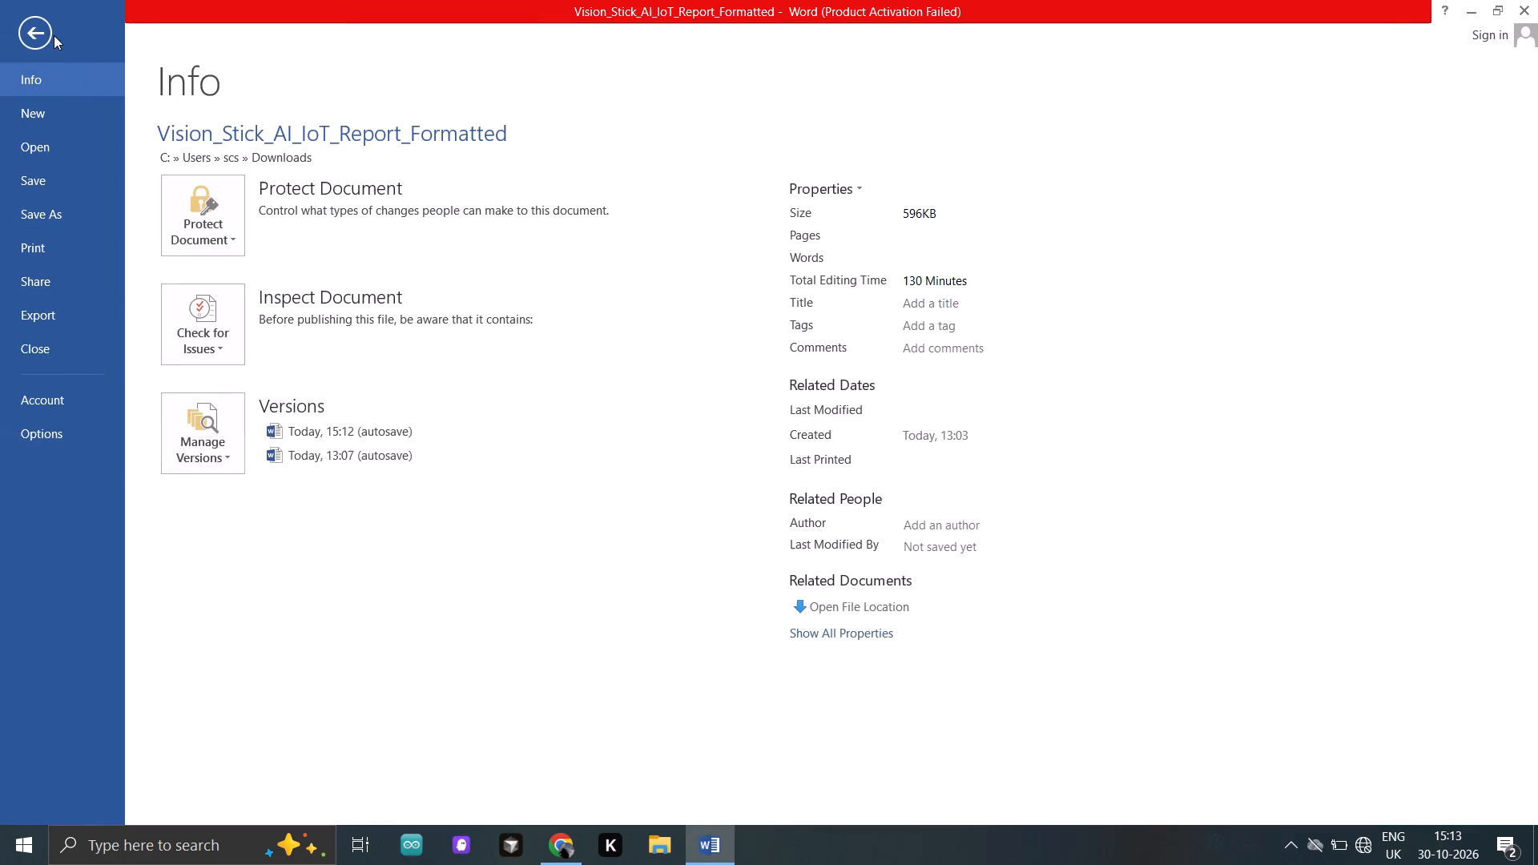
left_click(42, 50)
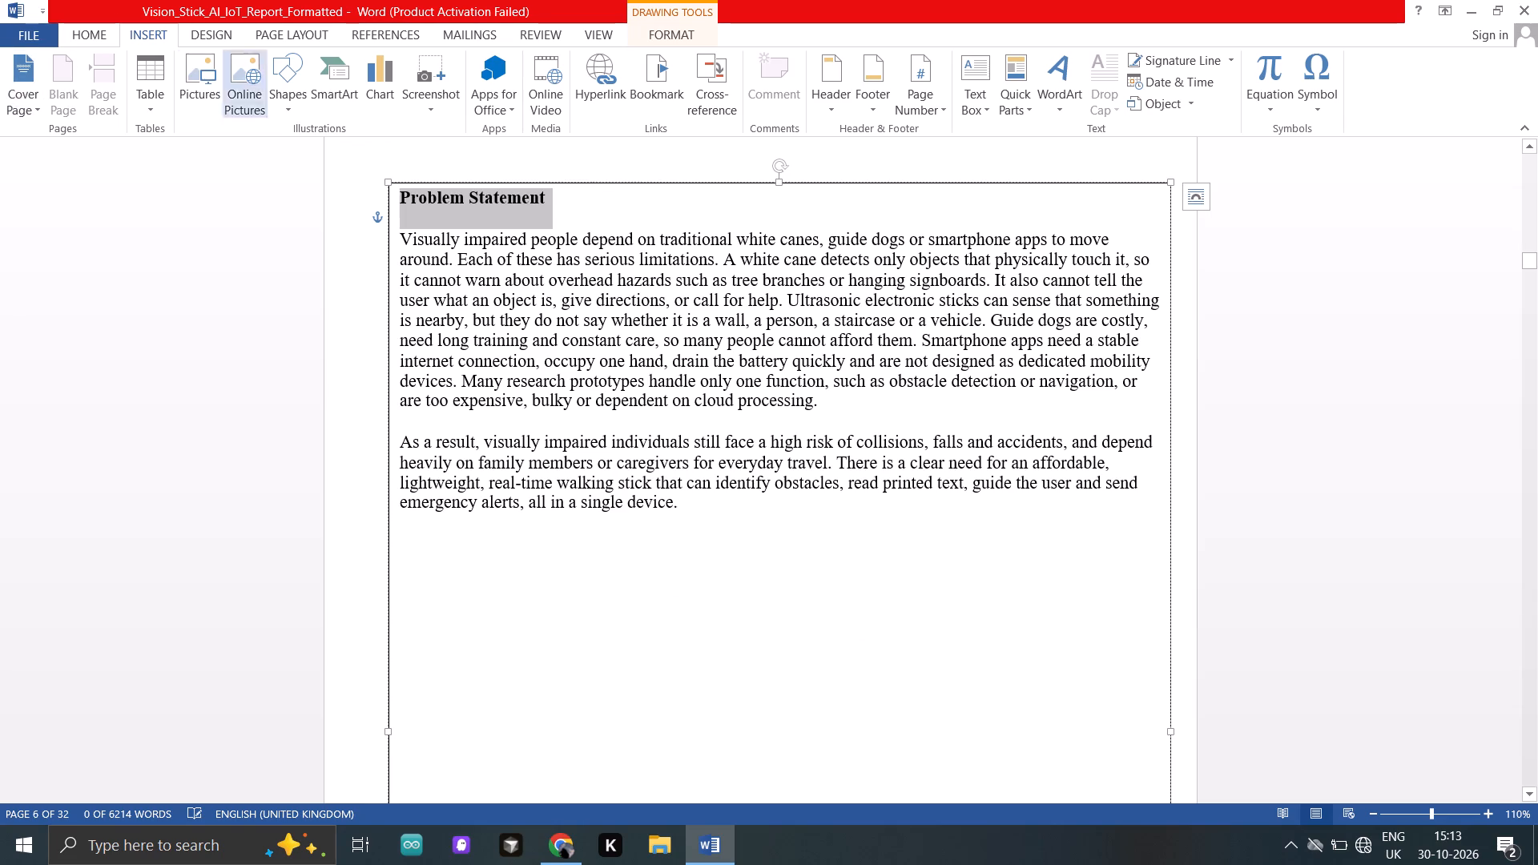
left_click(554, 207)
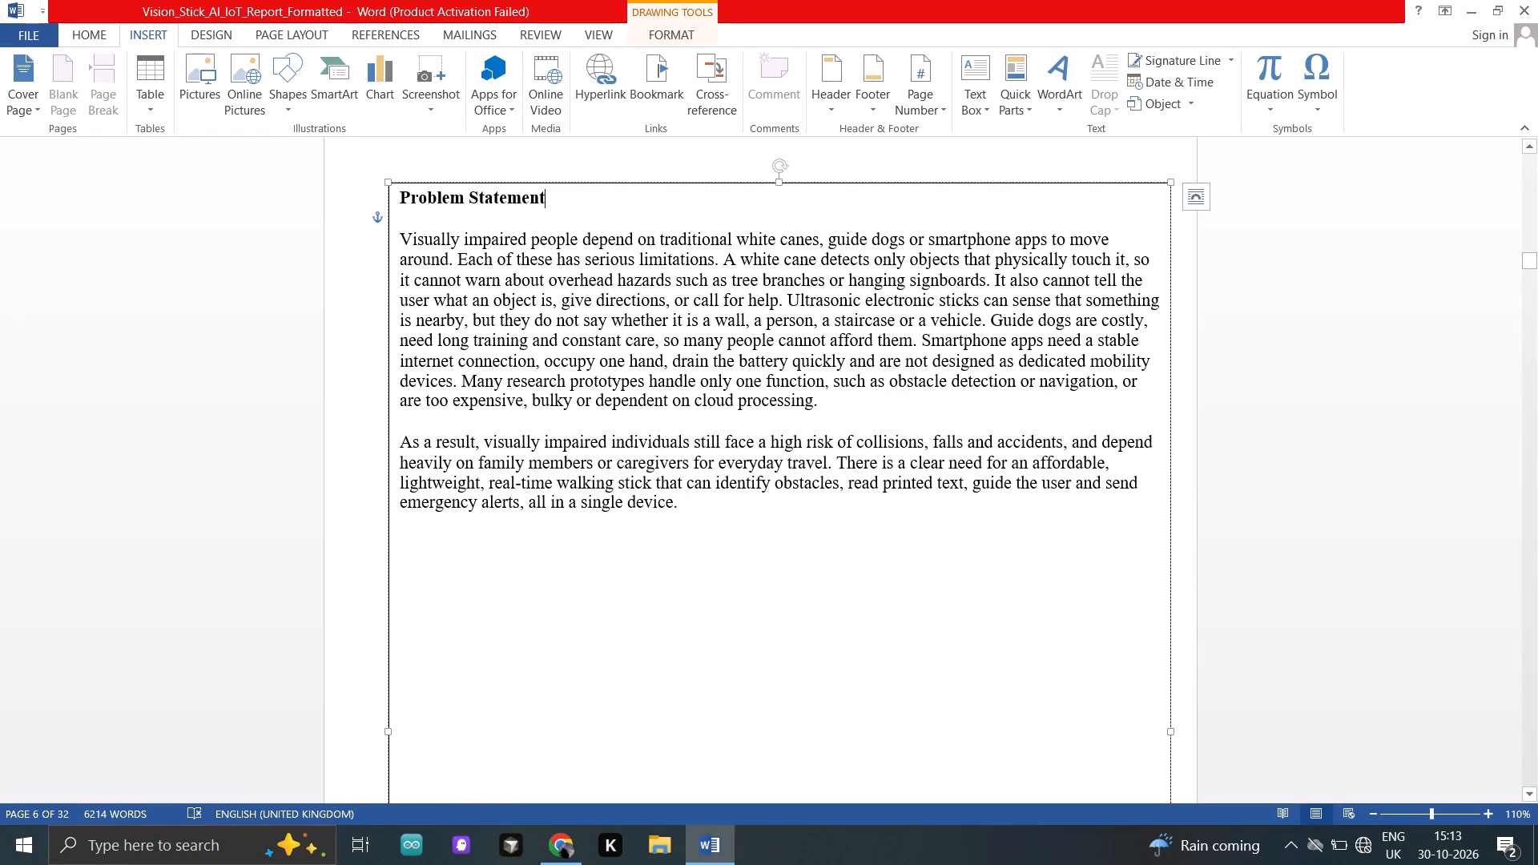
Set the font size of the "Problem Statement" heading in the text box to 16.
left_click_drag(398, 198, 530, 191)
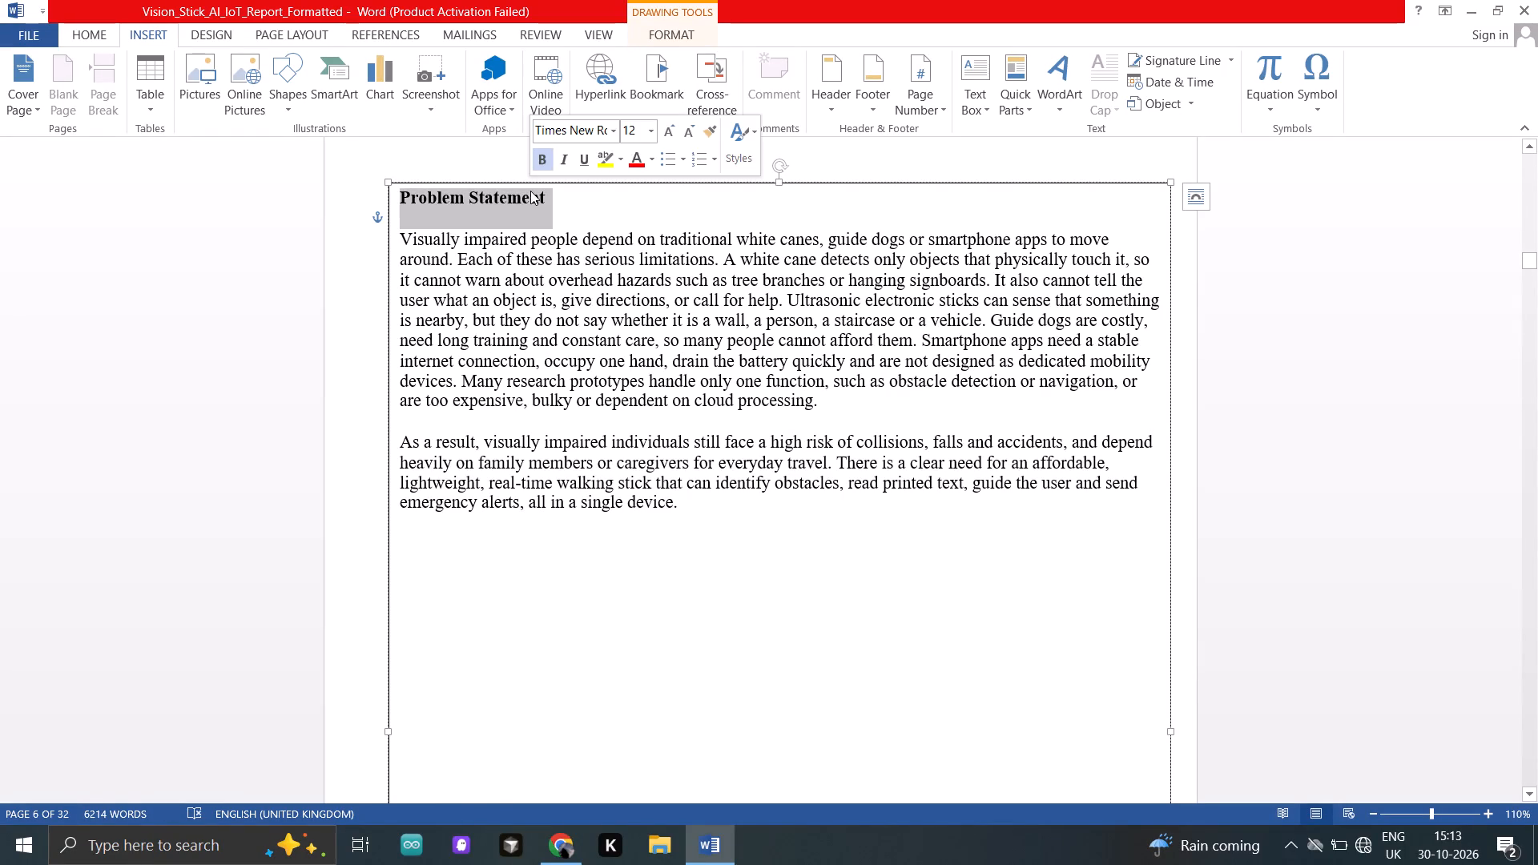
left_click(529, 205)
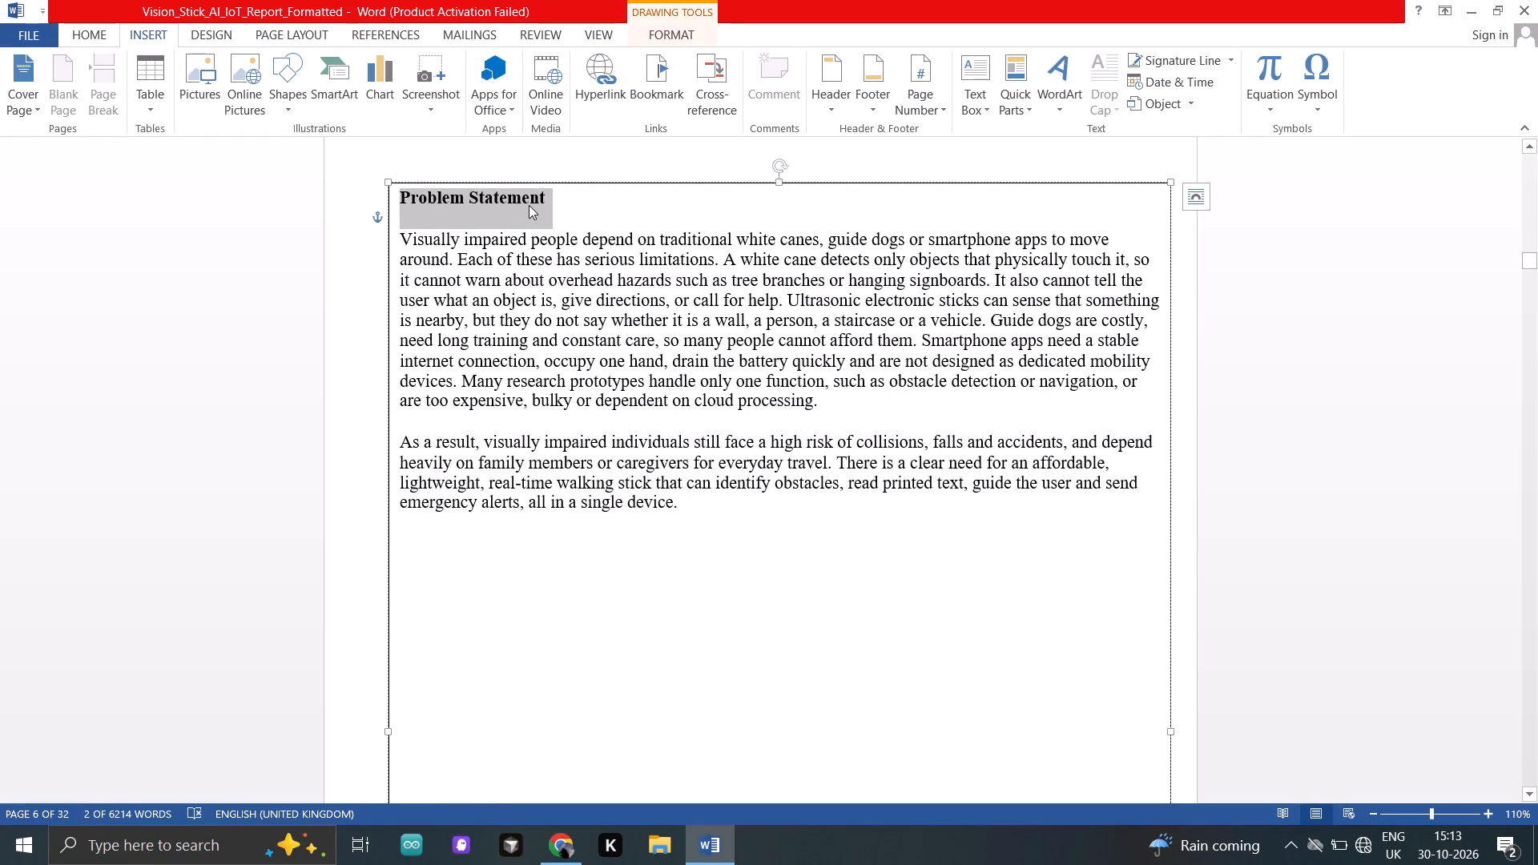
left_click_drag(402, 199, 533, 200)
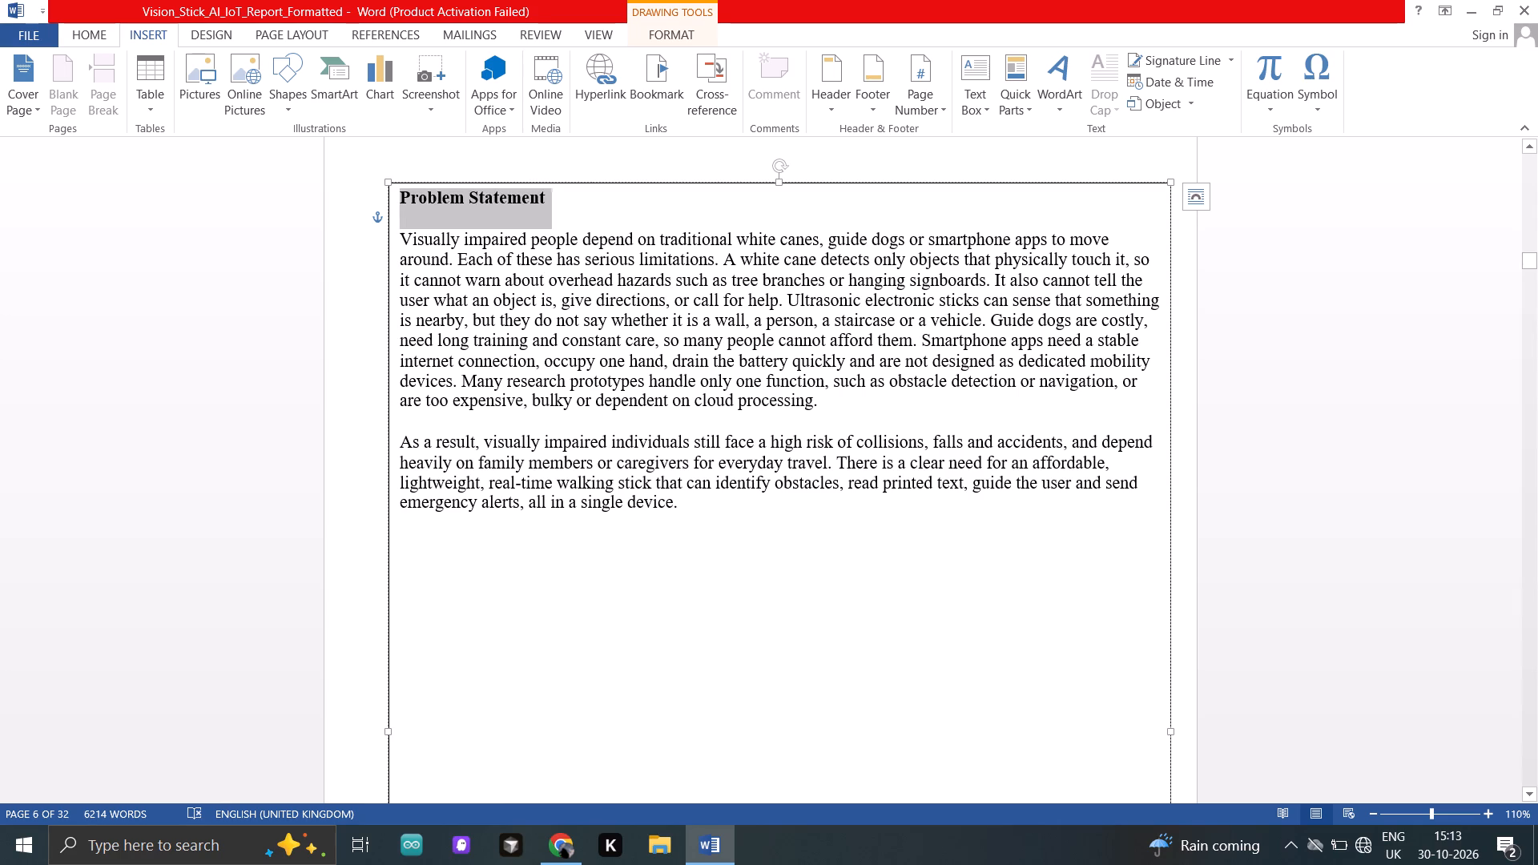
left_click_drag(533, 200, 535, 202)
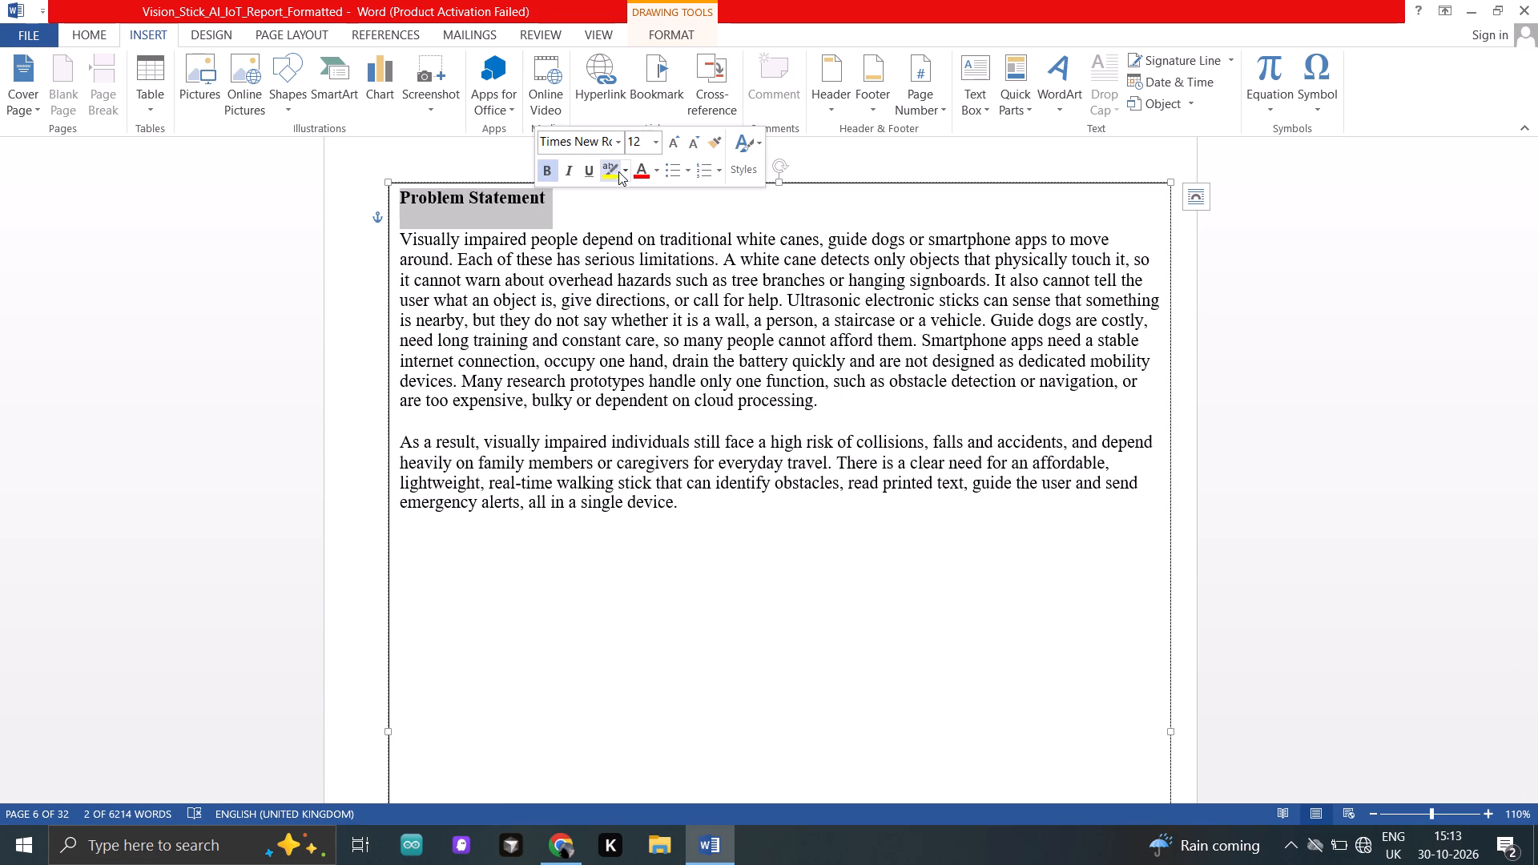
left_click(654, 150)
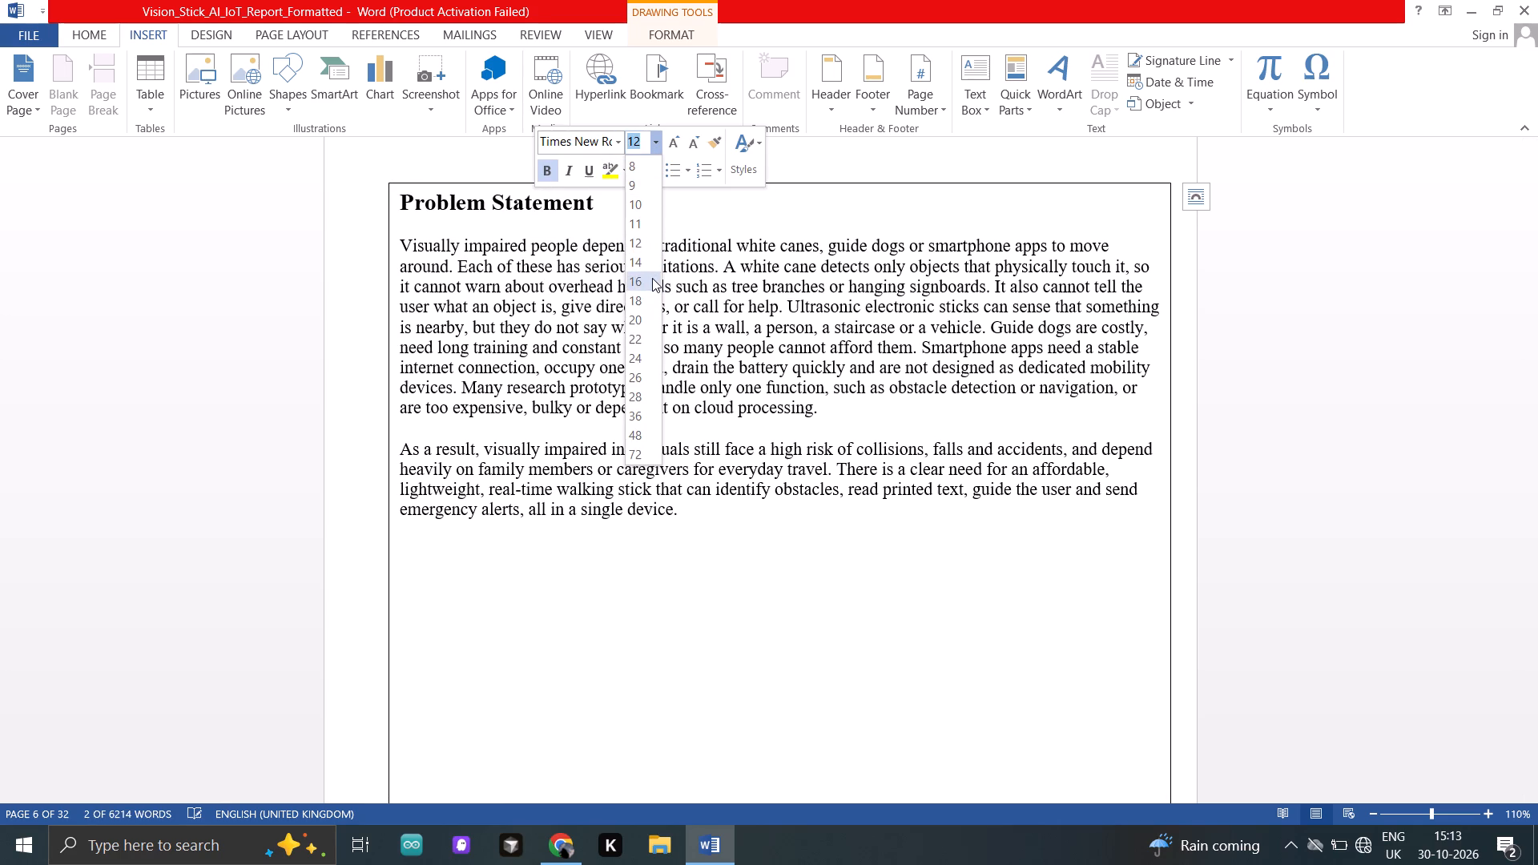
left_click(652, 280)
Review the Problem Statement page's layout alongside the Table Of Contents, Acknowledgement and Abstract pages.
scroll(652, 280, "up", 1)
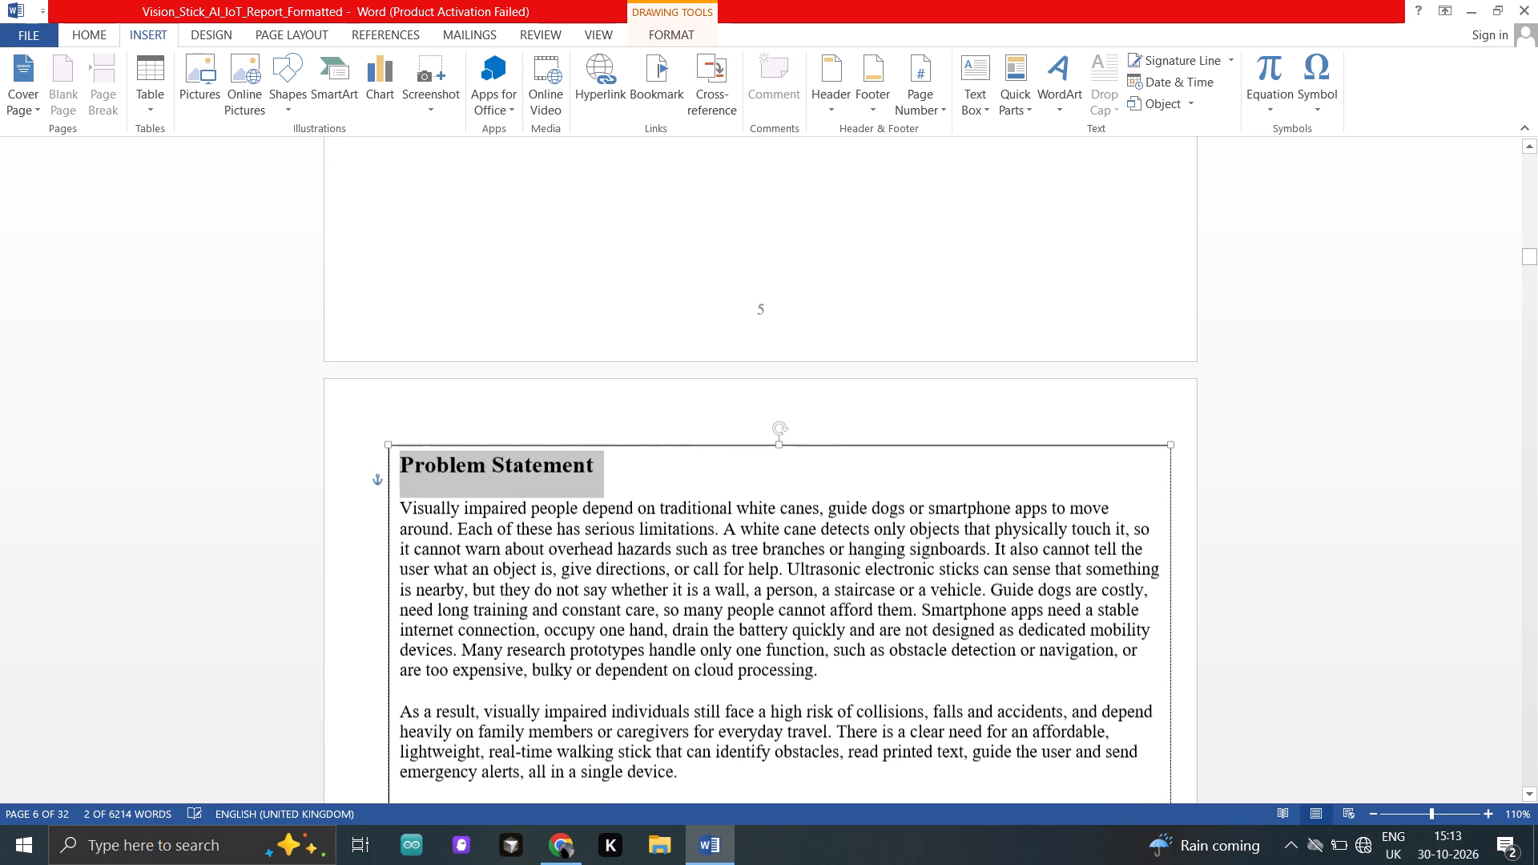
scroll(652, 280, "up", 3)
scroll(652, 280, "down", 7)
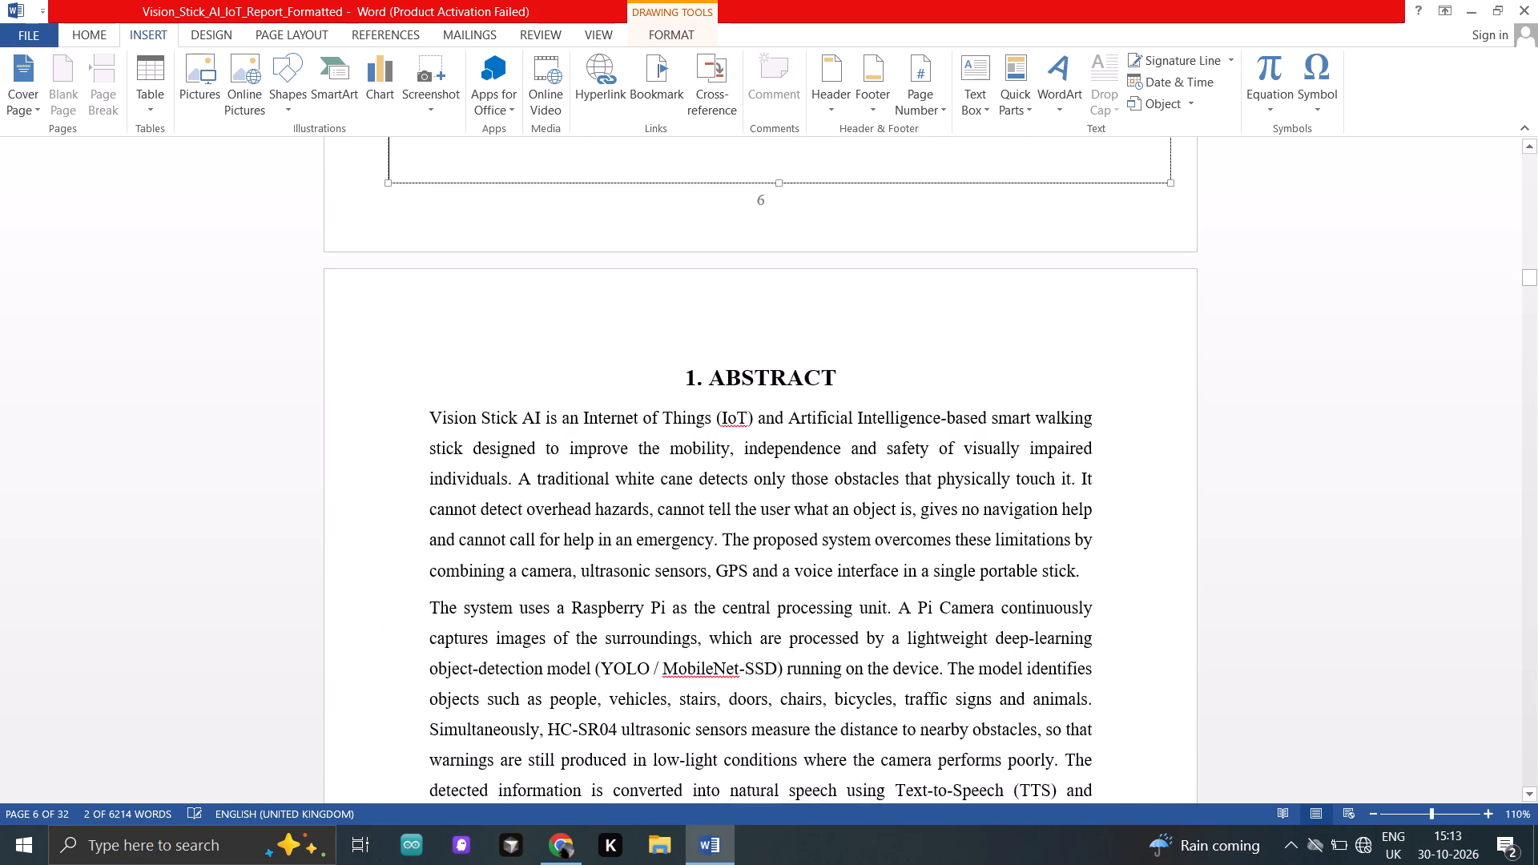
scroll(652, 280, "down", 5, "ctrl")
scroll(652, 280, "right", 2)
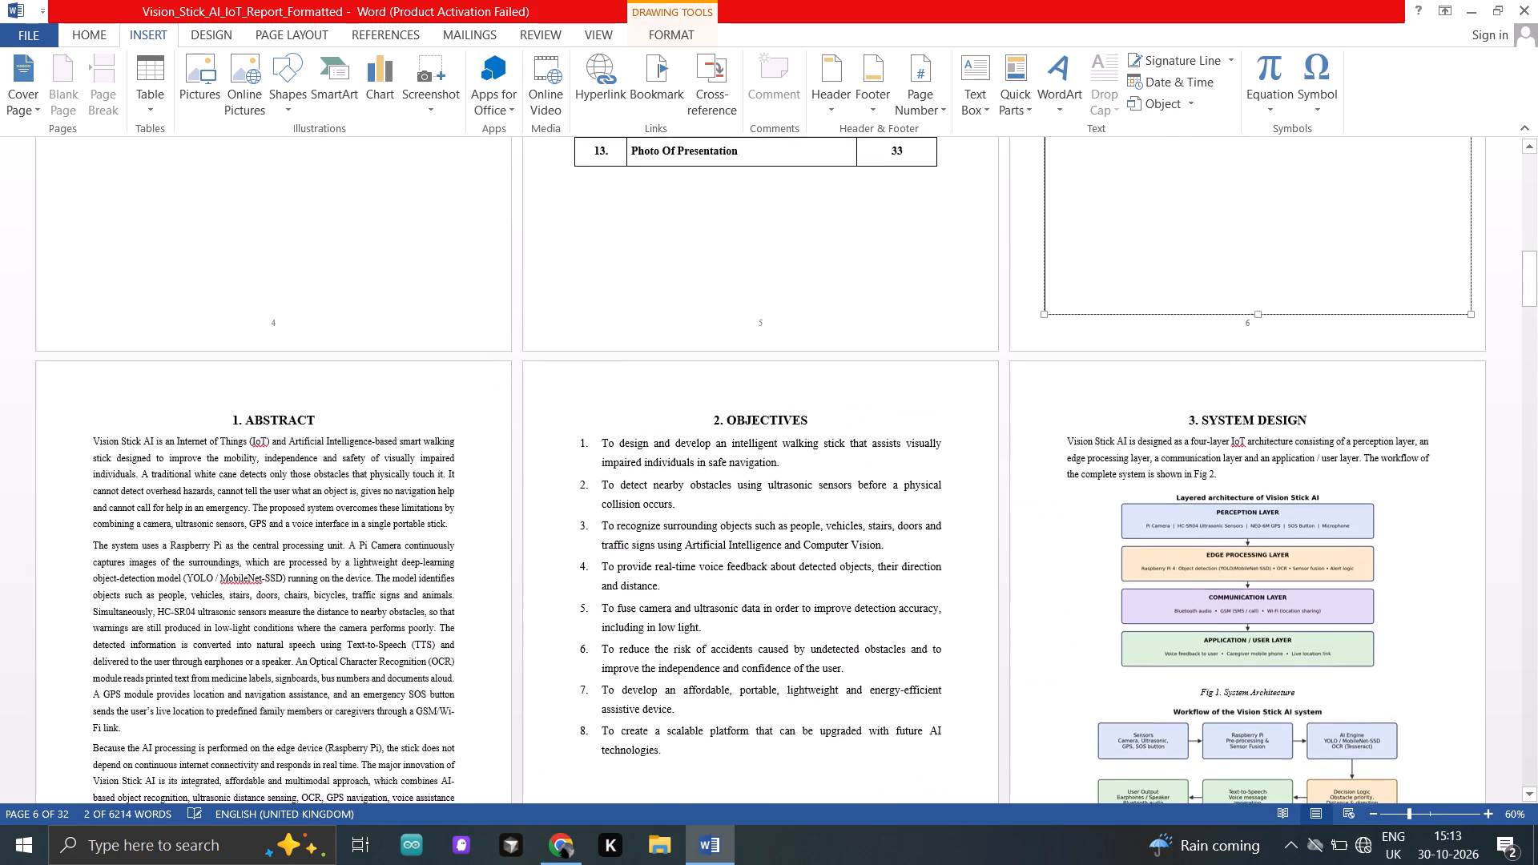
scroll(652, 280, "up", 7)
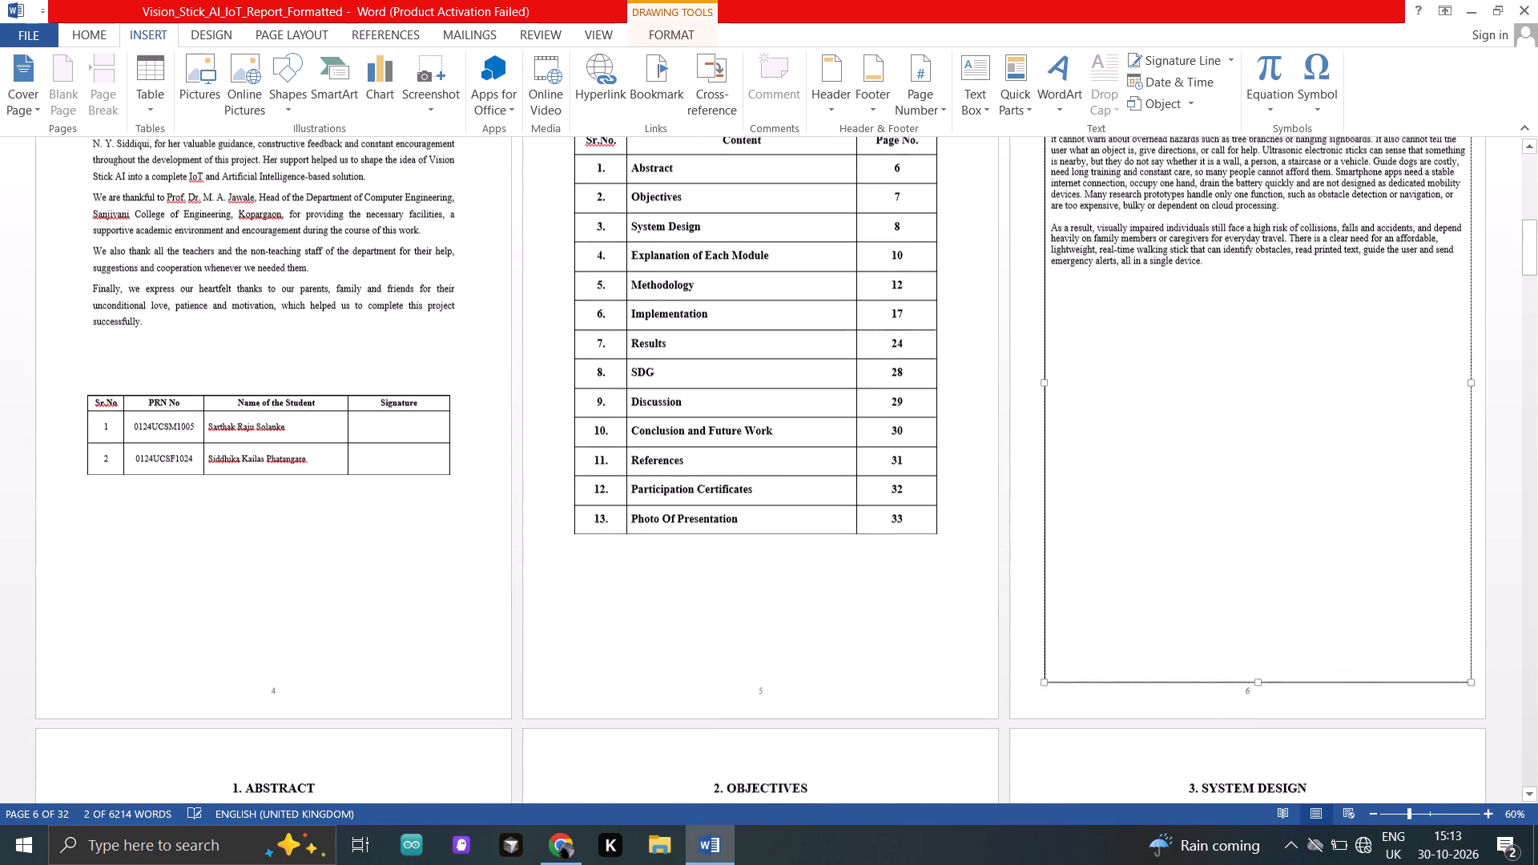
scroll(652, 280, "up", 4)
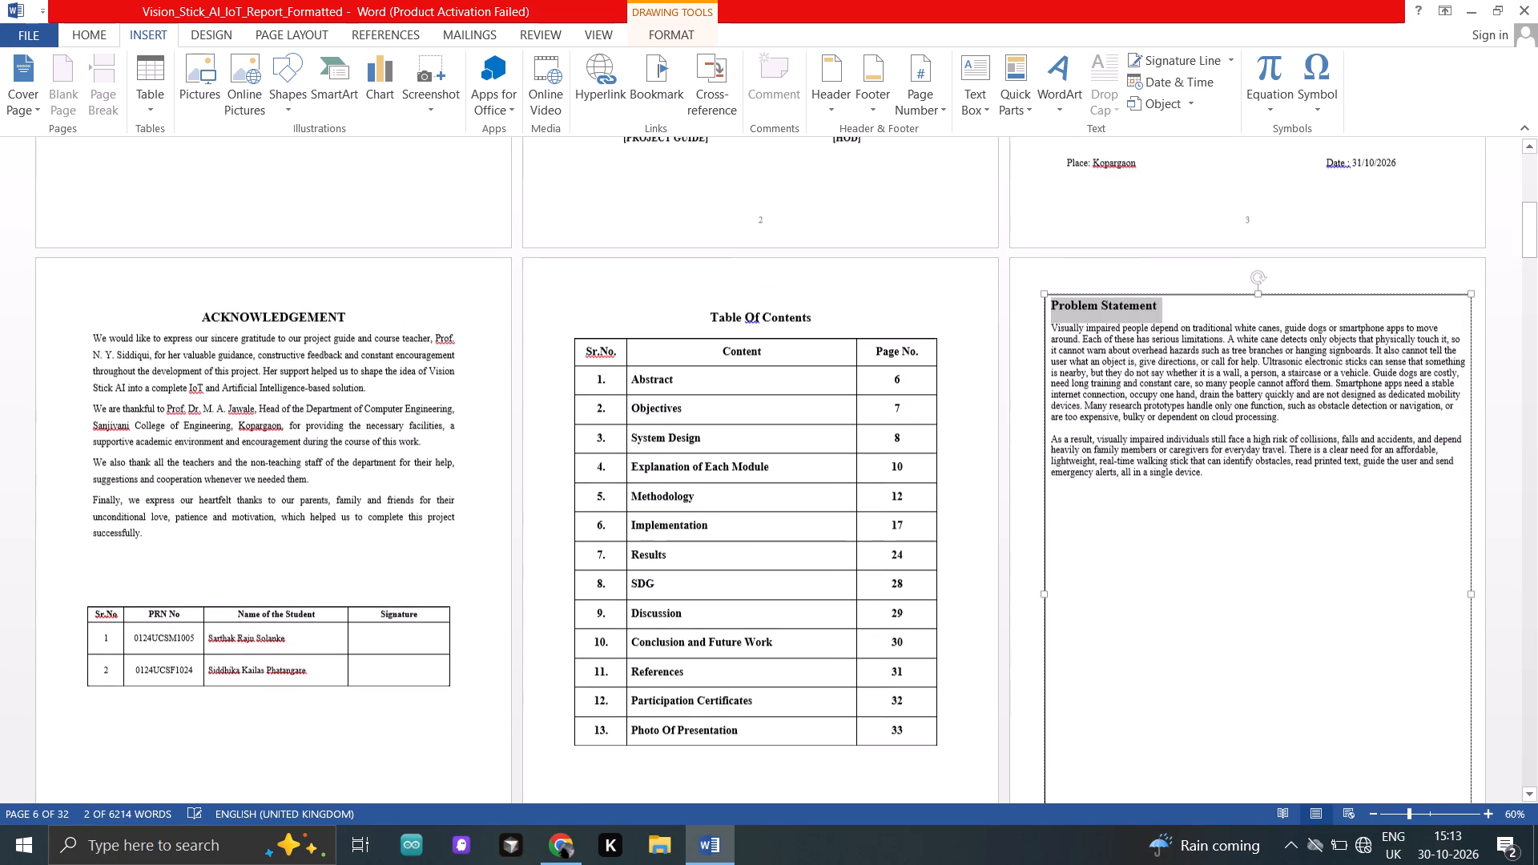
scroll(1116, 388, "down", 4)
scroll(1116, 388, "up", 2)
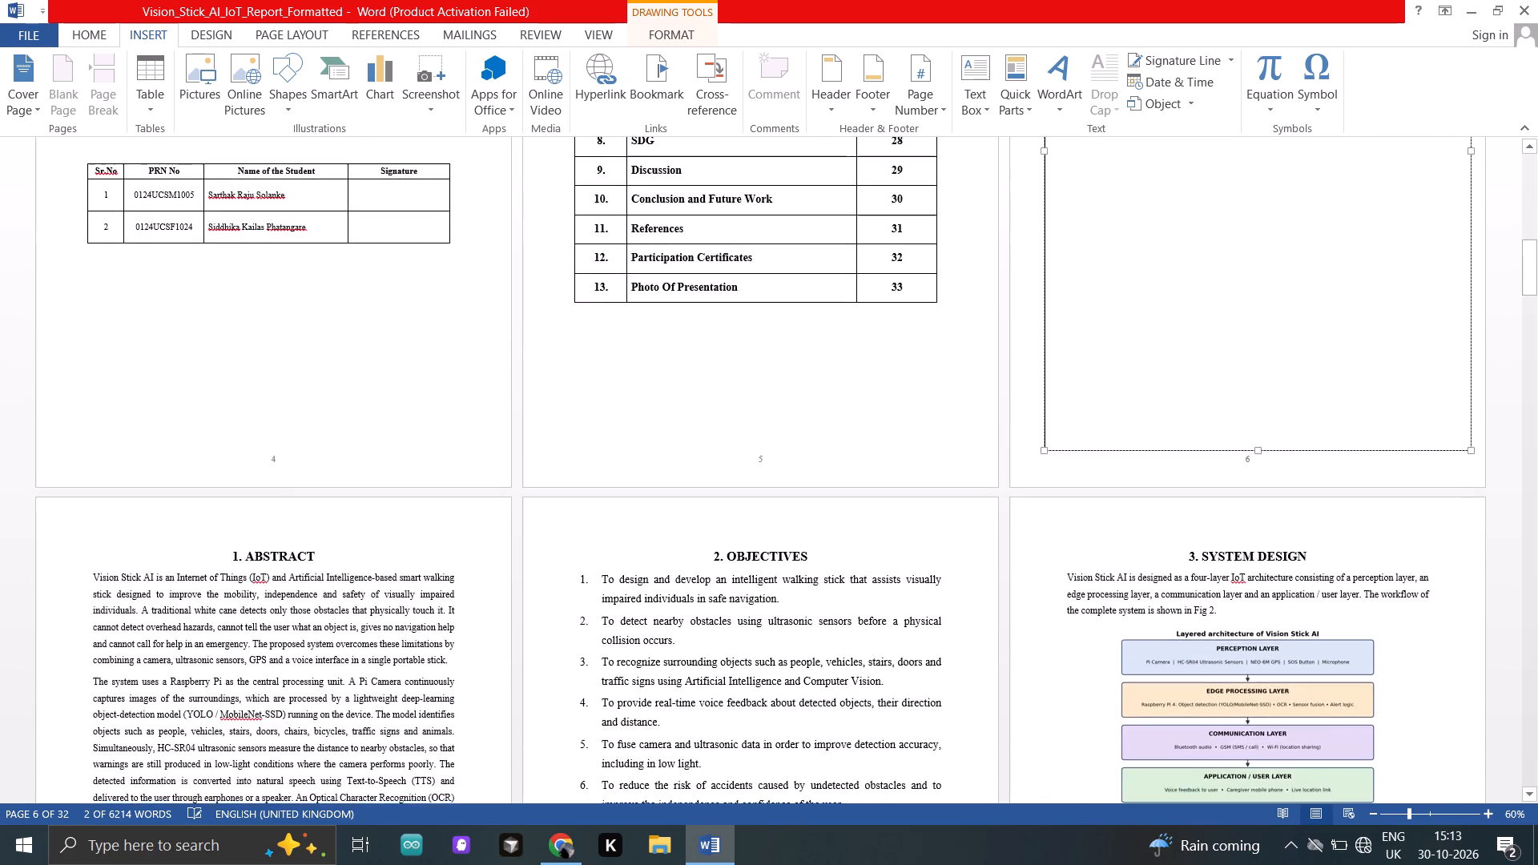
scroll(1116, 388, "up", 1)
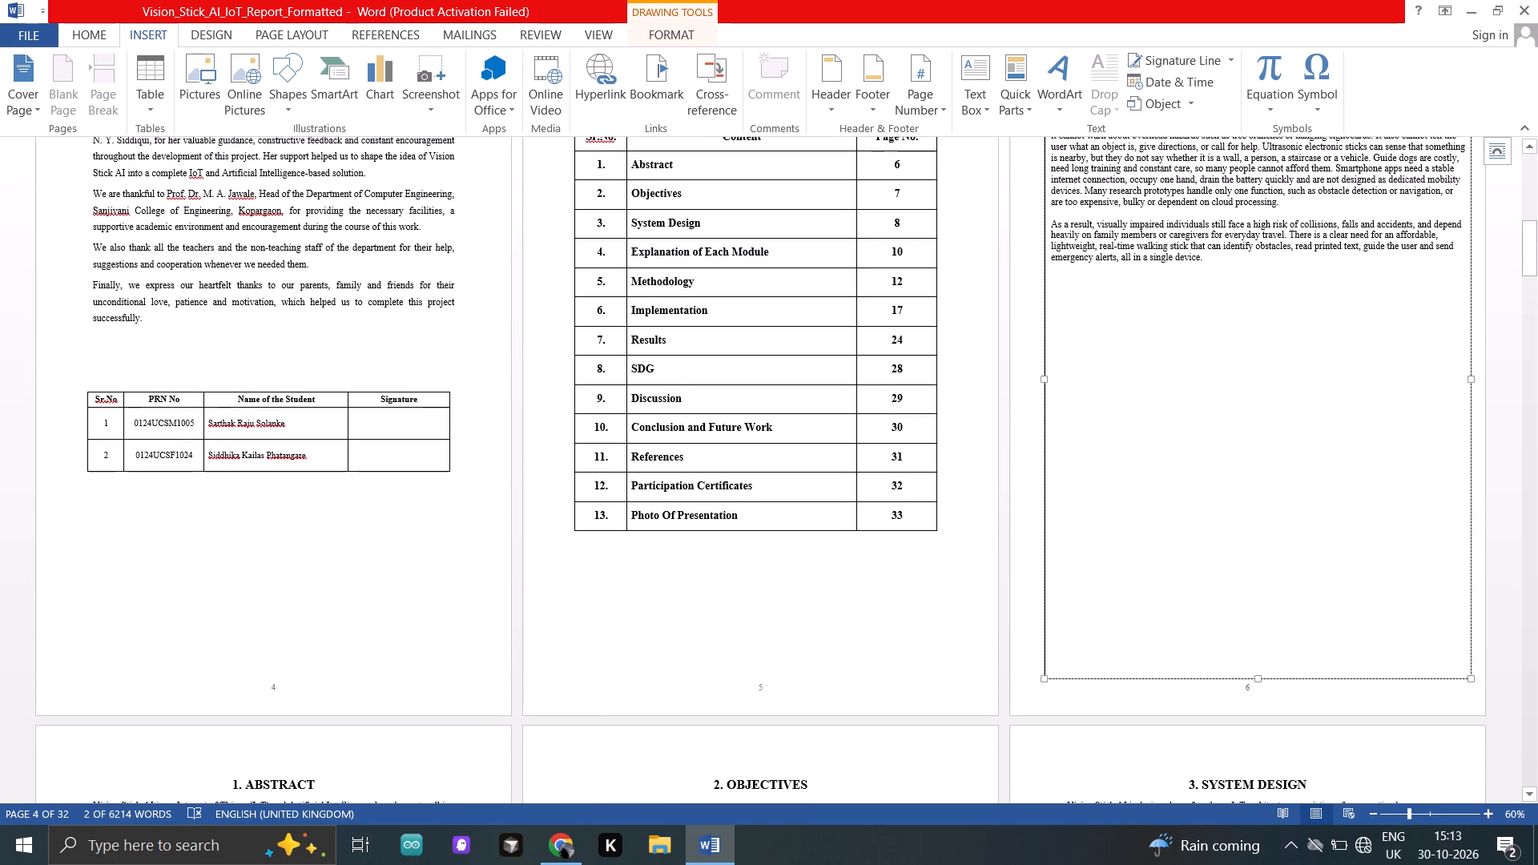
Add an extra blank line between the two body paragraphs of the Problem Statement.
left_click(1290, 209)
key("Return")
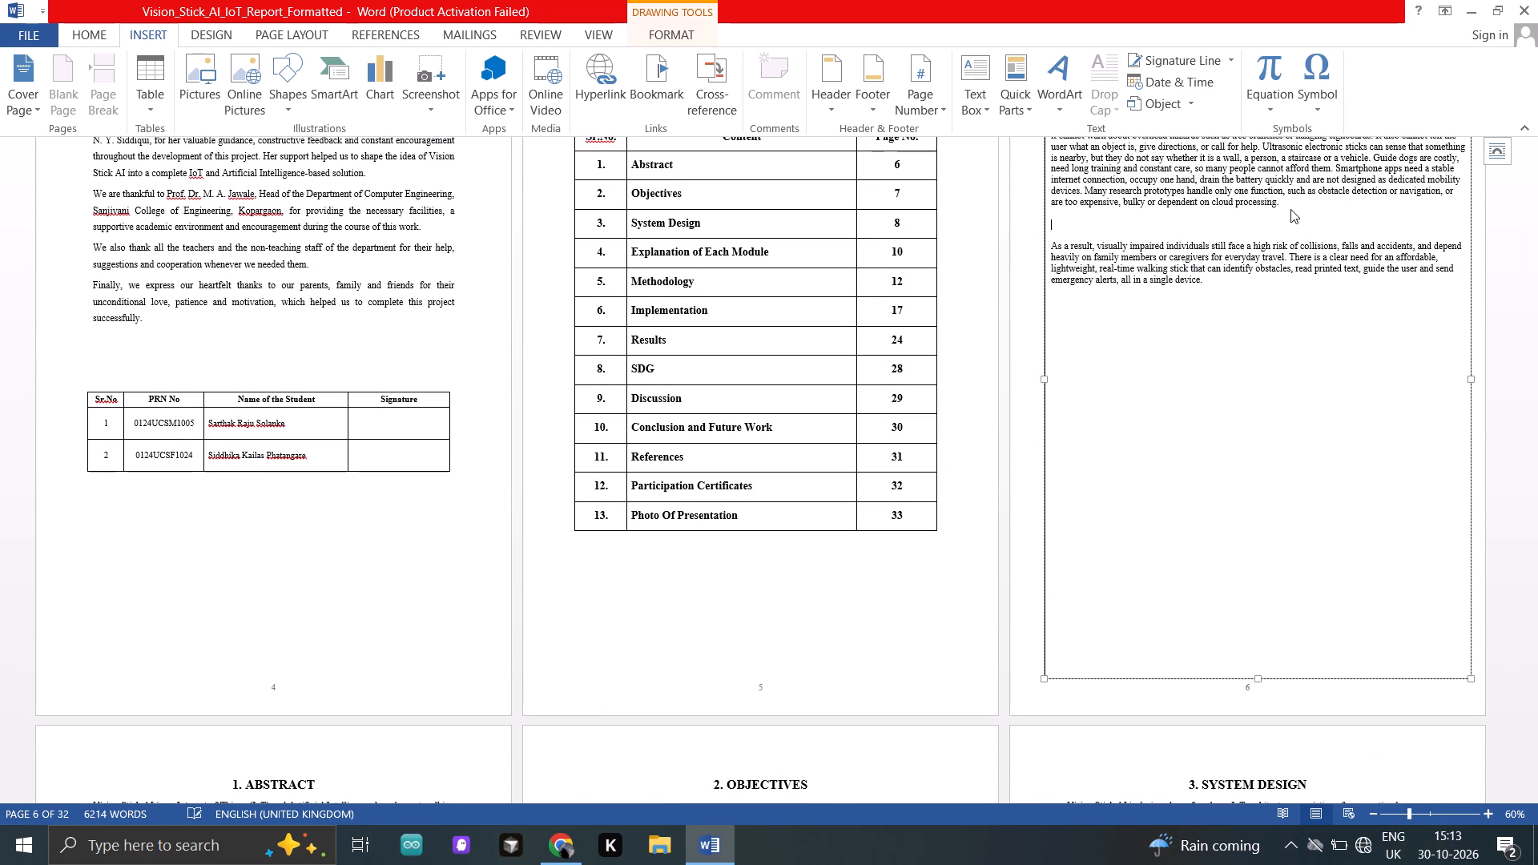
Set the font size of both Problem Statement body paragraphs to 14.
scroll(1220, 238, "up", 1)
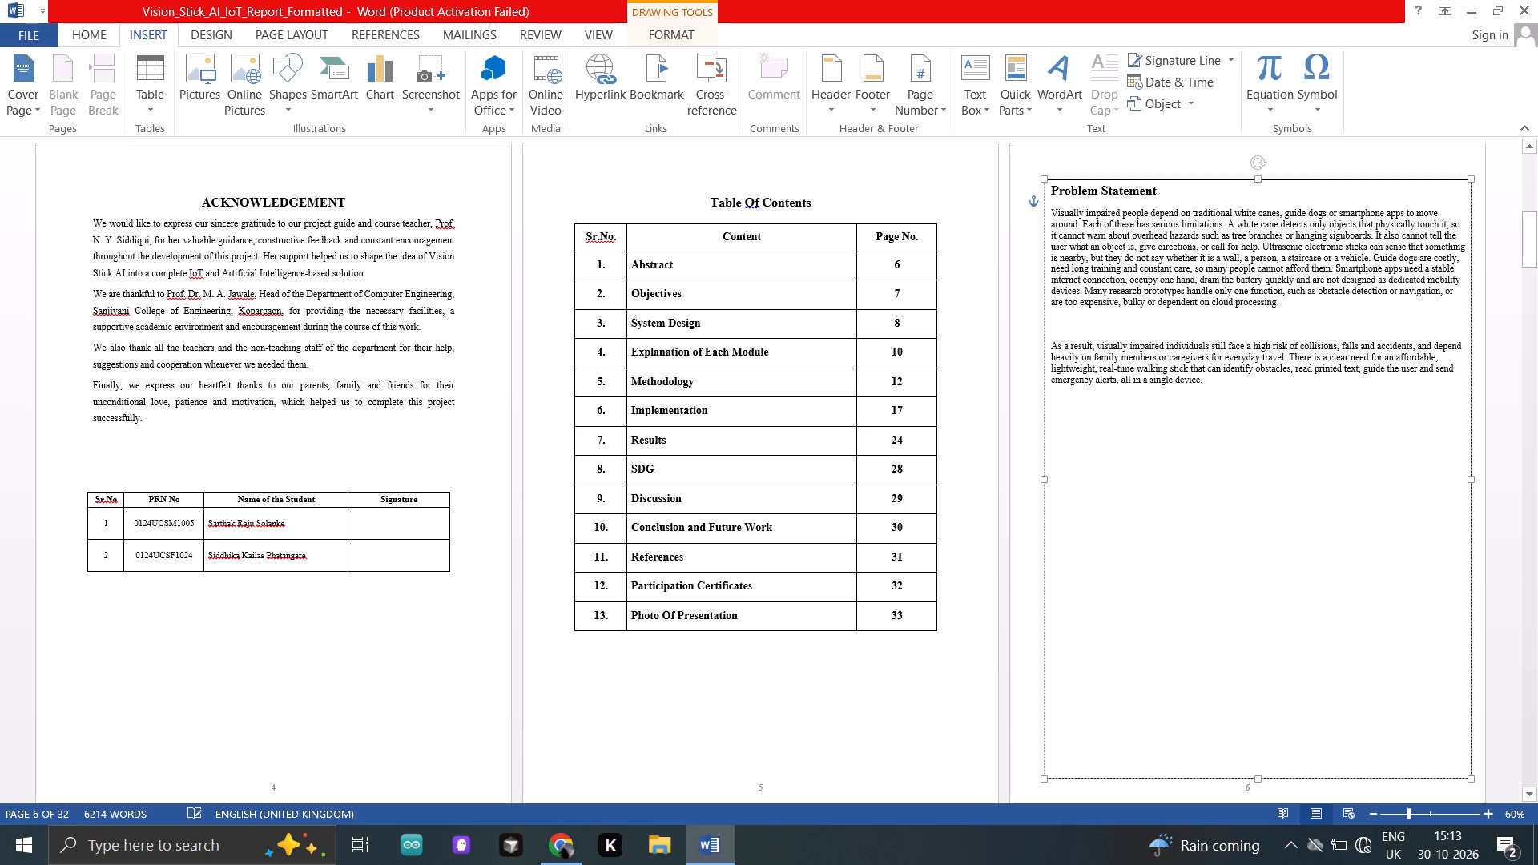
left_click_drag(1051, 215, 1177, 361)
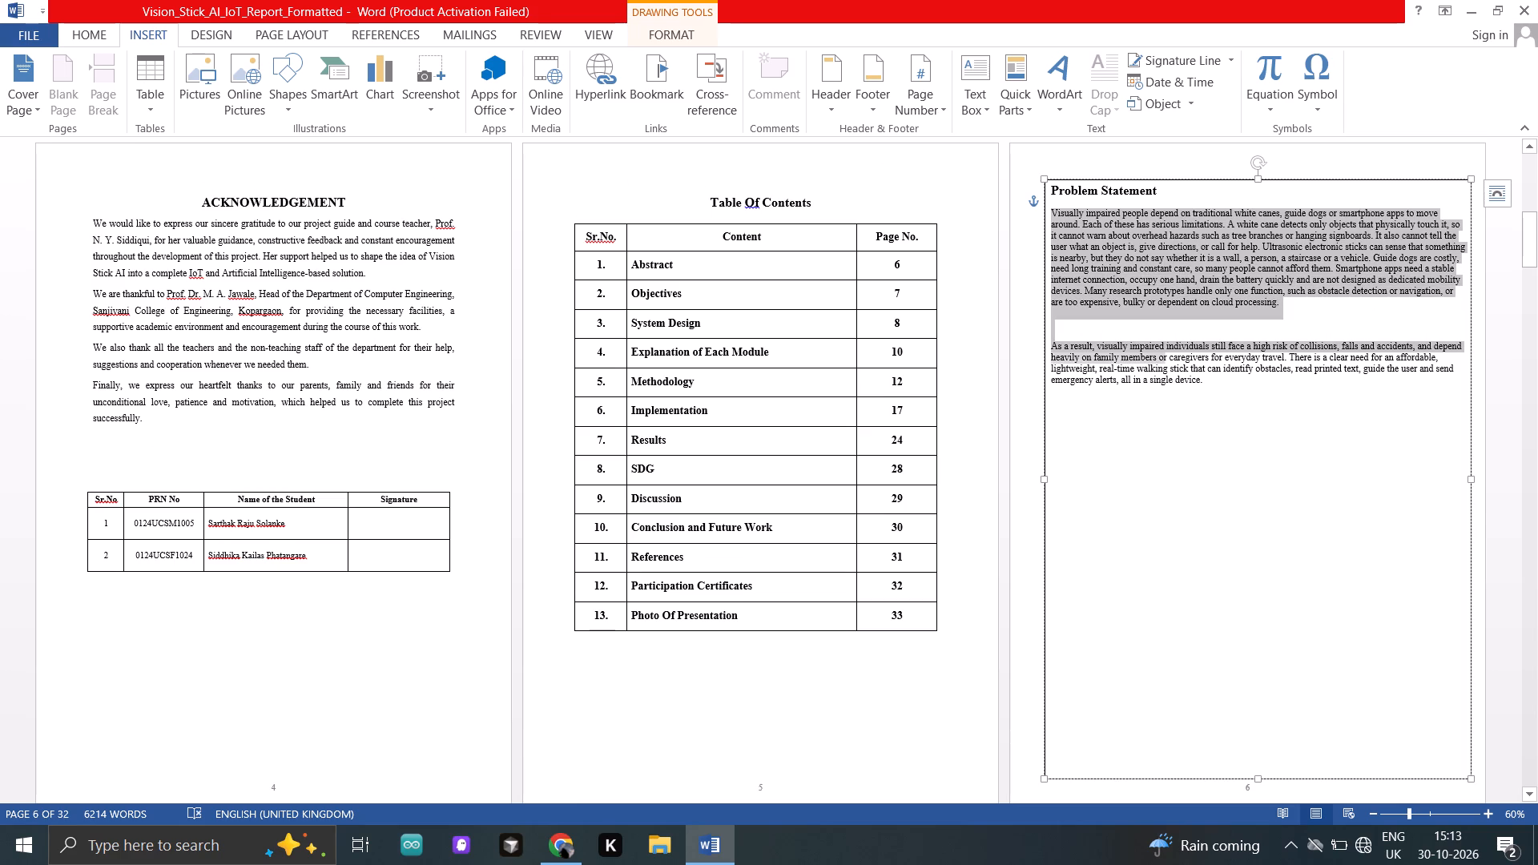
left_click_drag(1177, 361, 1209, 398)
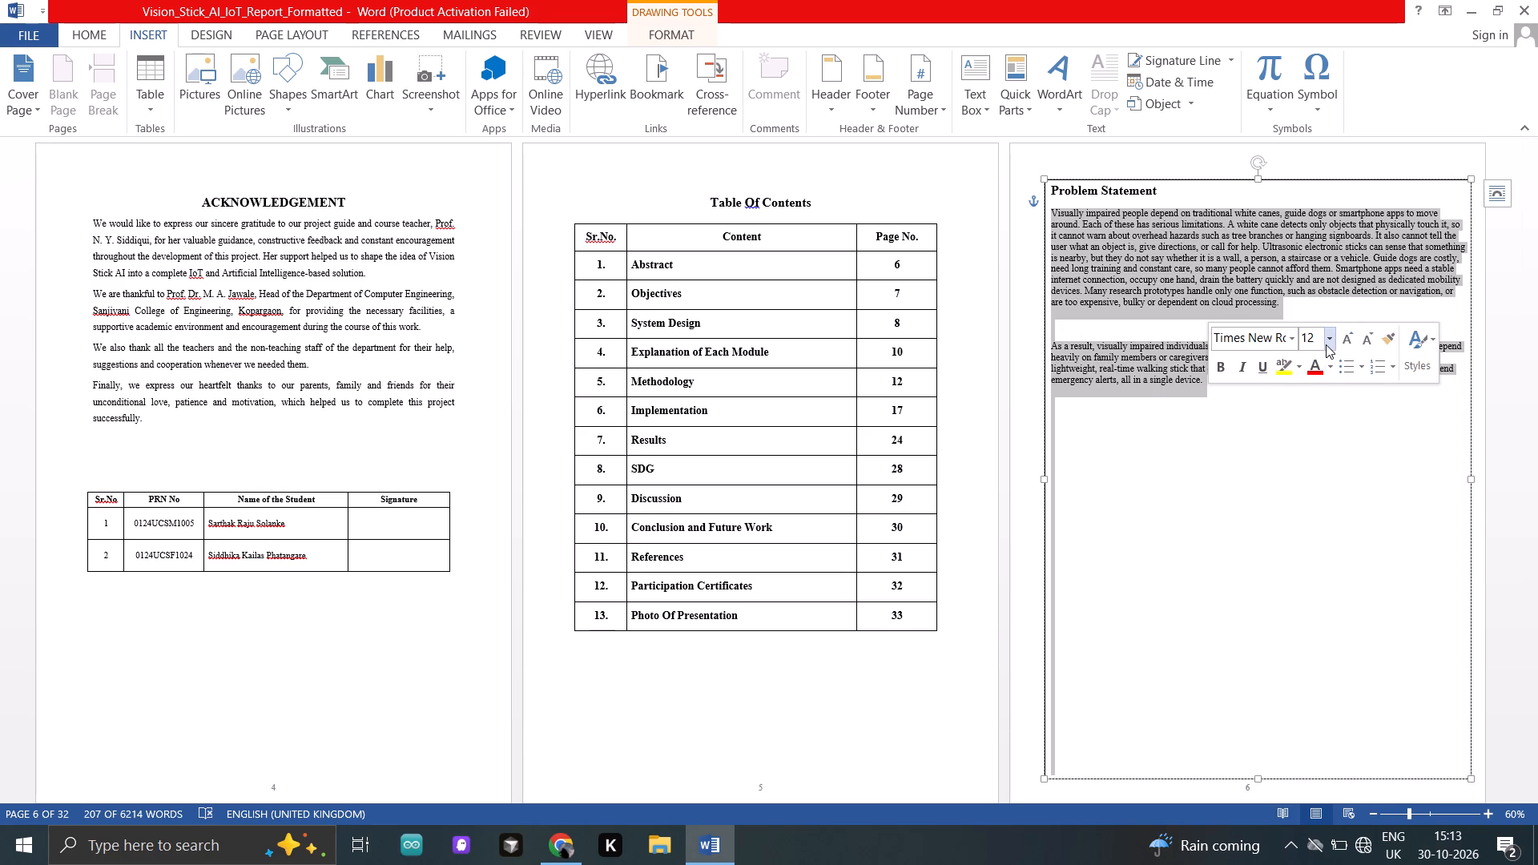
left_click(1326, 344)
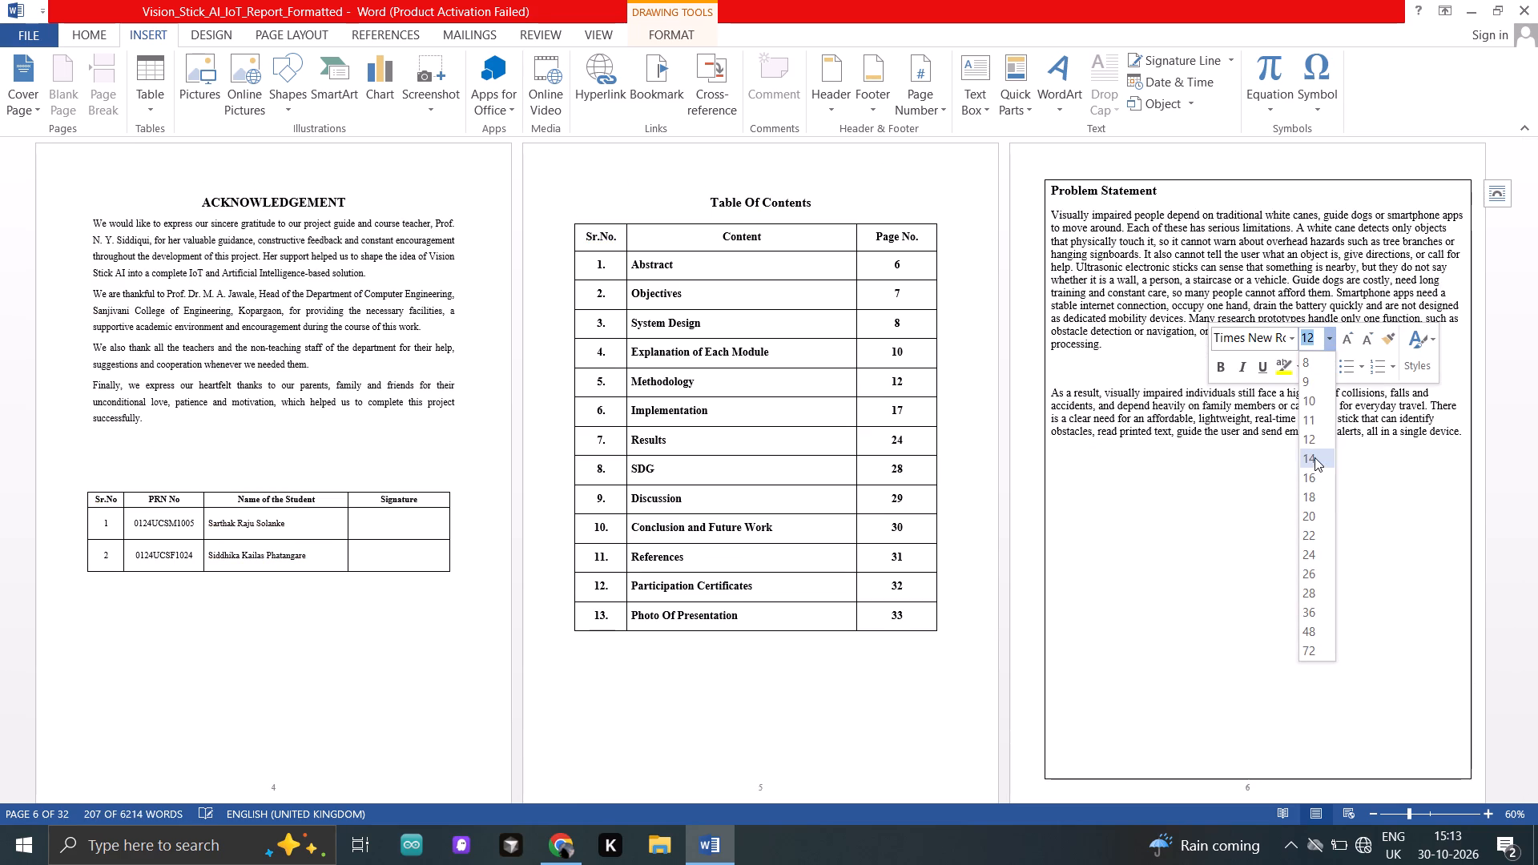
left_click(1315, 457)
left_click(1178, 481)
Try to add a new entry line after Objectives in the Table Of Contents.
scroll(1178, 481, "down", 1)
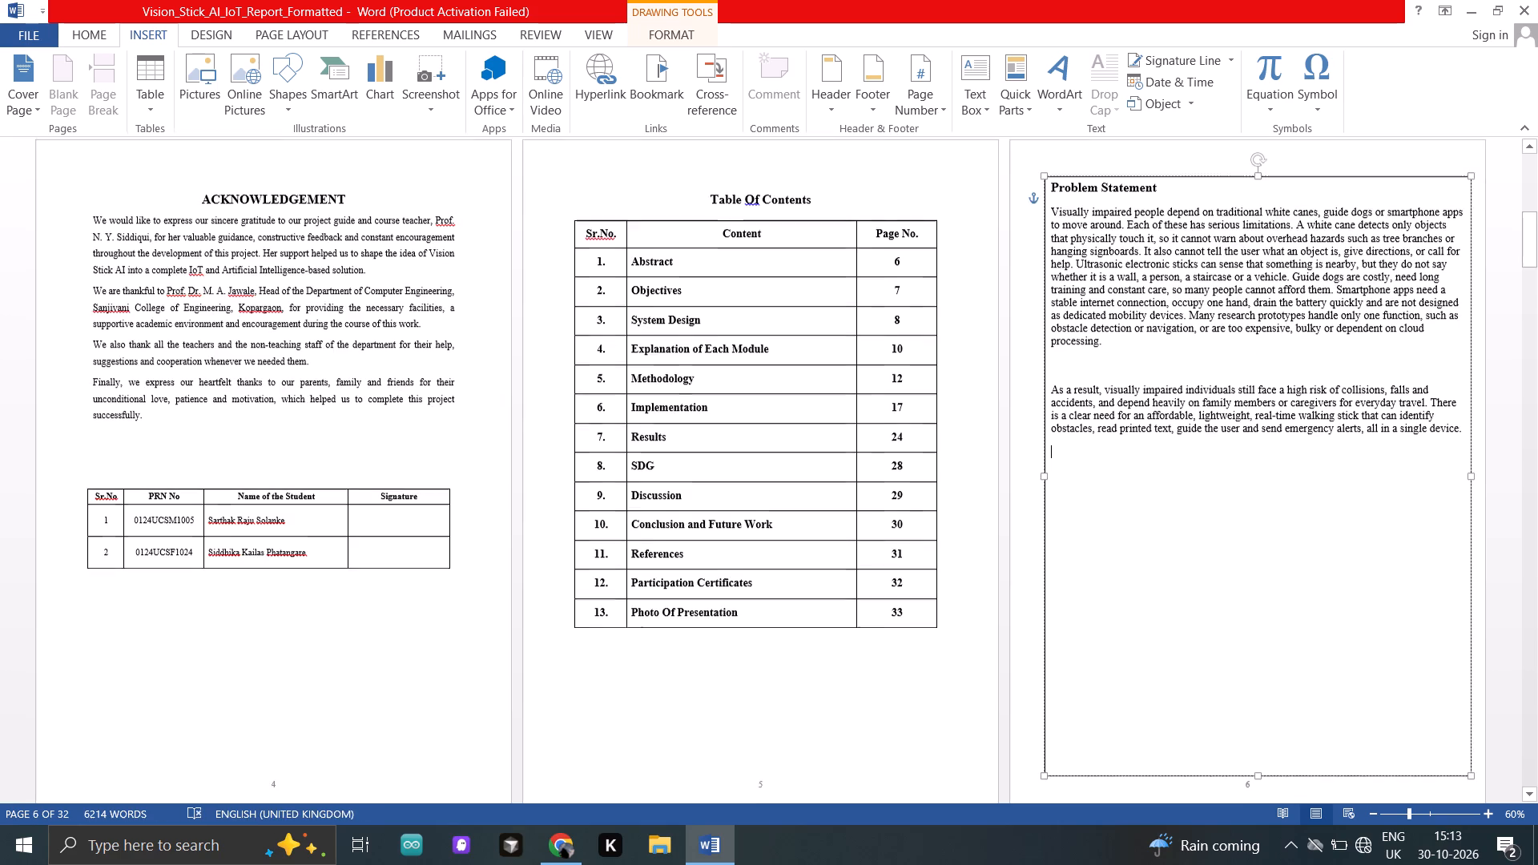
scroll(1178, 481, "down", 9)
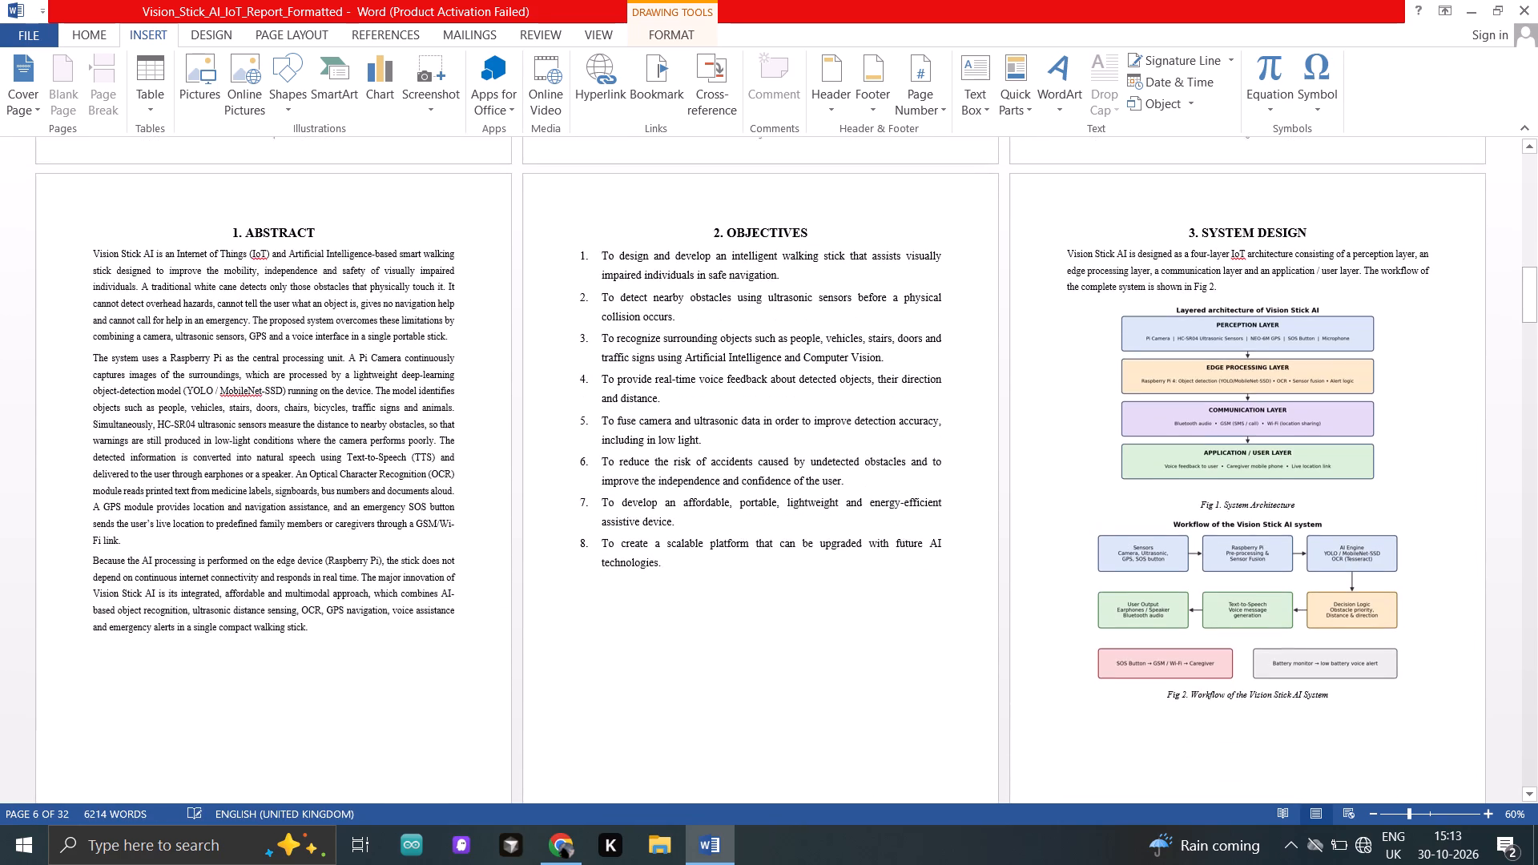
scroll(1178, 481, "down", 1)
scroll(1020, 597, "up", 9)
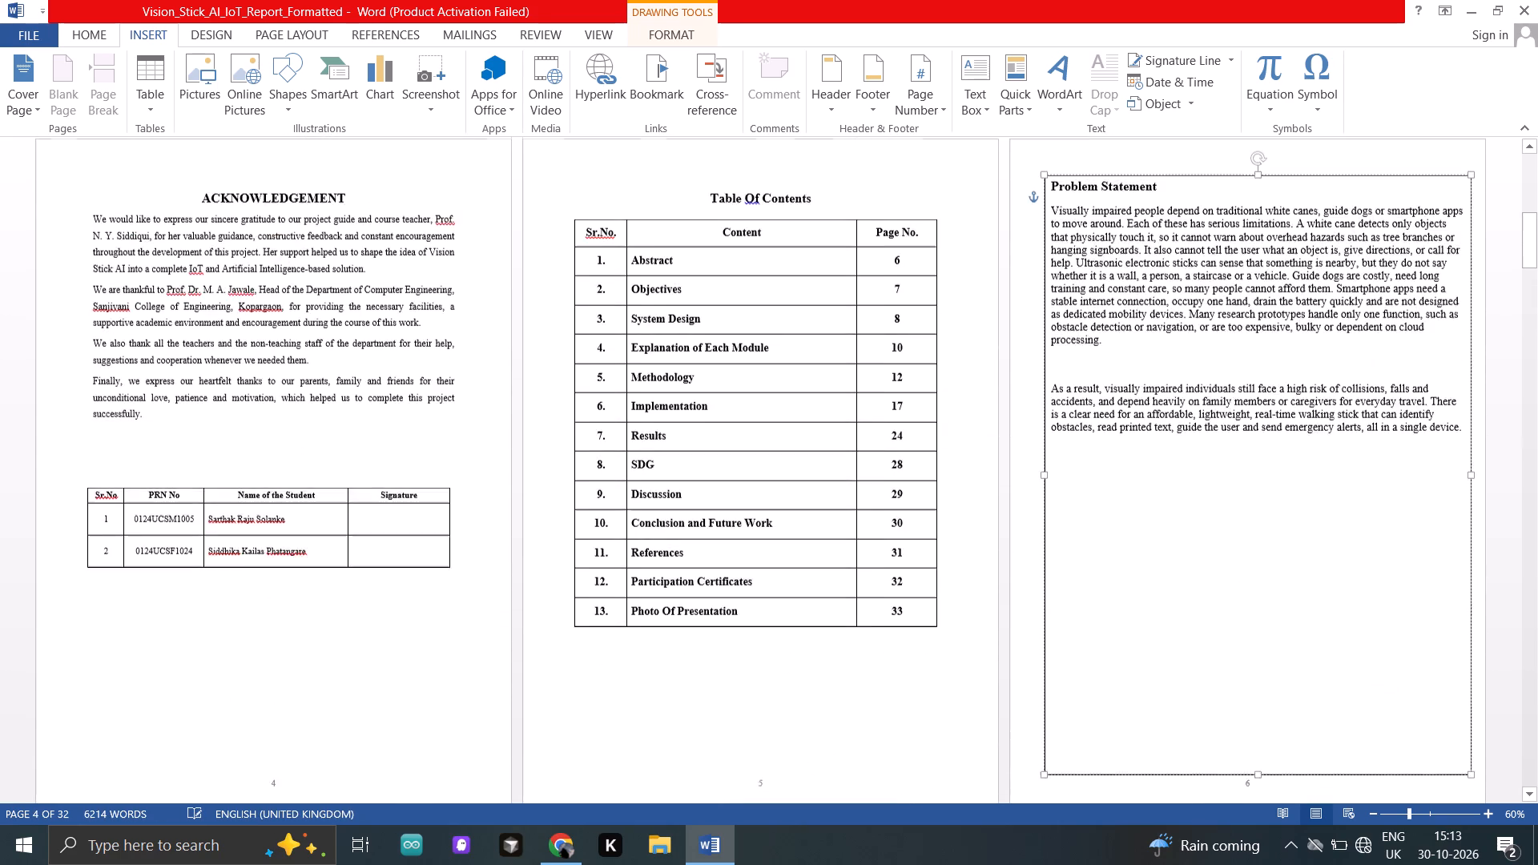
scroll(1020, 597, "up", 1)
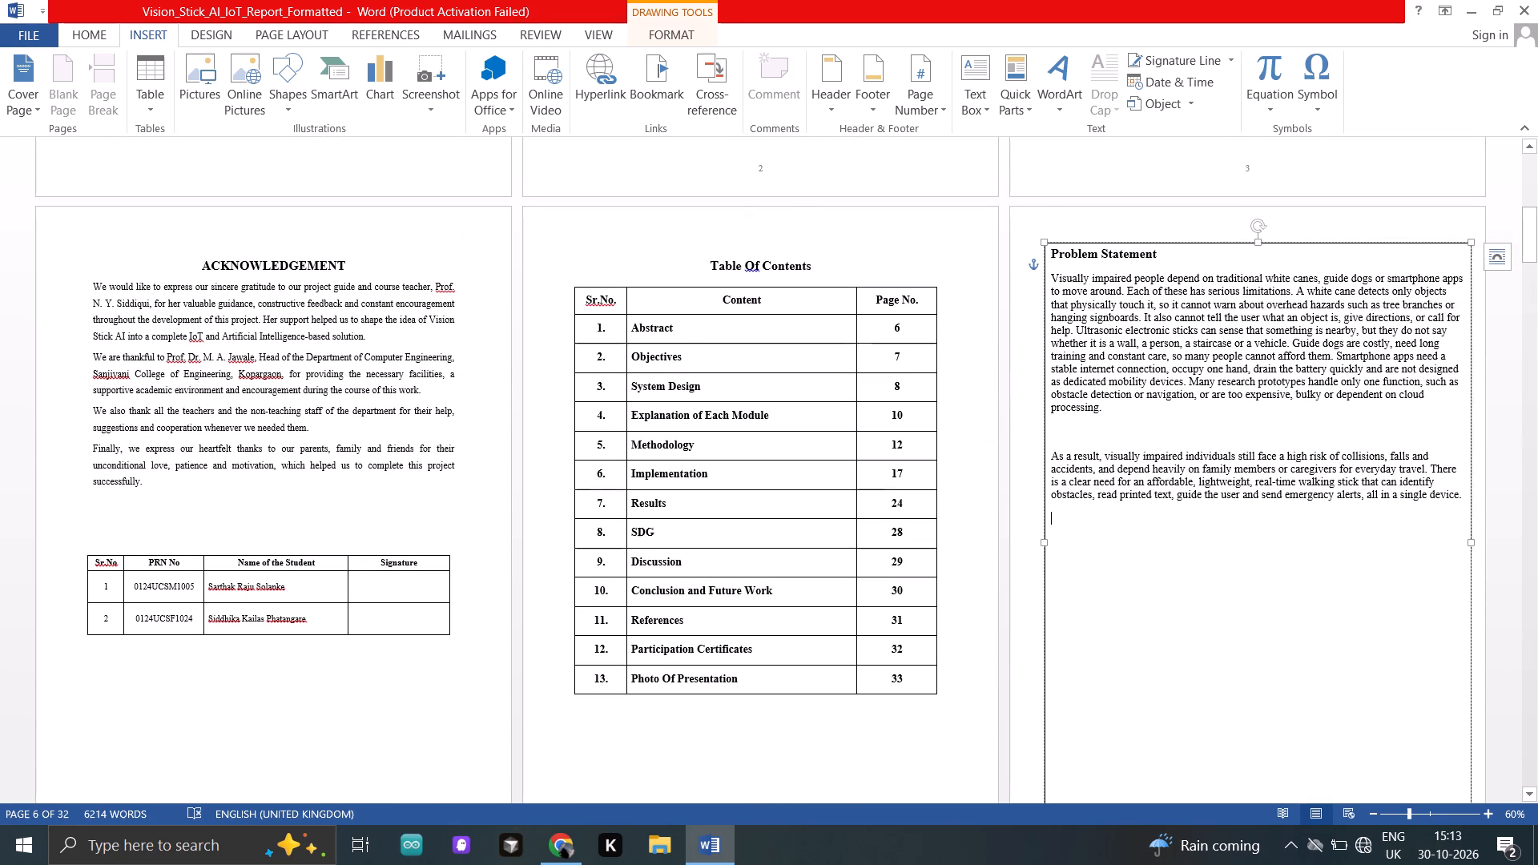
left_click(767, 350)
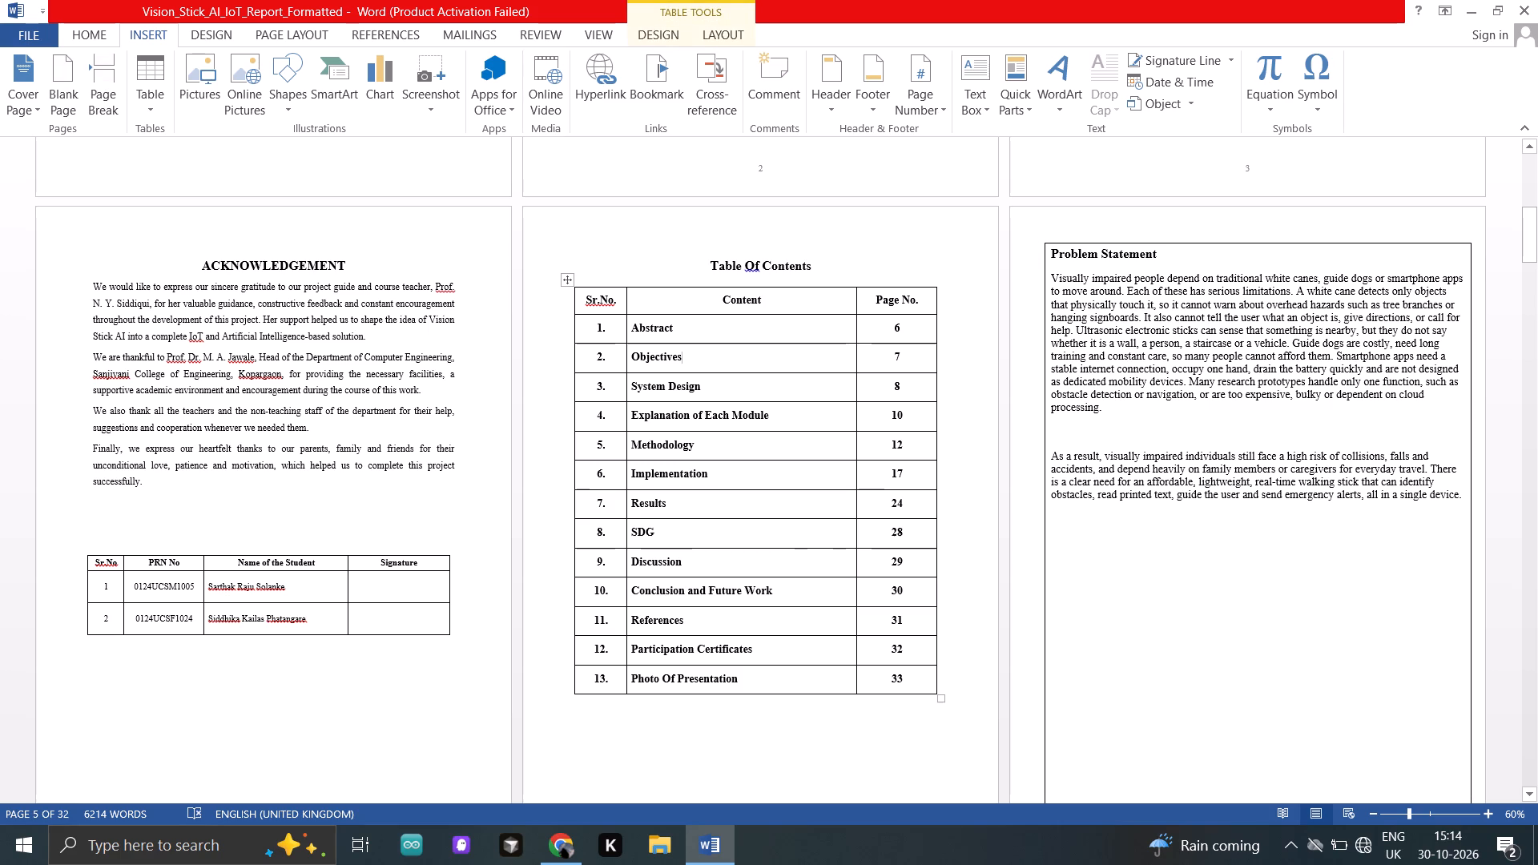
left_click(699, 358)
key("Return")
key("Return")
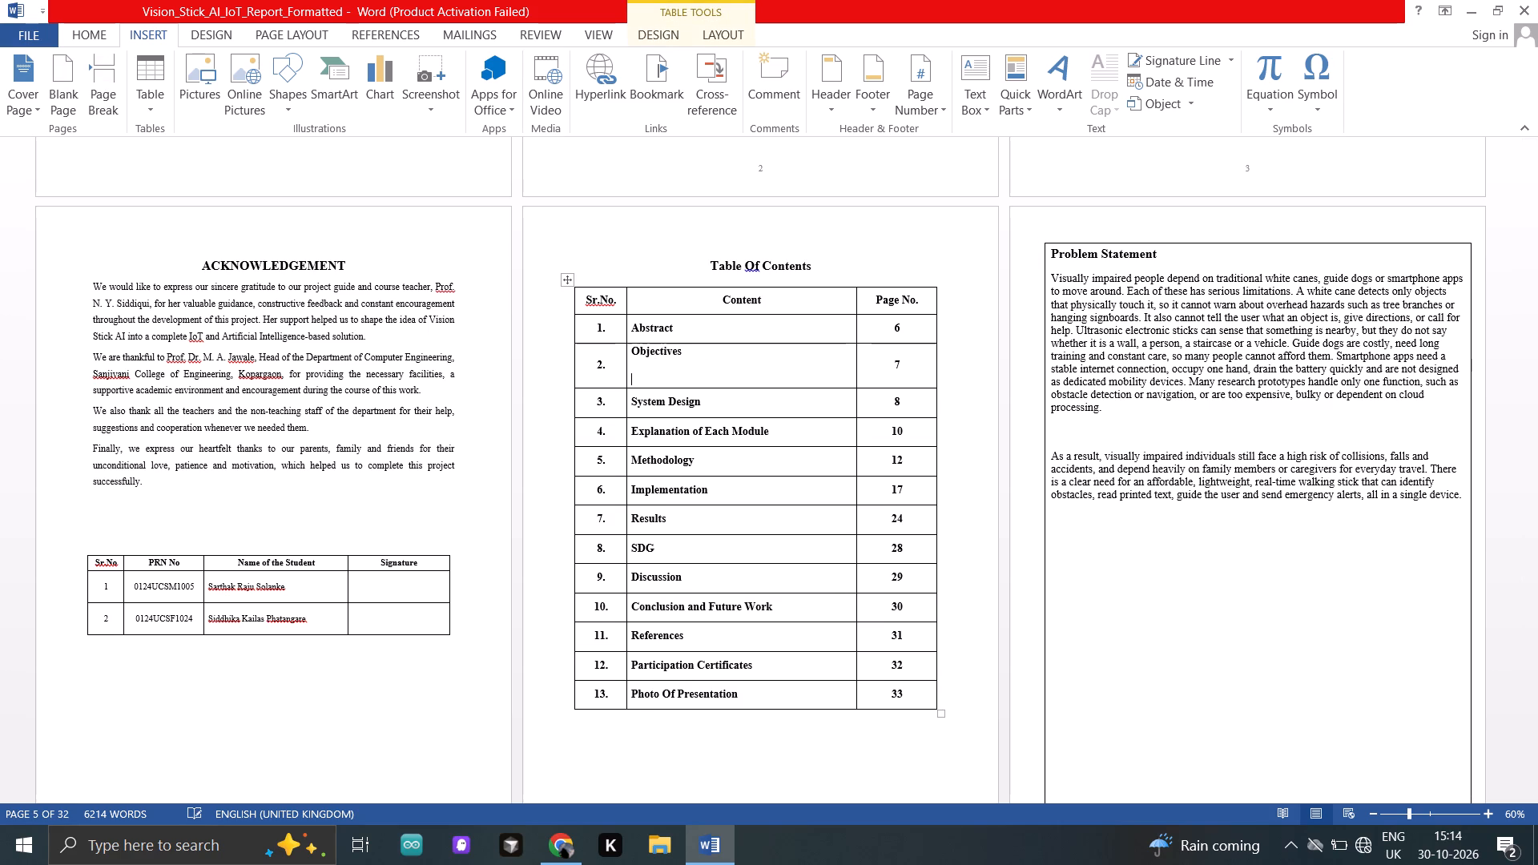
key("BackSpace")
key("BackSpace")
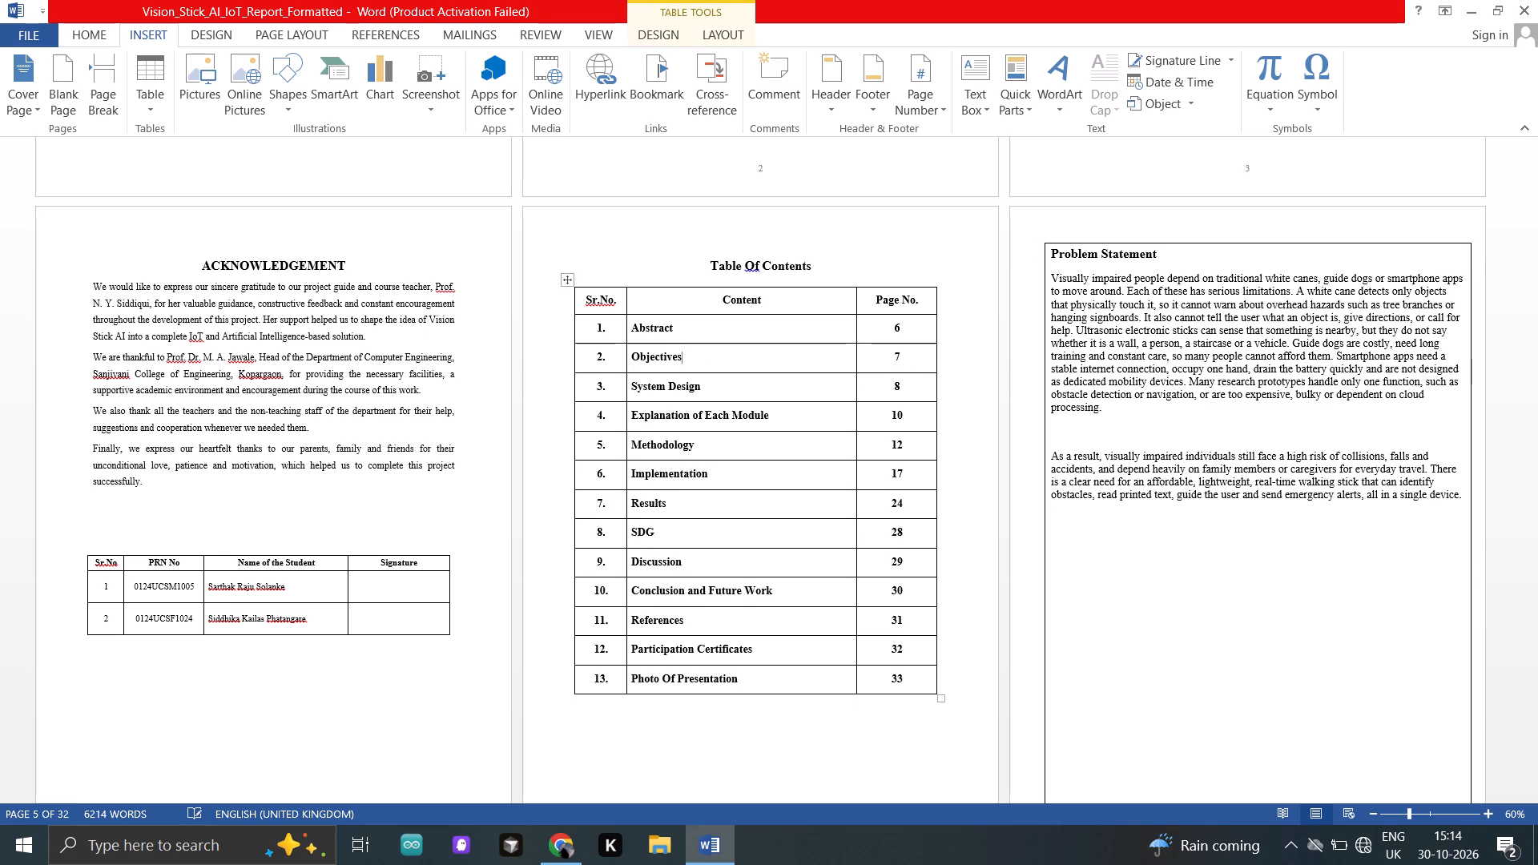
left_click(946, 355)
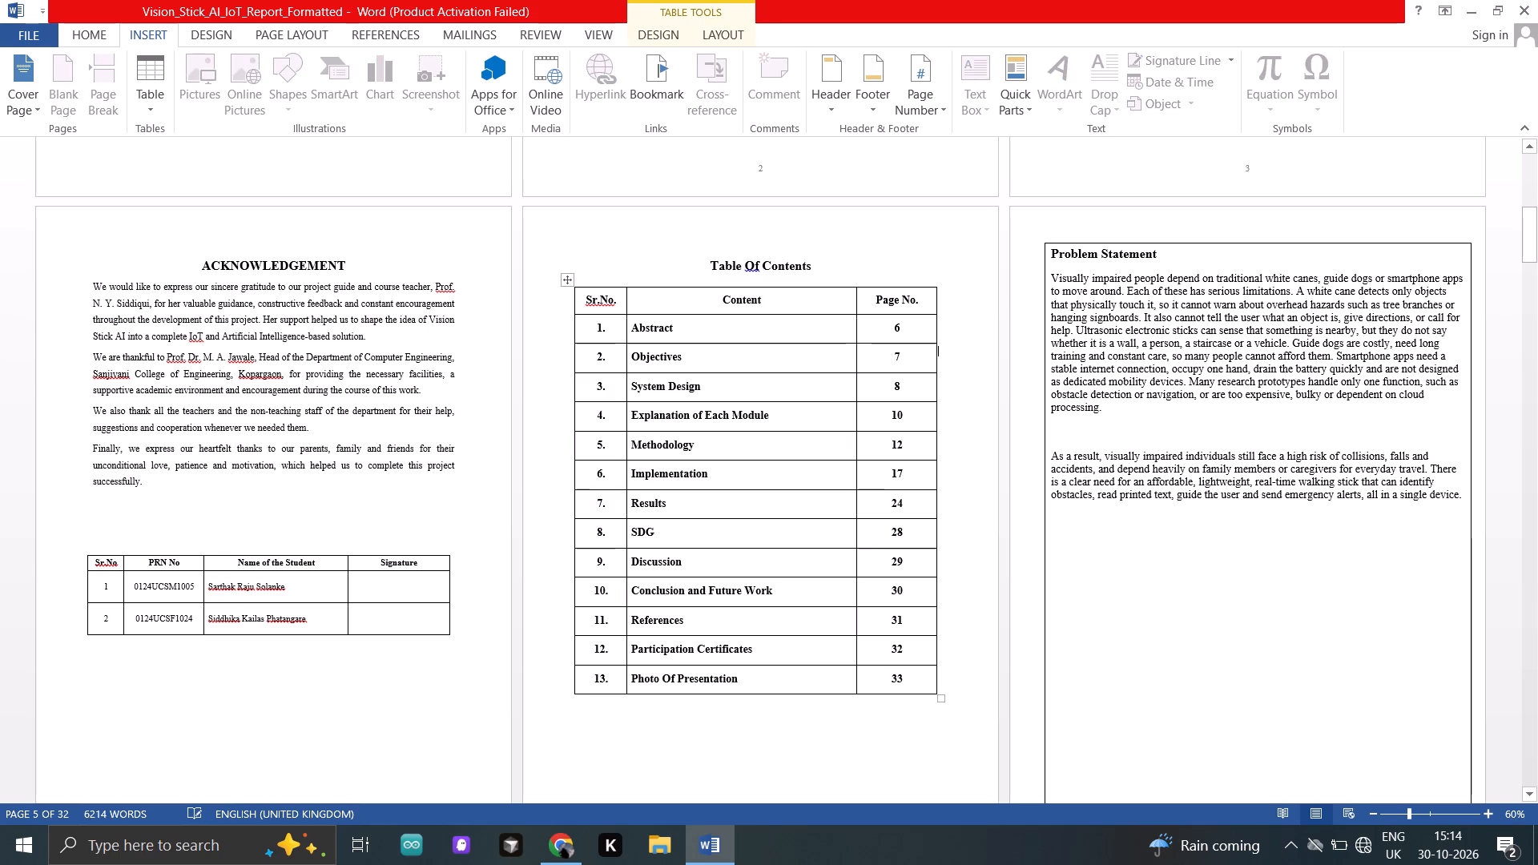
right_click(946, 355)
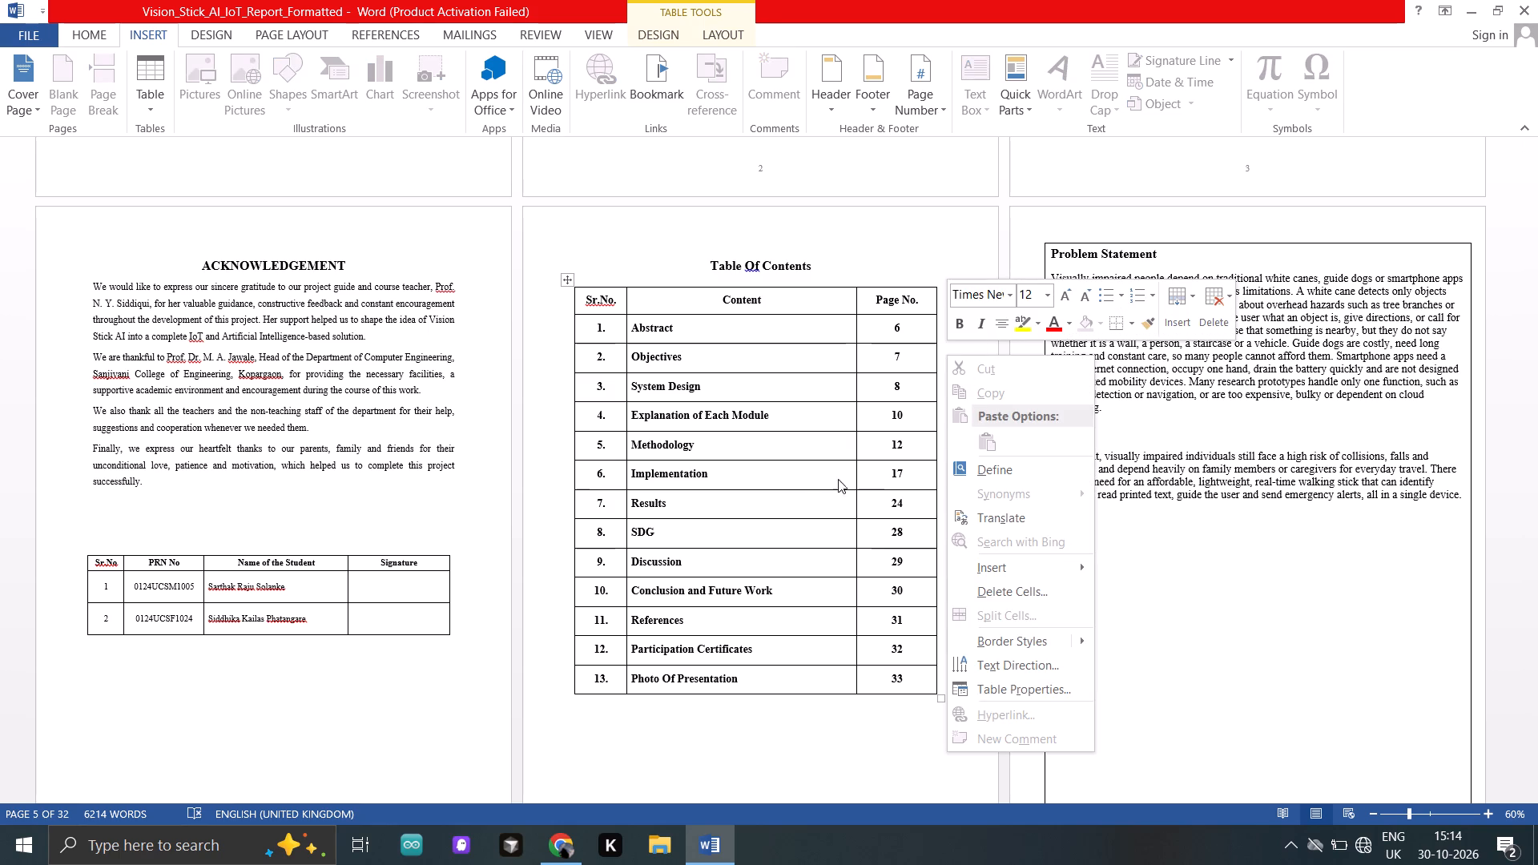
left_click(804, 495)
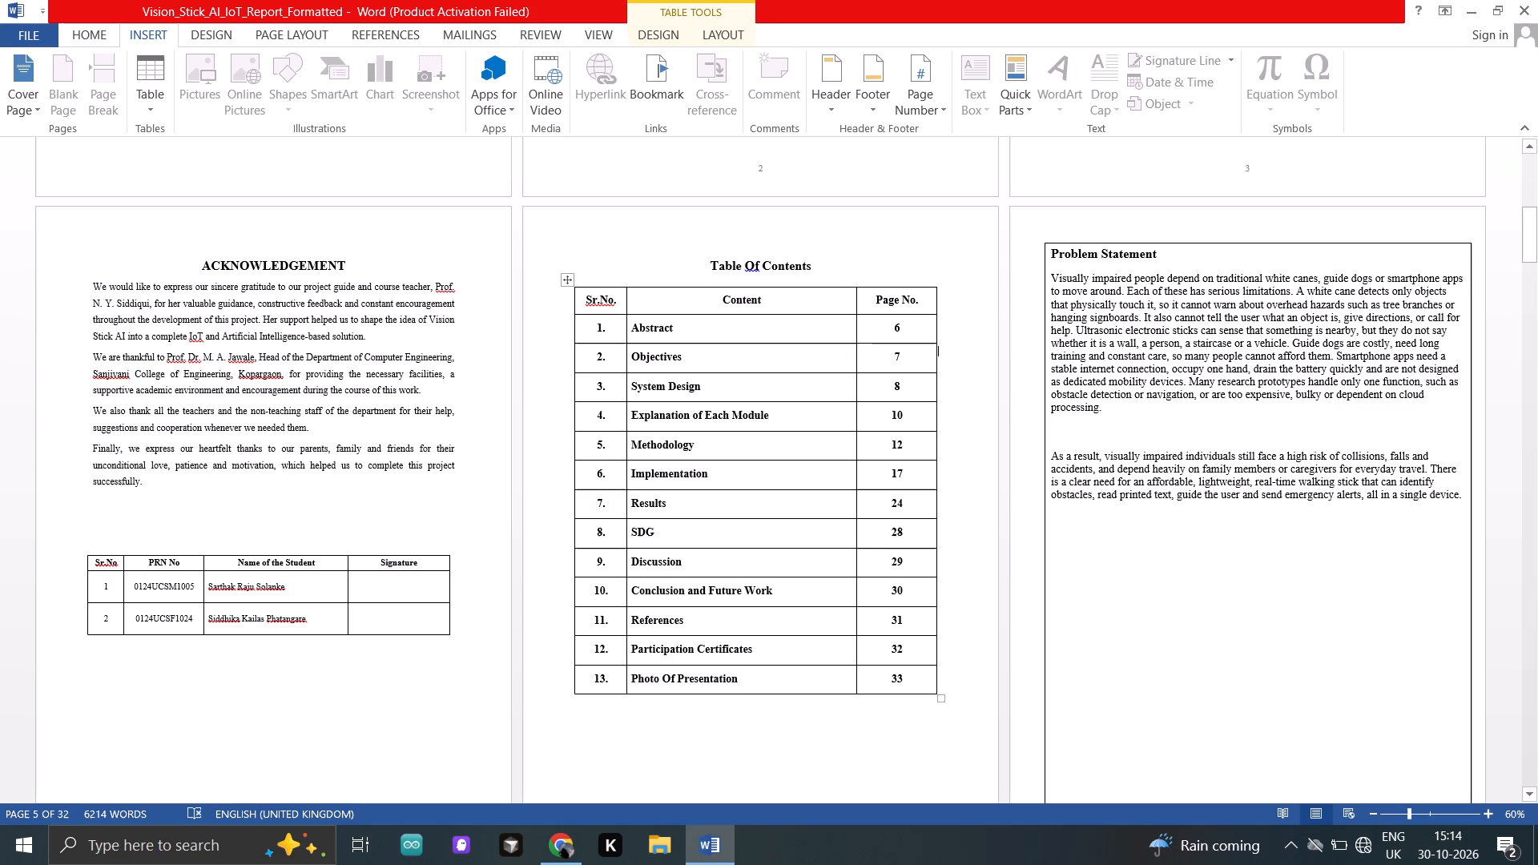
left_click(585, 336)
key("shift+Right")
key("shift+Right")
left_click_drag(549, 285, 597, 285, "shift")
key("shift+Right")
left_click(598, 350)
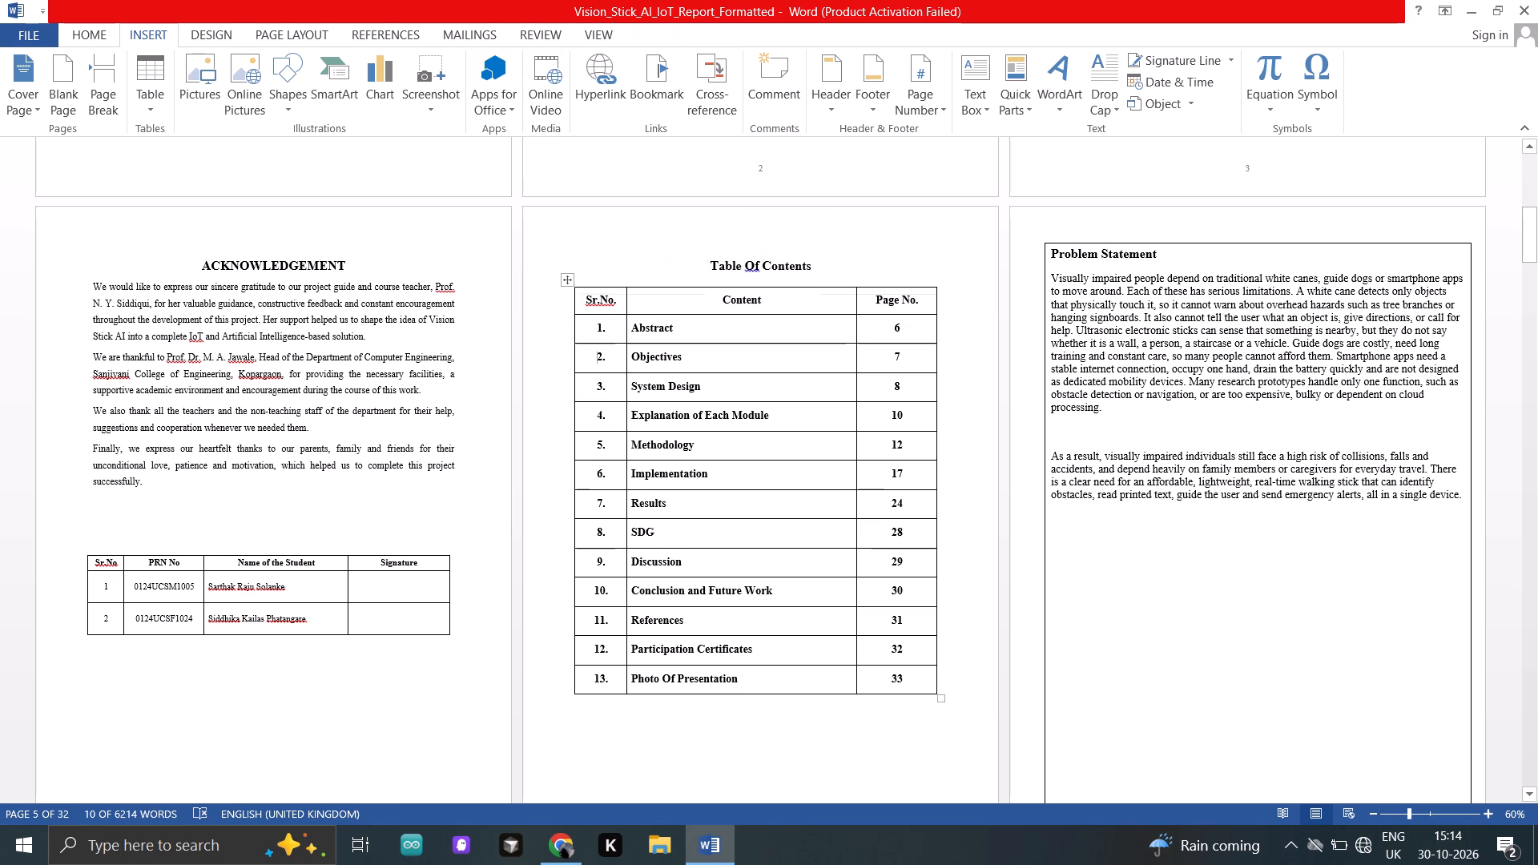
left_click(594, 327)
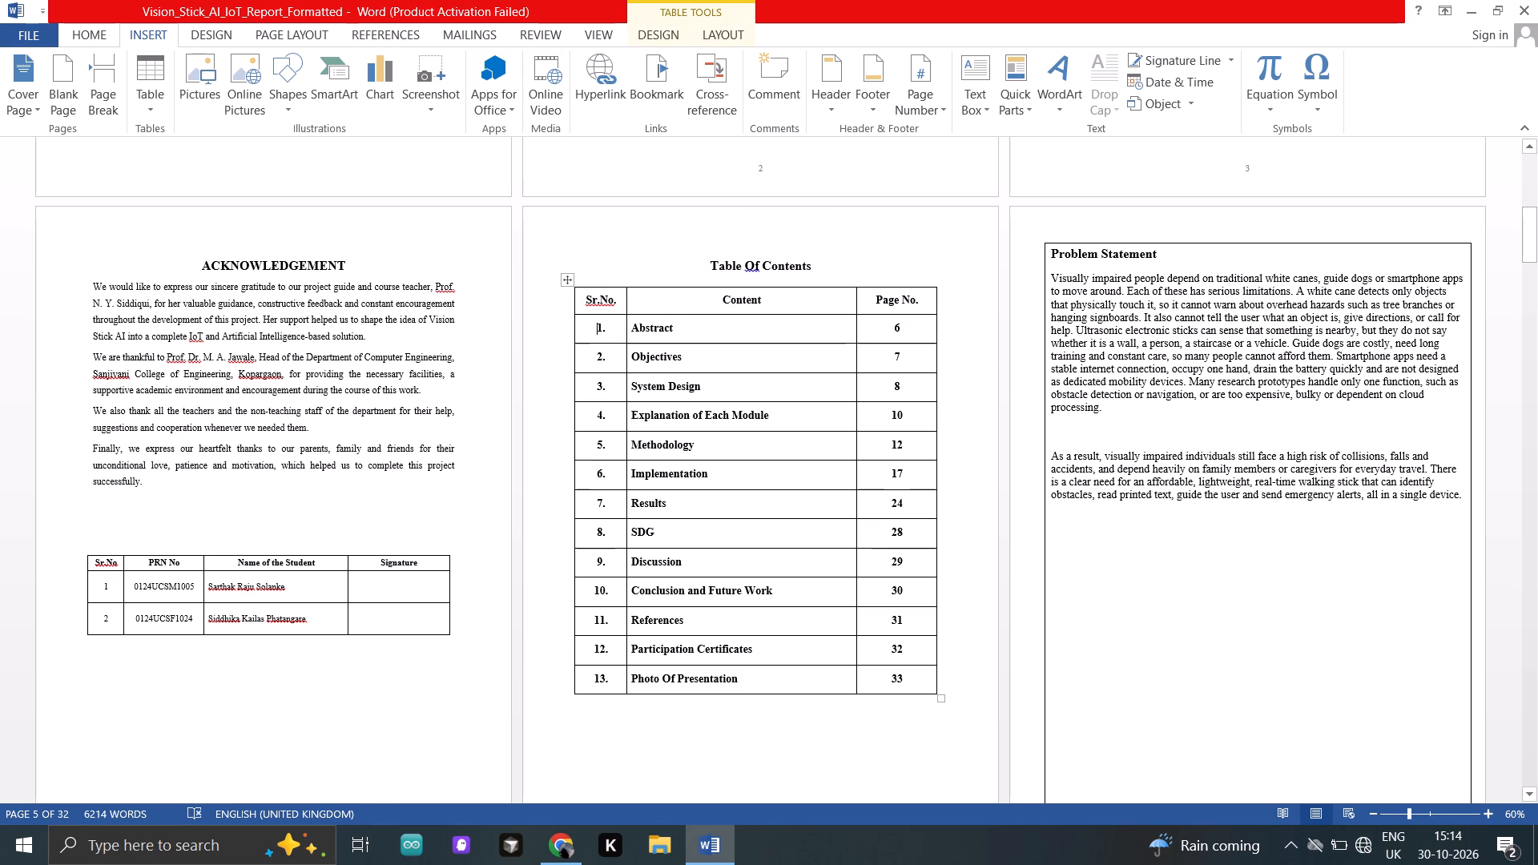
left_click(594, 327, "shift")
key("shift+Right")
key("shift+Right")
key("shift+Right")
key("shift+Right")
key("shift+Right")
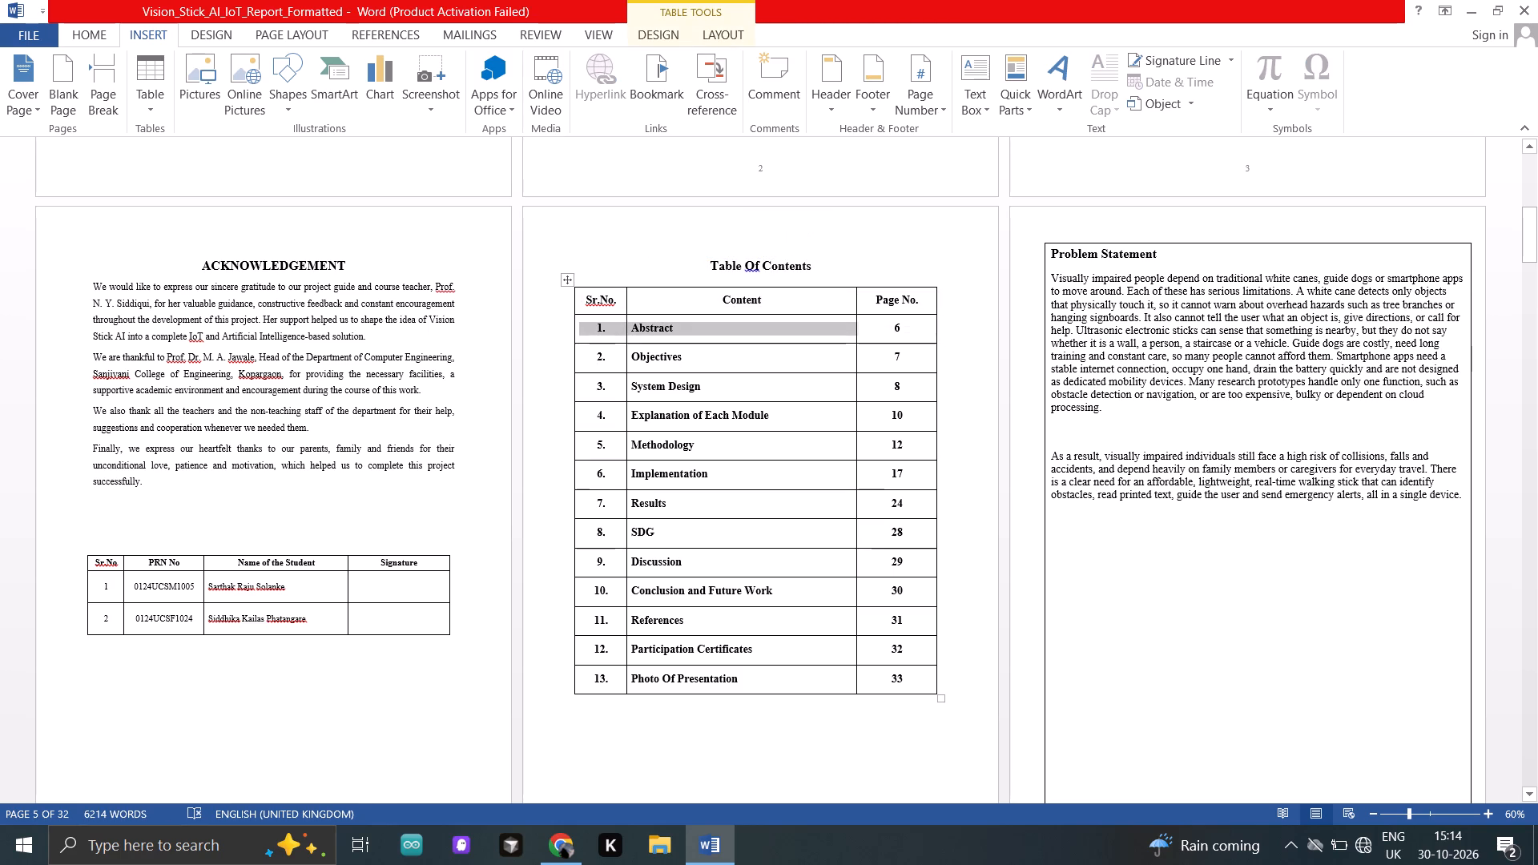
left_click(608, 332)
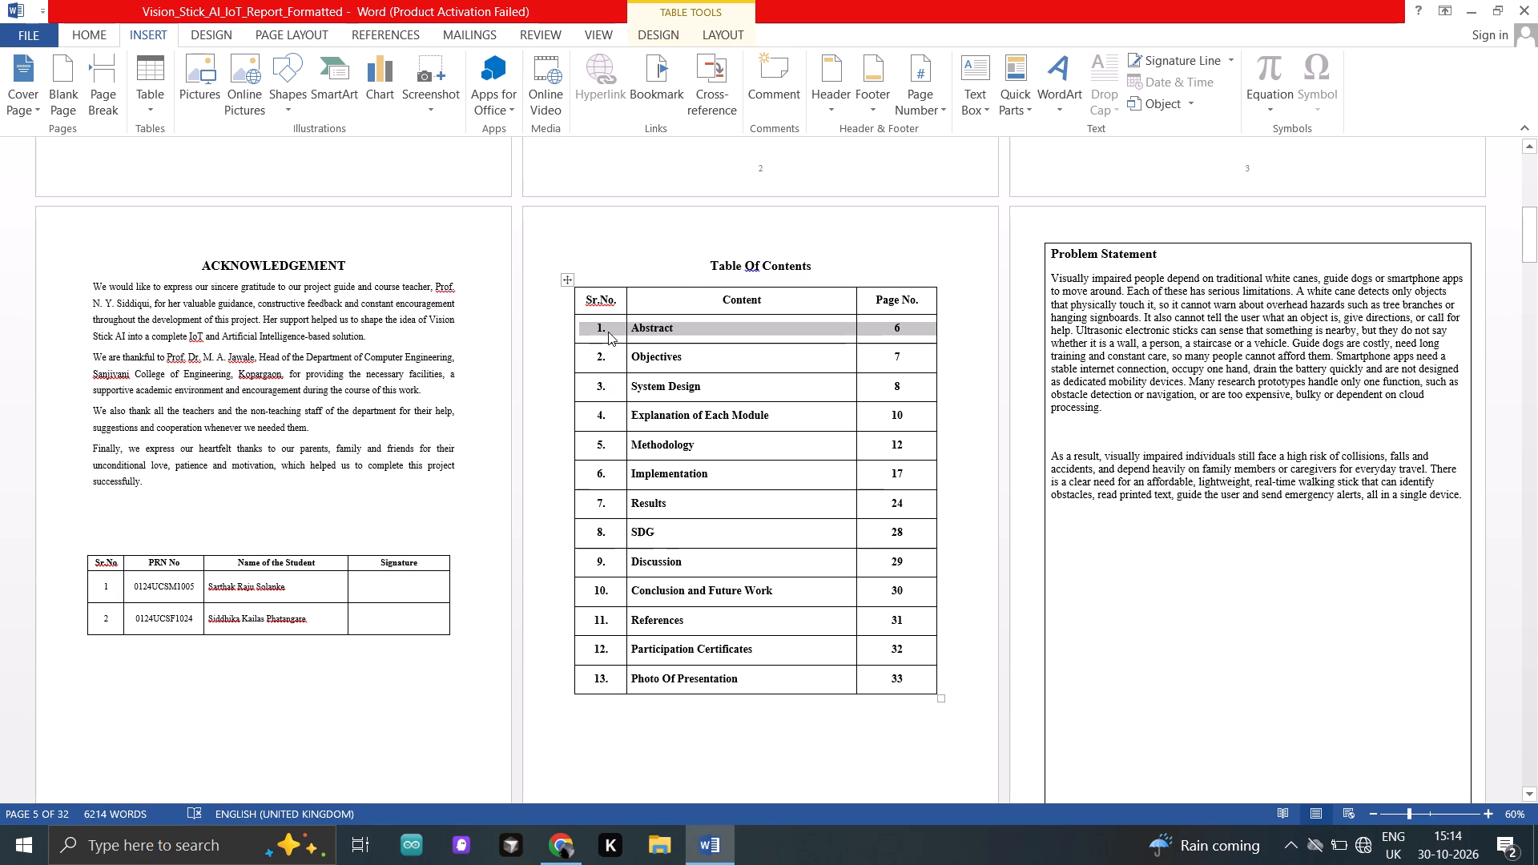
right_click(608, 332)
Select the header and Abstract rows of the Table Of Contents and insert two blank rows below them.
left_click(592, 321)
left_click_drag(592, 321, 904, 313)
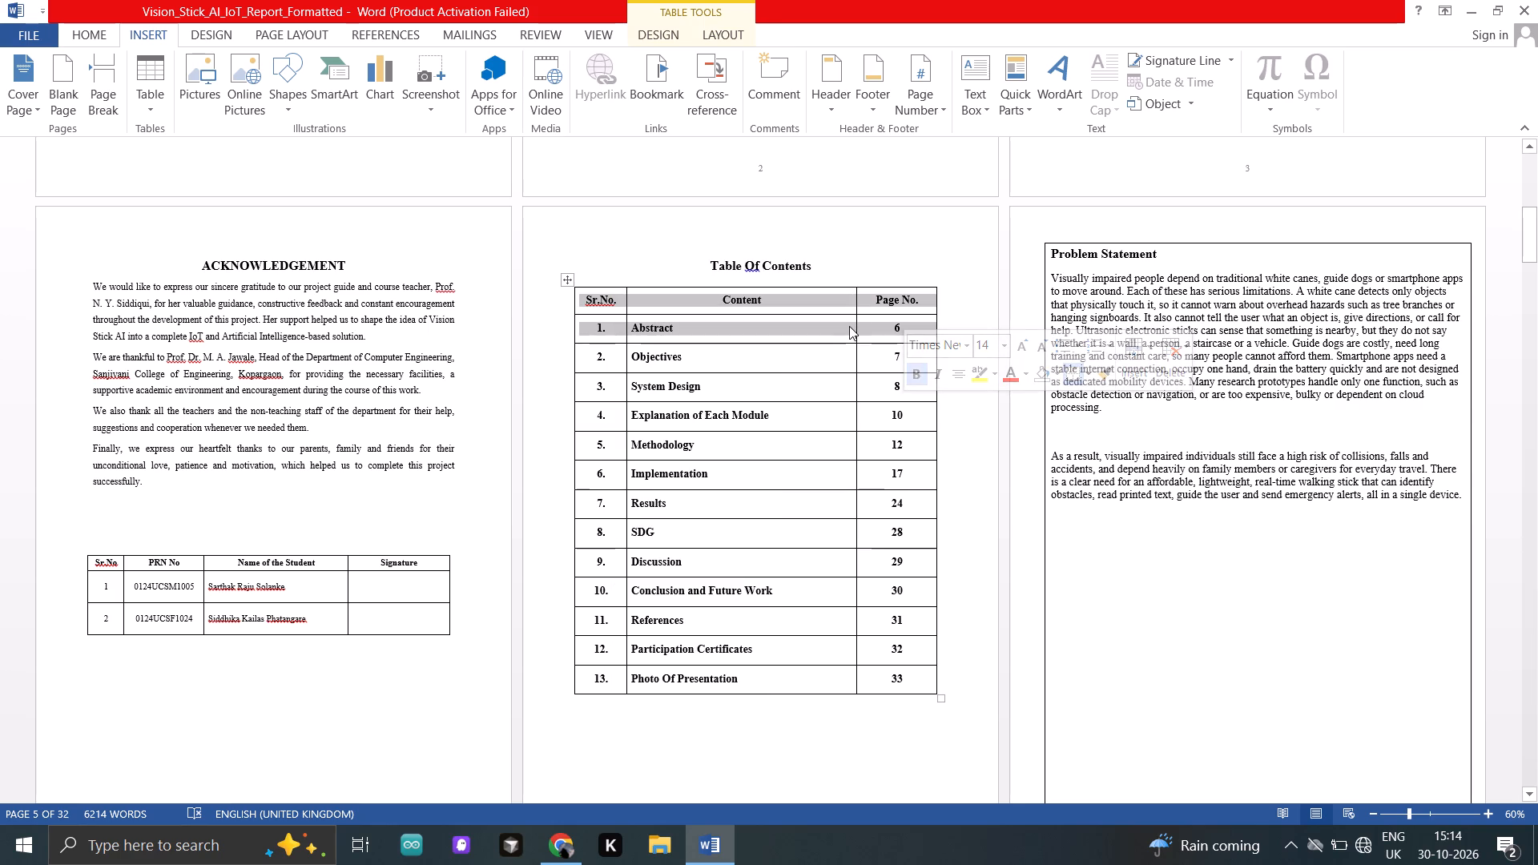
left_click(1137, 344)
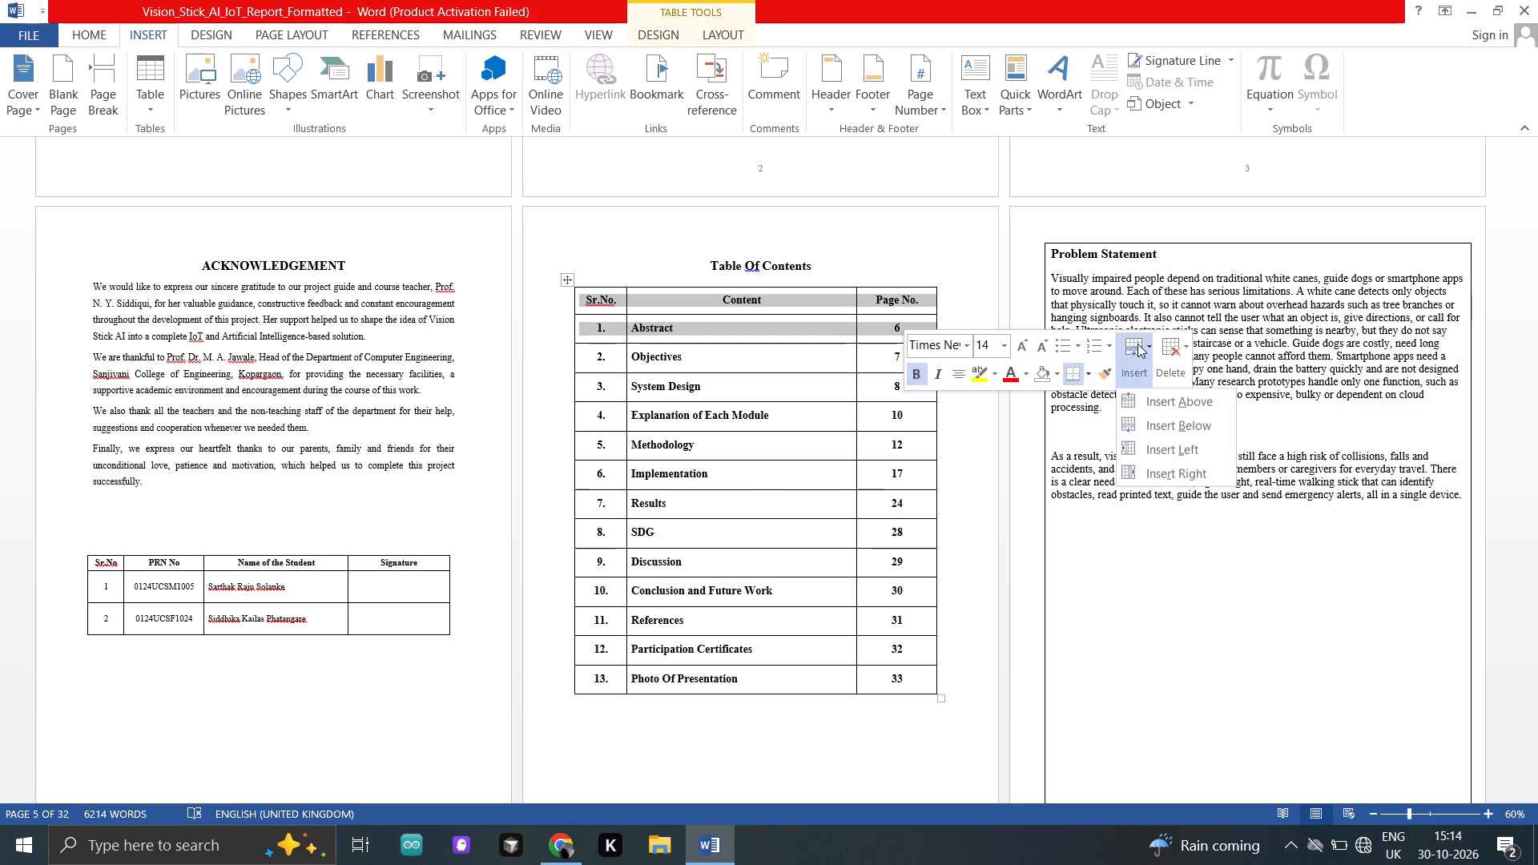
left_click(1160, 427)
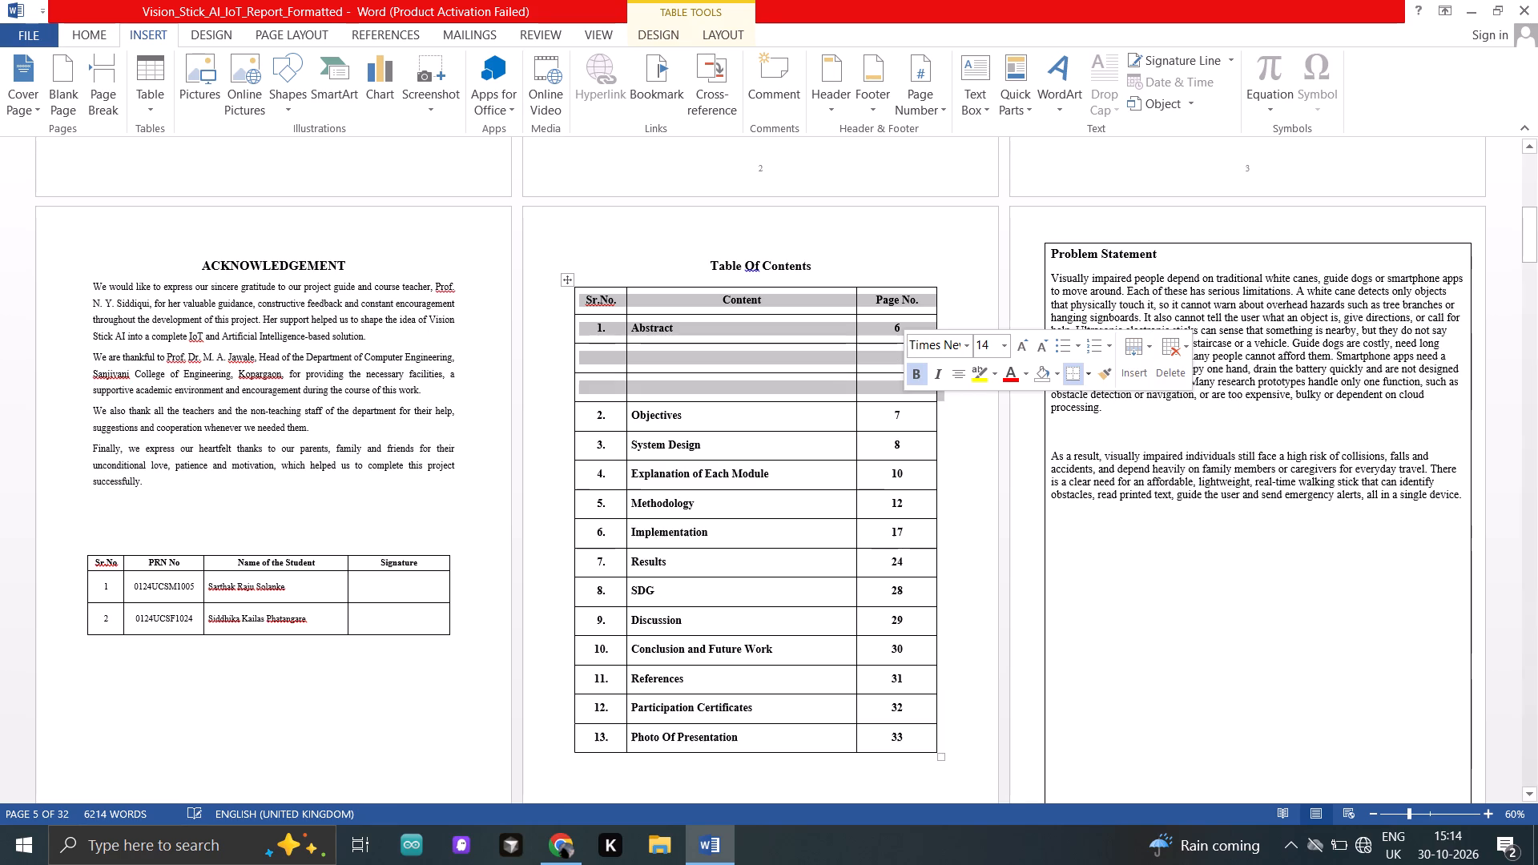
Move the Abstract text from row 1 of the Table Of Contents into the Content cell of the first blank row.
left_click(623, 349)
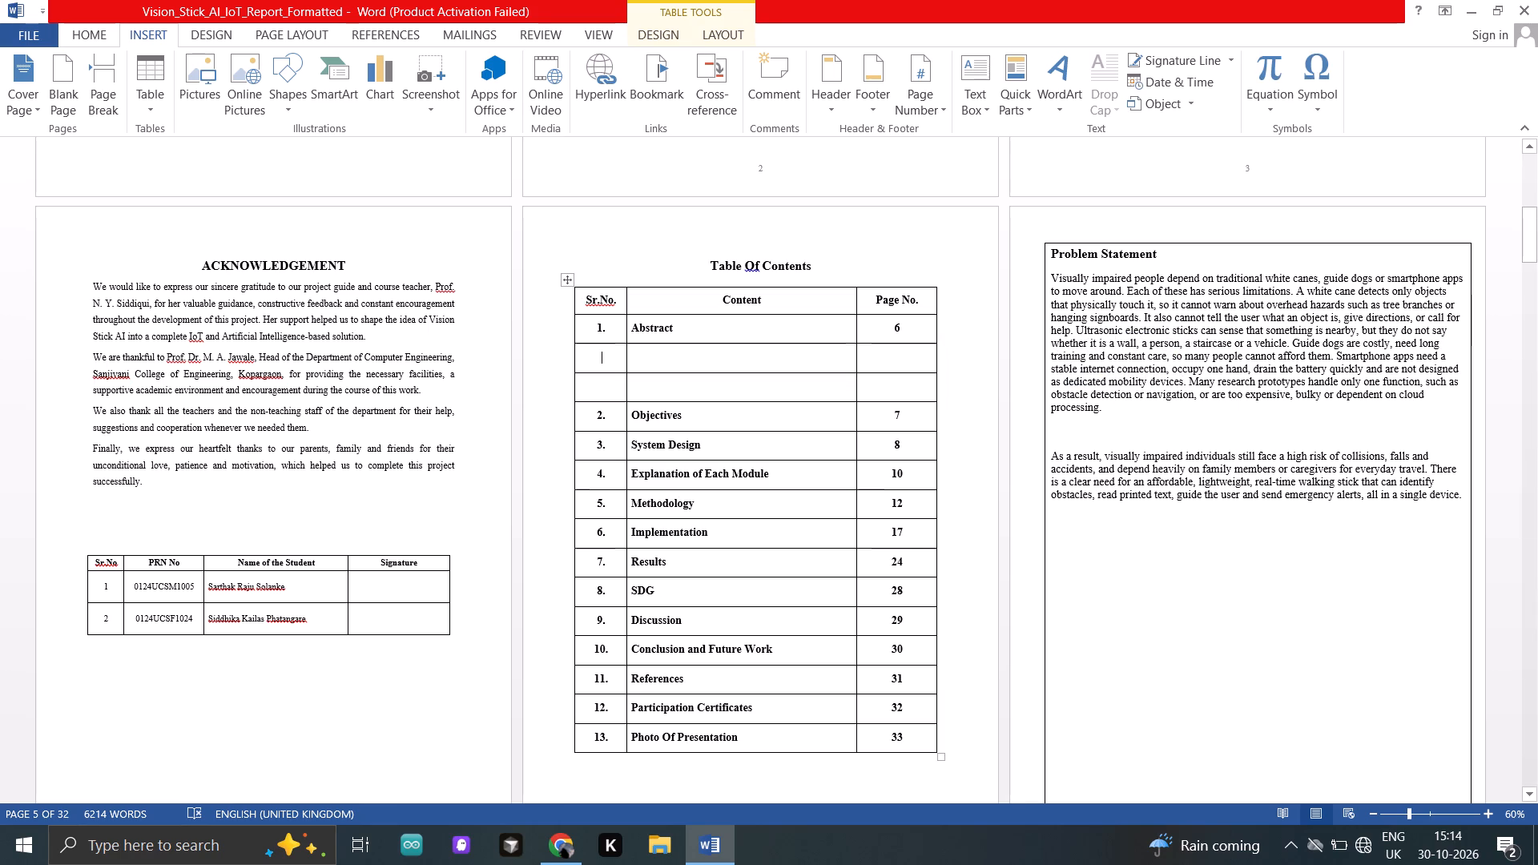
left_click_drag(633, 330, 770, 294)
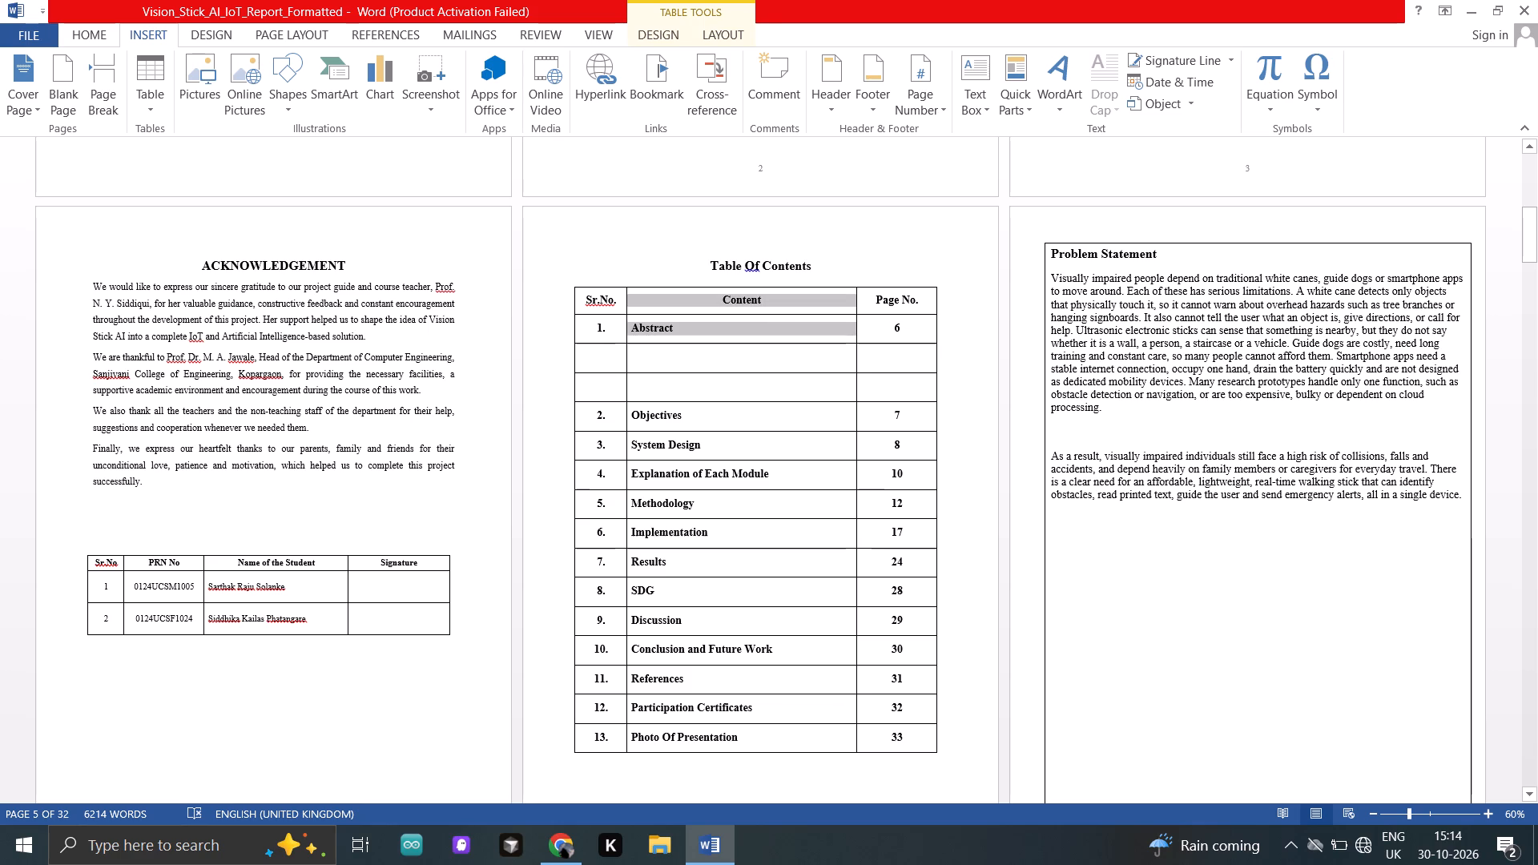
left_click_drag(770, 294, 796, 338)
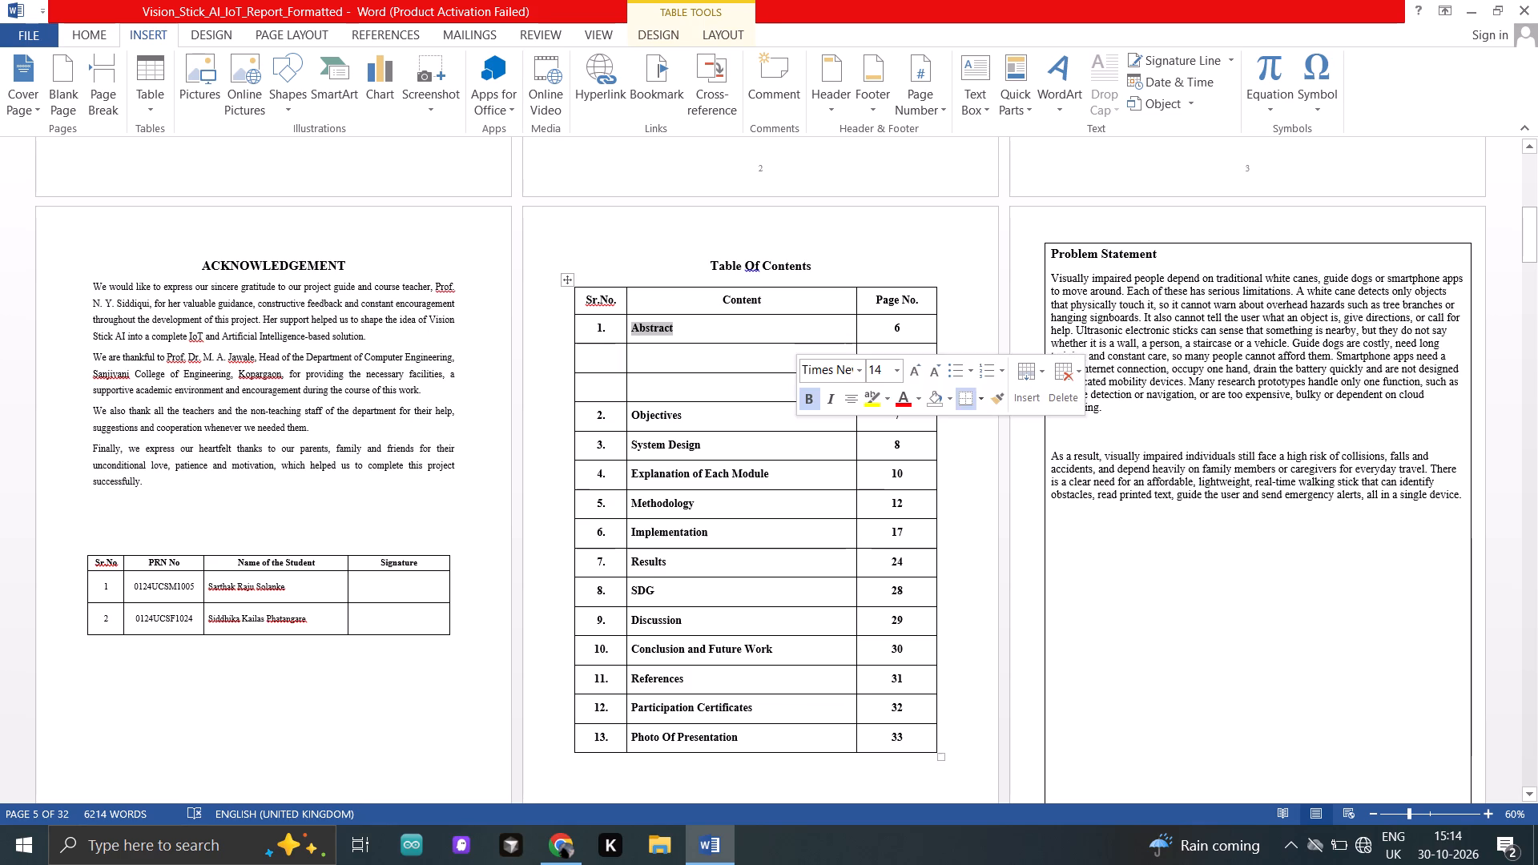
key("ctrl+x")
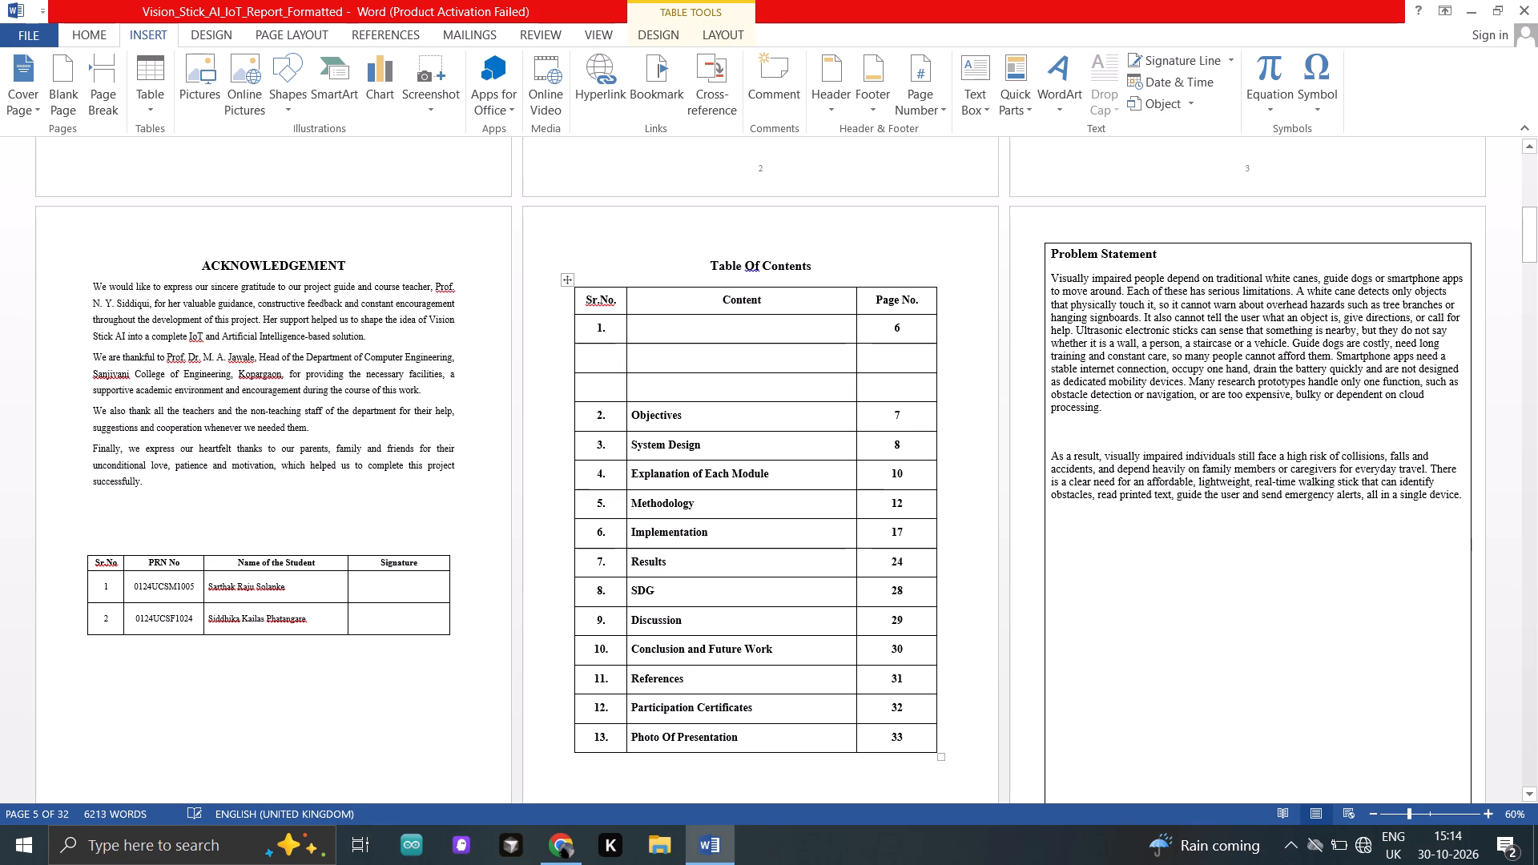
left_click(637, 390)
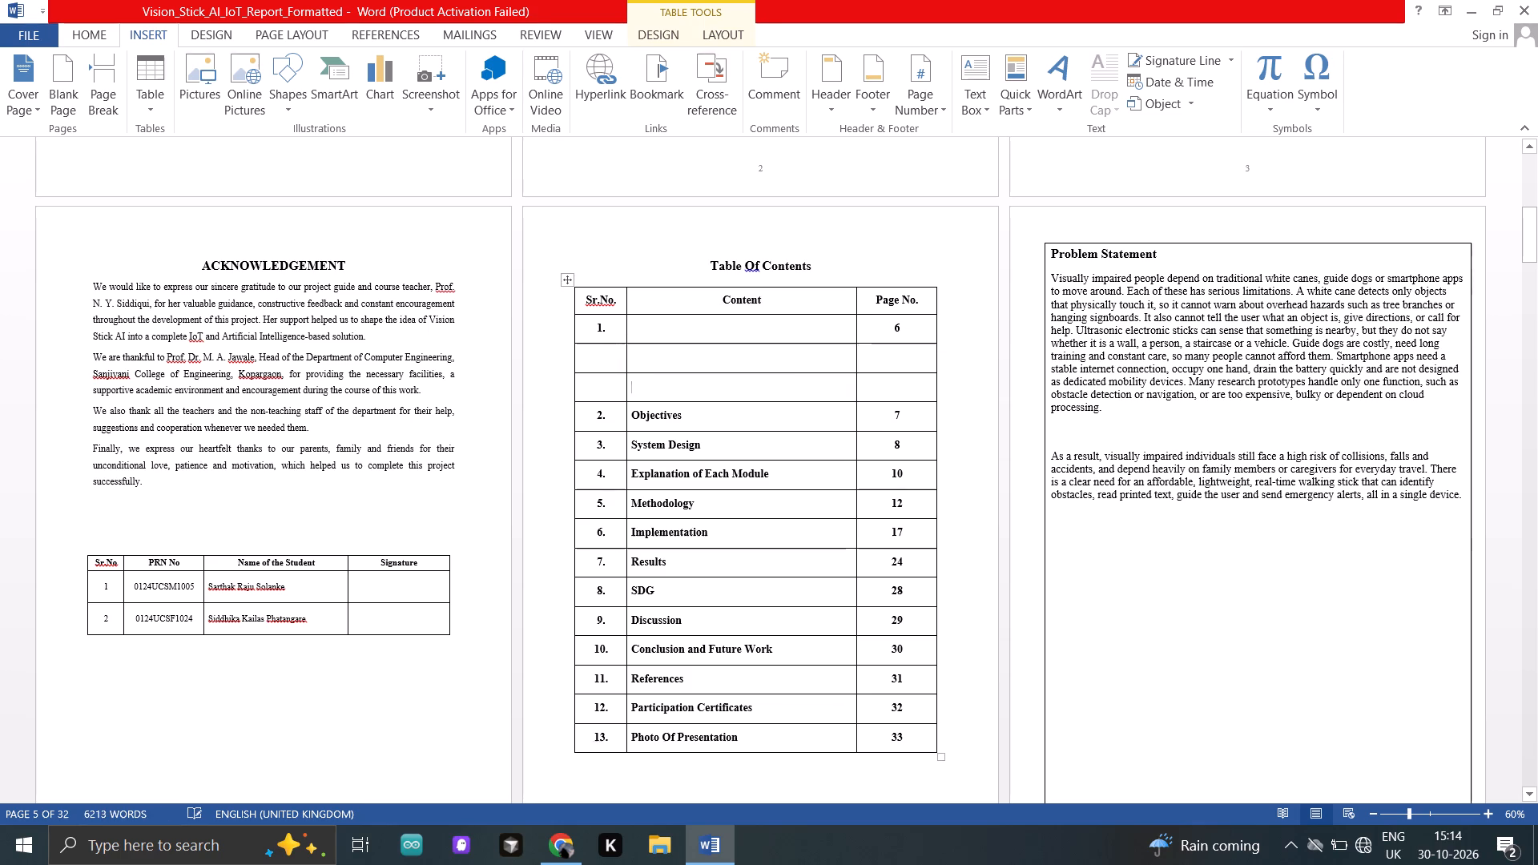
left_click(631, 365)
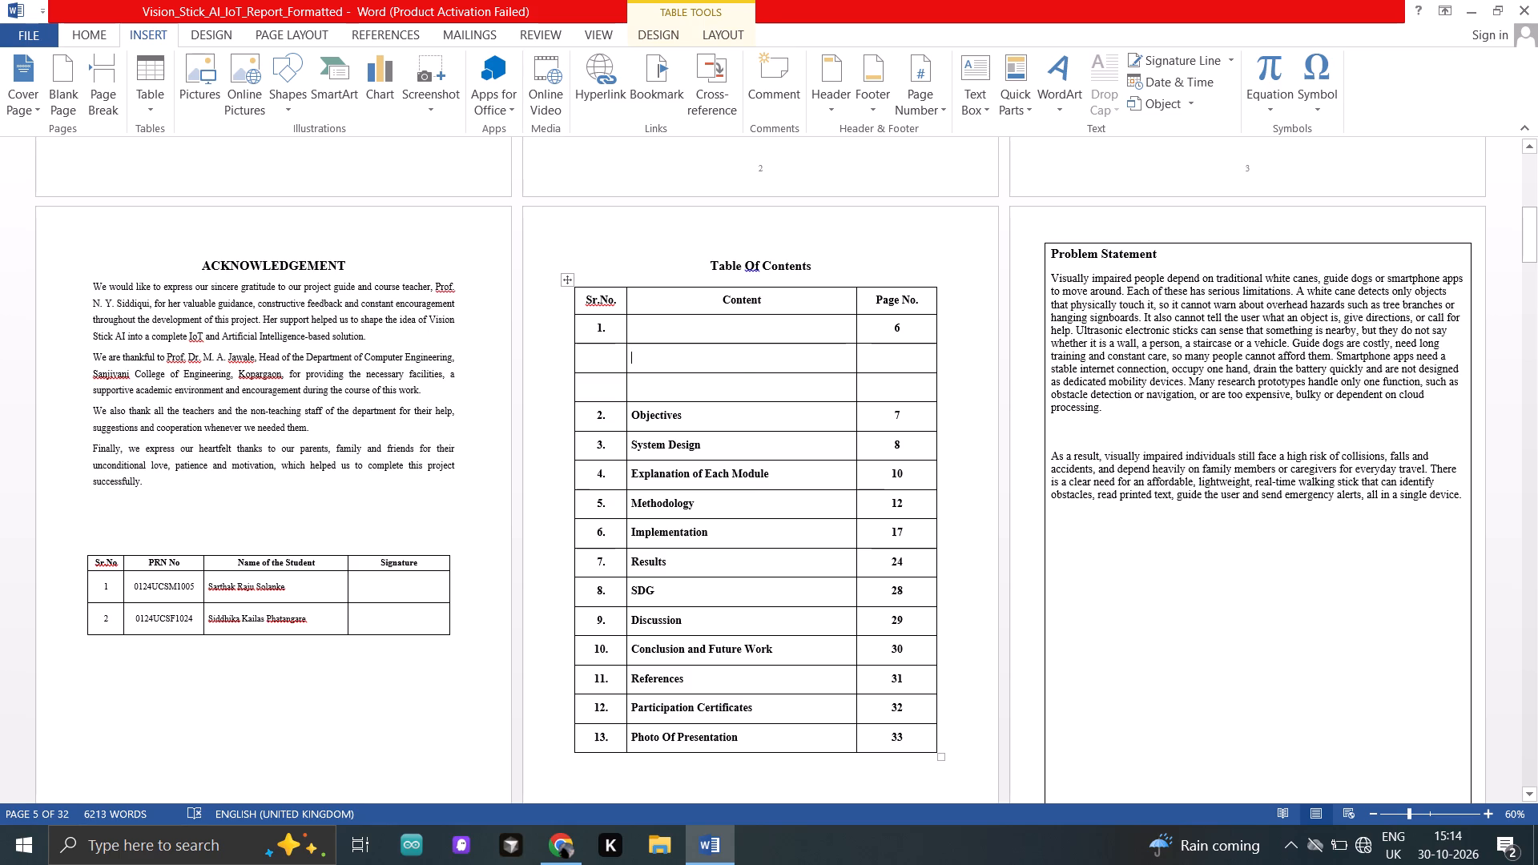
key("ctrl+v")
Try to move the Abstract entry into the Content cell of the second blank row, directly above Objectives.
left_click_drag(698, 347, 610, 357)
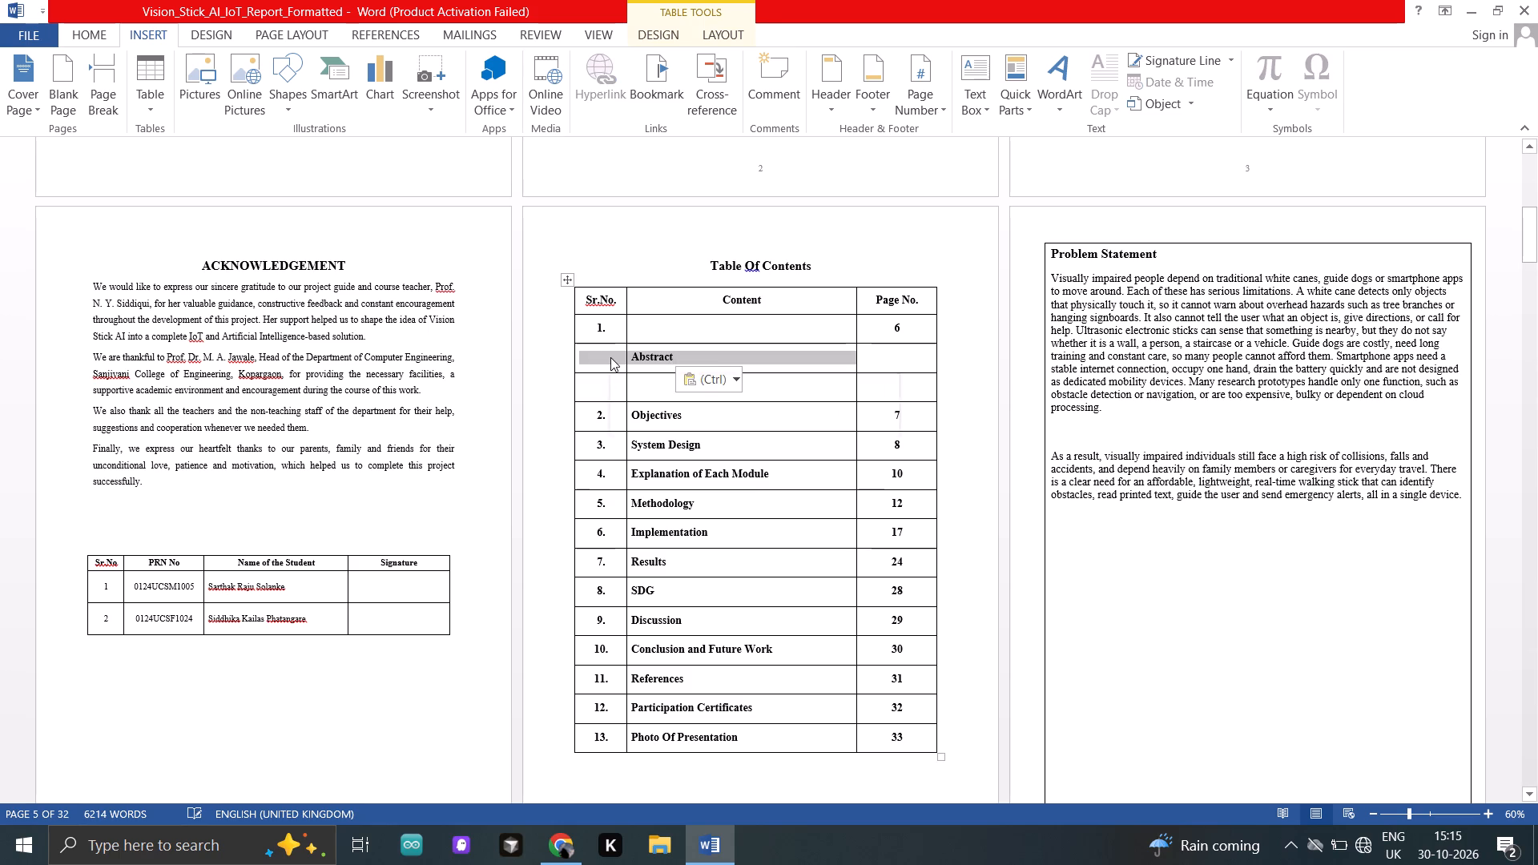
key("ctrl+x")
left_click(654, 392)
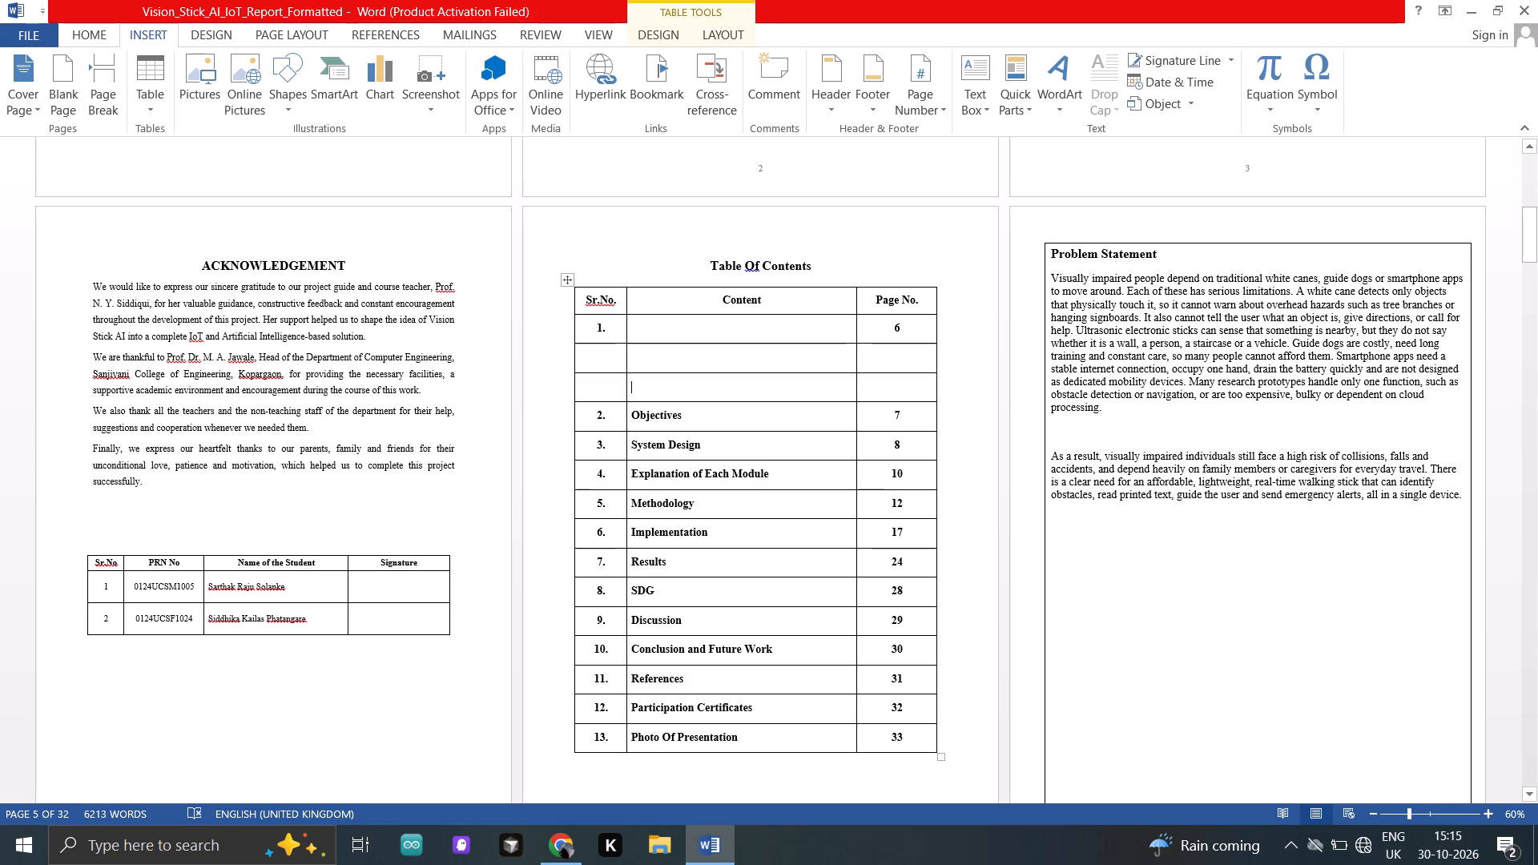
left_click(644, 368)
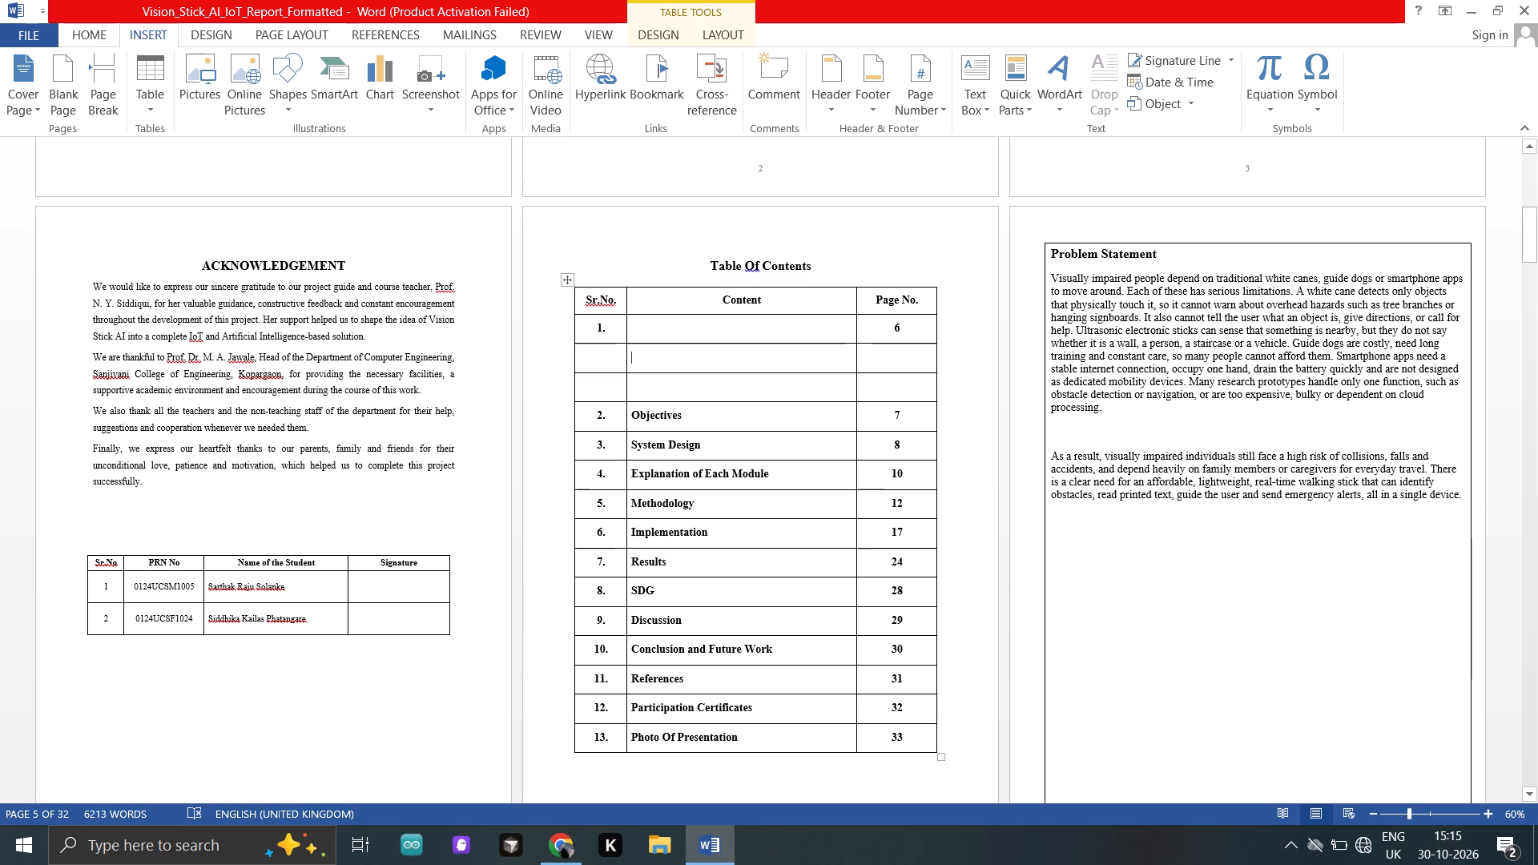
left_click(646, 380)
key("ctrl+v")
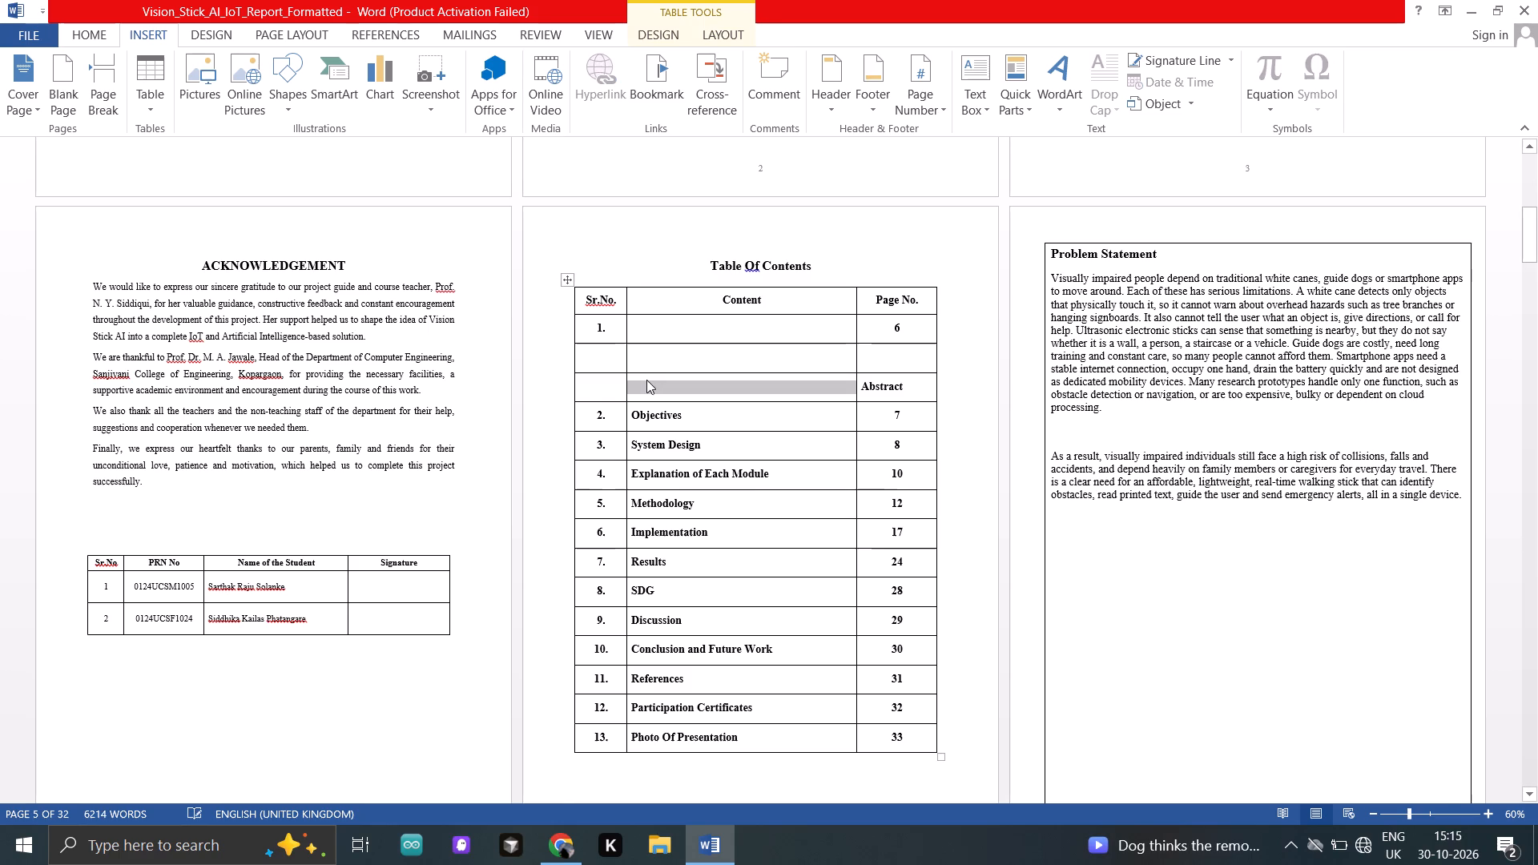
key("ctrl+x")
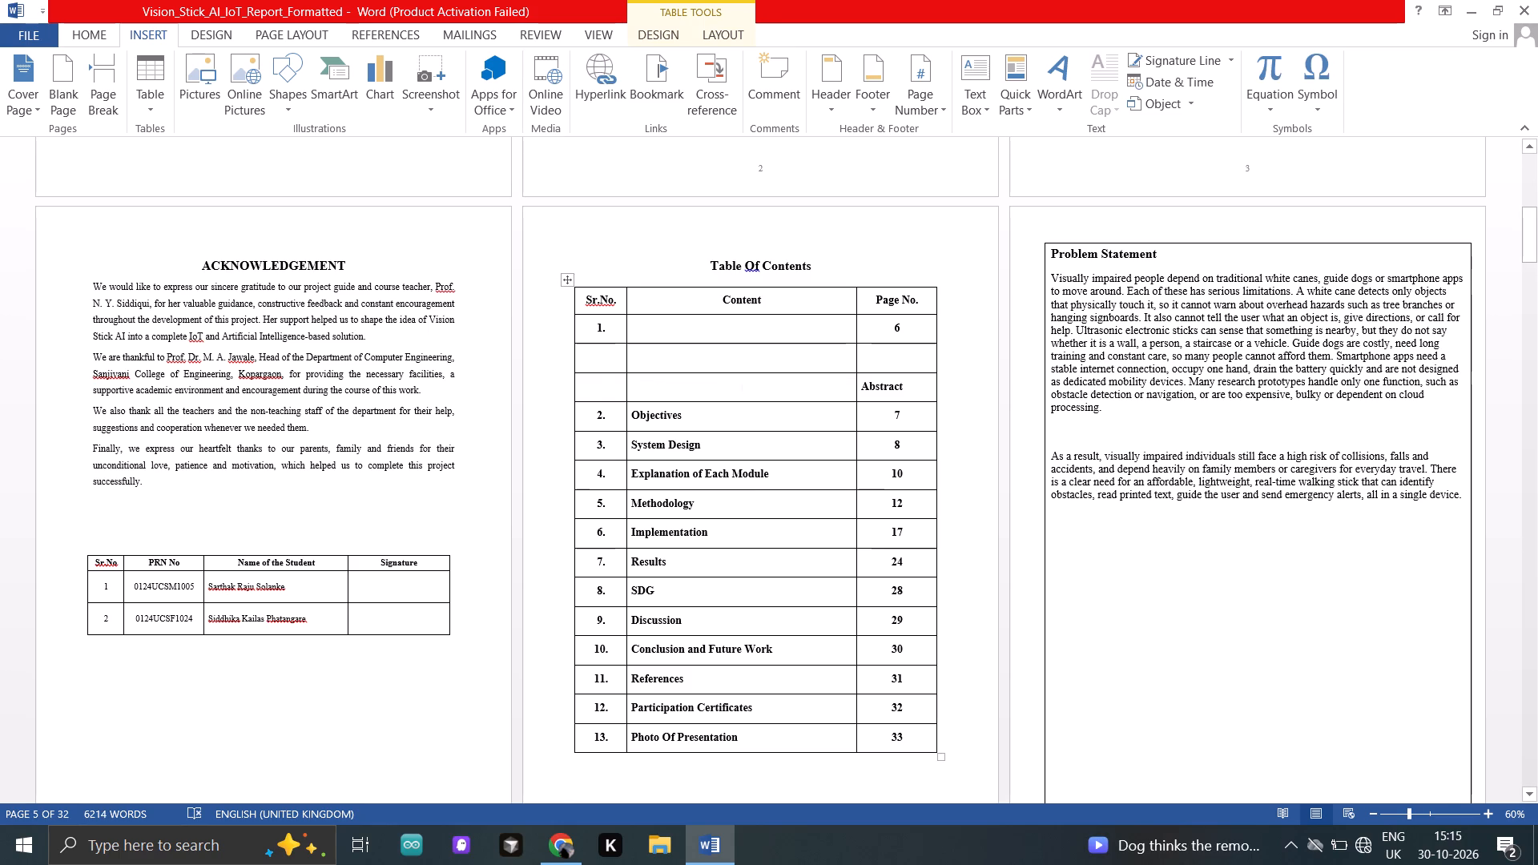
Move the Abstract text from the Page No. cell to the Content cell of the same row, above Objectives.
left_click_drag(904, 390, 859, 382)
key("ctrl+x")
left_click(871, 383, "ctrl")
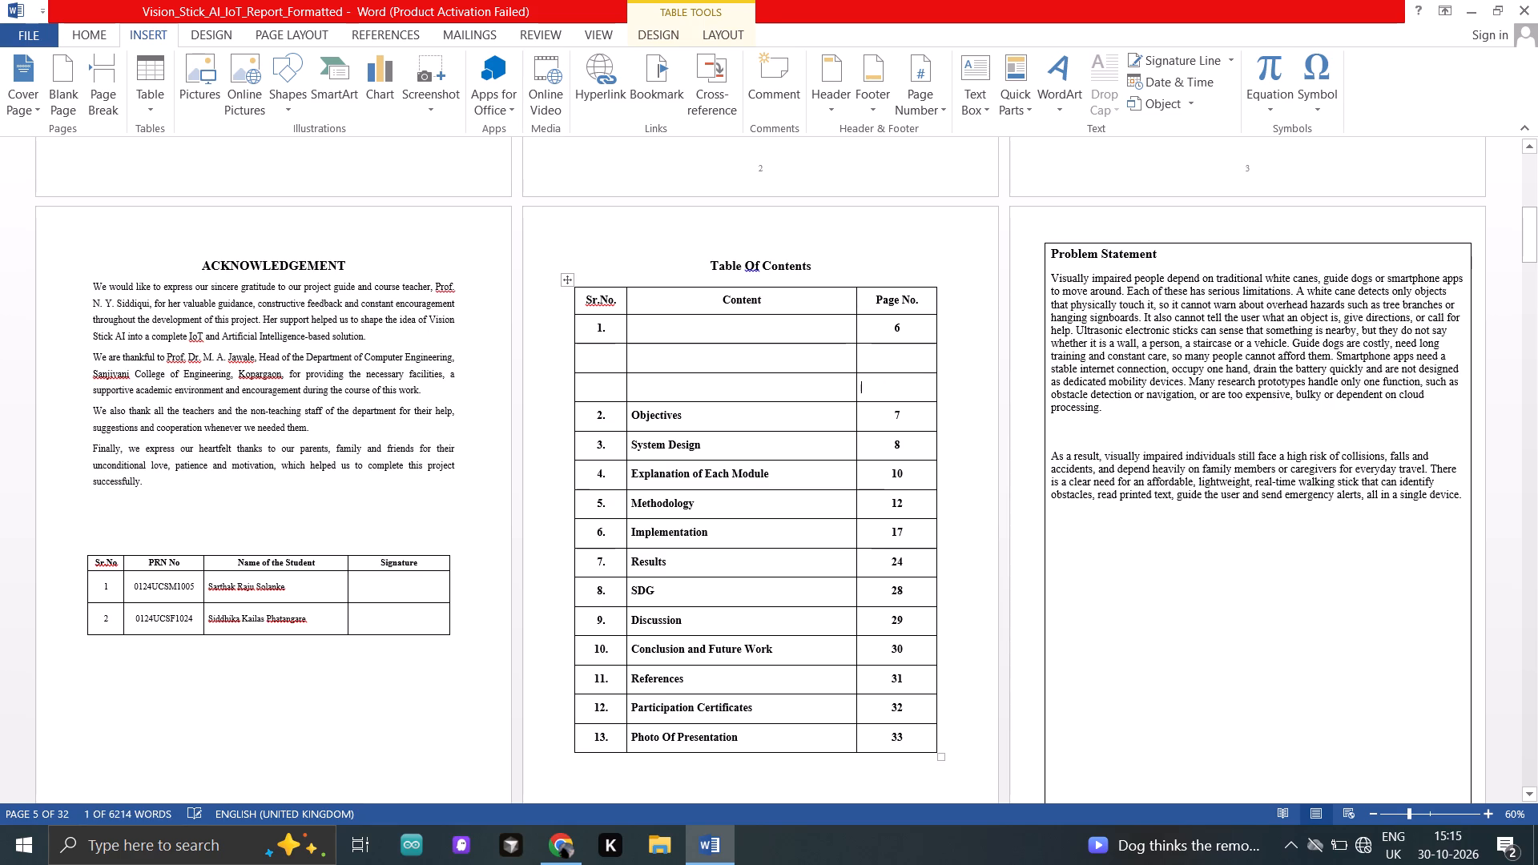
left_click(686, 386)
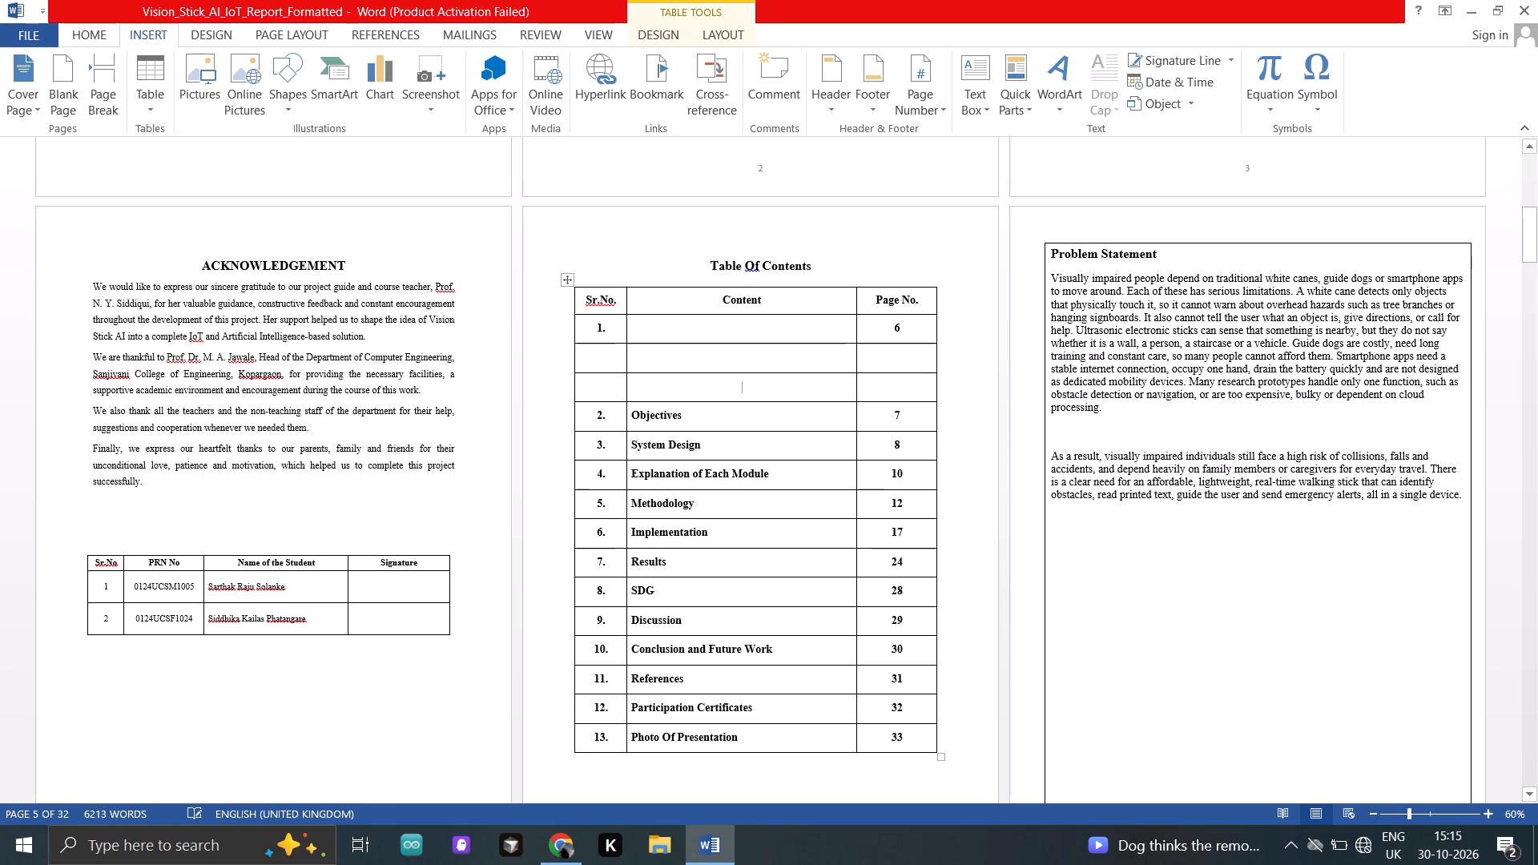
left_click(686, 386, "ctrl")
key("ctrl+v")
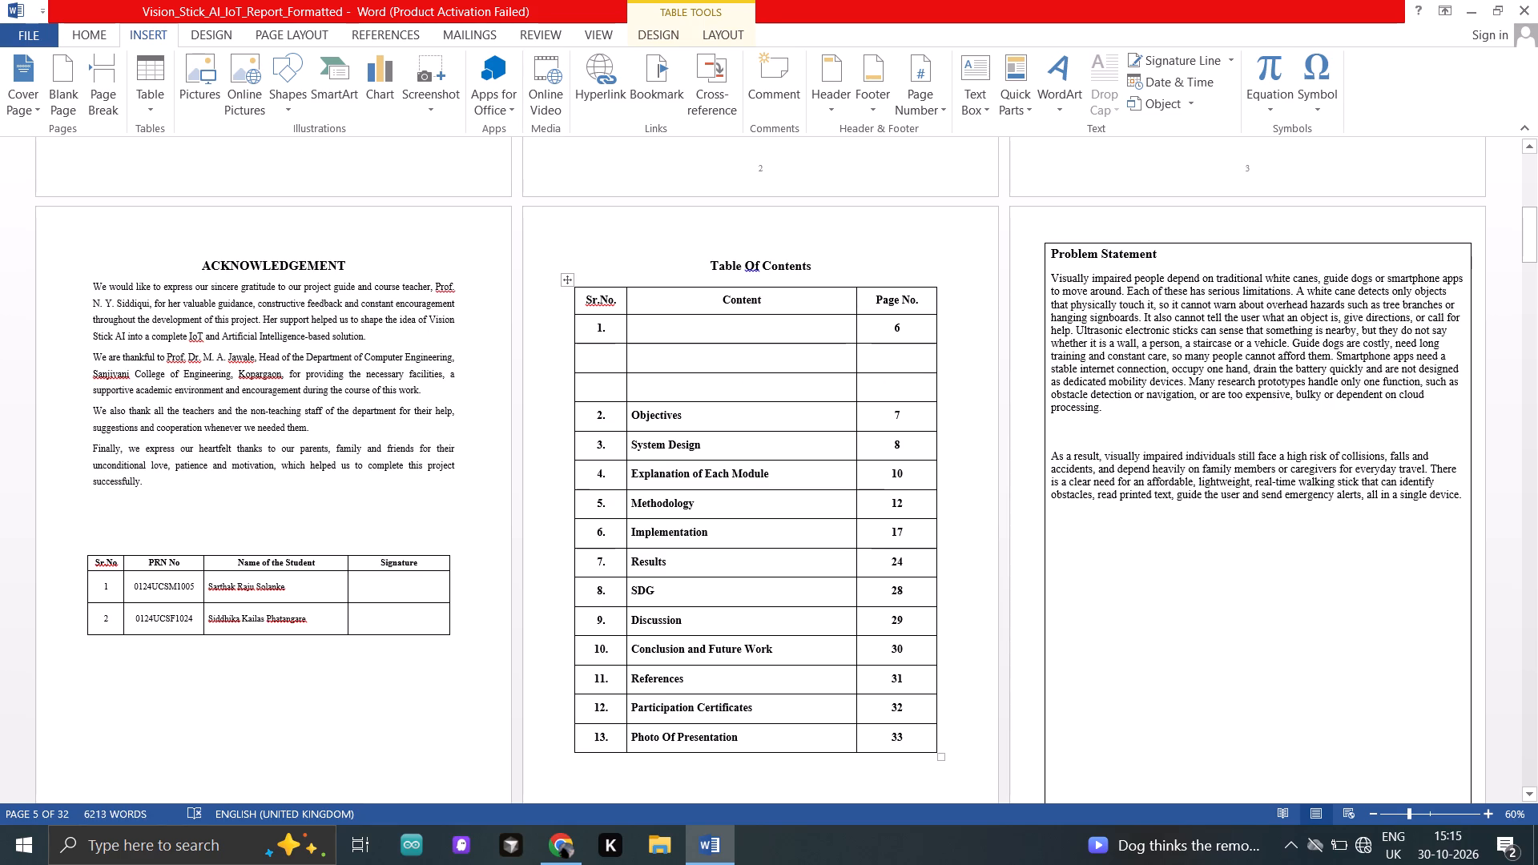
left_click(686, 386)
left_click(686, 386, "ctrl")
key("ctrl+v")
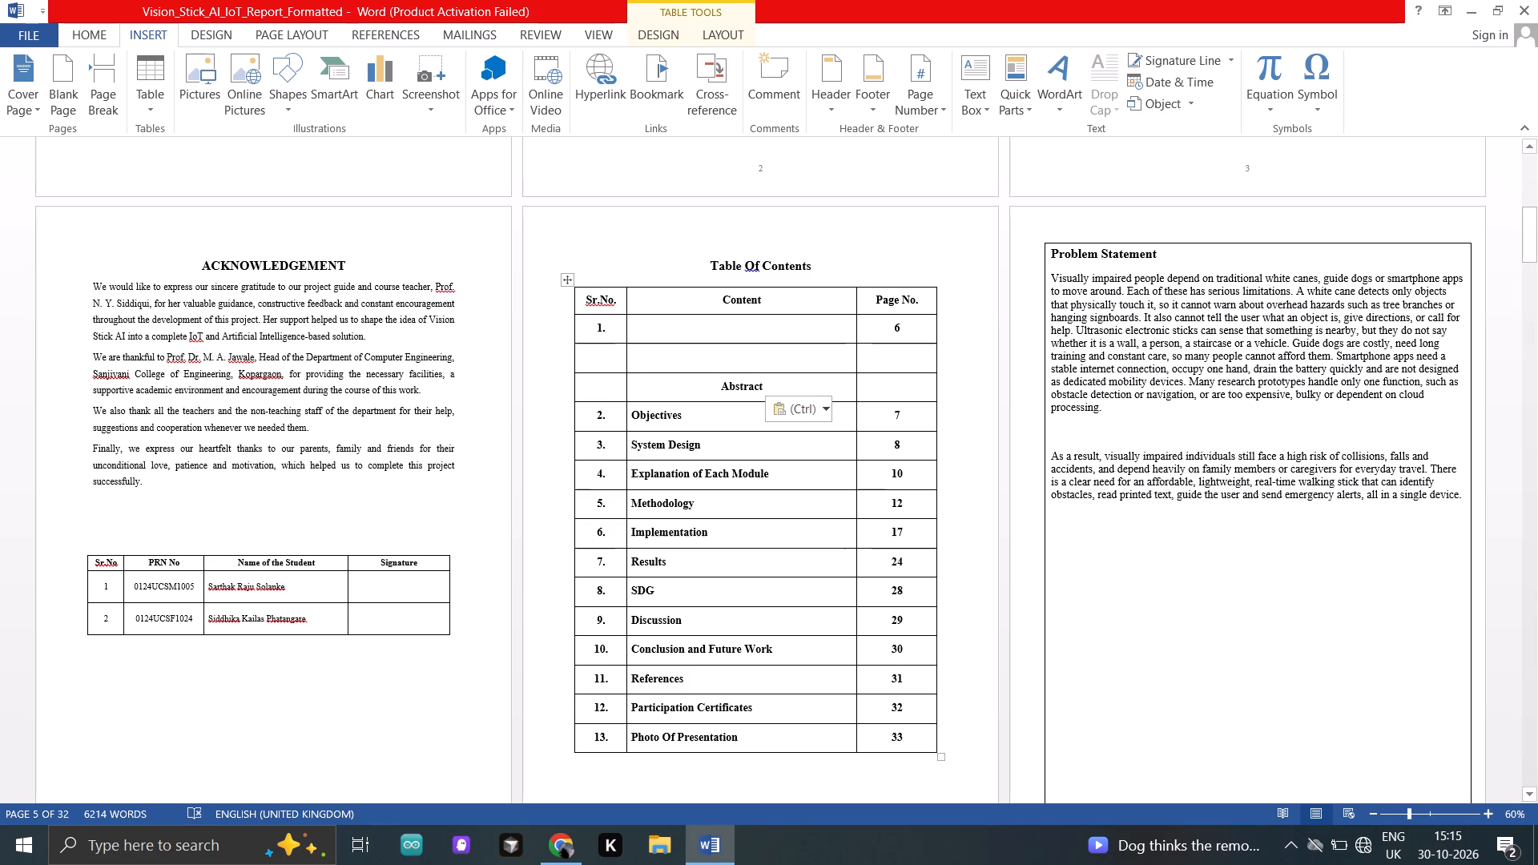
Left-align the Abstract text in the Content column.
left_click_drag(712, 392, 772, 388)
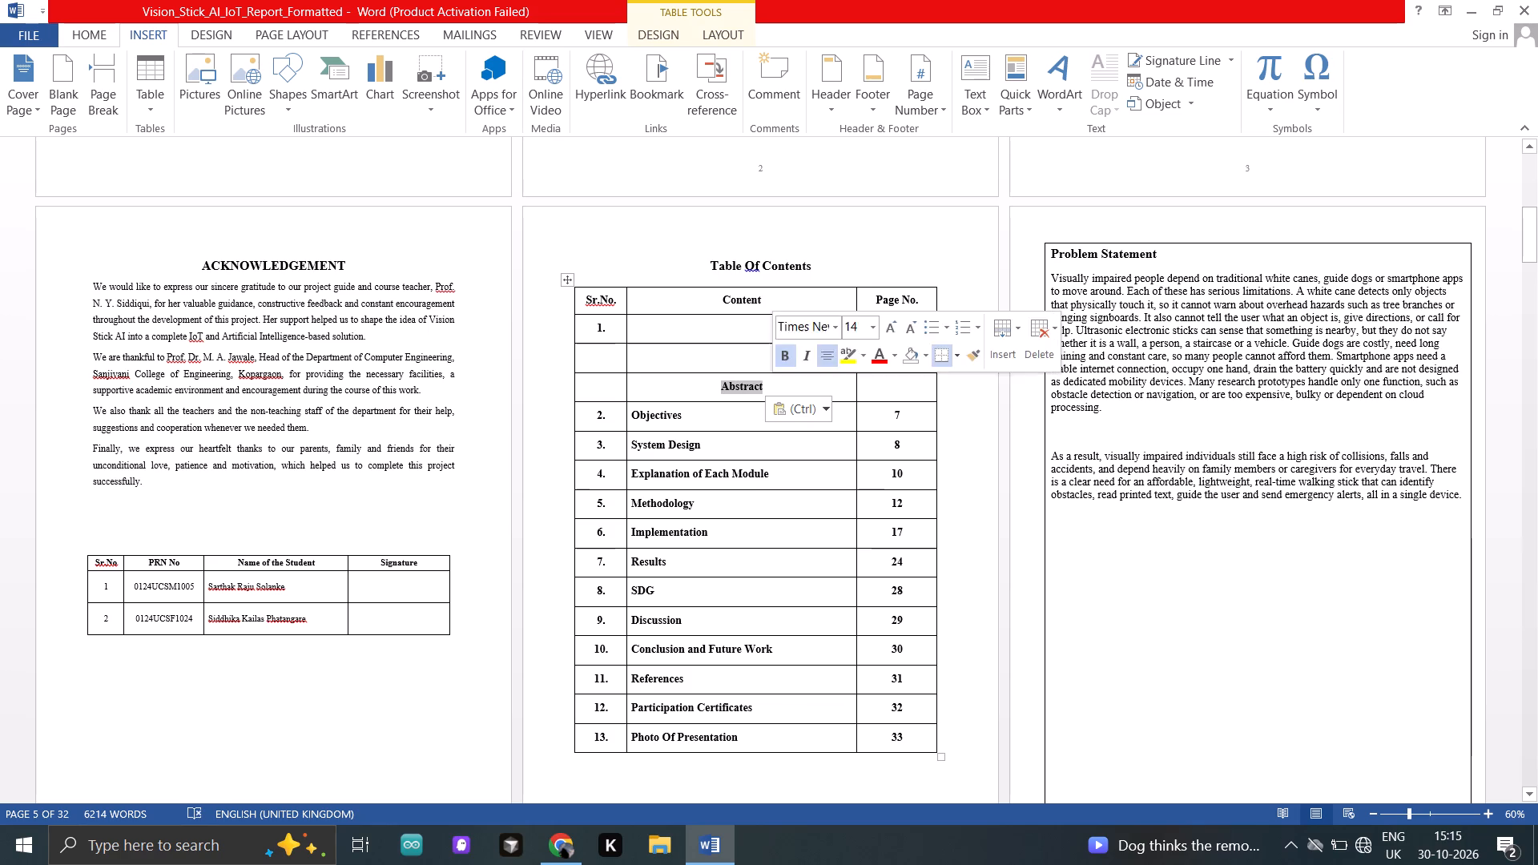
left_click(72, 29)
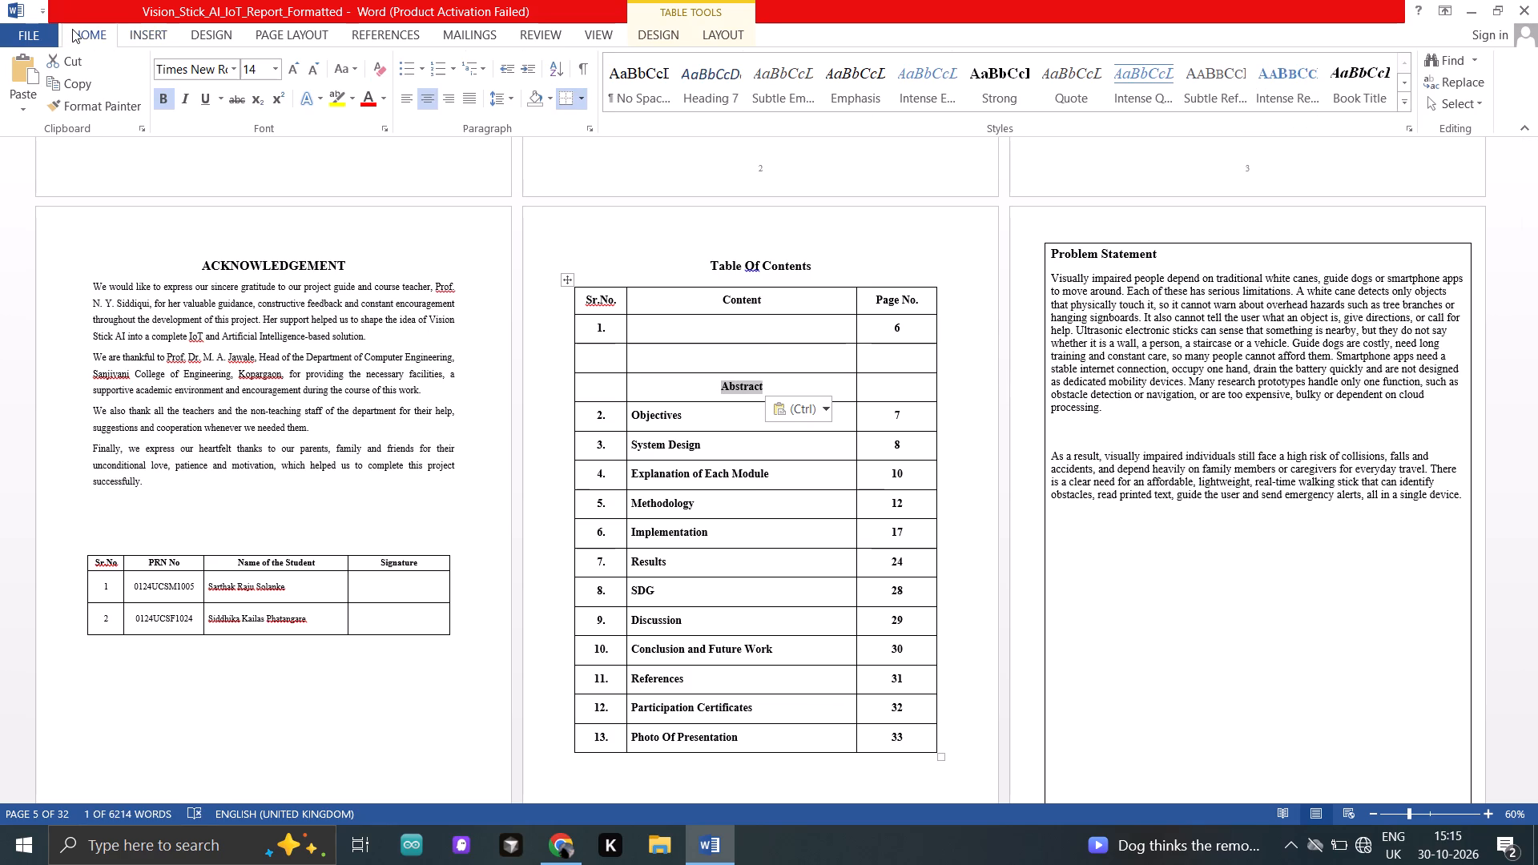
left_click(409, 103)
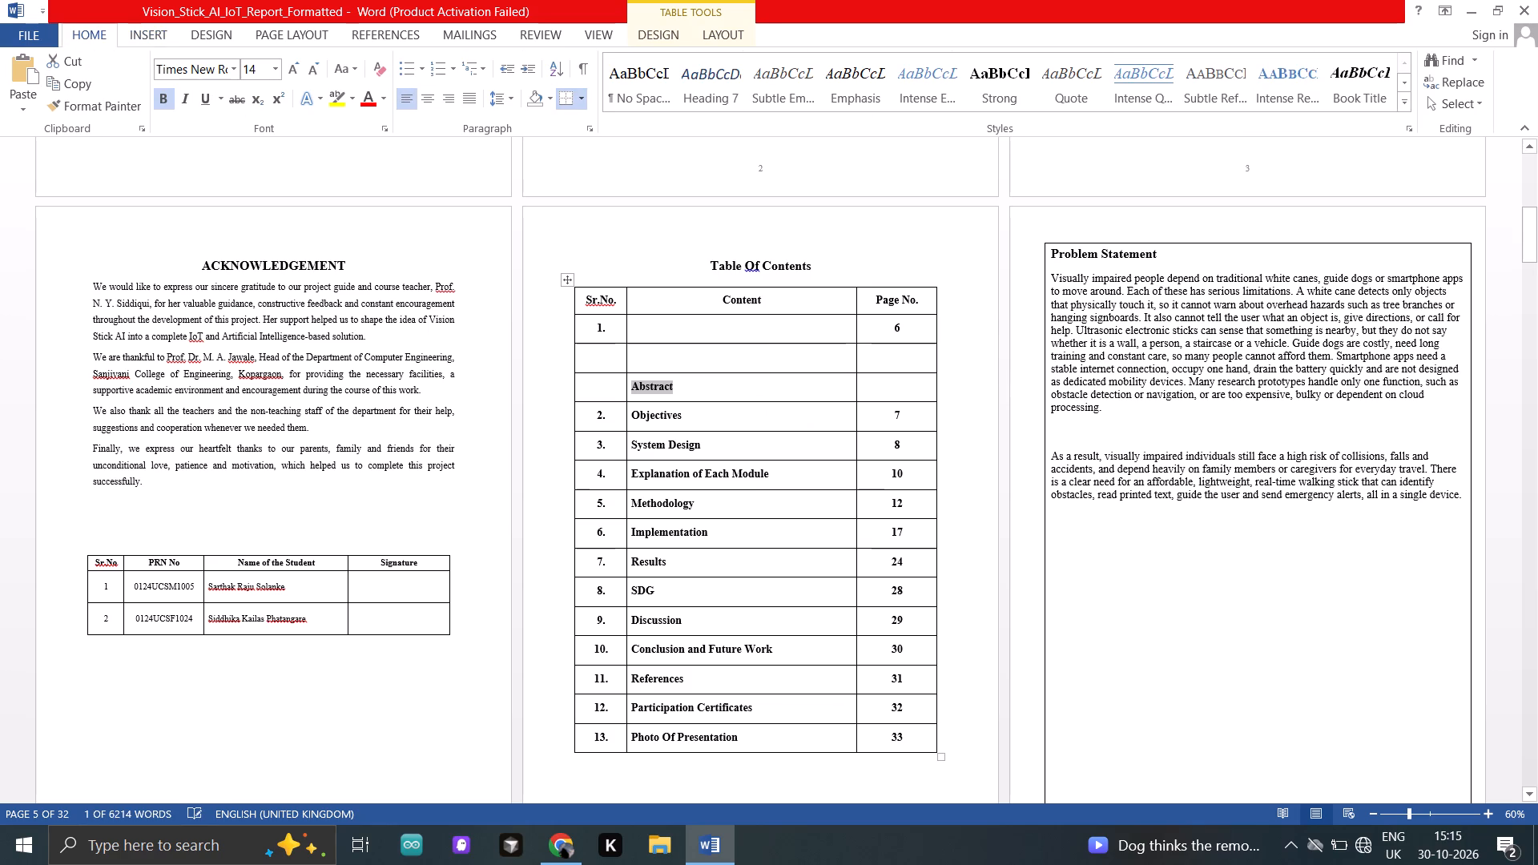
Enter "Literature Review" in the blank Content cell directly above Abstract.
left_click(682, 361)
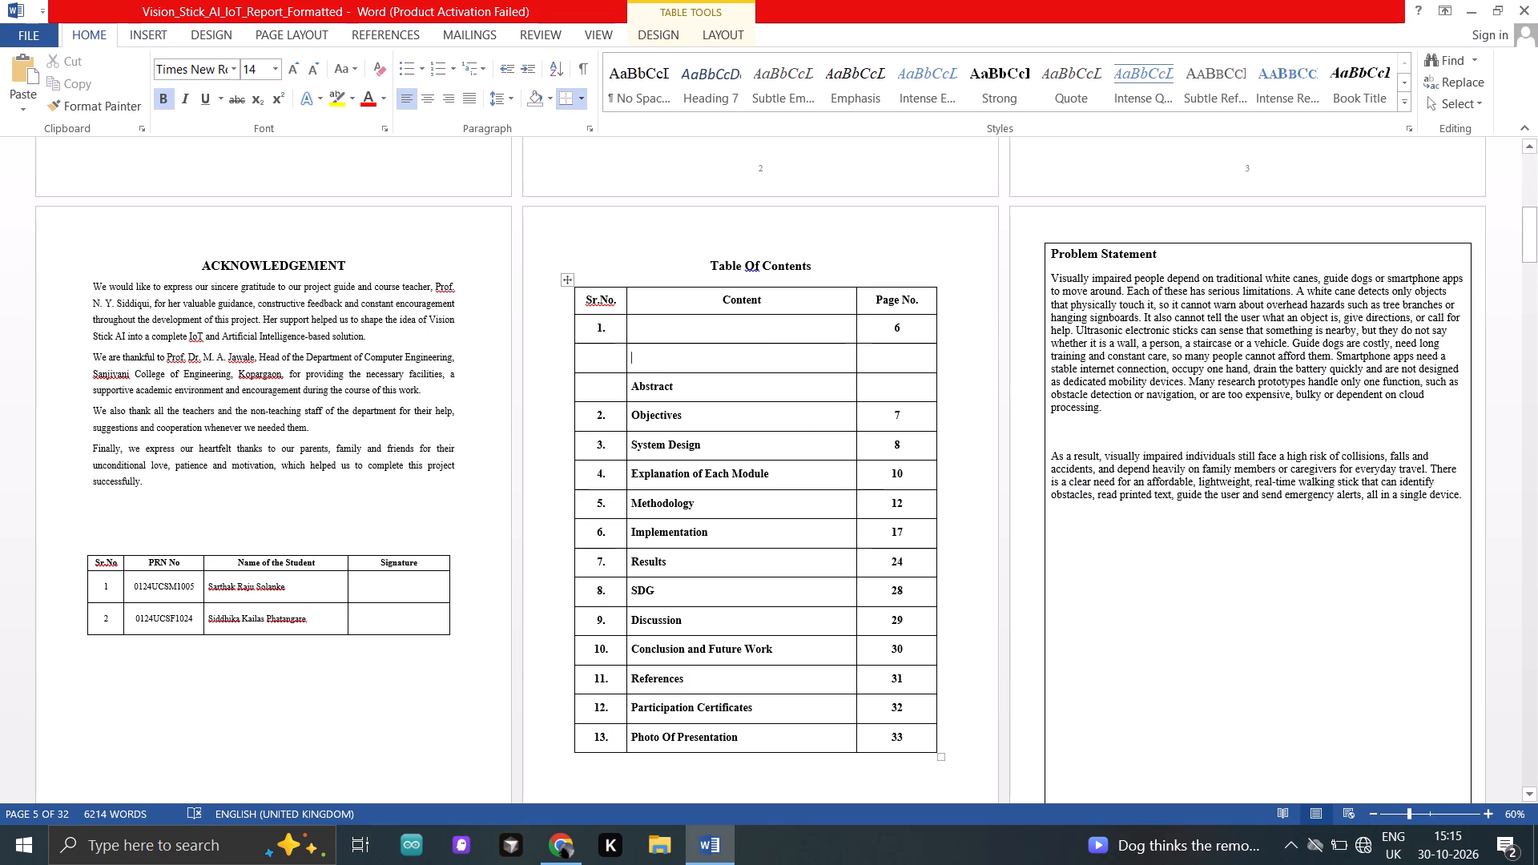
type("Literature")
key("space")
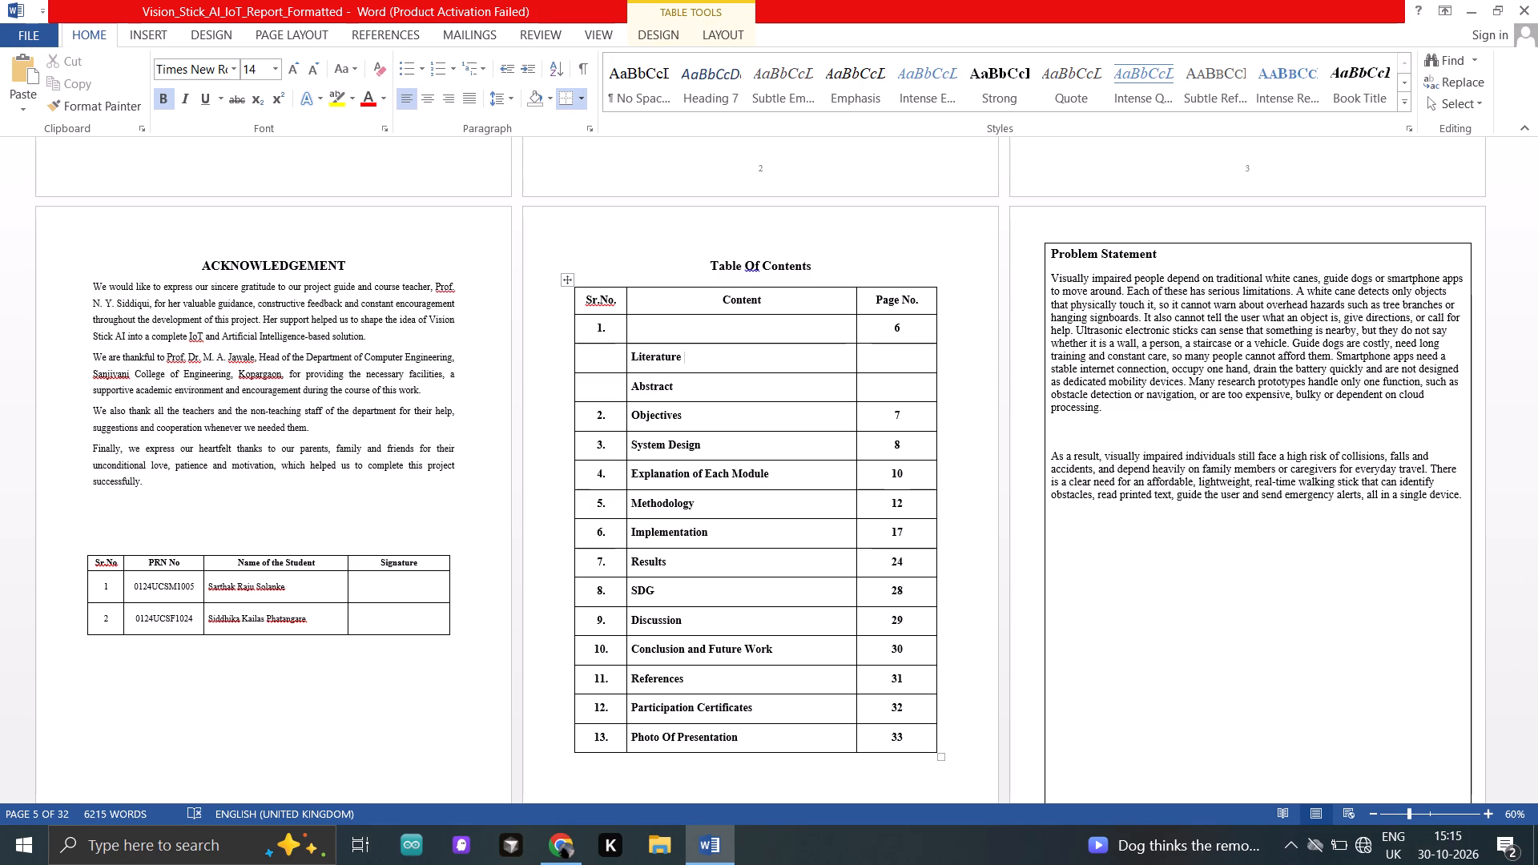
type("Revew")
key("space")
key("Left")
key("Left")
key("Left")
key("i")
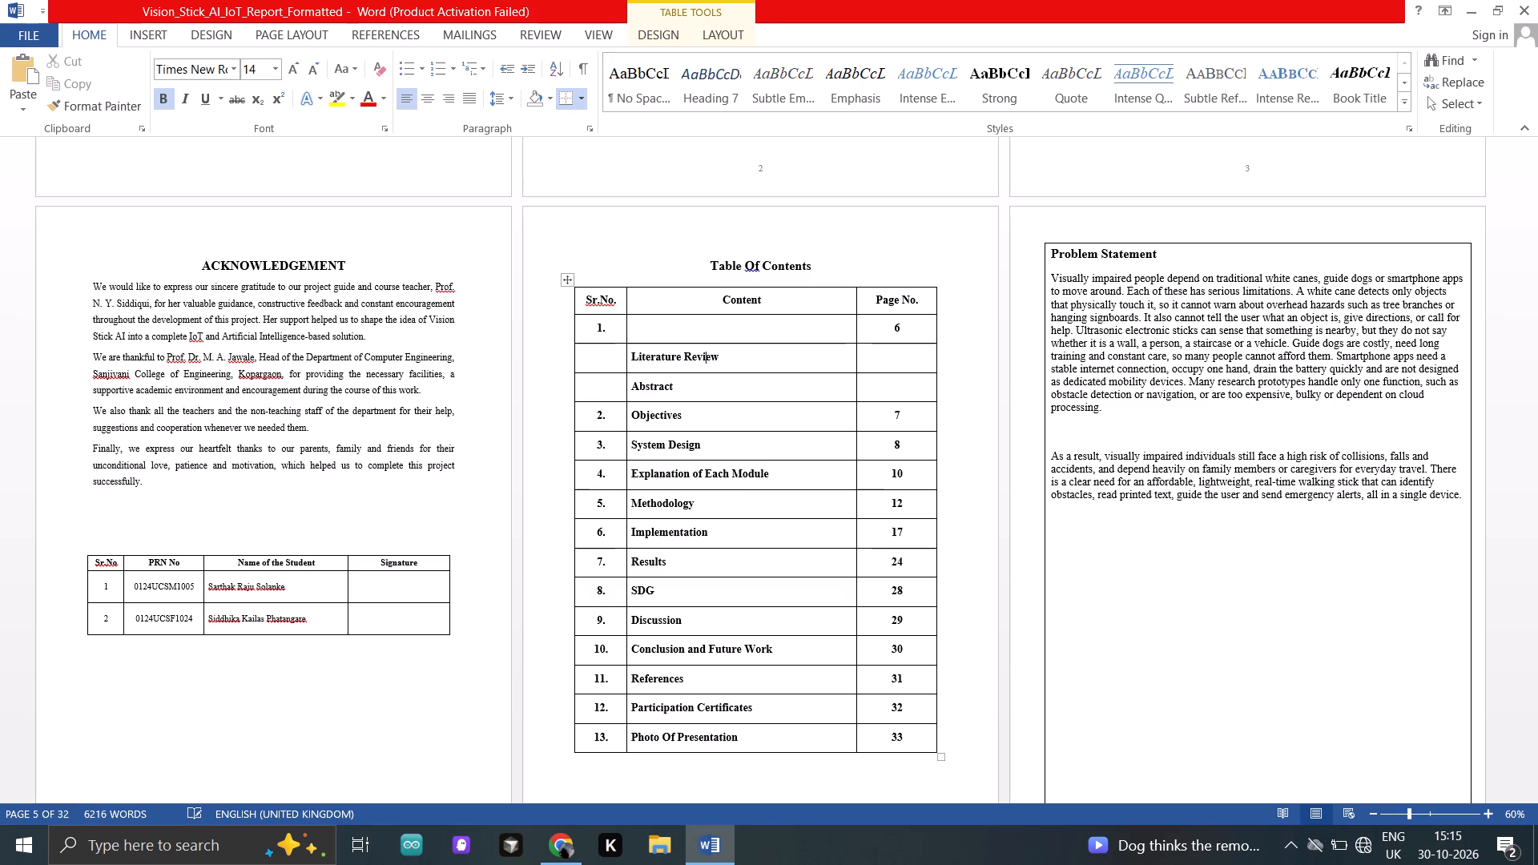
Enter "Problem Statement" in the empty Content cell of row 1 in the Table Of Contents.
key("Up")
type("Pr")
key("o")
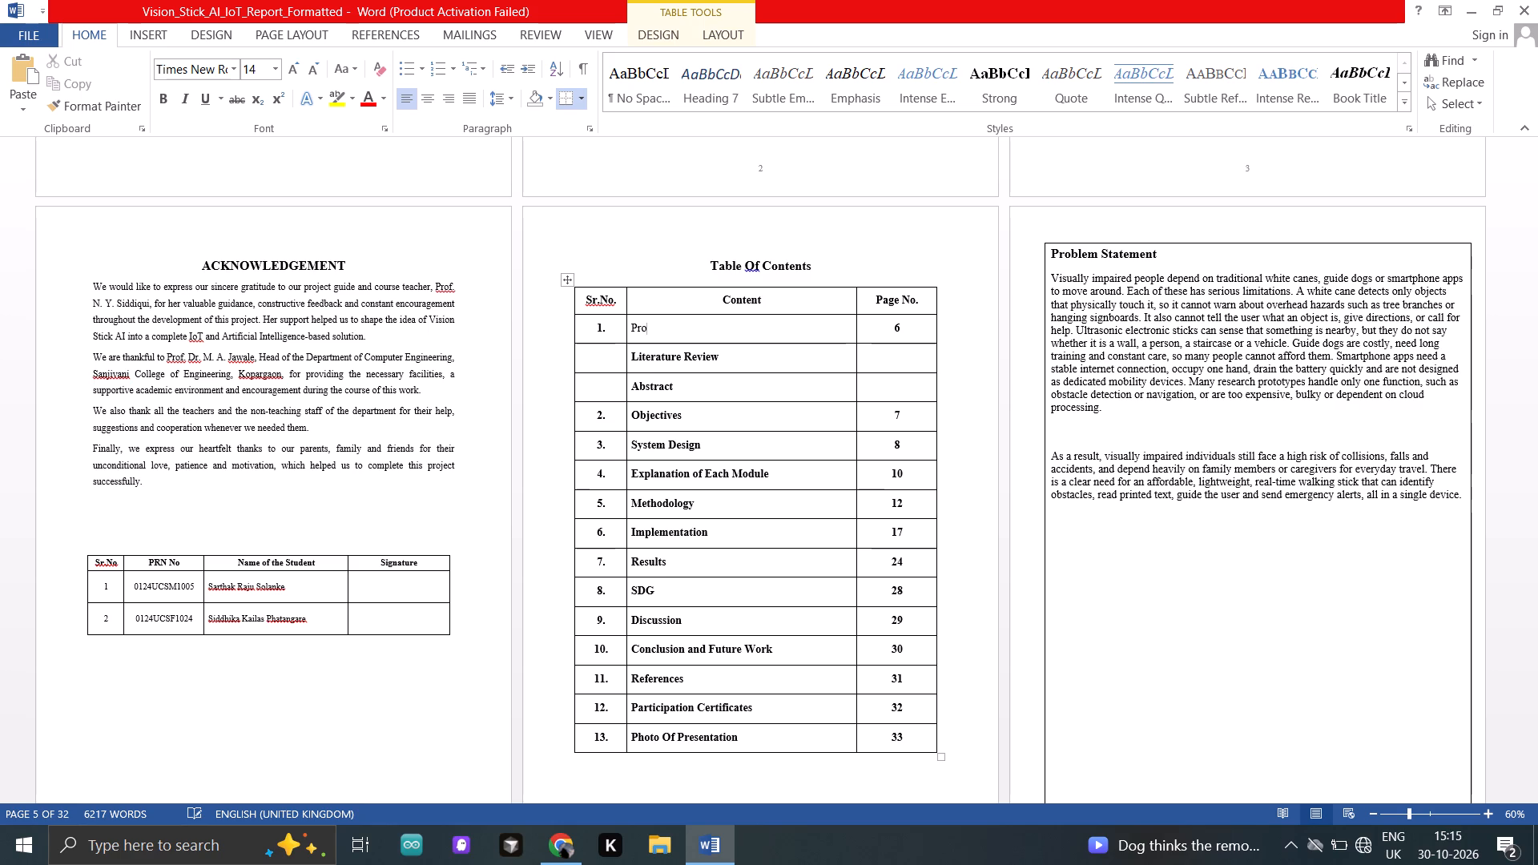
type("blem Statement")
key("space")
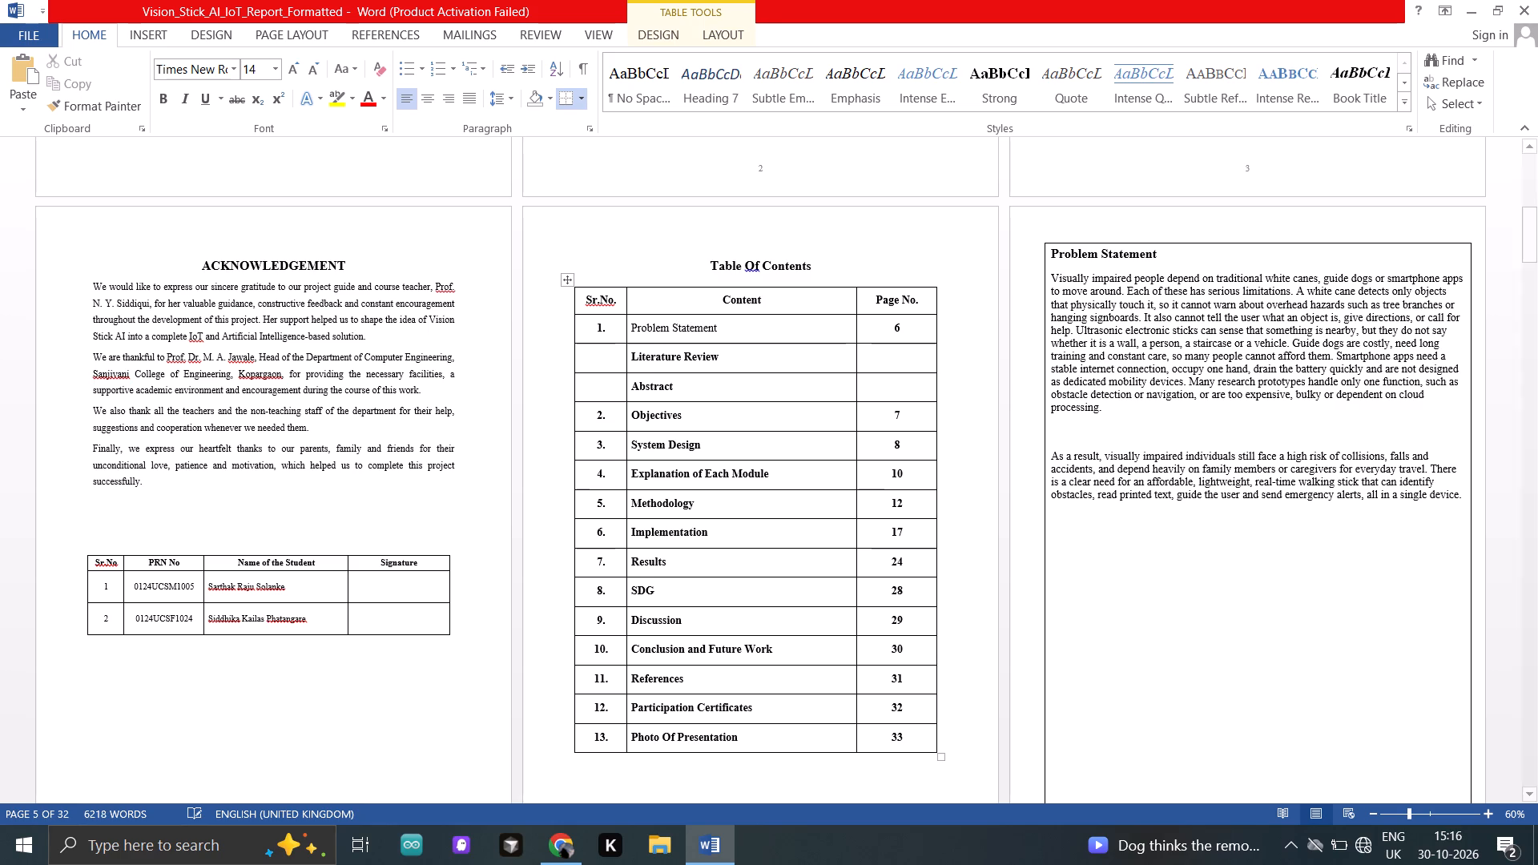
Copy the bold formatting of the Literature Review entry onto the Problem Statement entry.
left_click_drag(734, 351, 653, 350)
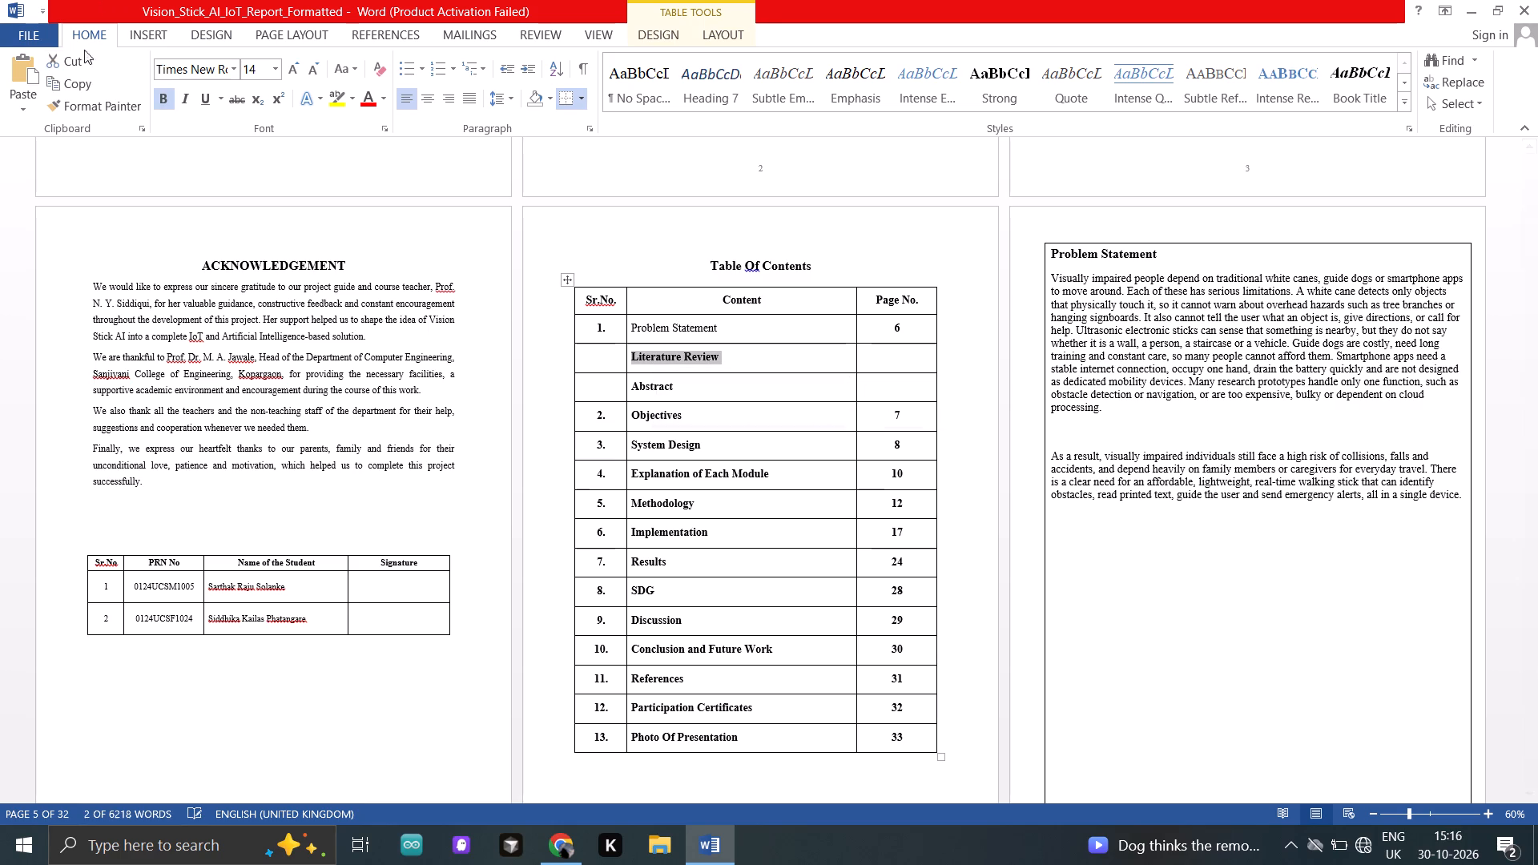
left_click(80, 107)
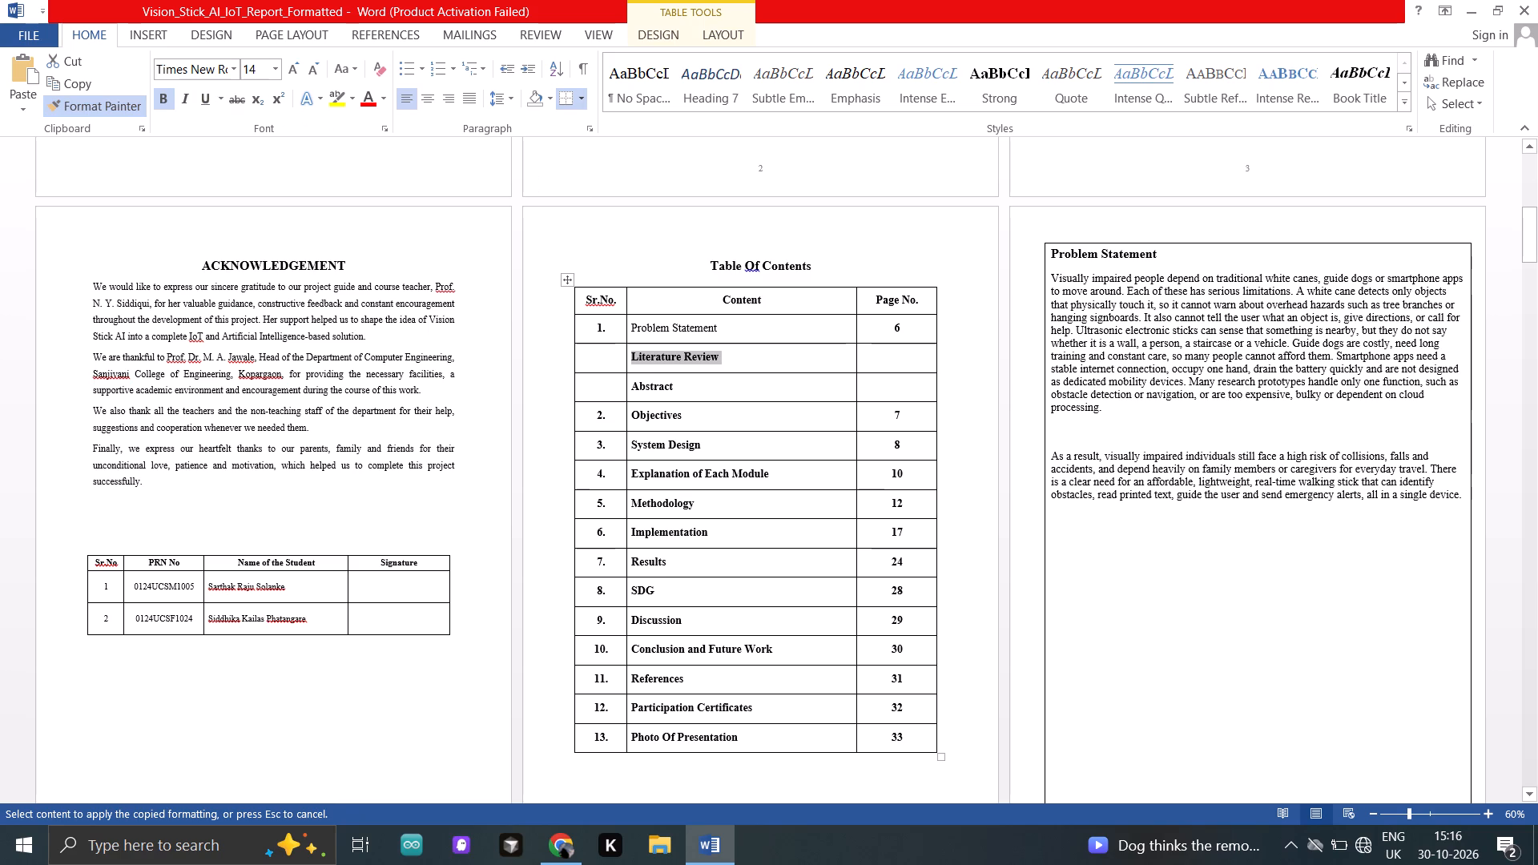
left_click_drag(754, 329, 654, 321)
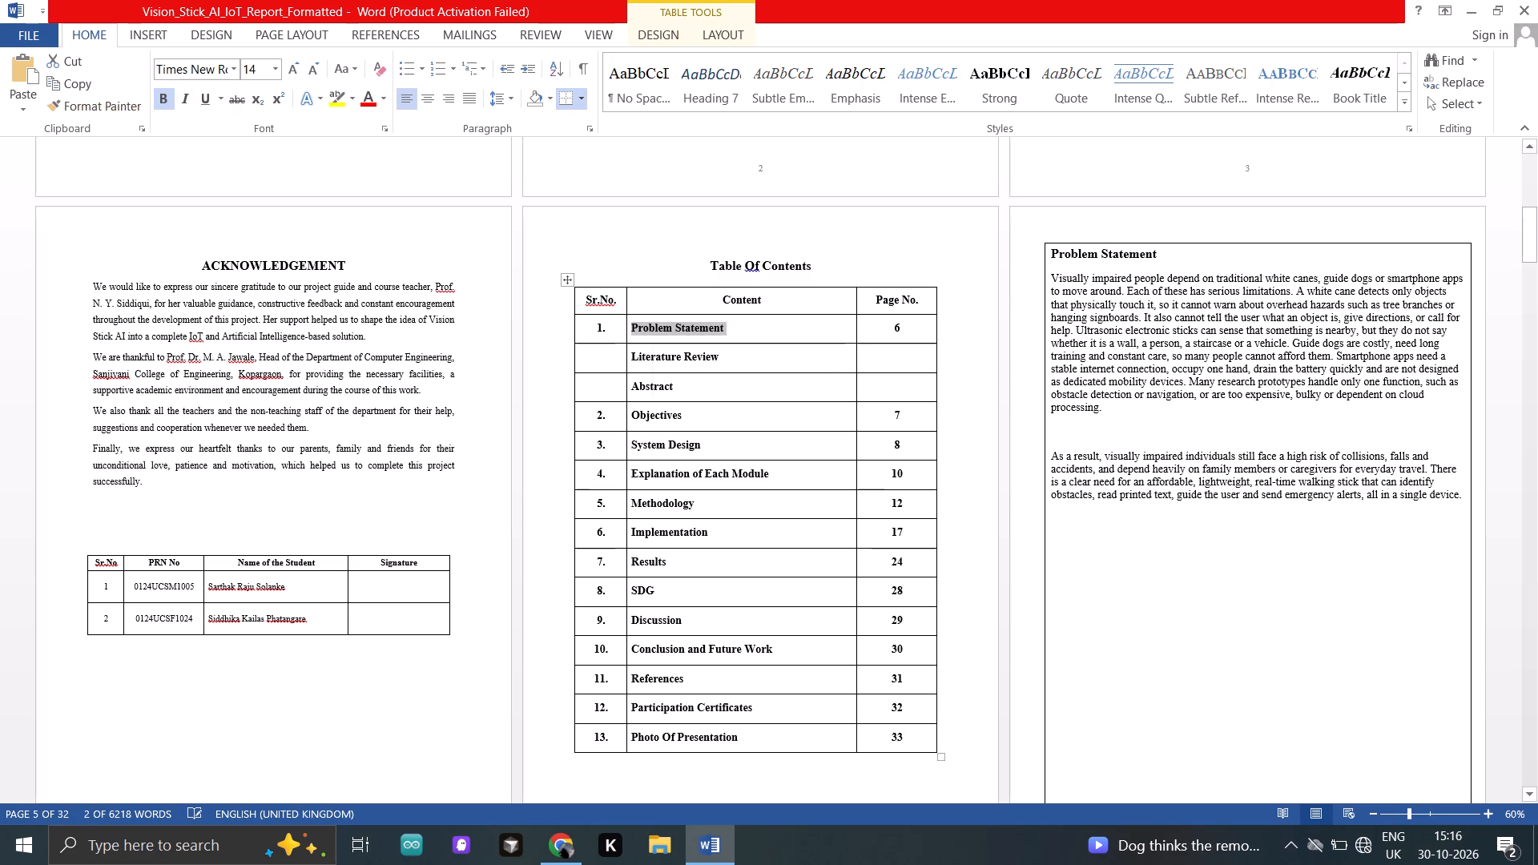
Number the Literature Review row 2 and the Abstract row 3 in the Sr.No. column.
left_click(603, 358)
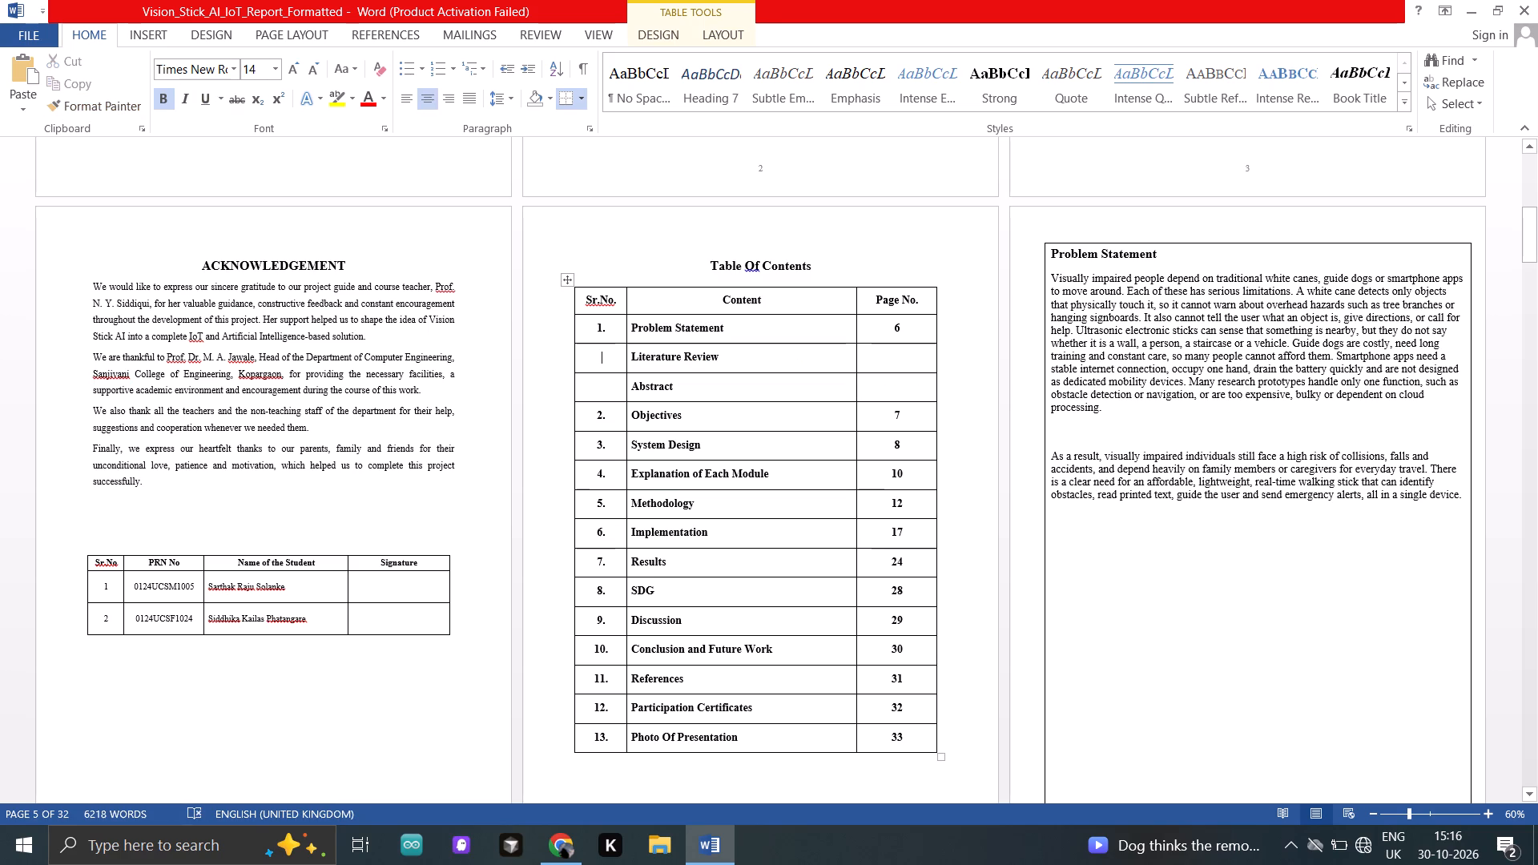
key("2")
left_click(598, 390)
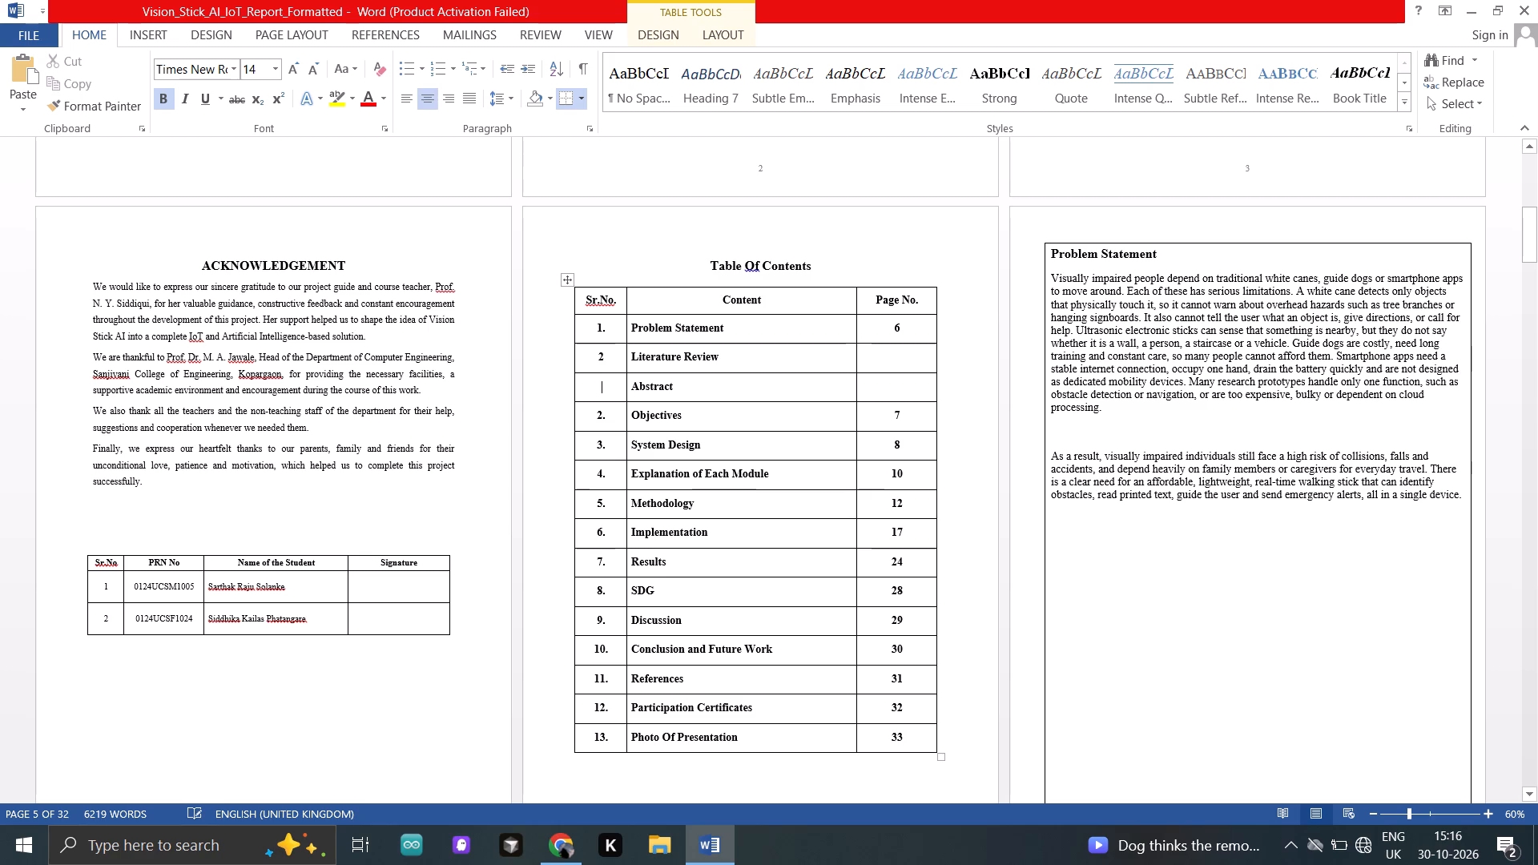
key("3")
Renumber the Objectives row as 4 and the System Design row as 5 in the Sr.No. column.
left_click(608, 415)
key("BackSpace")
key("4")
key("BackSpace")
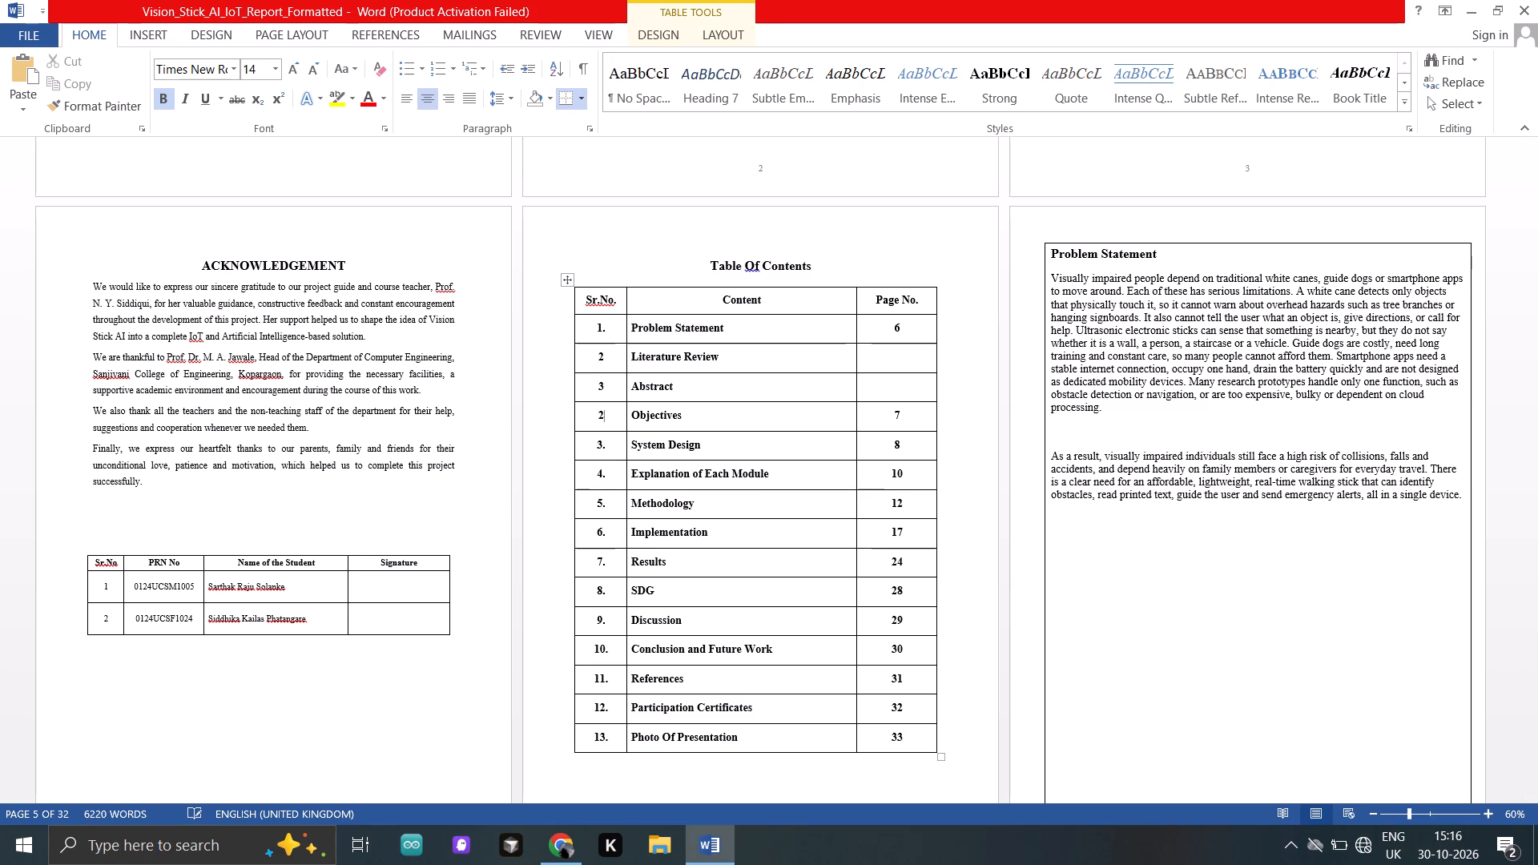
key("BackSpace")
key("4")
key("Down")
key("BackSpace")
key("BackSpace")
key("5")
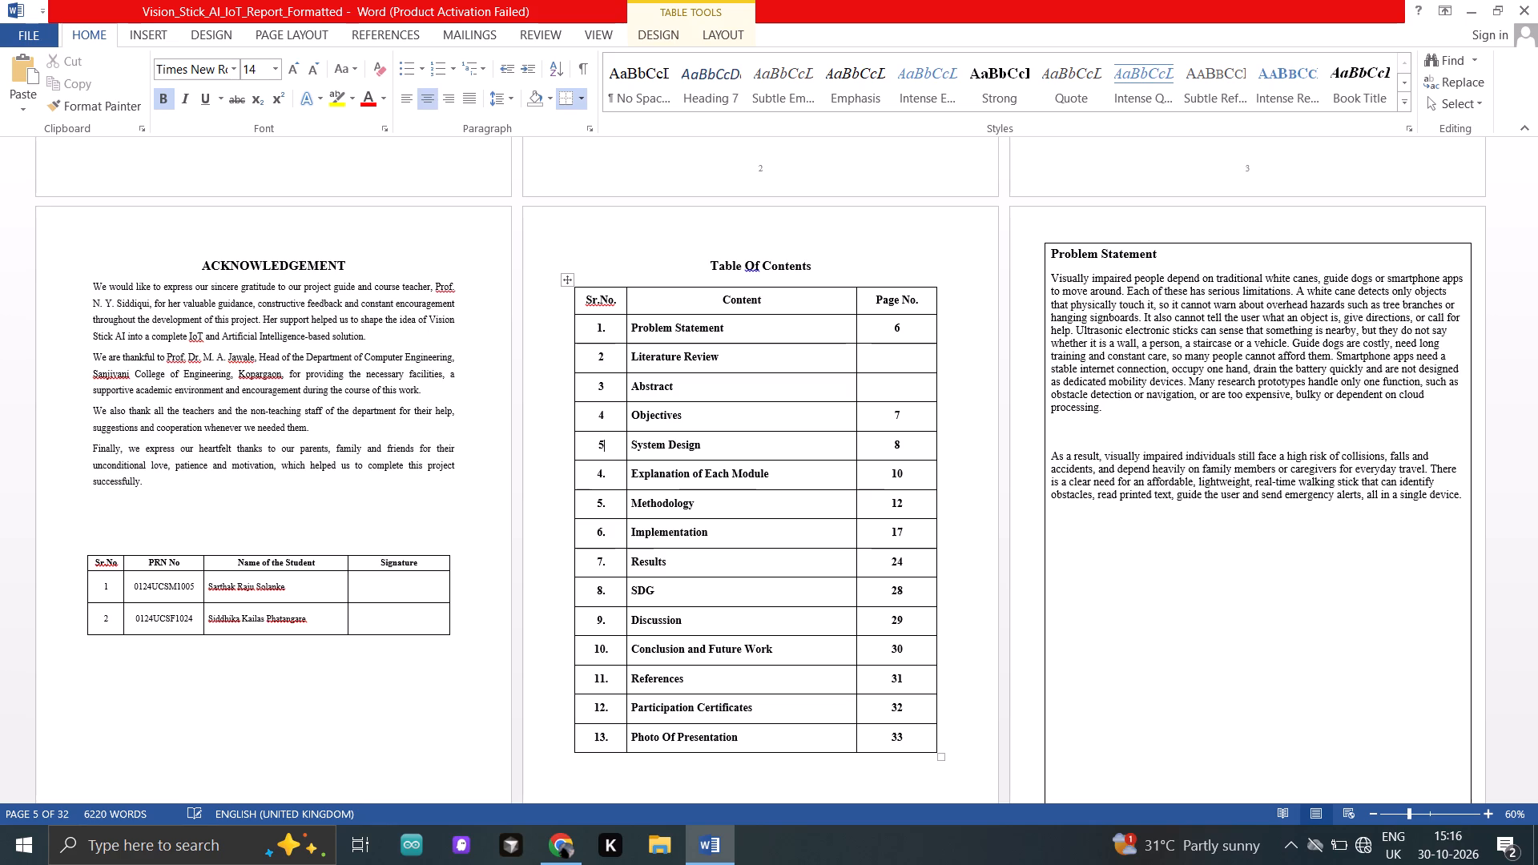
Renumber the Explanation of Each Module row as 6 and the Methodology row as 7 in the Sr.No. column.
key("Down")
key("Down")
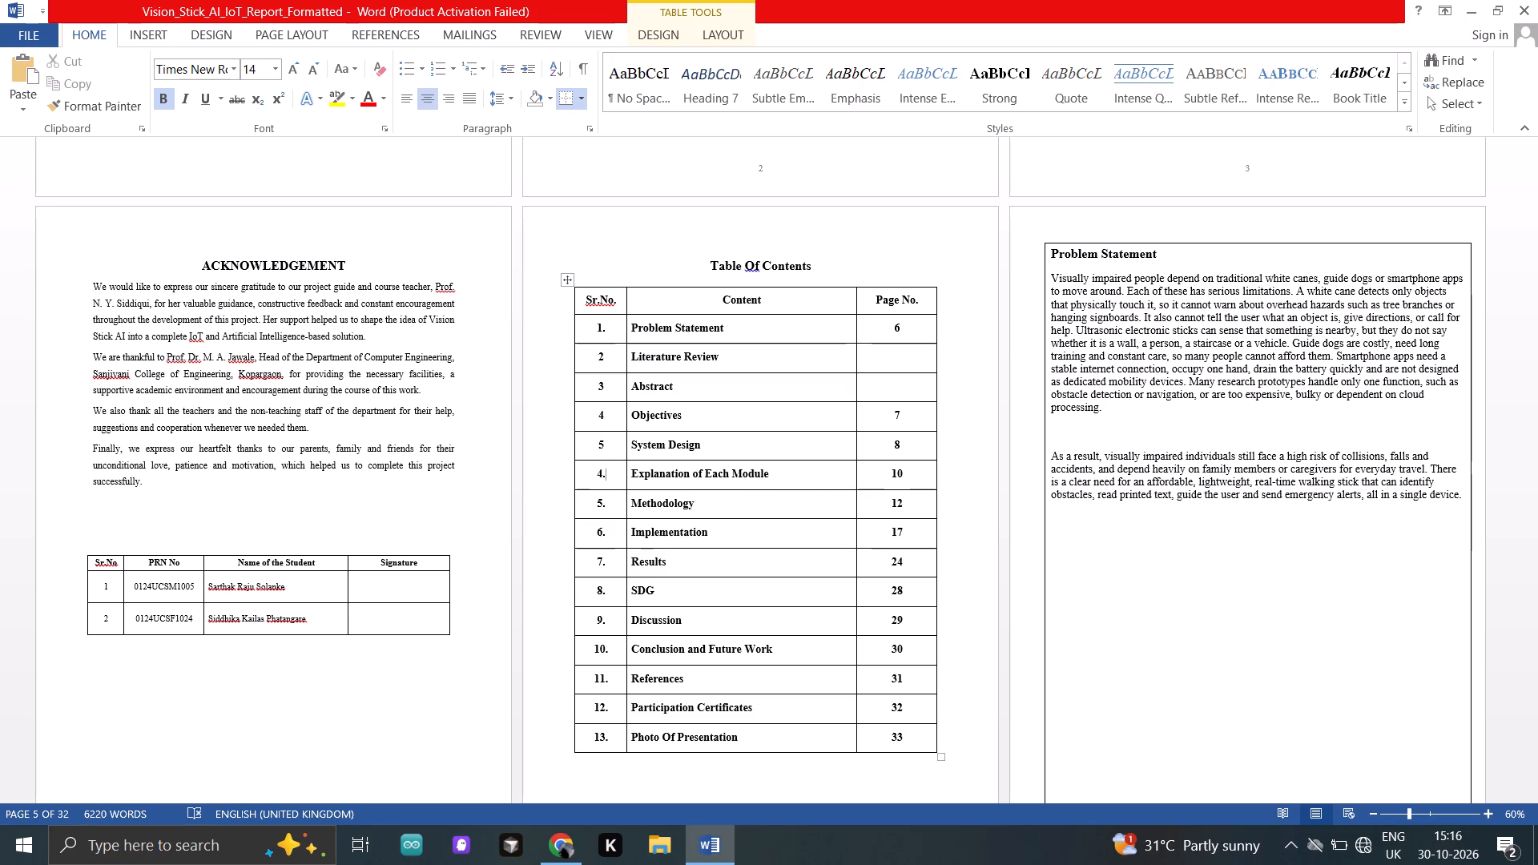
key("BackSpace")
key("BackSpace")
key("6")
key("Down")
key("Down")
key("Up")
key("Up")
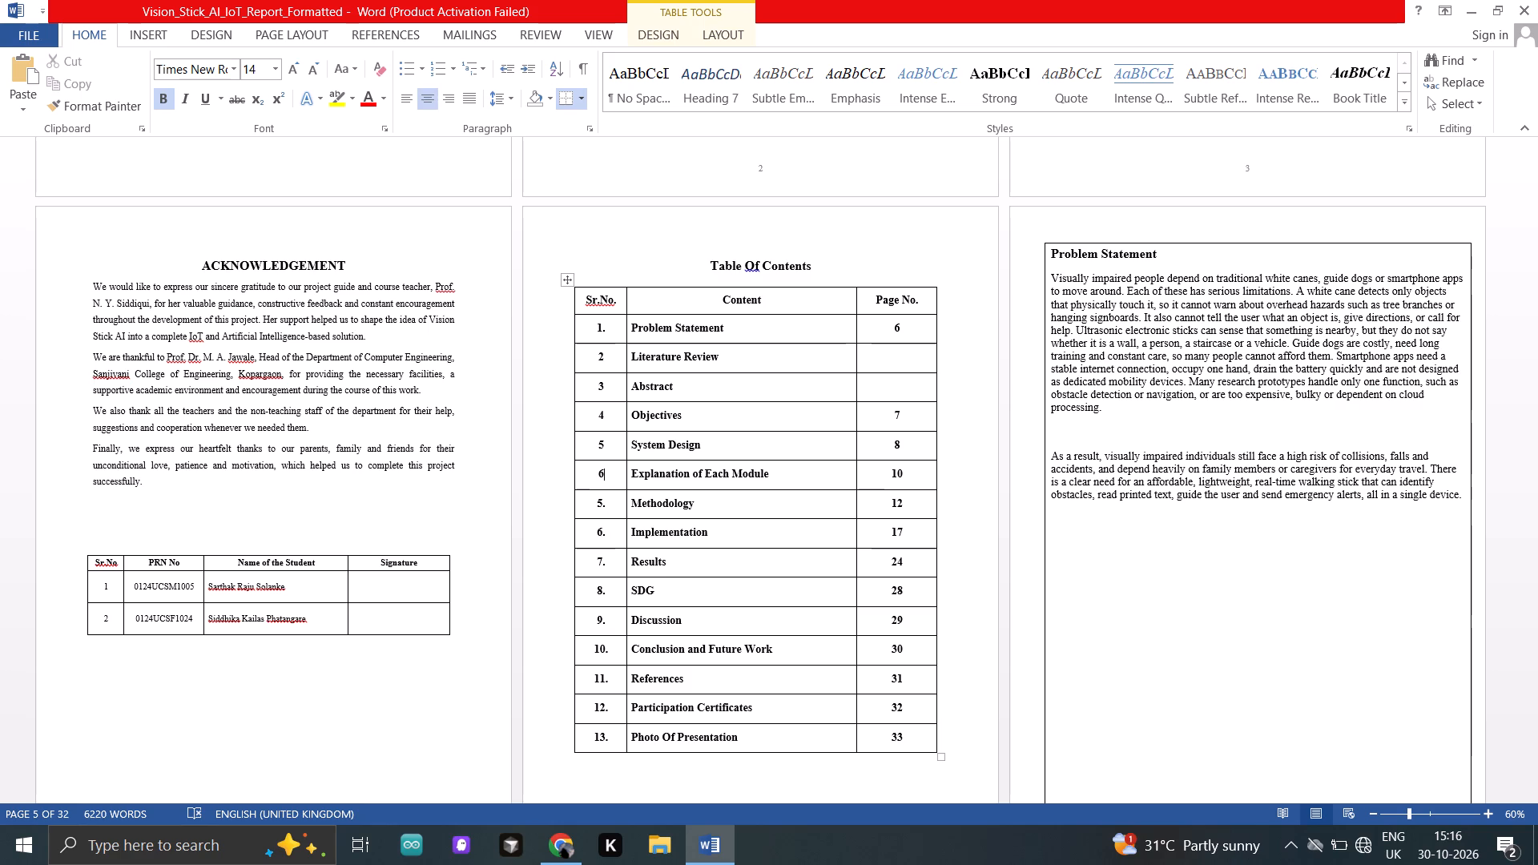
key("Down")
key("BackSpace")
key("BackSpace")
key("7")
Renumber the Implementation row as 8 and the Results row as 9 in the Sr.No. column.
key("Down")
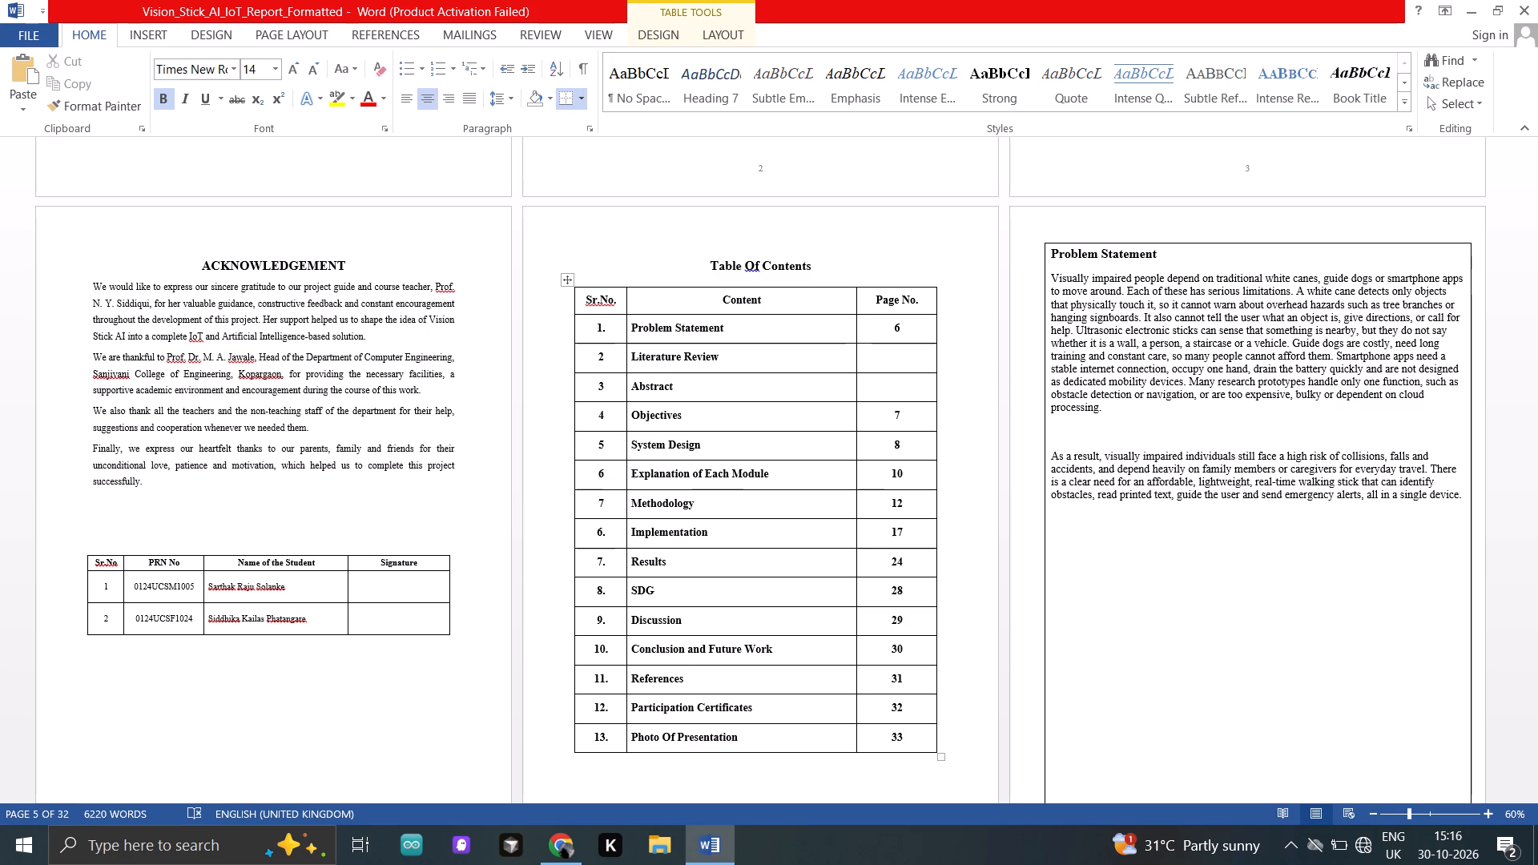
key("BackSpace")
key("BackSpace")
key("8")
key("Down")
key("BackSpace")
key("BackSpace")
key("9")
Renumber the SDG row as 10 and the Discussion row as 11 in the Sr.No. column.
key("Down")
key("BackSpace")
key("BackSpace")
type("10")
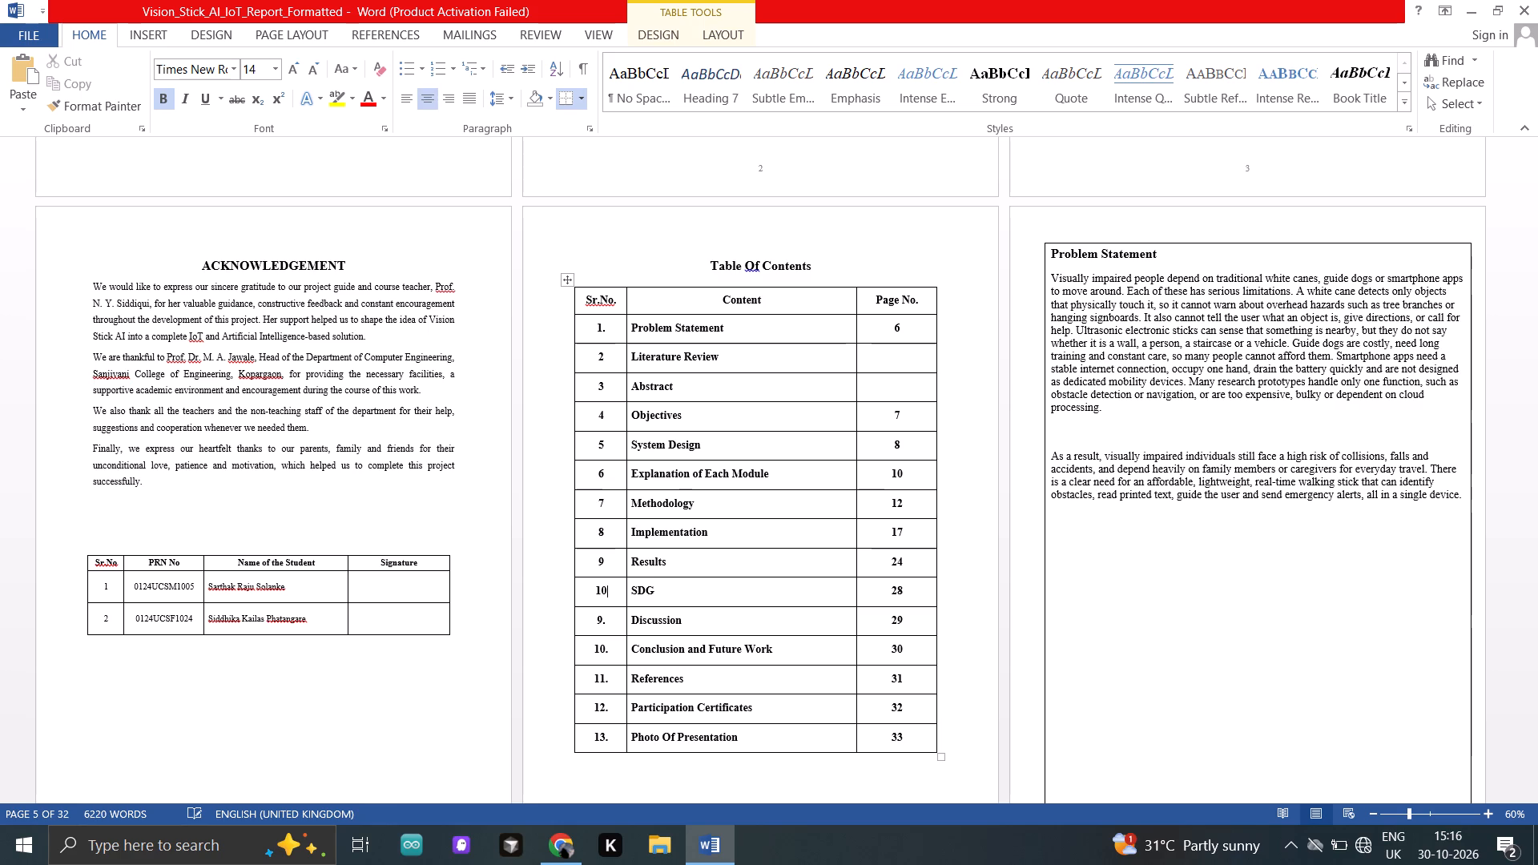
key("Down")
key("Down")
key("Up")
key("BackSpace")
key("BackSpace")
type("11")
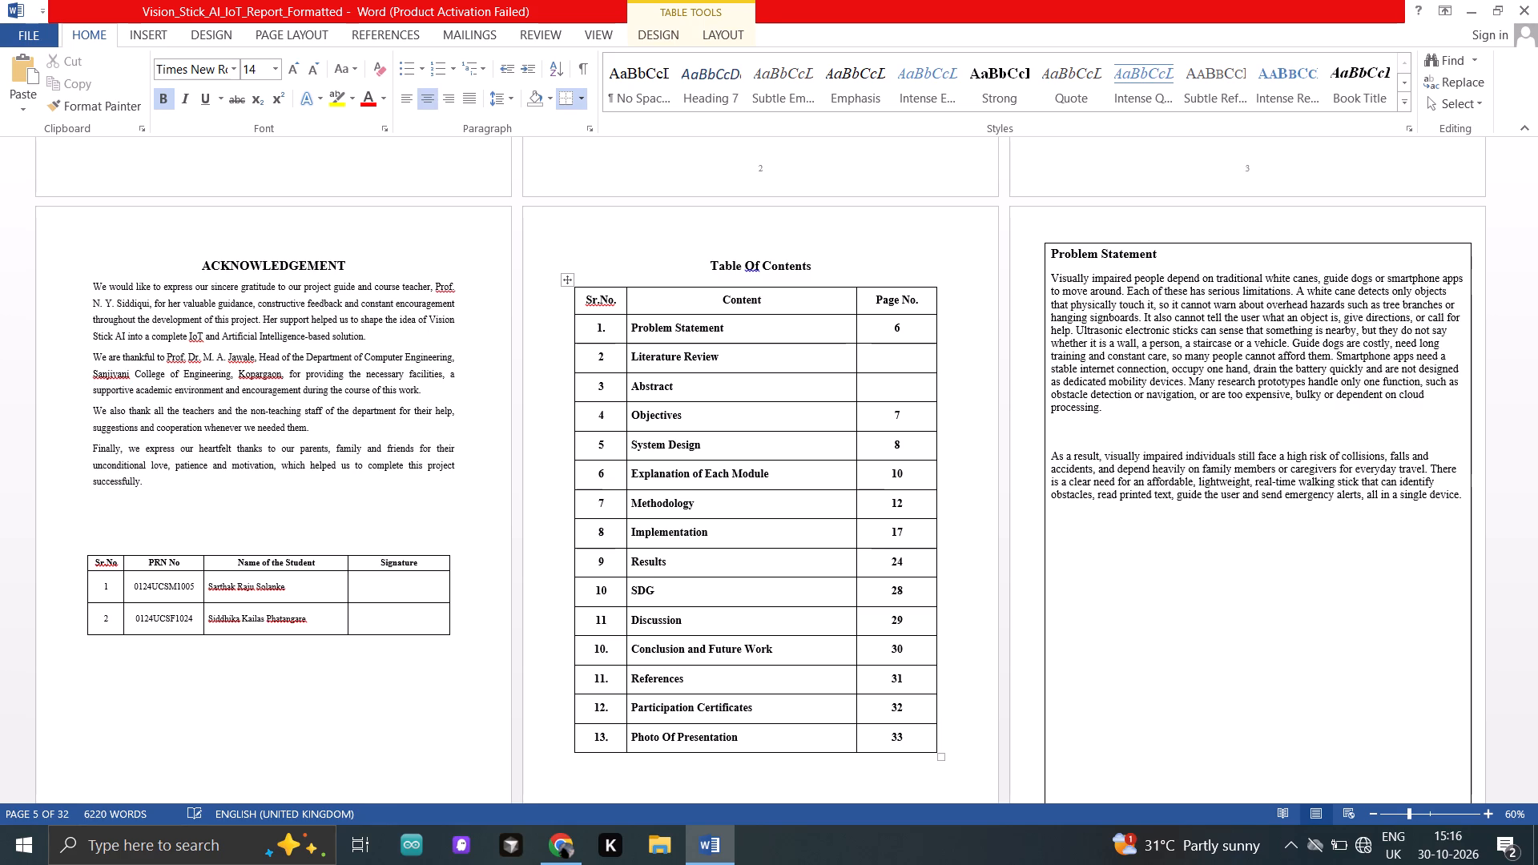
Renumber the Conclusion and Future Work row as 12 and the References row as 13 in the Sr.No. column.
key("Down")
key("BackSpace")
key("BackSpace")
key("BackSpace")
type("12")
key("Down")
key("Down")
key("Up")
key("BackSpace")
key("BackSpace")
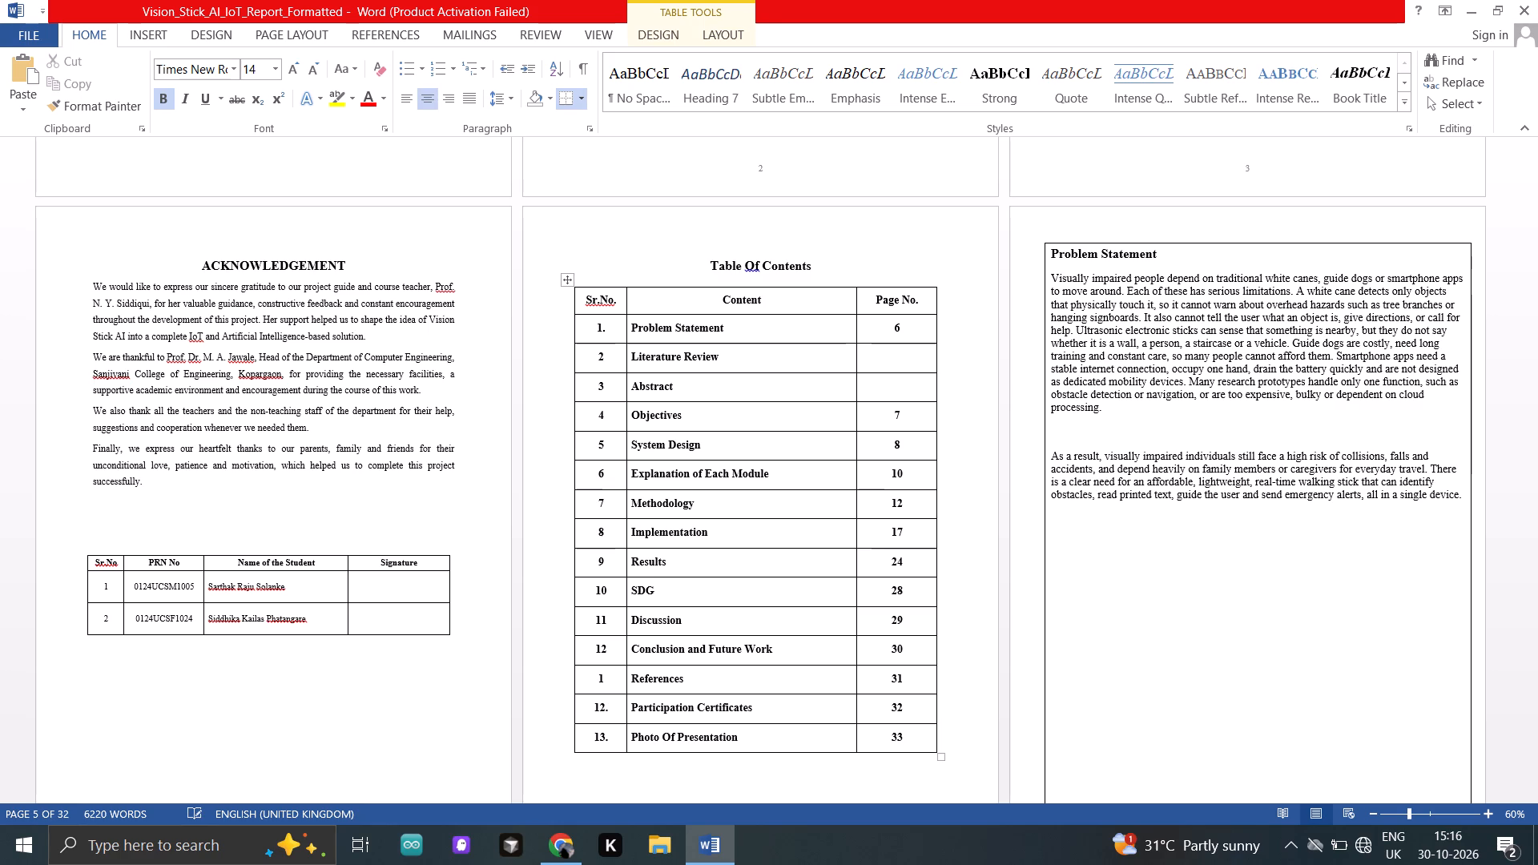
key("3")
Renumber the Participation Certificates row as 14 and the Photo Of Presentation row as 15 in the Sr.No. column.
key("Right")
key("Right")
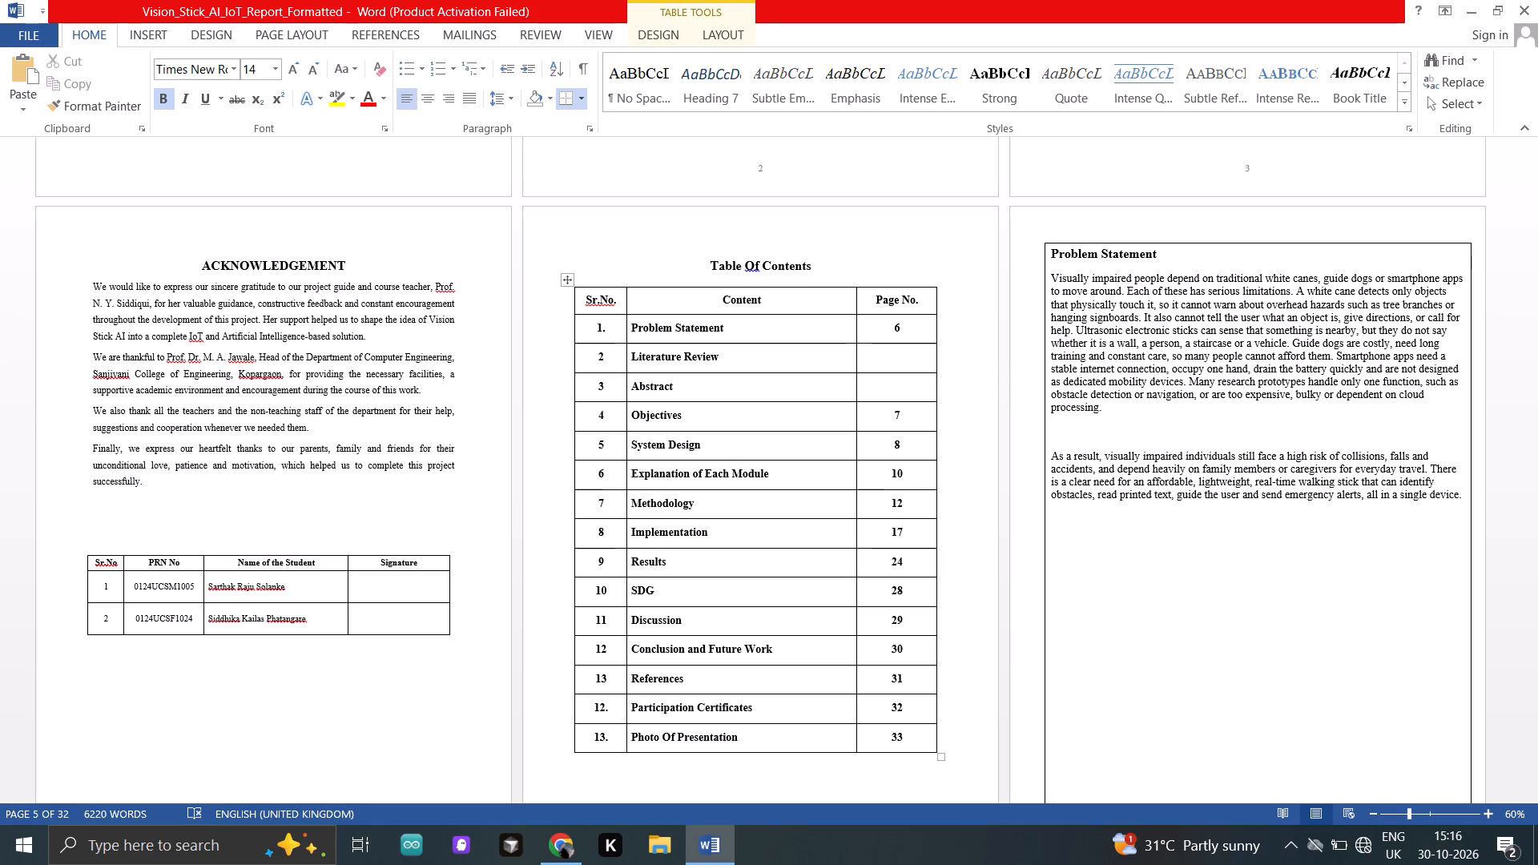
key("Left")
key("Left")
key("Down")
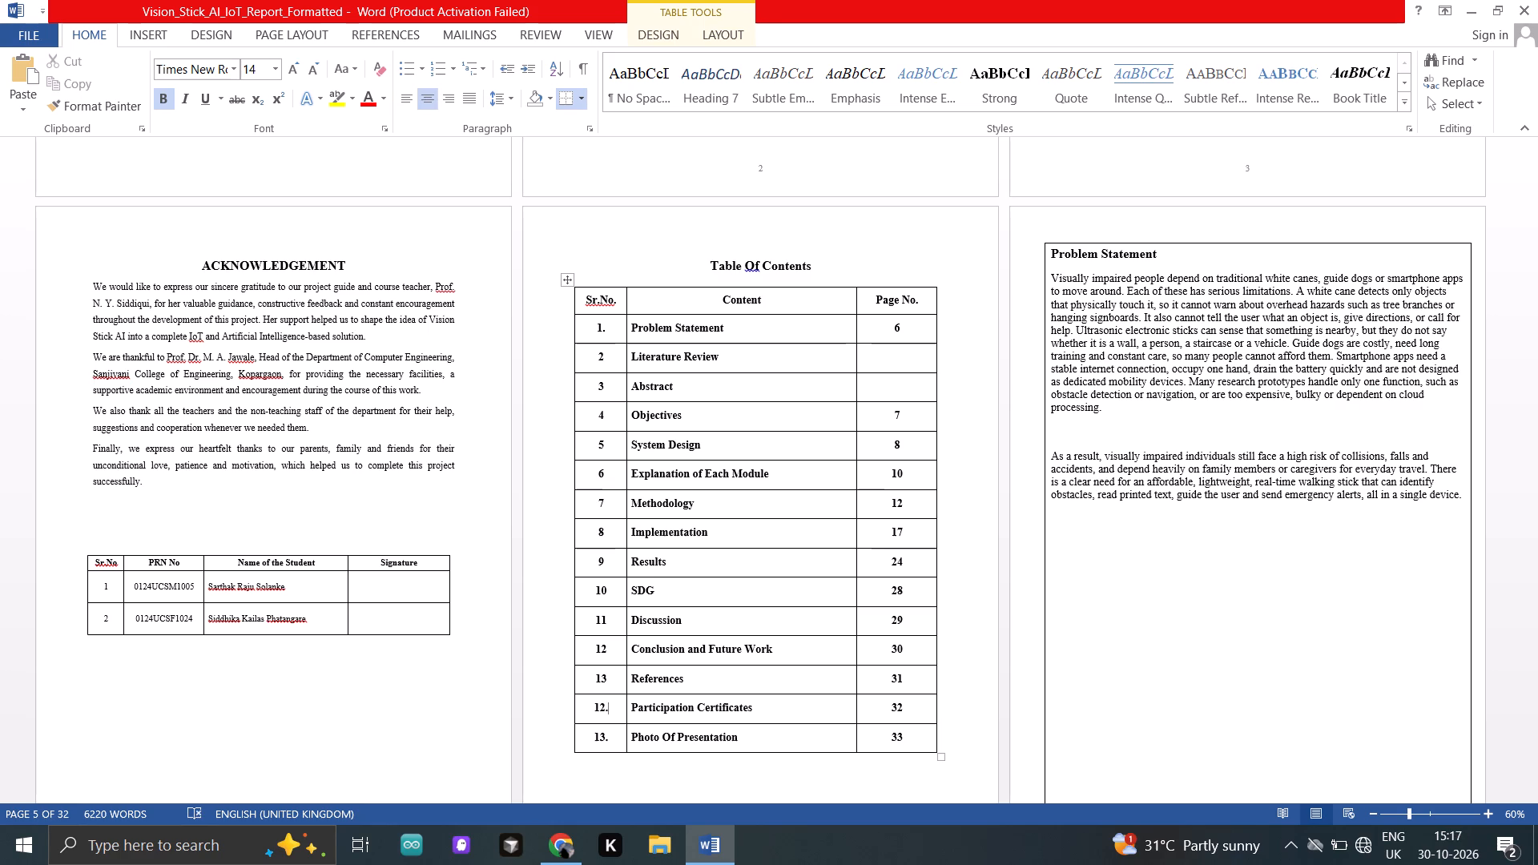
key("BackSpace")
key("BackSpace")
key("4")
key("Right")
key("Right")
key("Left")
key("Left")
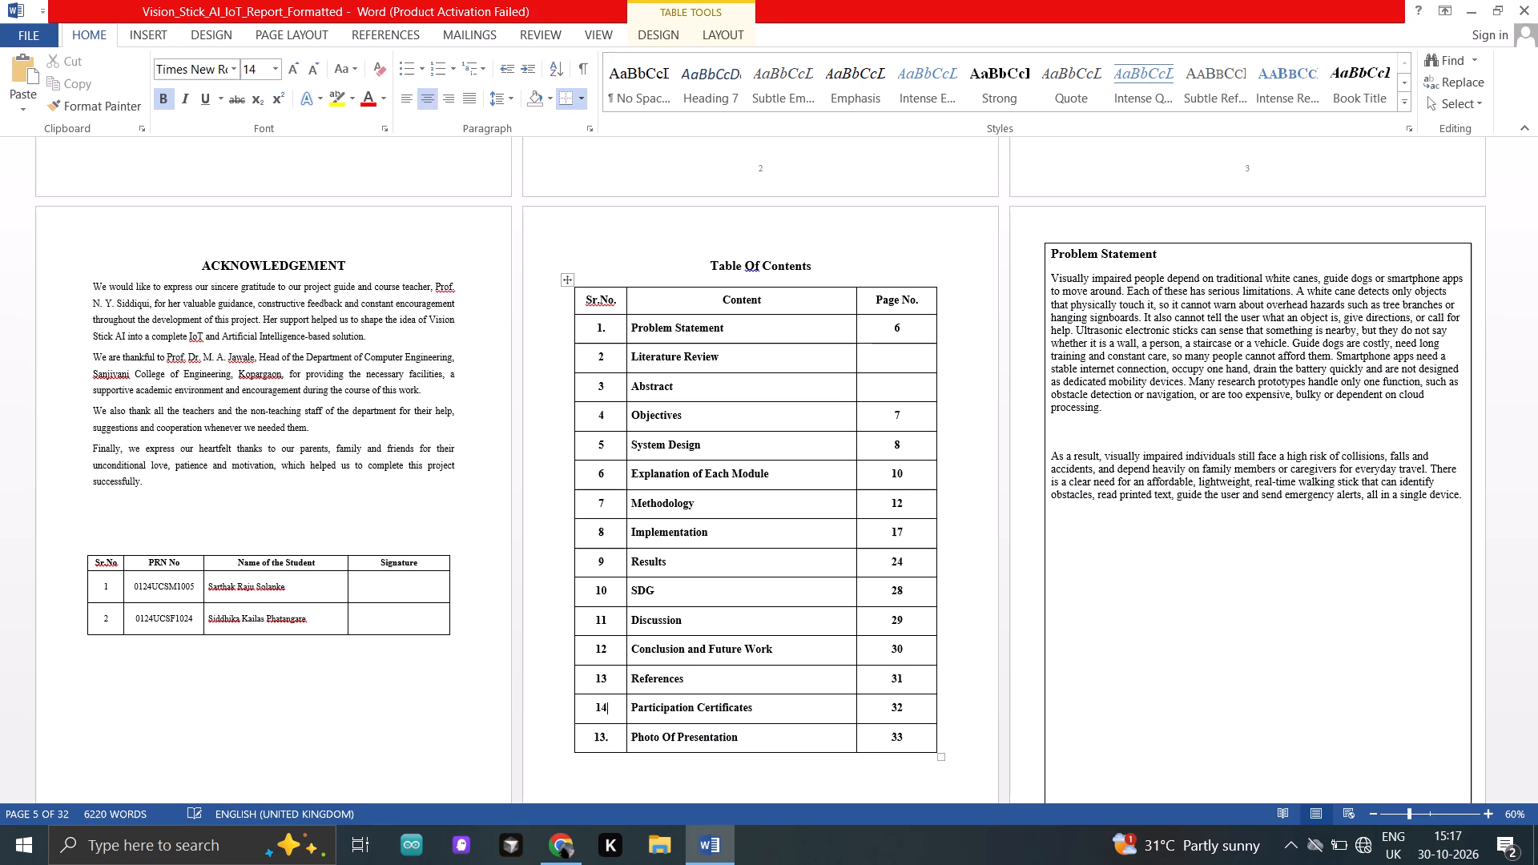
key("Down")
key("BackSpace")
key("BackSpace")
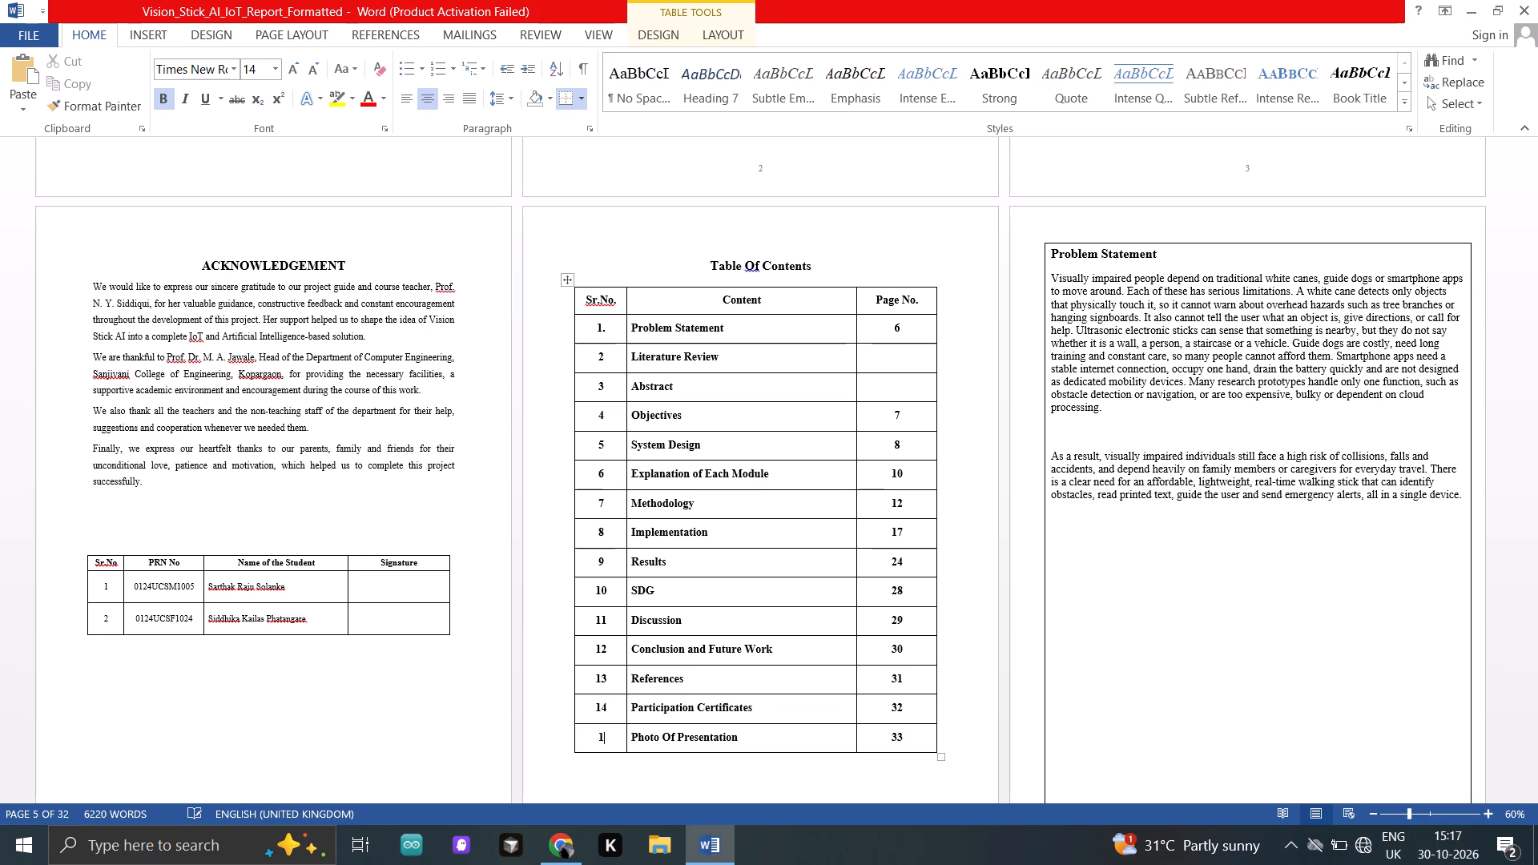
key("5")
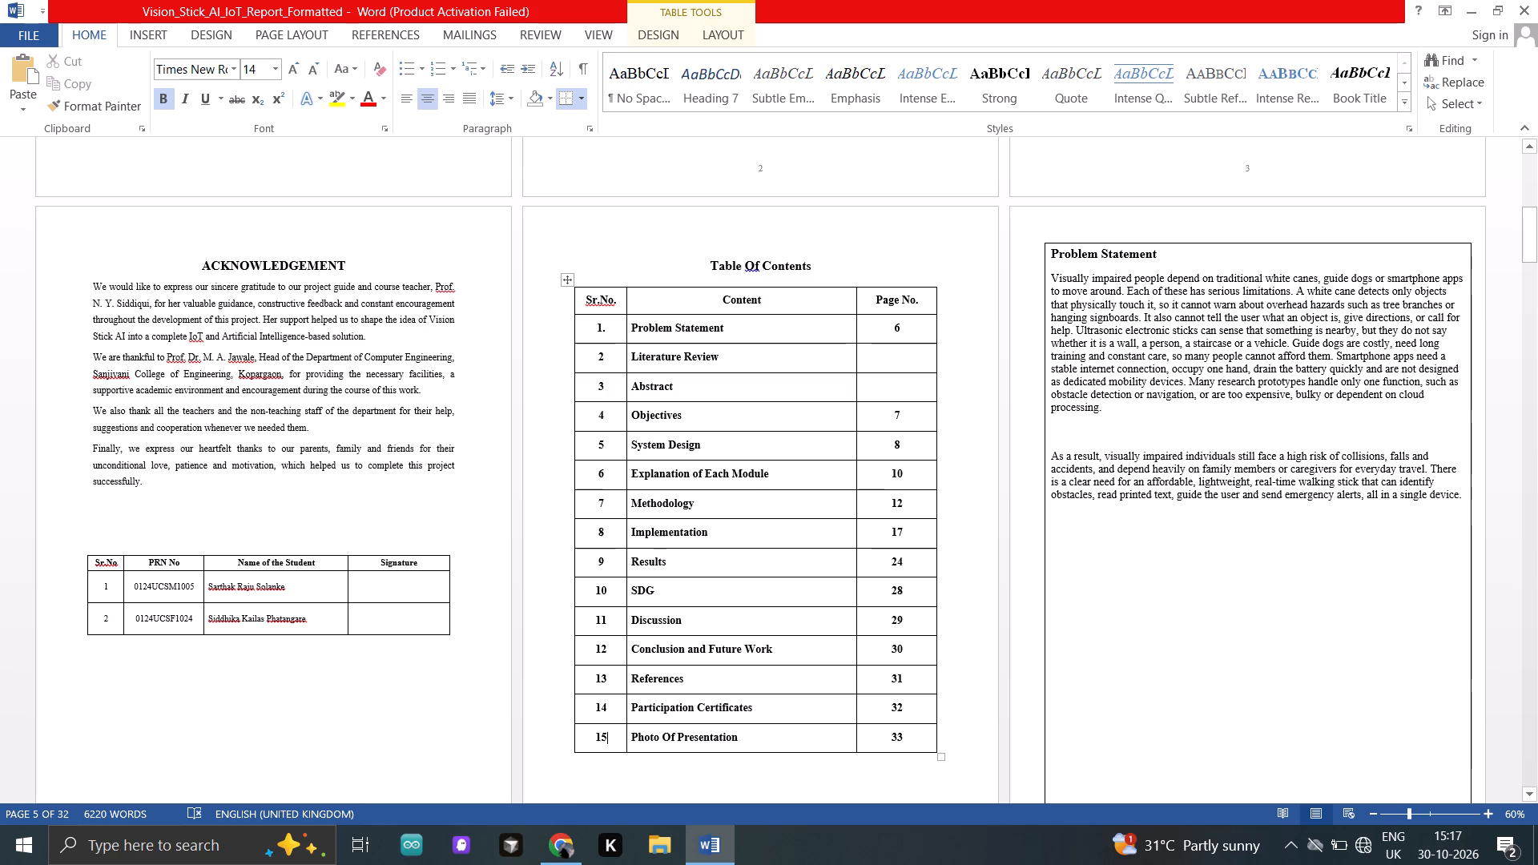
Enter page number 7 for the Literature Review row in the Table Of Contents.
left_click(902, 327)
scroll(499, 370, "down", 1)
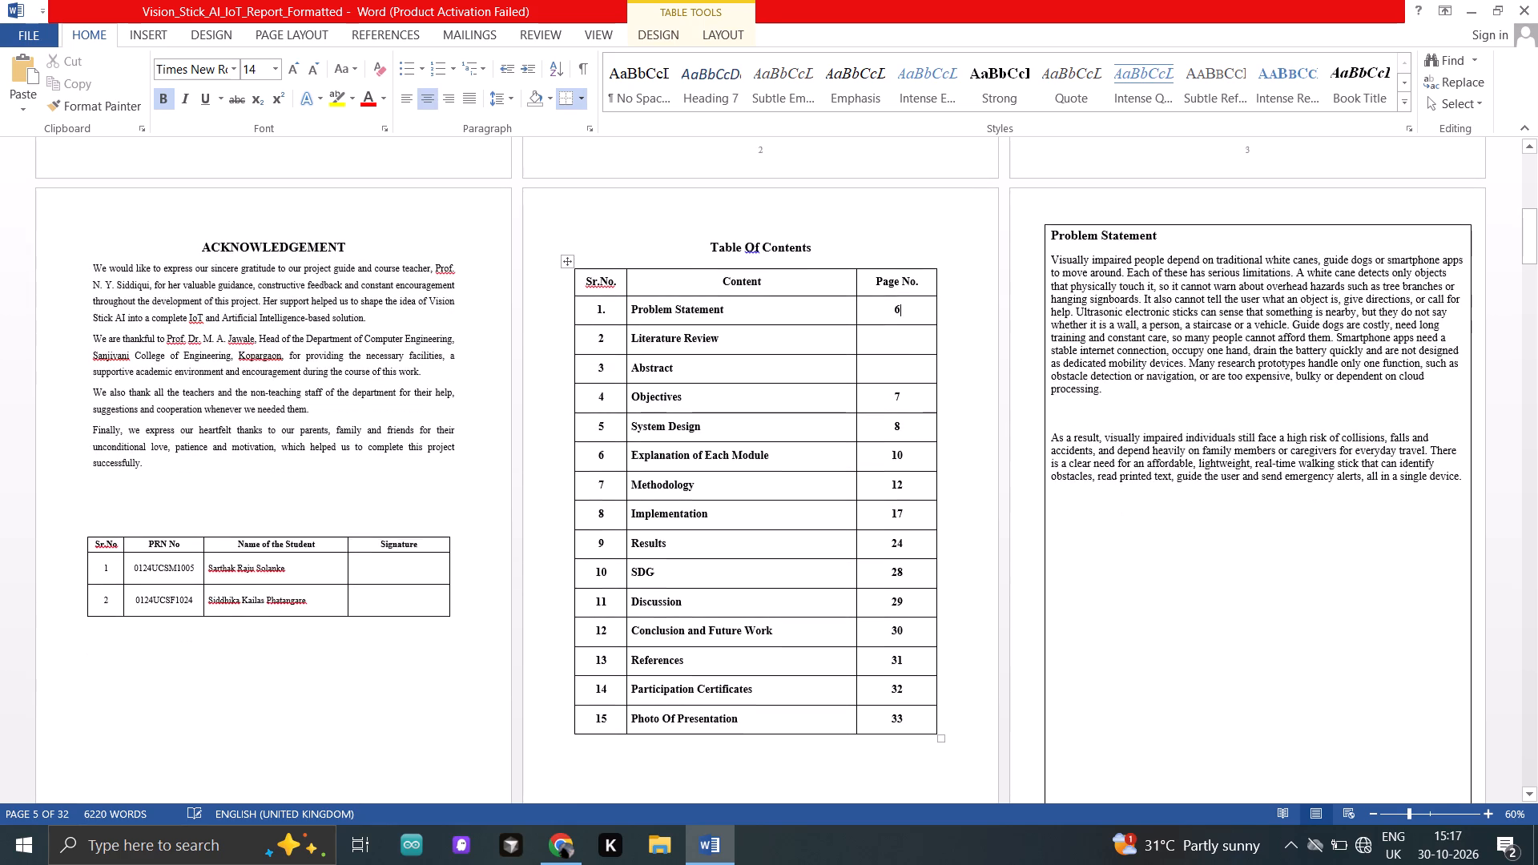
scroll(499, 370, "down", 2)
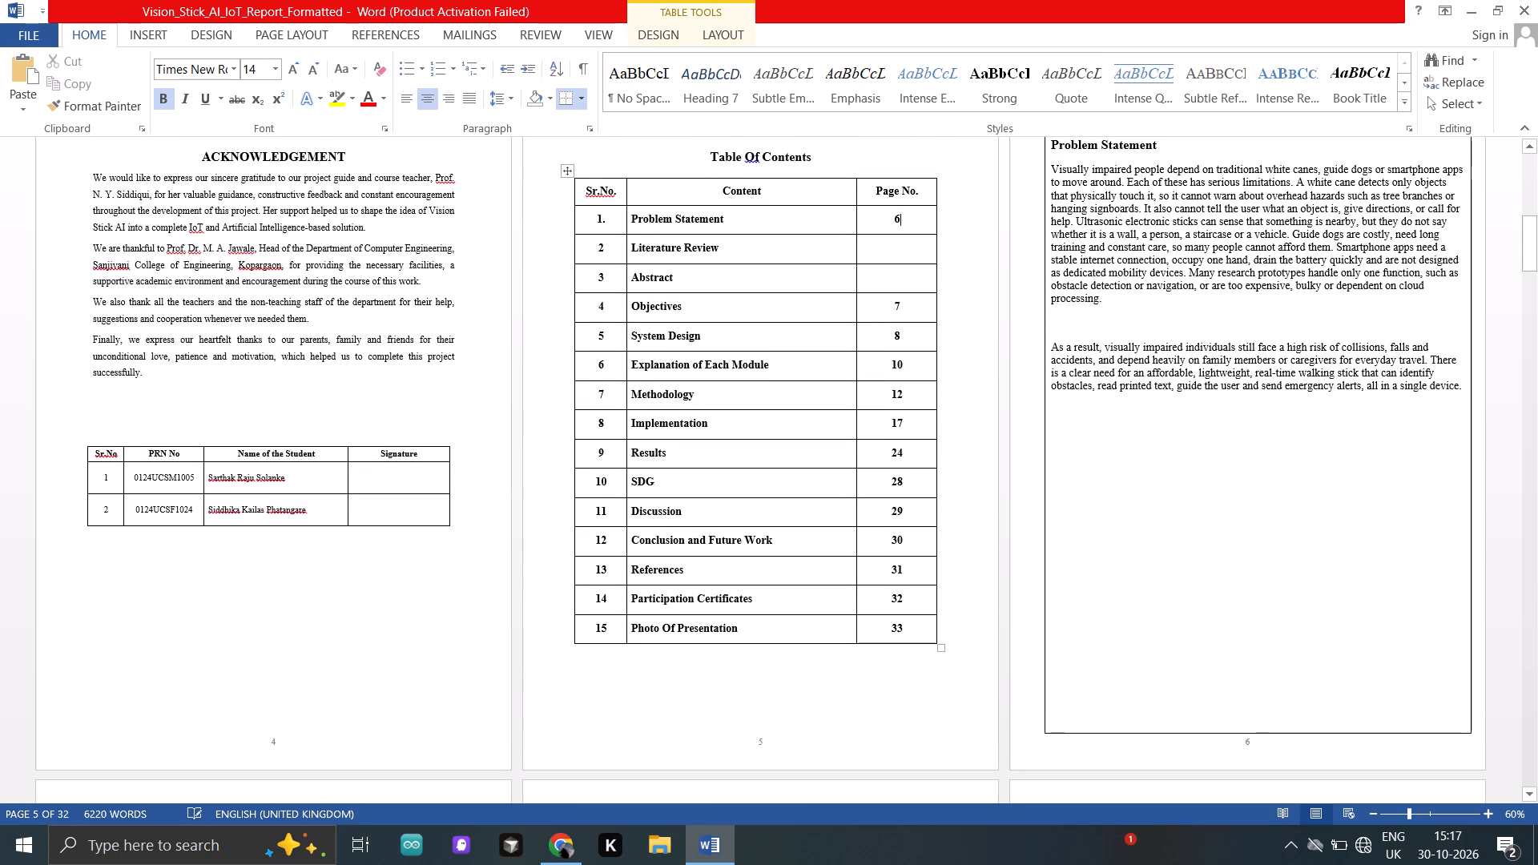
left_click(899, 239)
scroll(899, 239, "down", 1)
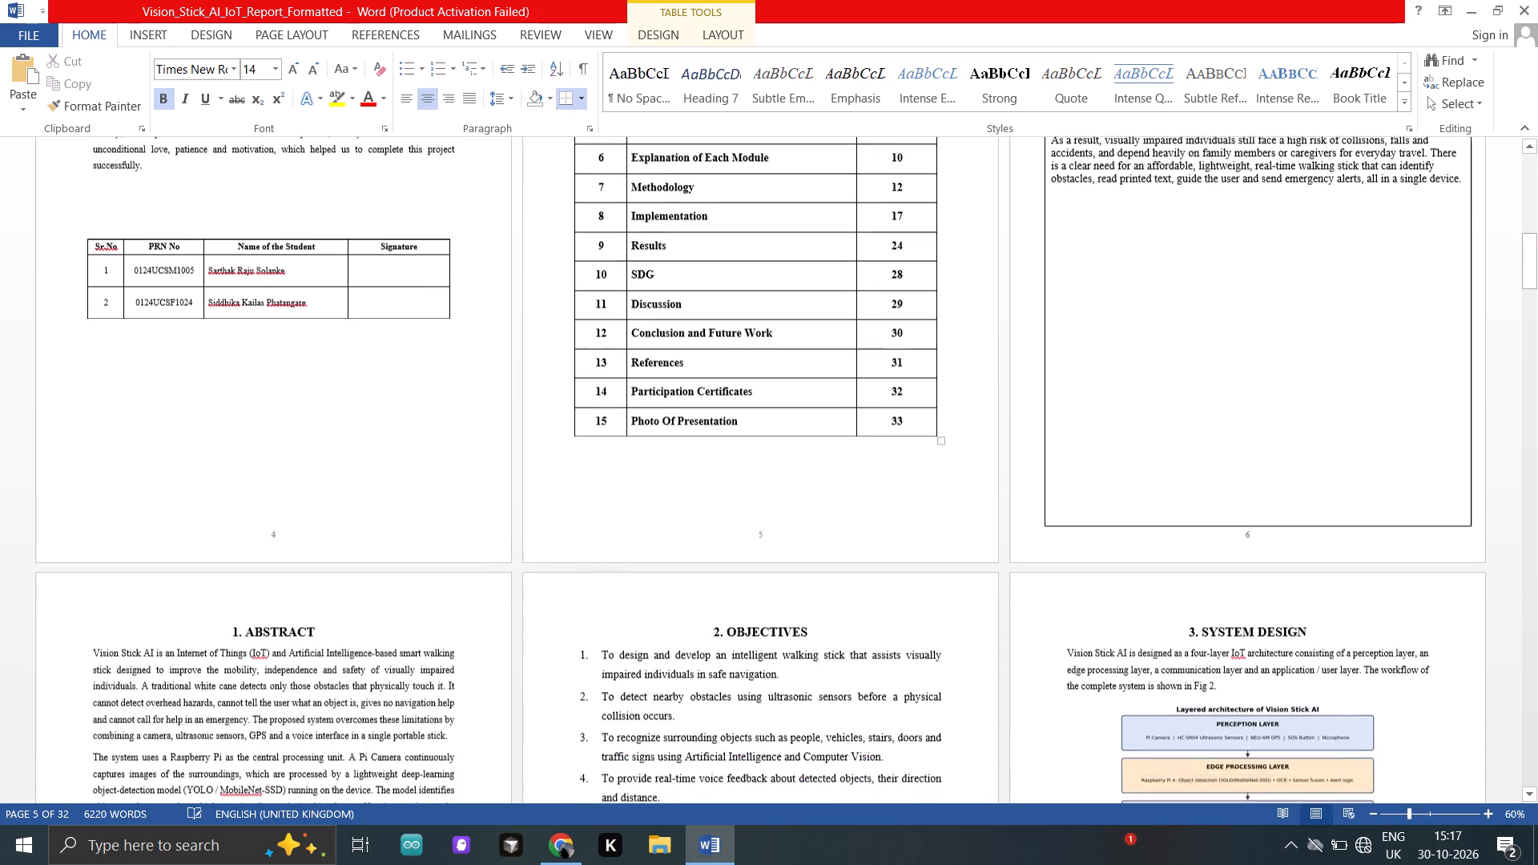
scroll(899, 239, "down", 1)
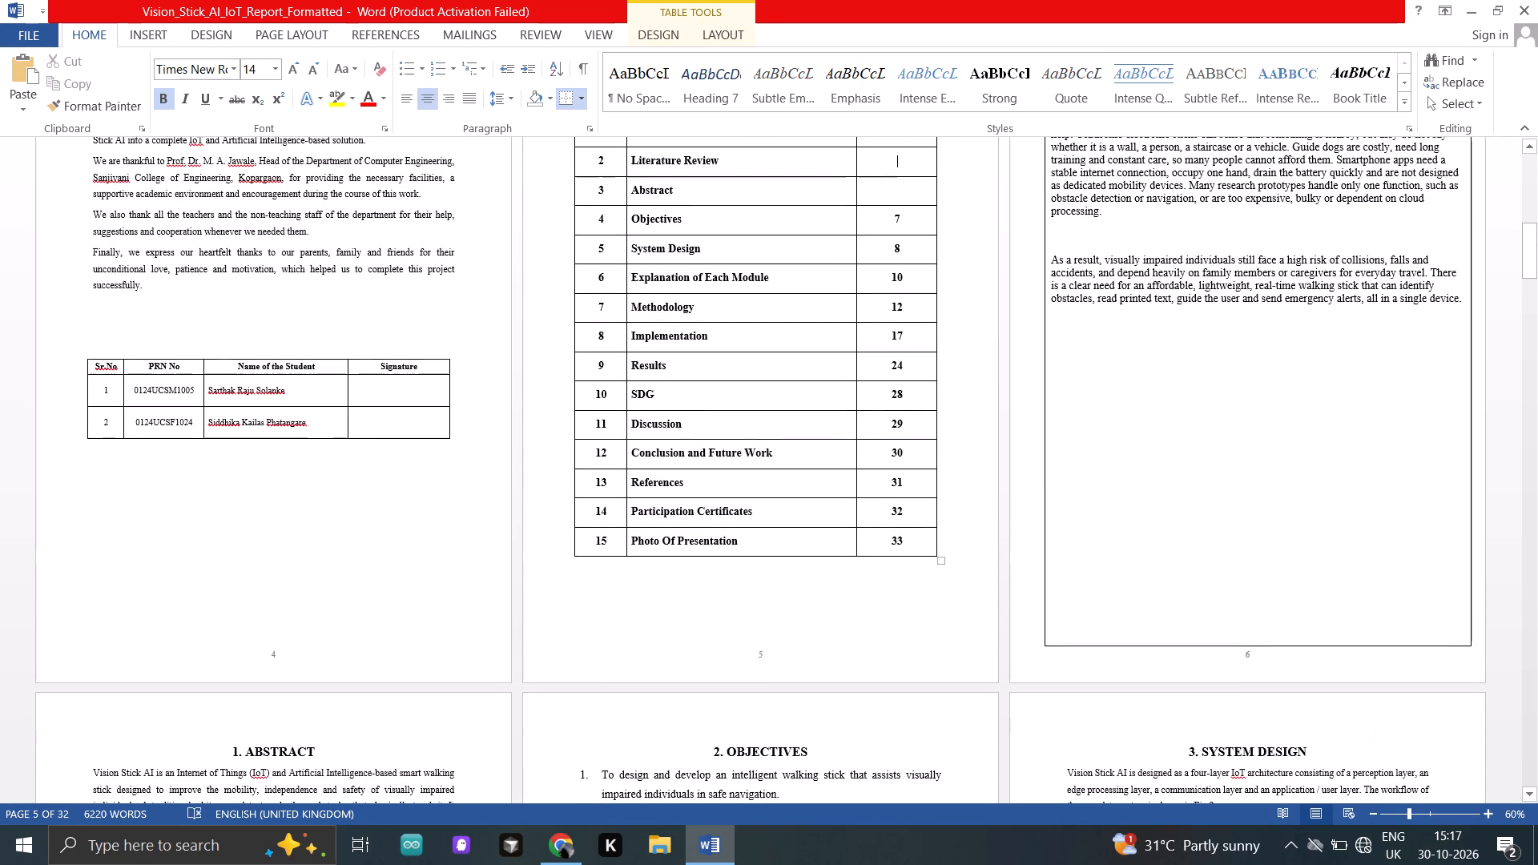
scroll(885, 198, "up", 1)
left_click(885, 198)
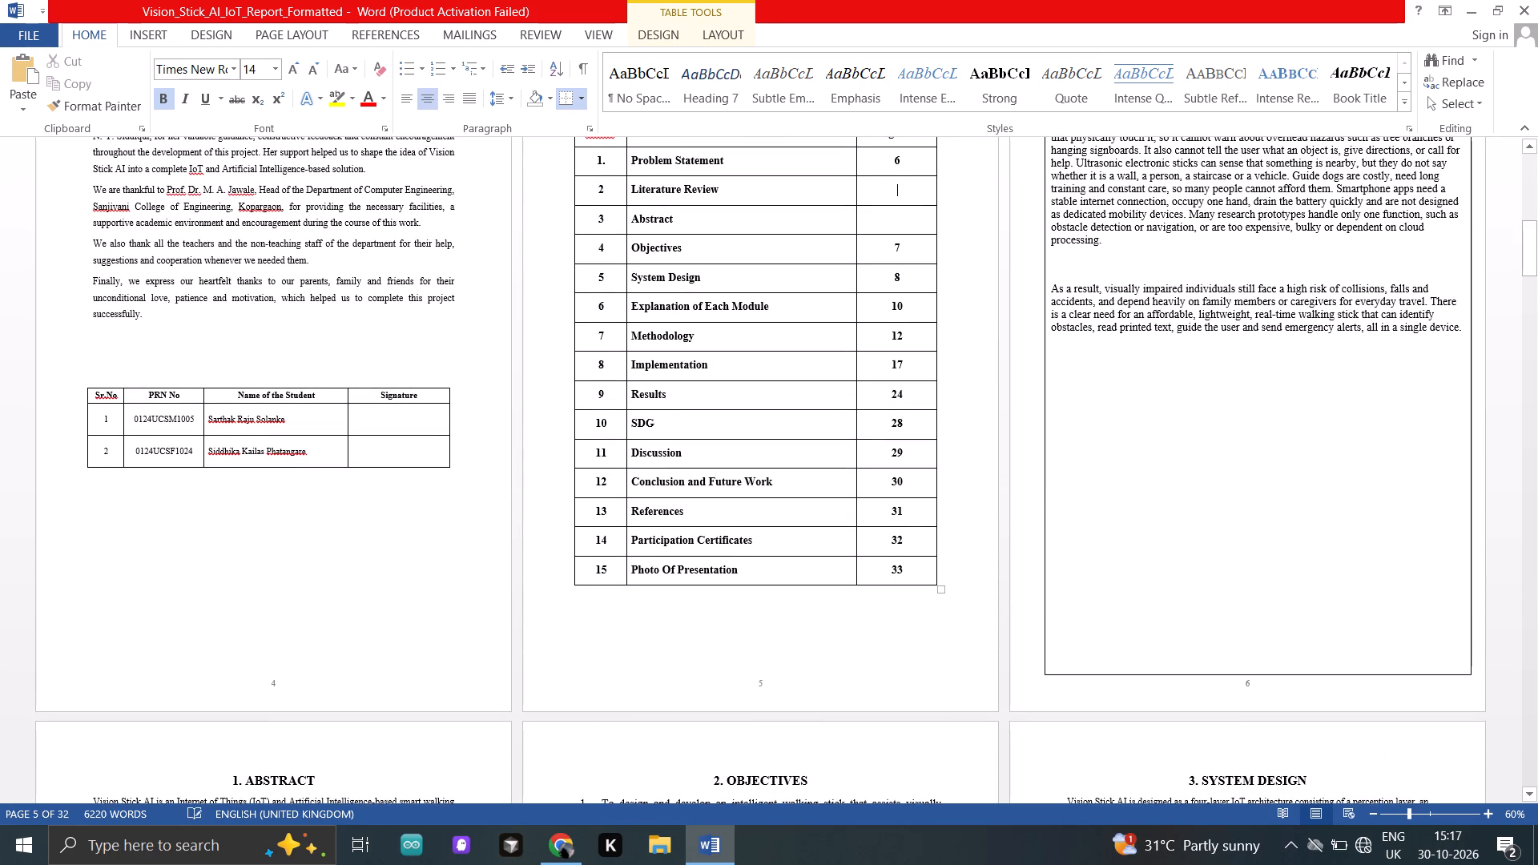
key("7")
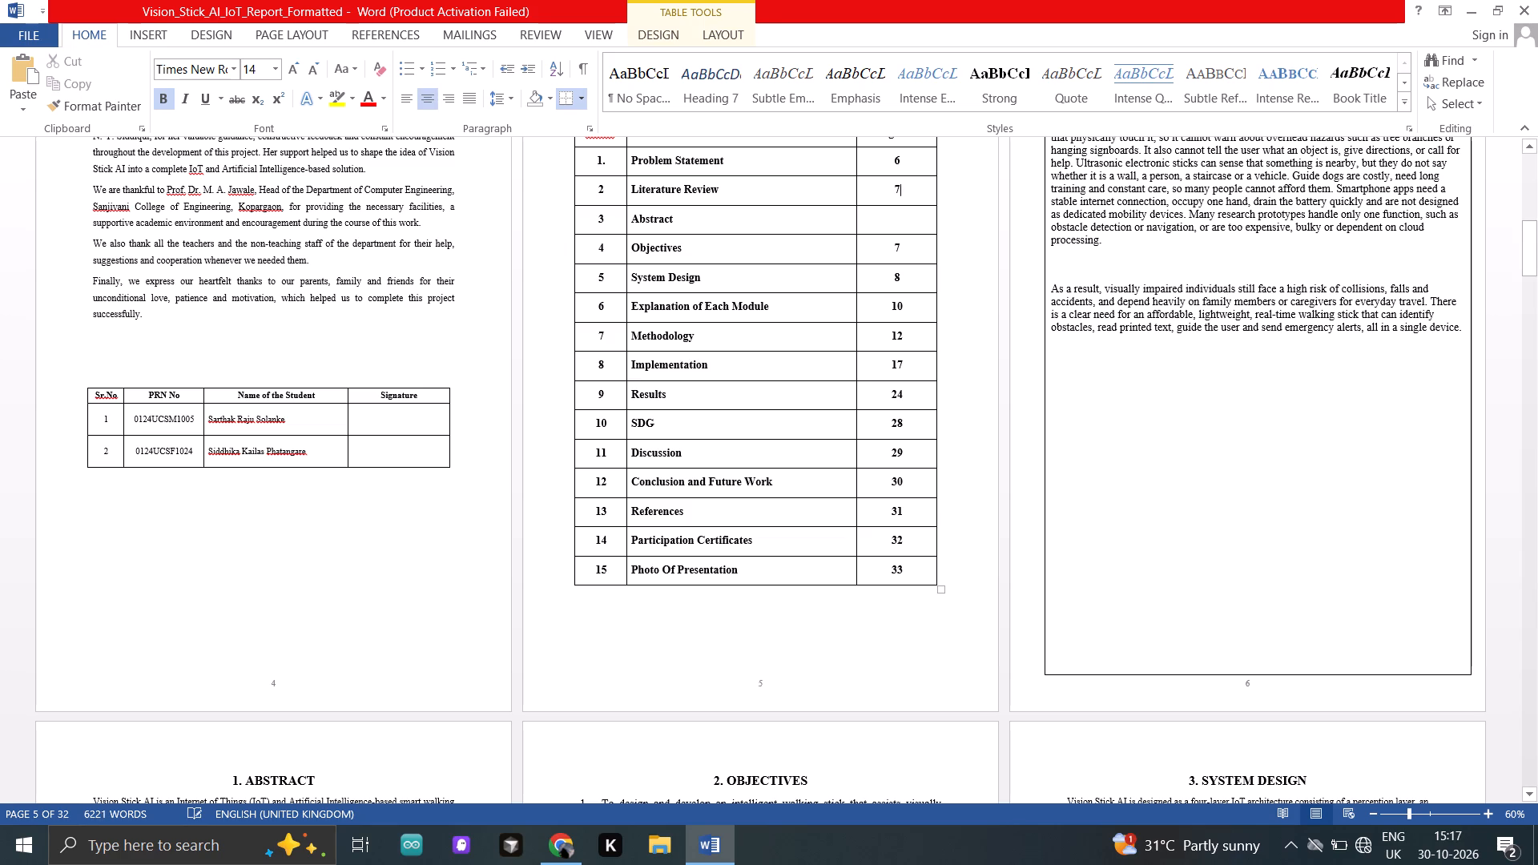
Enter page number 8 for the Abstract row in the Table Of Contents.
left_click(887, 220)
scroll(887, 220, "down", 4)
scroll(887, 220, "up", 1)
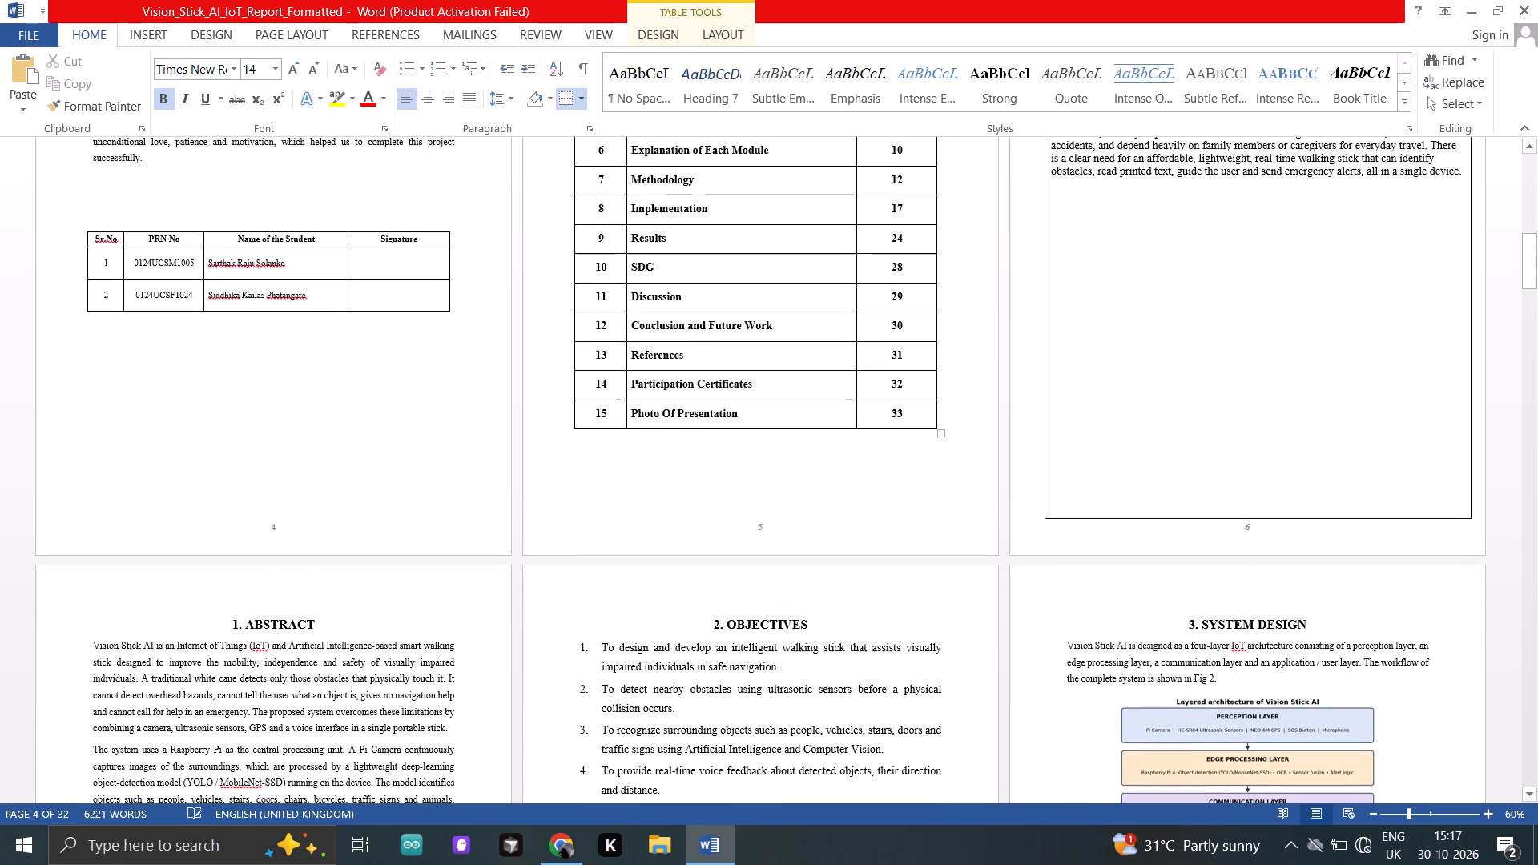
scroll(887, 220, "up", 1)
key("8")
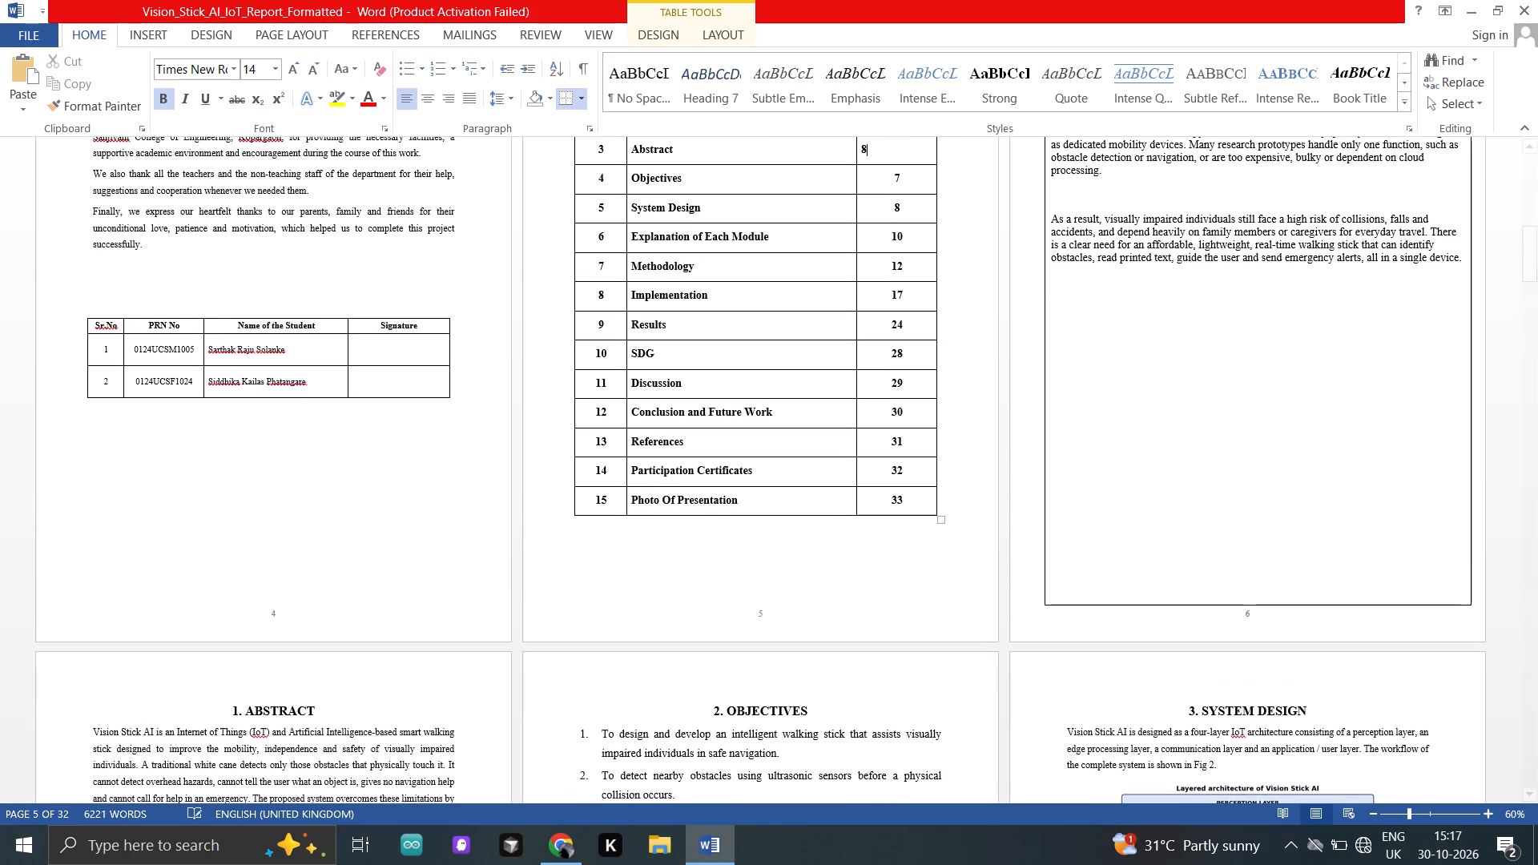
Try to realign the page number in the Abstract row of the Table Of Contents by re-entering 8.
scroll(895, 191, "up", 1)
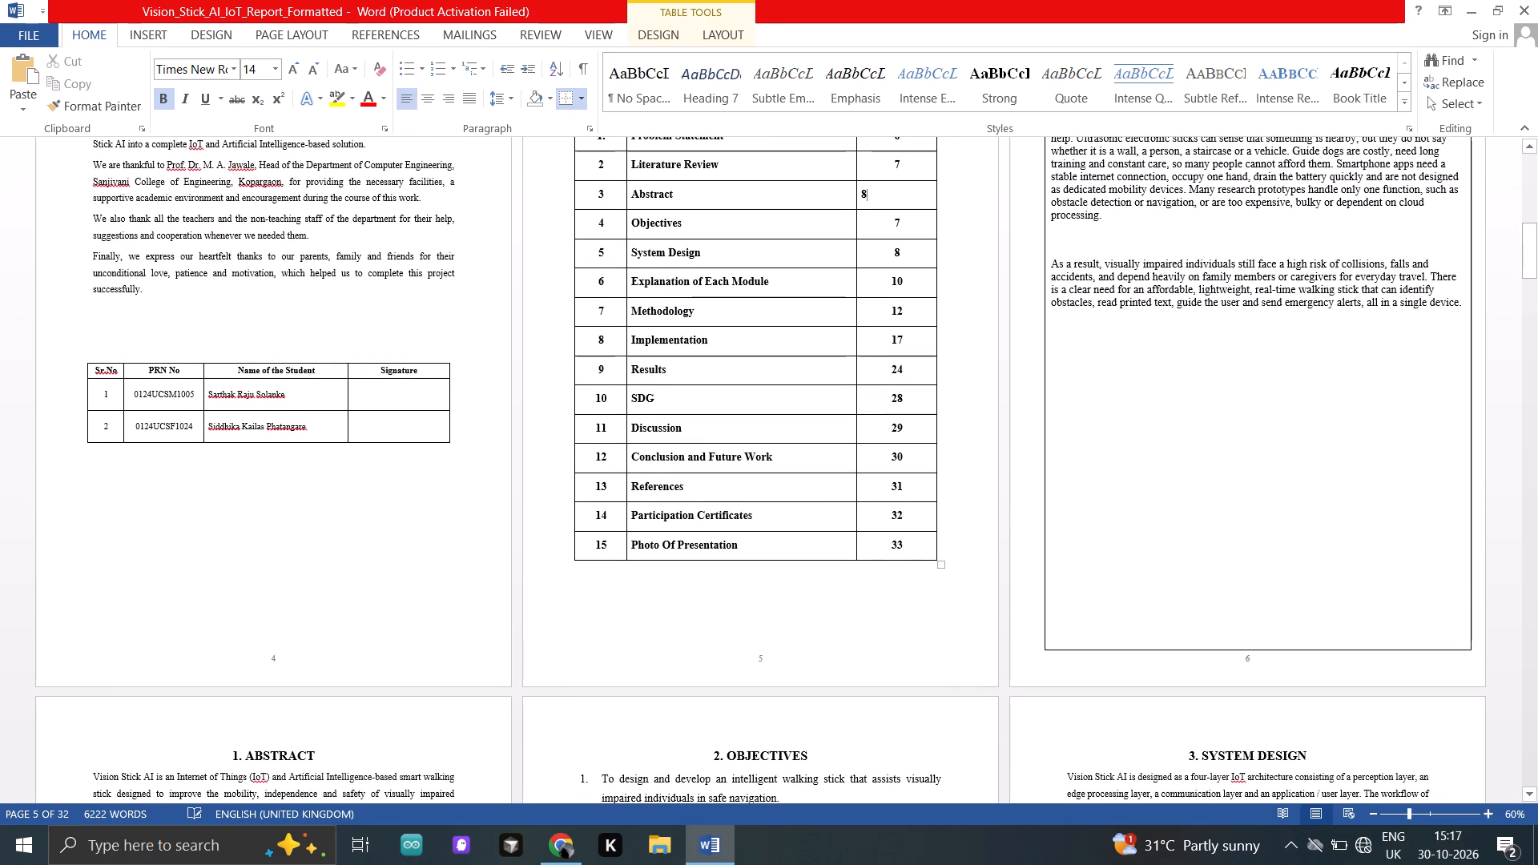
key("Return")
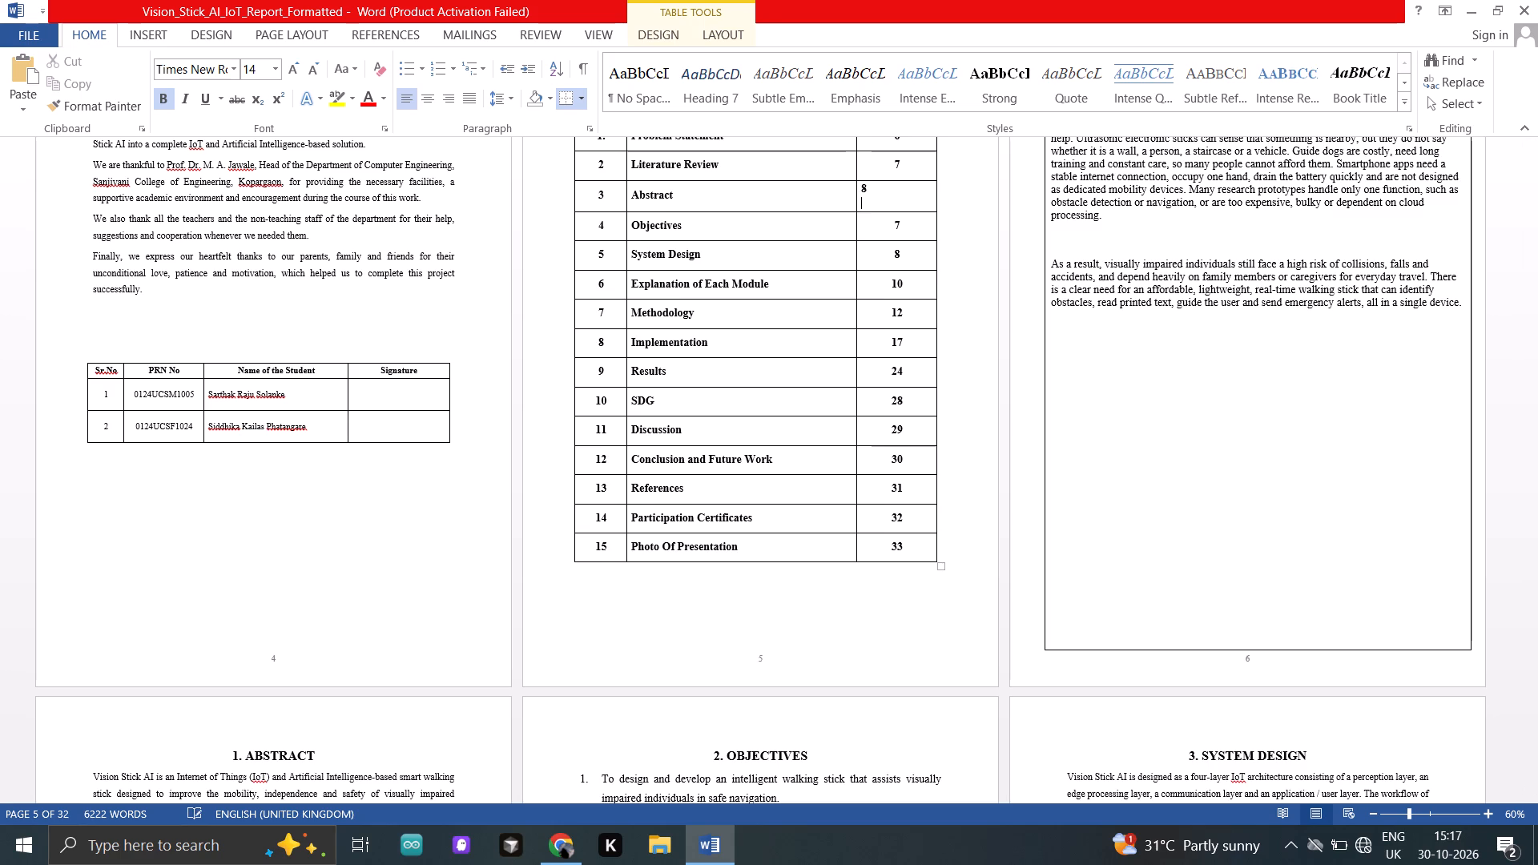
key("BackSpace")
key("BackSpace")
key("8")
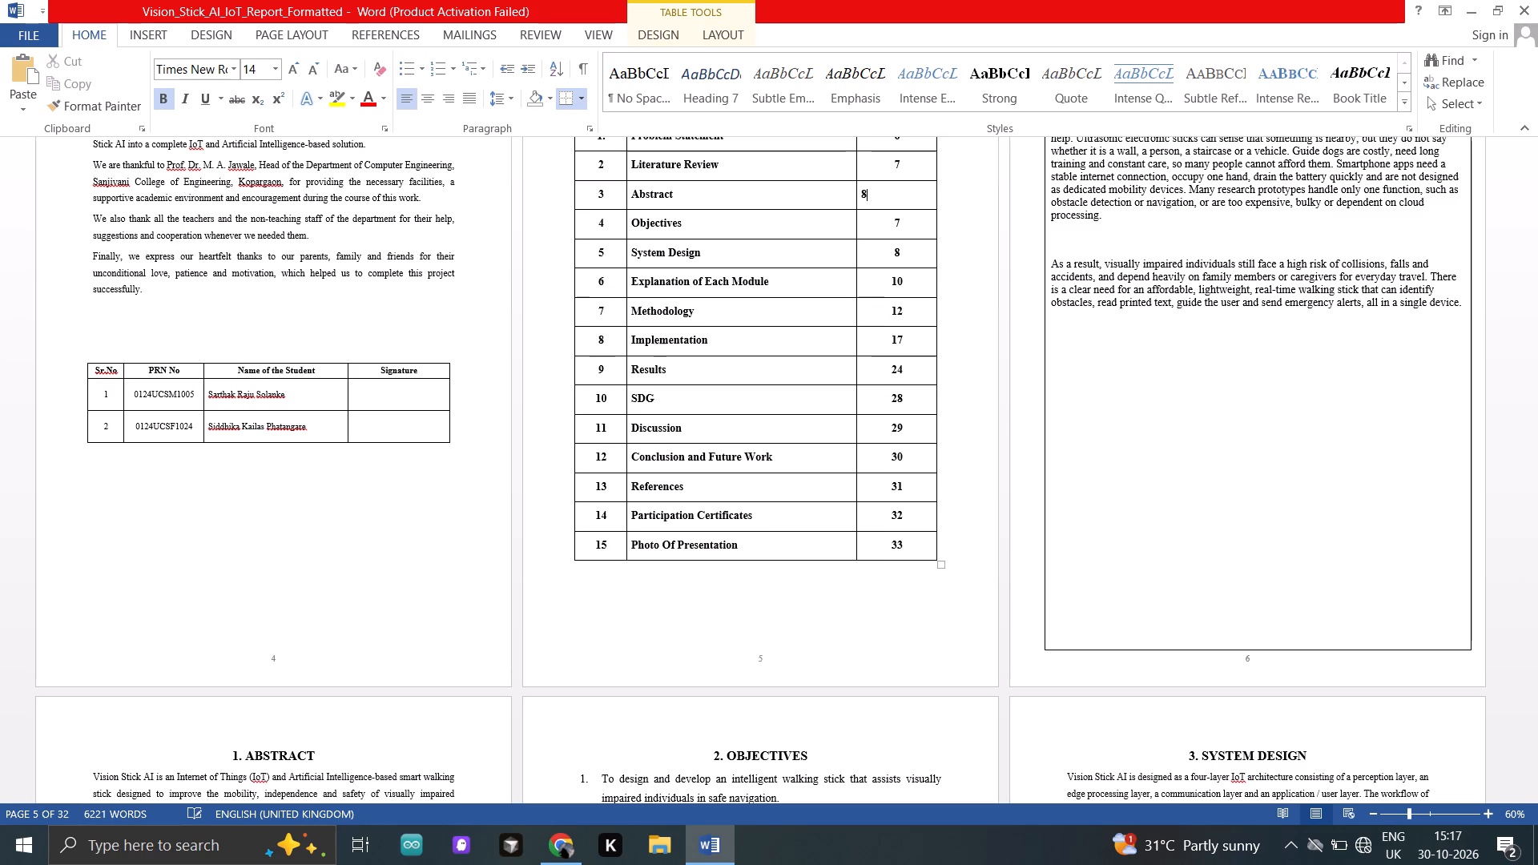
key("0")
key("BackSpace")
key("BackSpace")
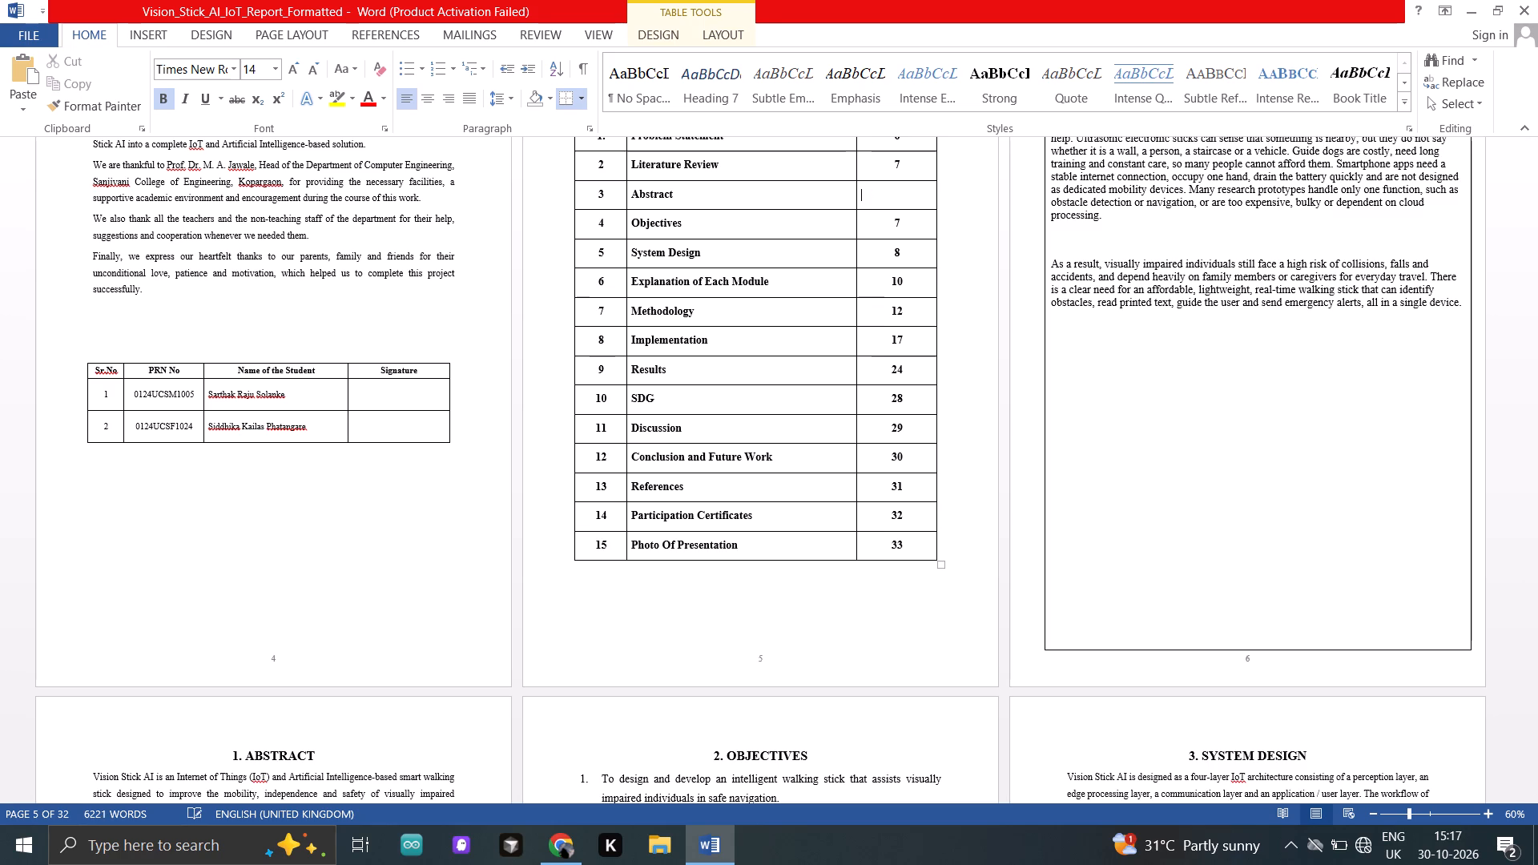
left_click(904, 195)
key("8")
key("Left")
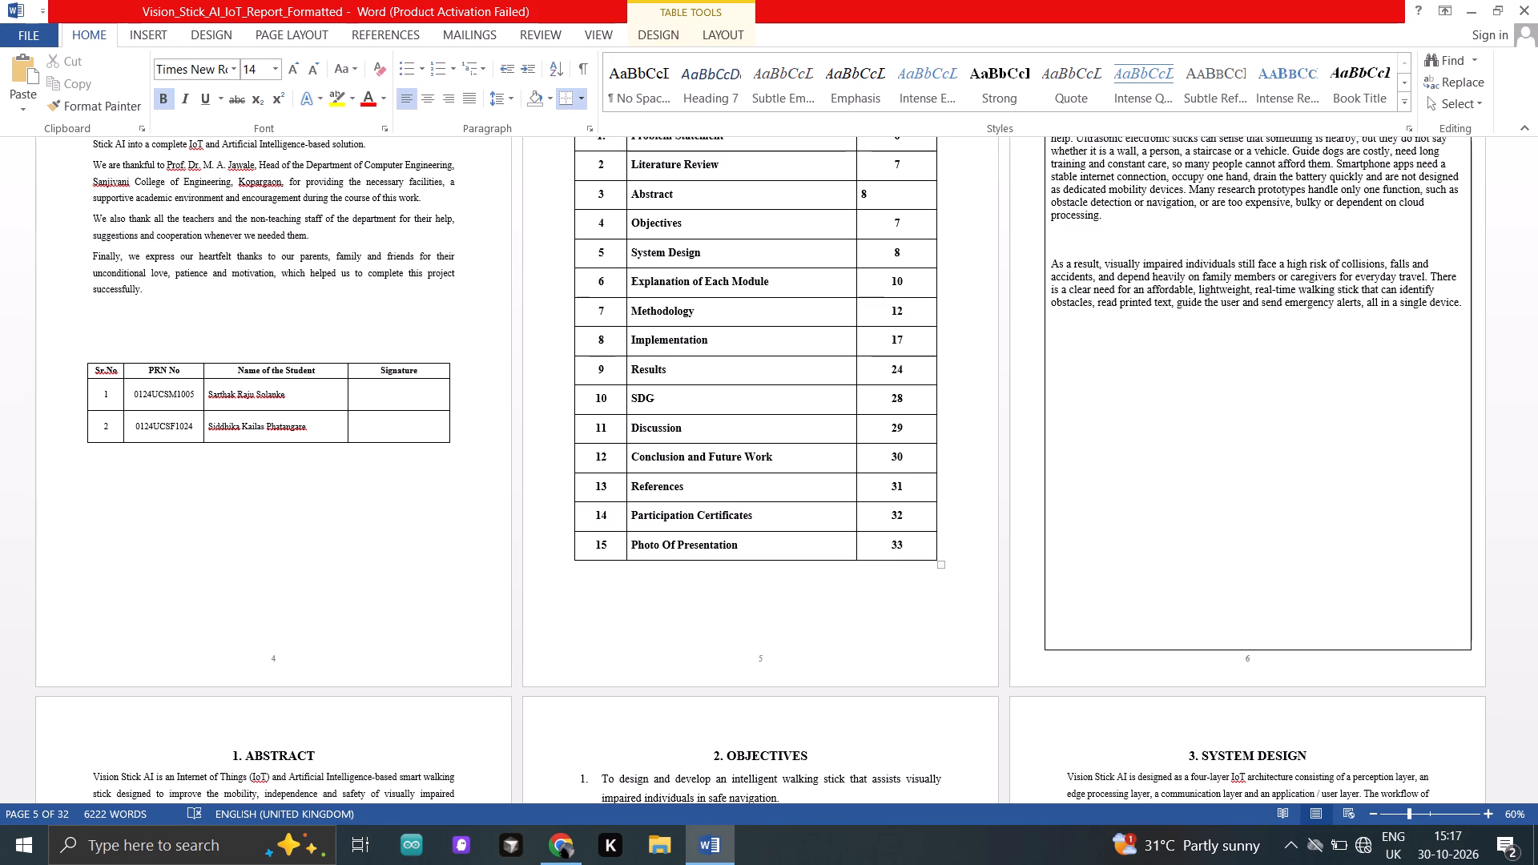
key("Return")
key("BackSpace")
Set the page number of the Objectives row to 9 in the Table Of Contents.
key("Down")
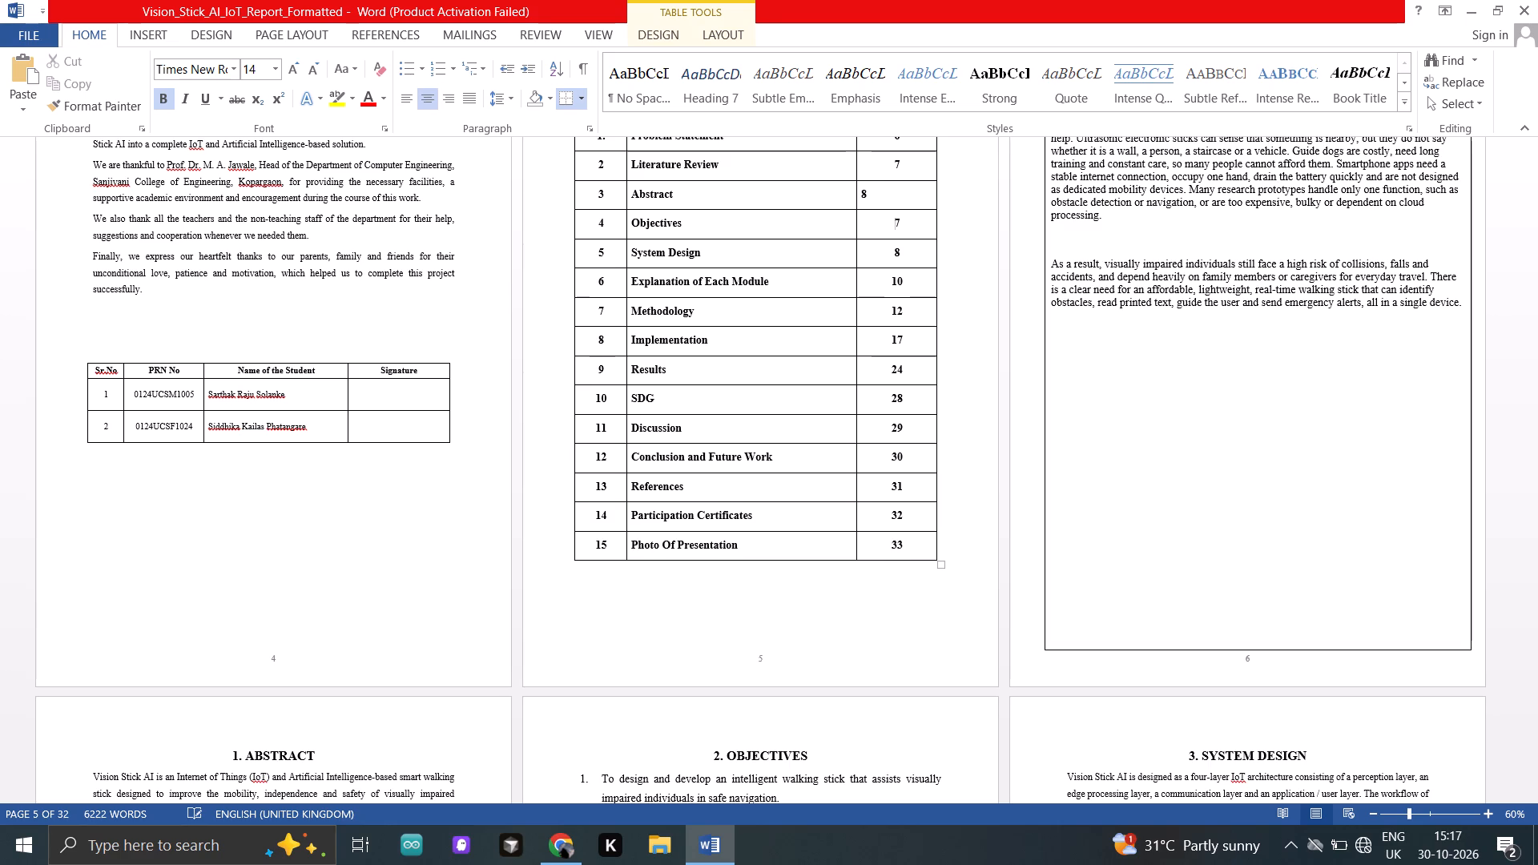
key("Right")
key("BackSpace")
key("9")
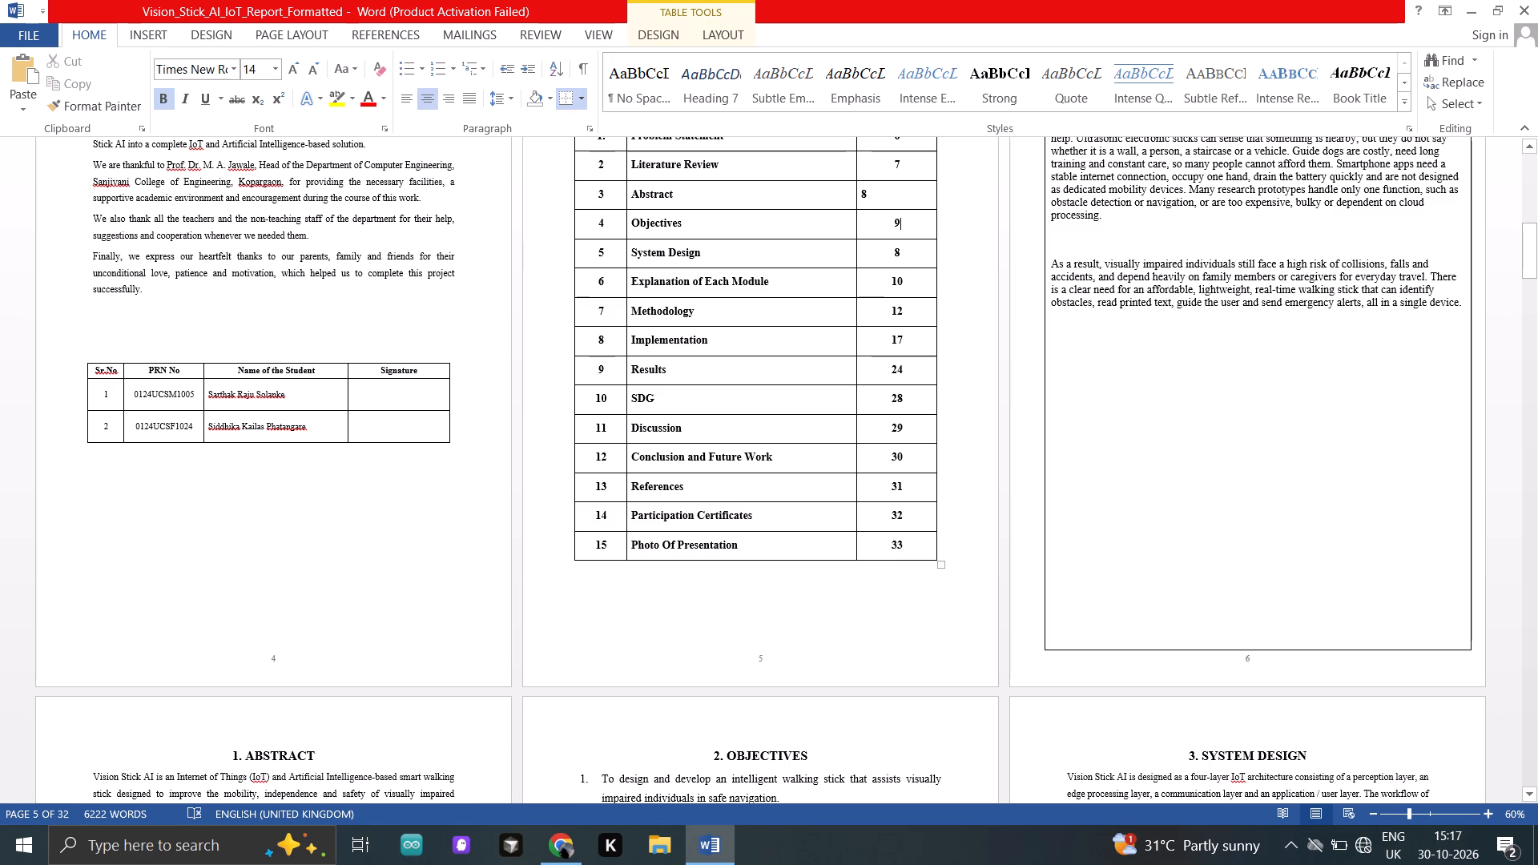
Re-enter page number 8 in the Abstract row and centre it within its Page No. cell.
left_click(880, 195)
key("BackSpace")
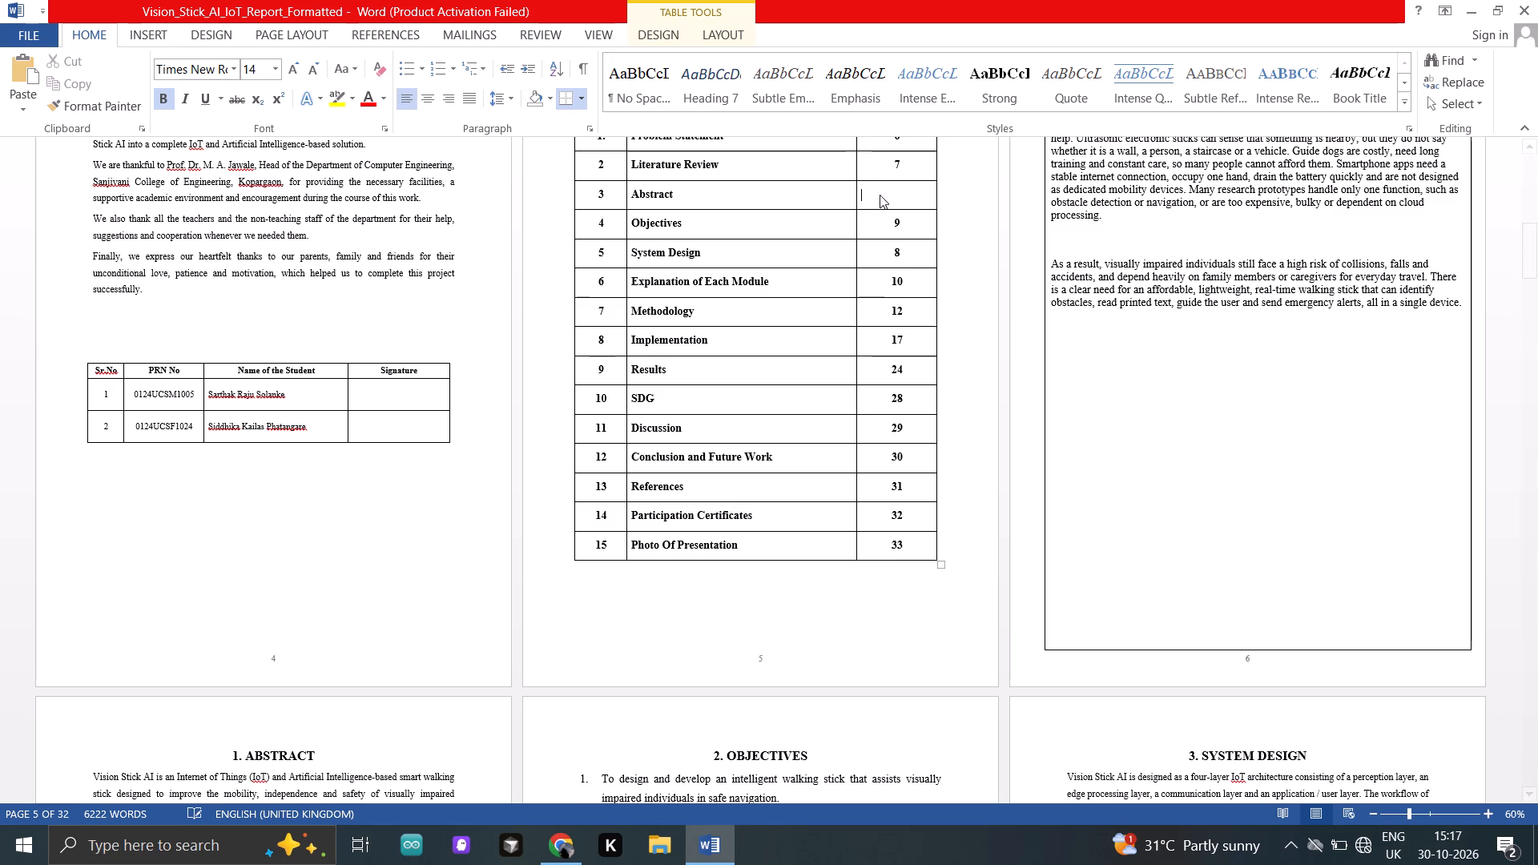
key("8")
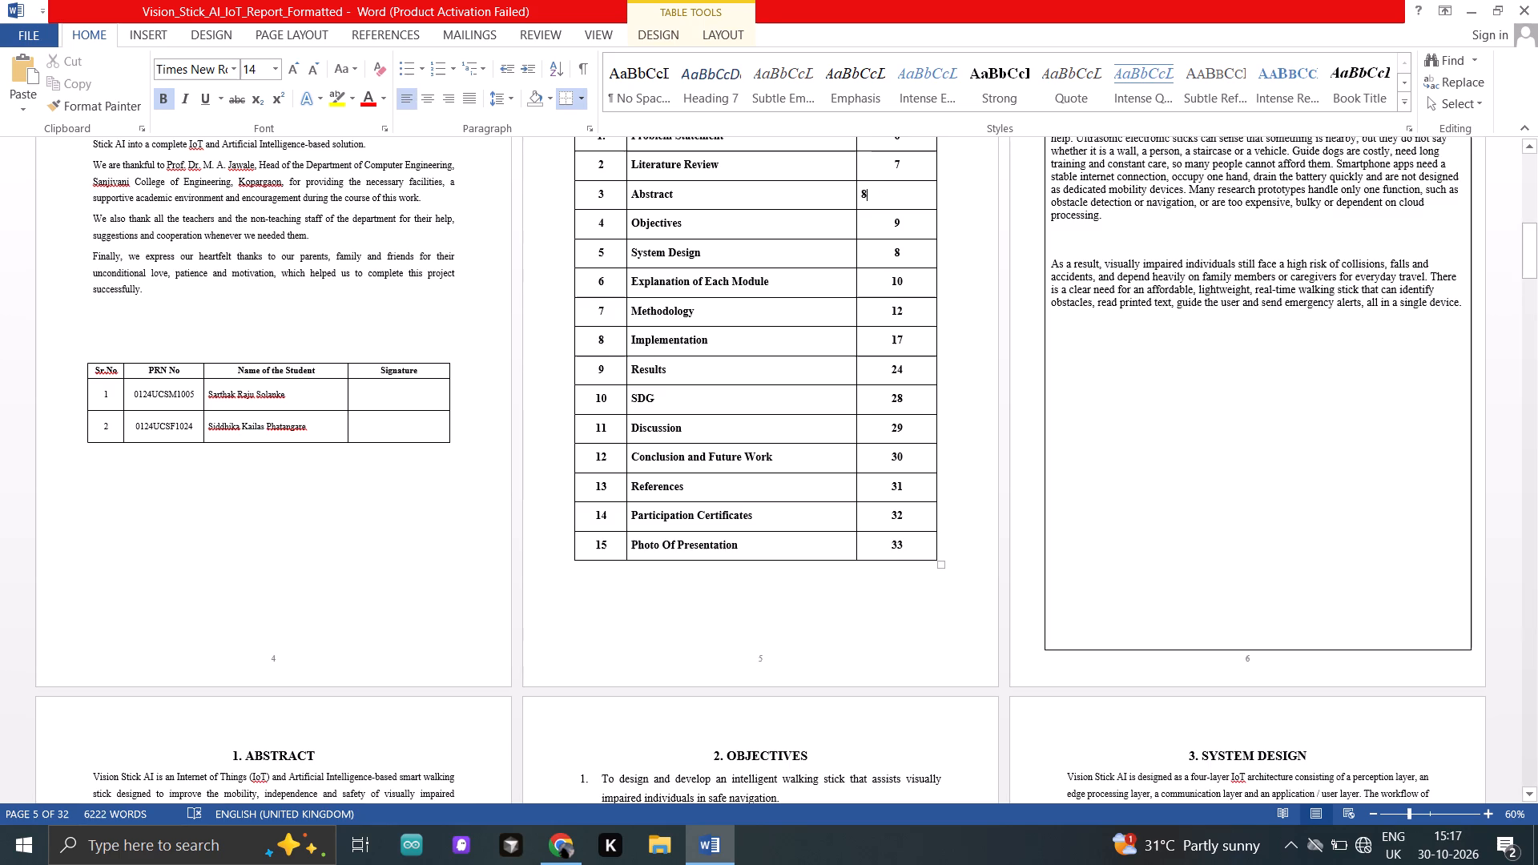
left_click_drag(865, 193, 897, 183)
left_click(864, 192)
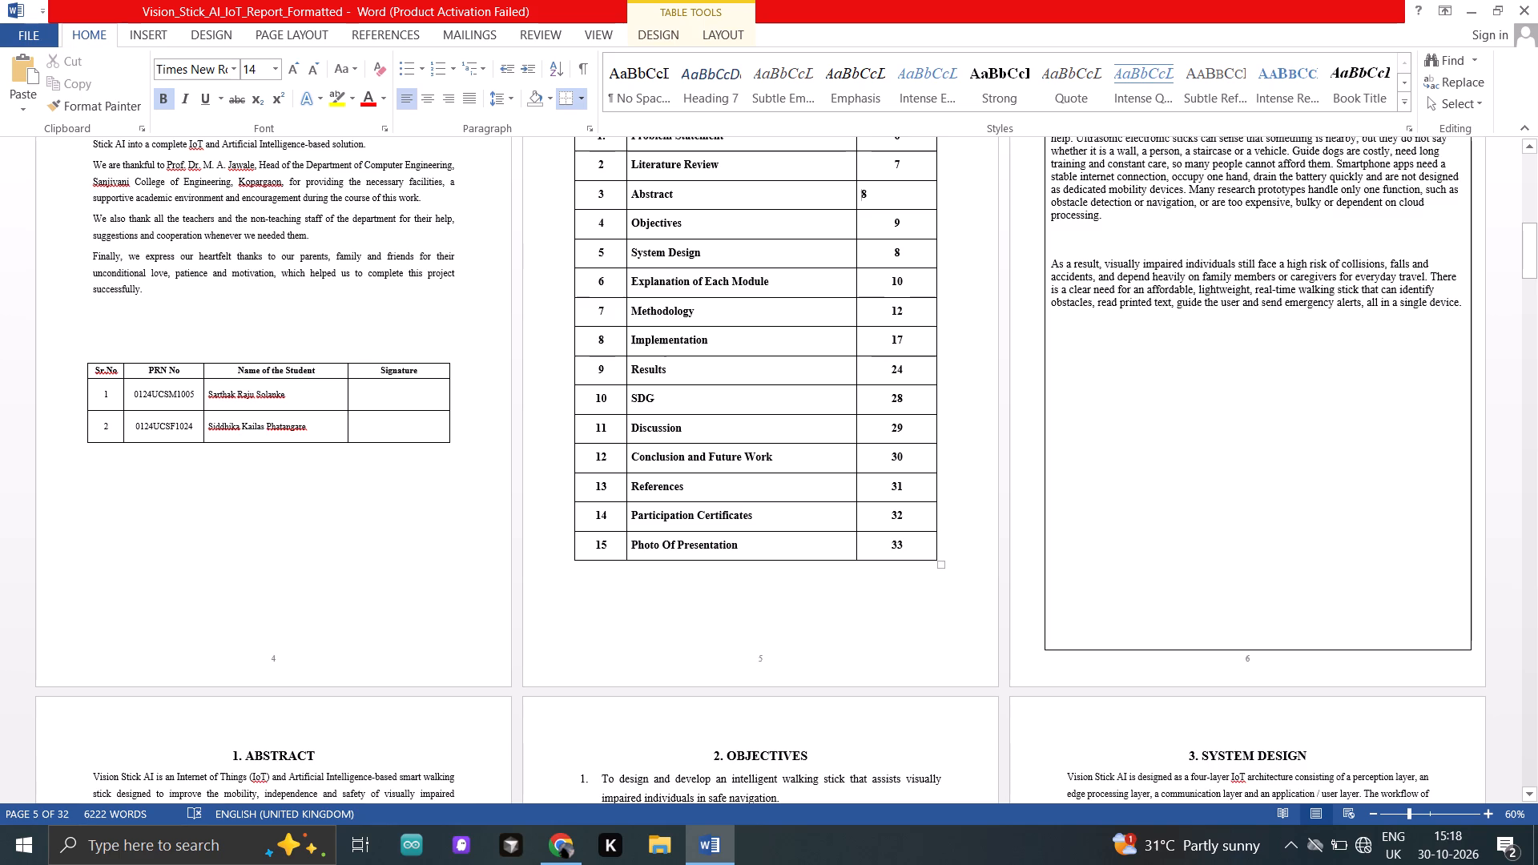
key("space")
key("space")
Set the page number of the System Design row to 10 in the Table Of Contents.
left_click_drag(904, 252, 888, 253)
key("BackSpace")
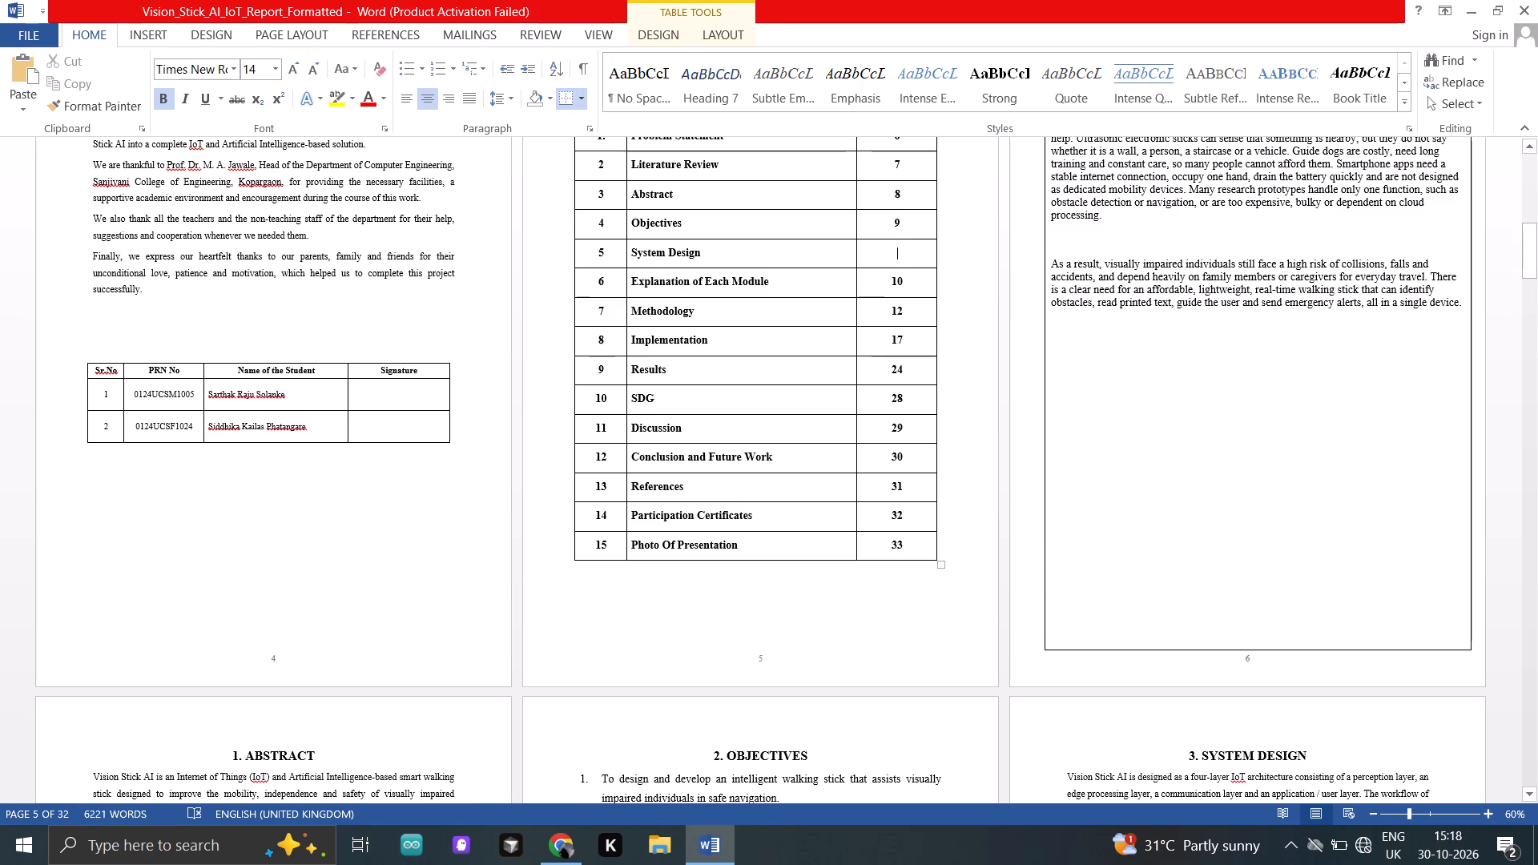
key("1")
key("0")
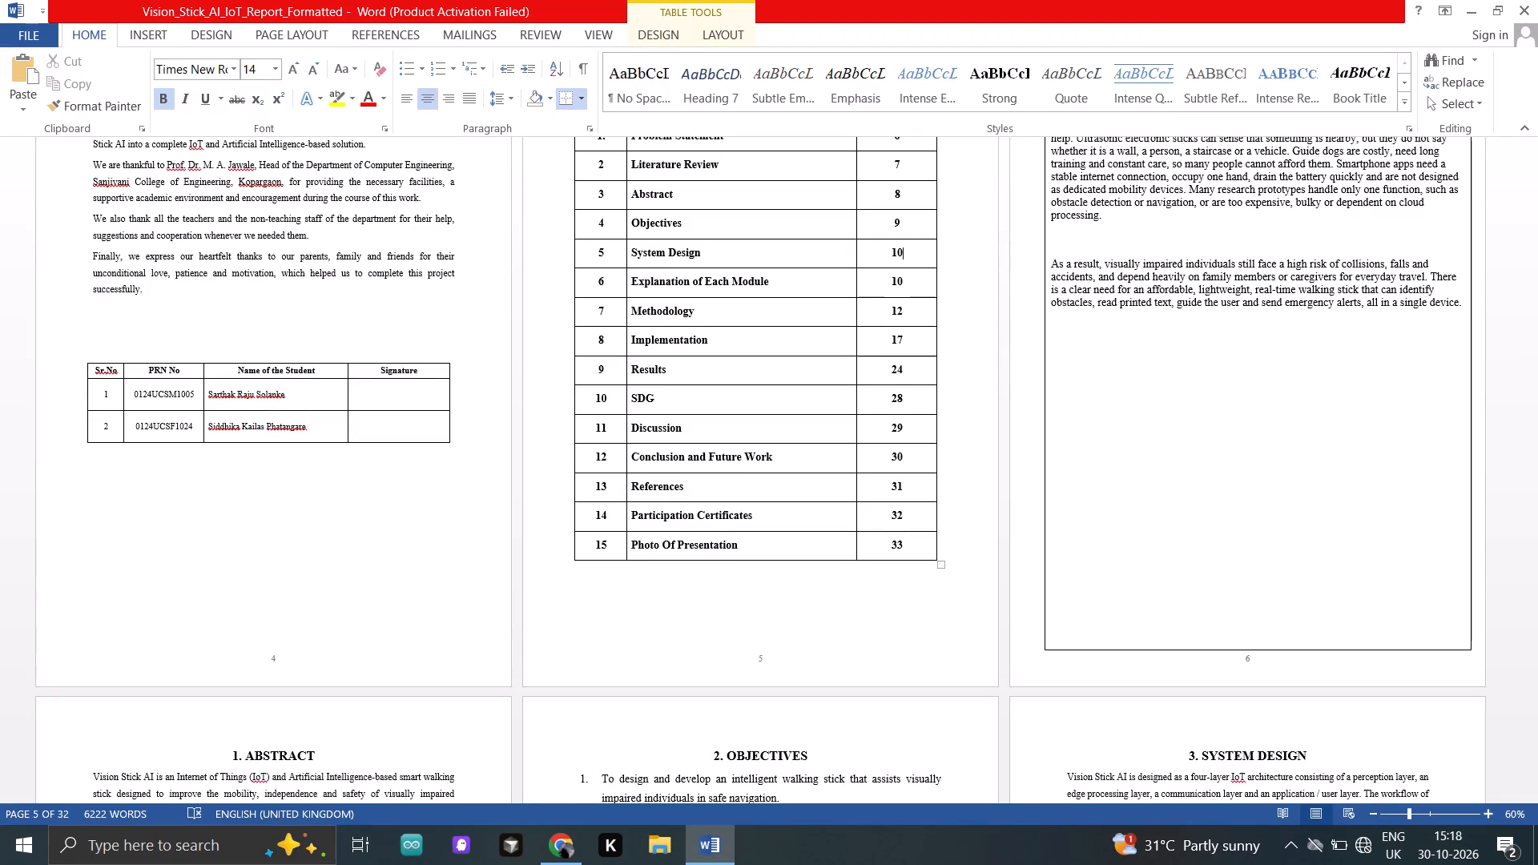
Compare the Table Of Contents rows with the Abstract, Objectives and System Design section pages.
scroll(888, 253, "down", 7)
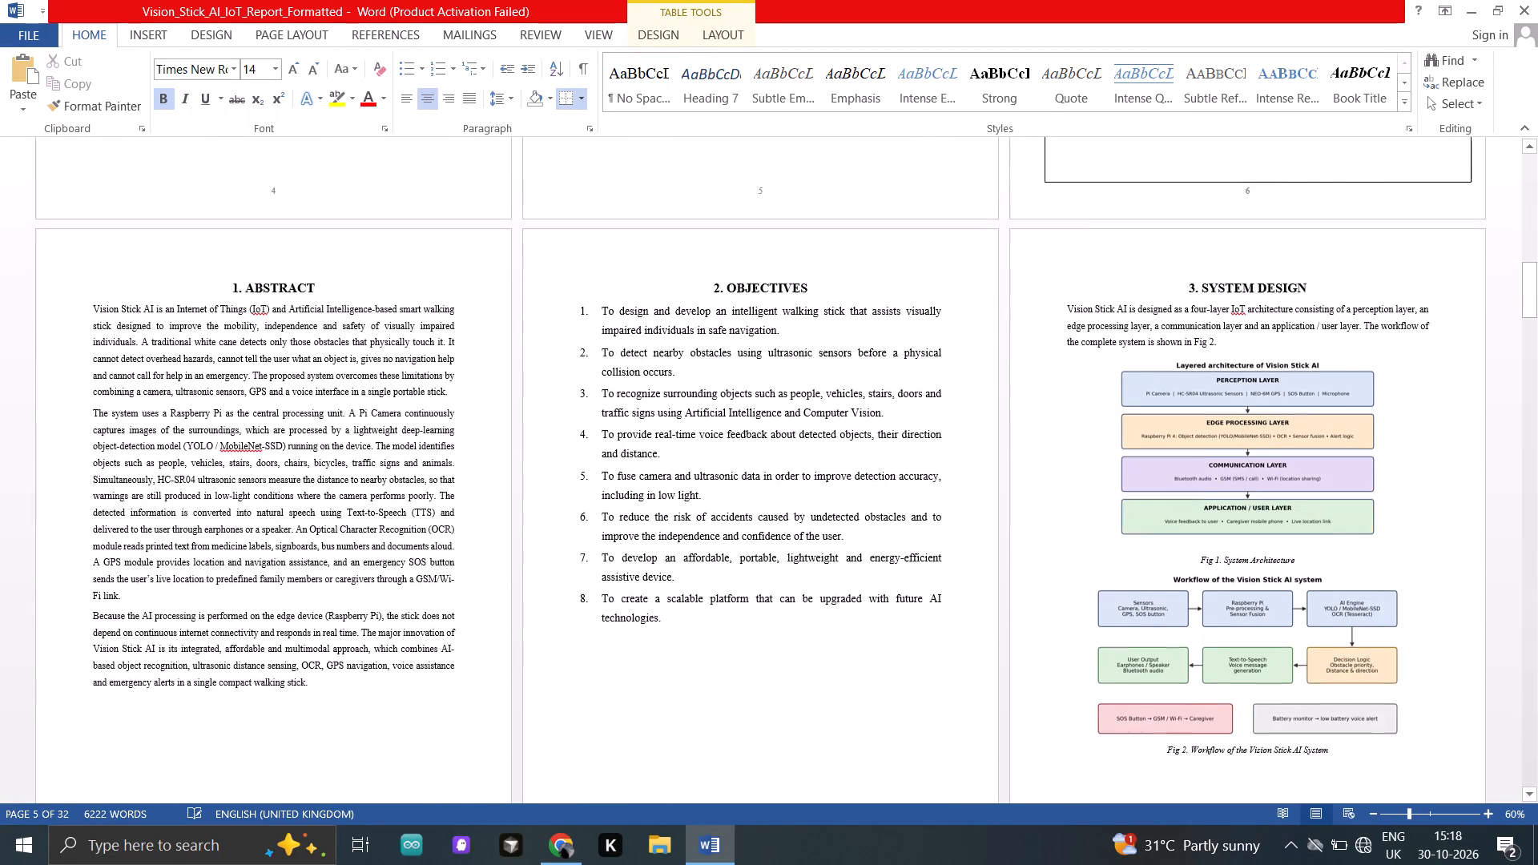
scroll(888, 253, "down", 5)
scroll(888, 253, "up", 3)
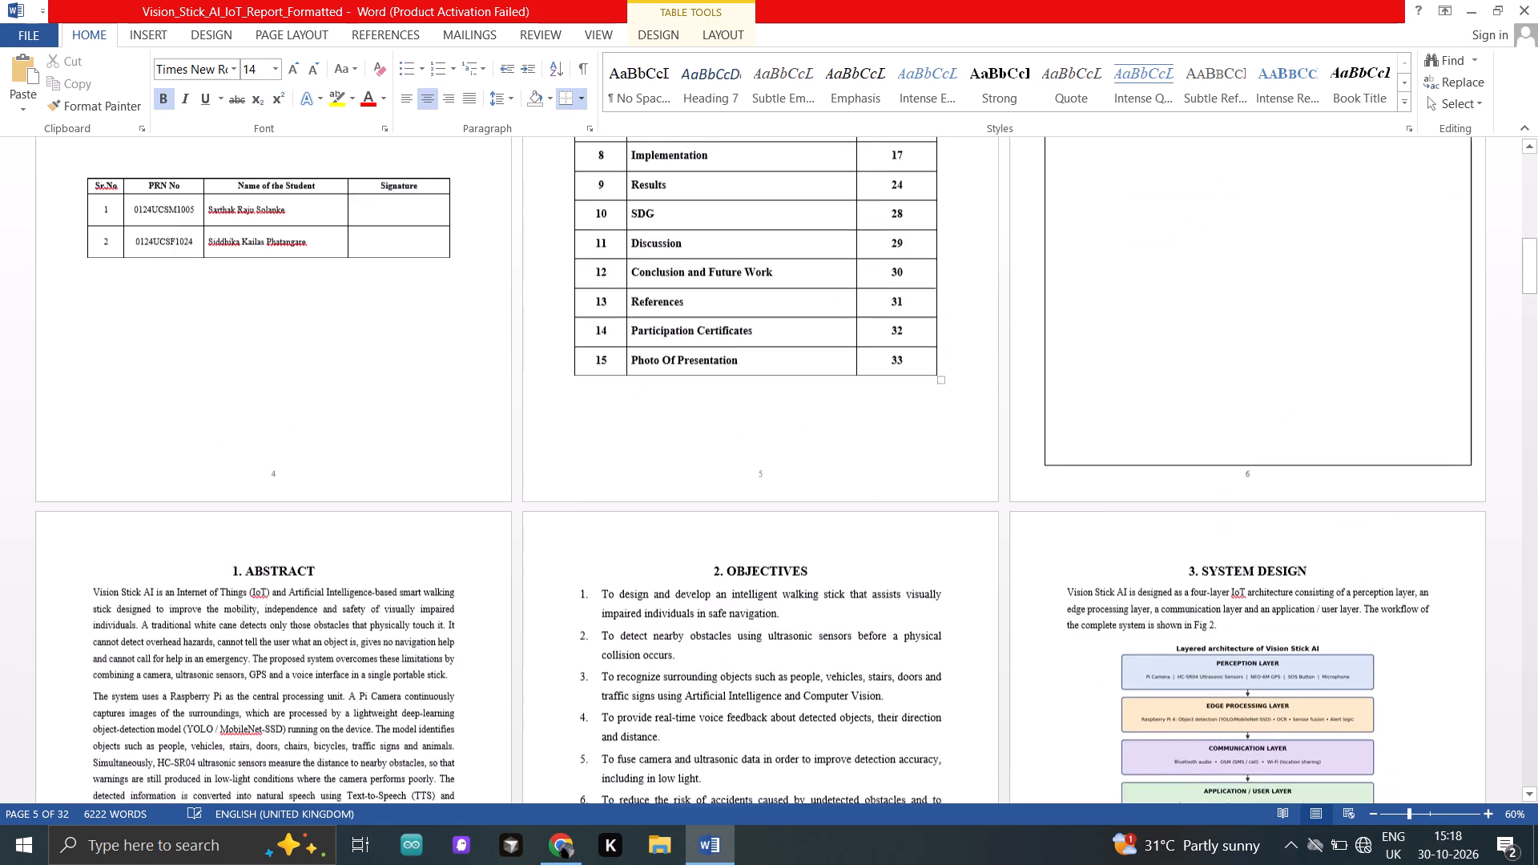
scroll(888, 253, "up", 4)
left_click(888, 253)
scroll(888, 253, "down", 2)
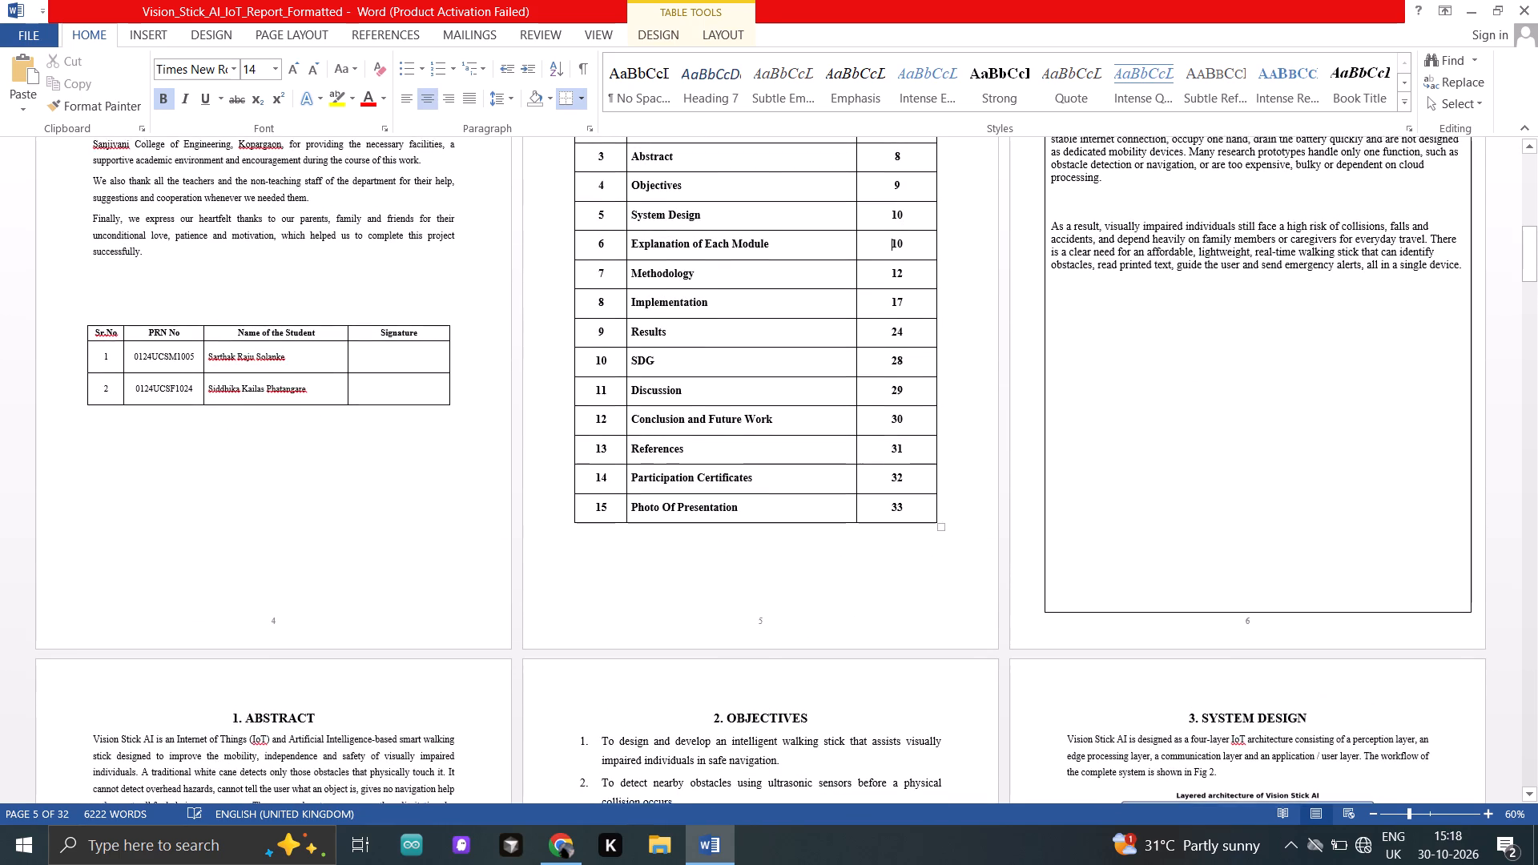
scroll(888, 253, "down", 2)
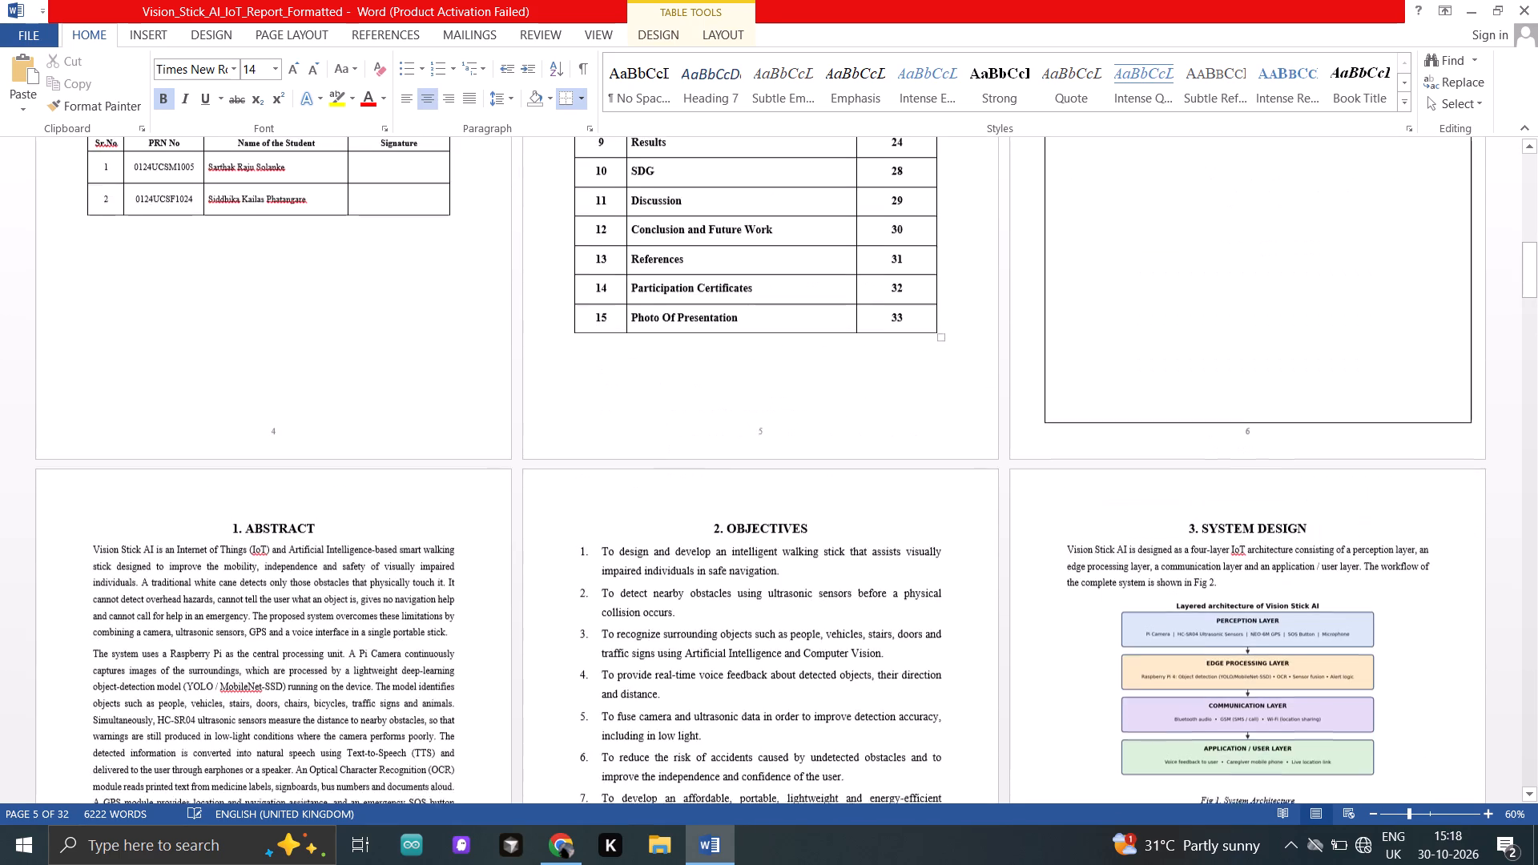
scroll(888, 253, "up", 6)
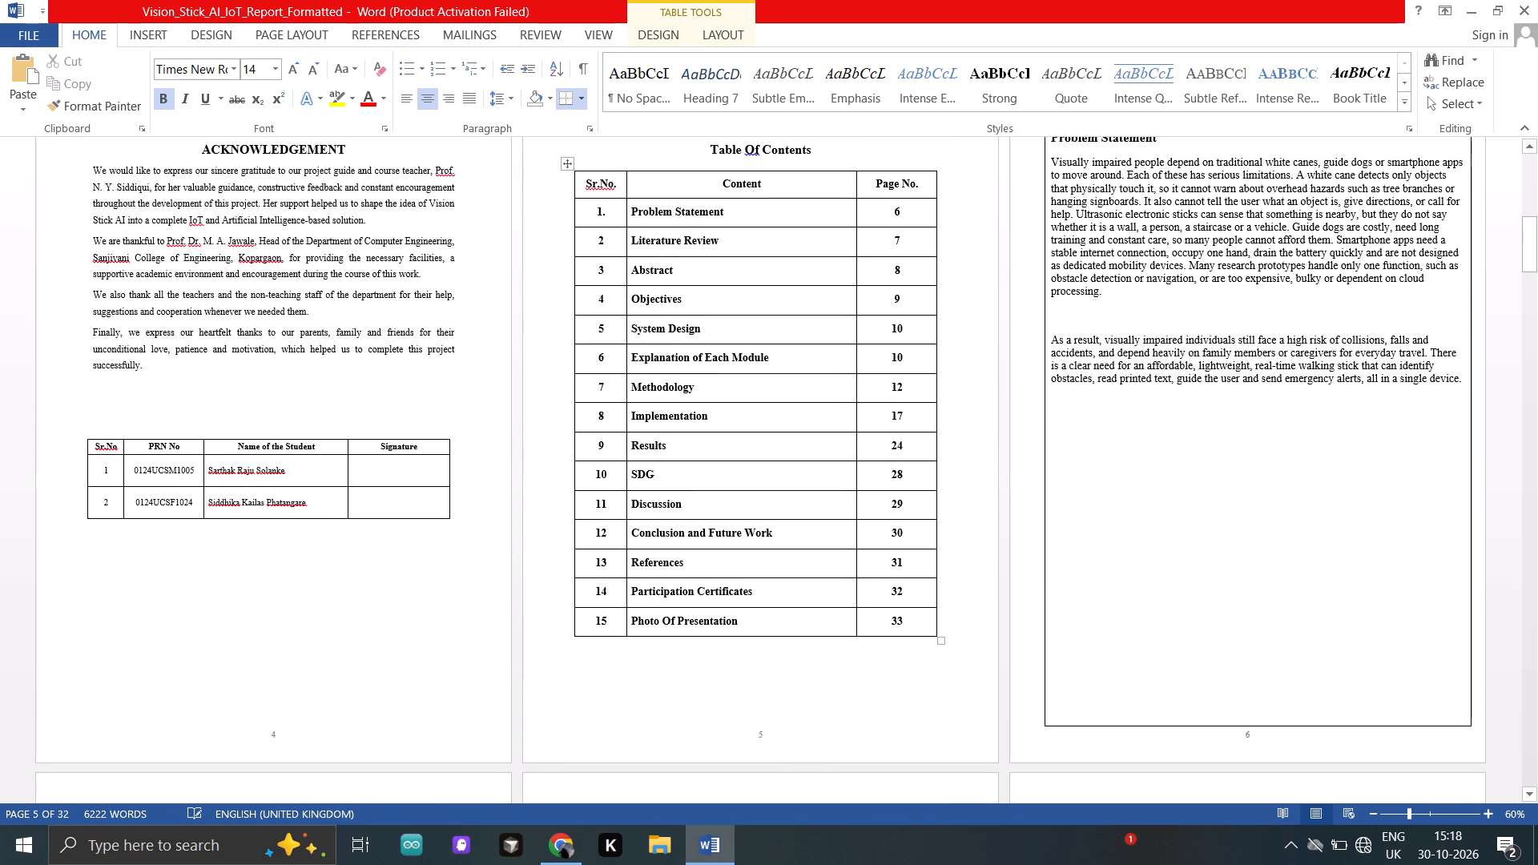
scroll(888, 253, "up", 2)
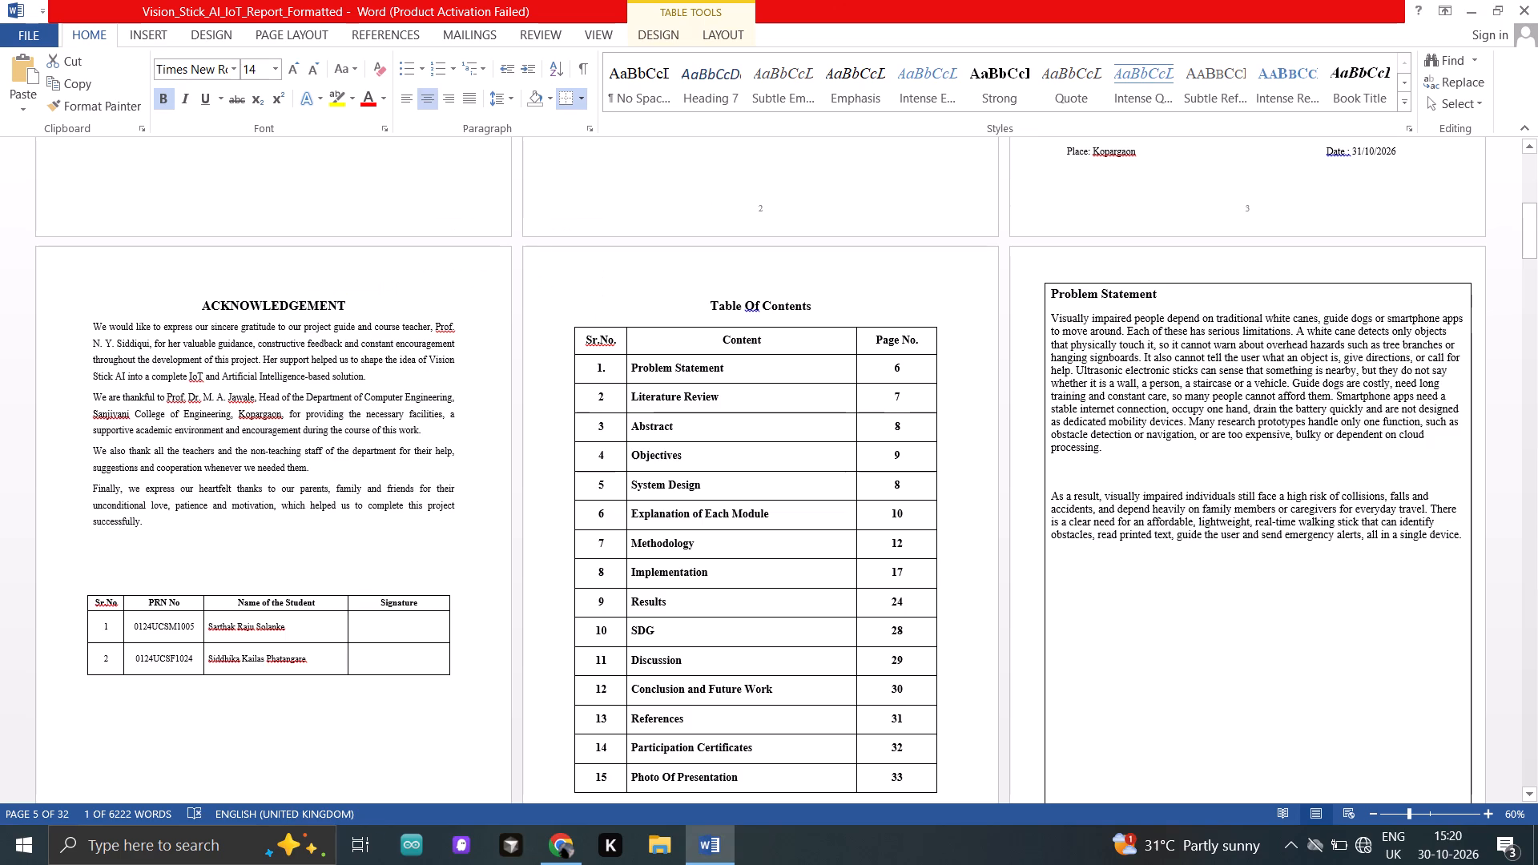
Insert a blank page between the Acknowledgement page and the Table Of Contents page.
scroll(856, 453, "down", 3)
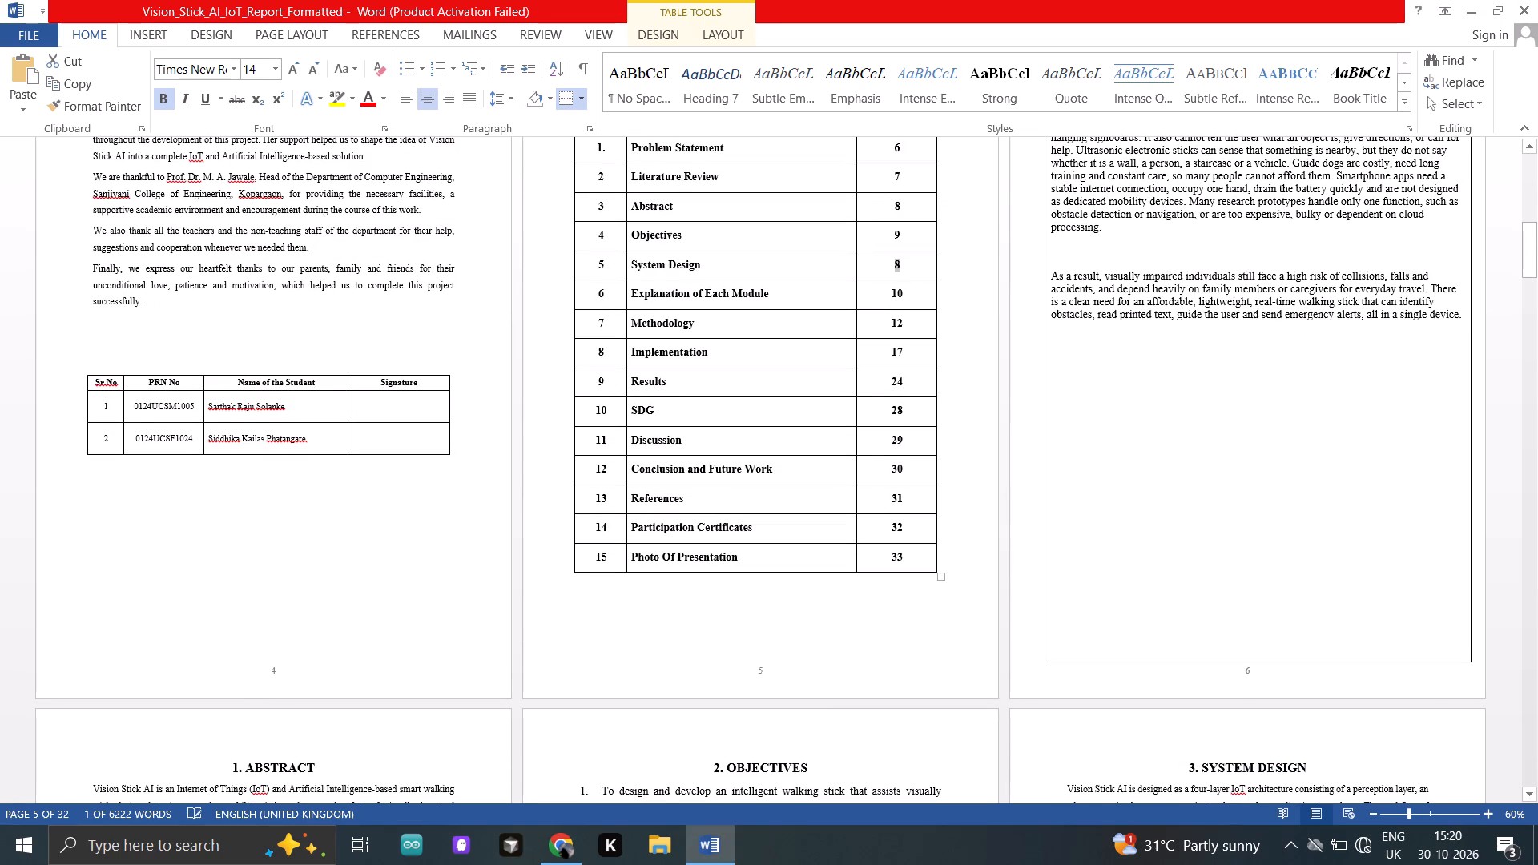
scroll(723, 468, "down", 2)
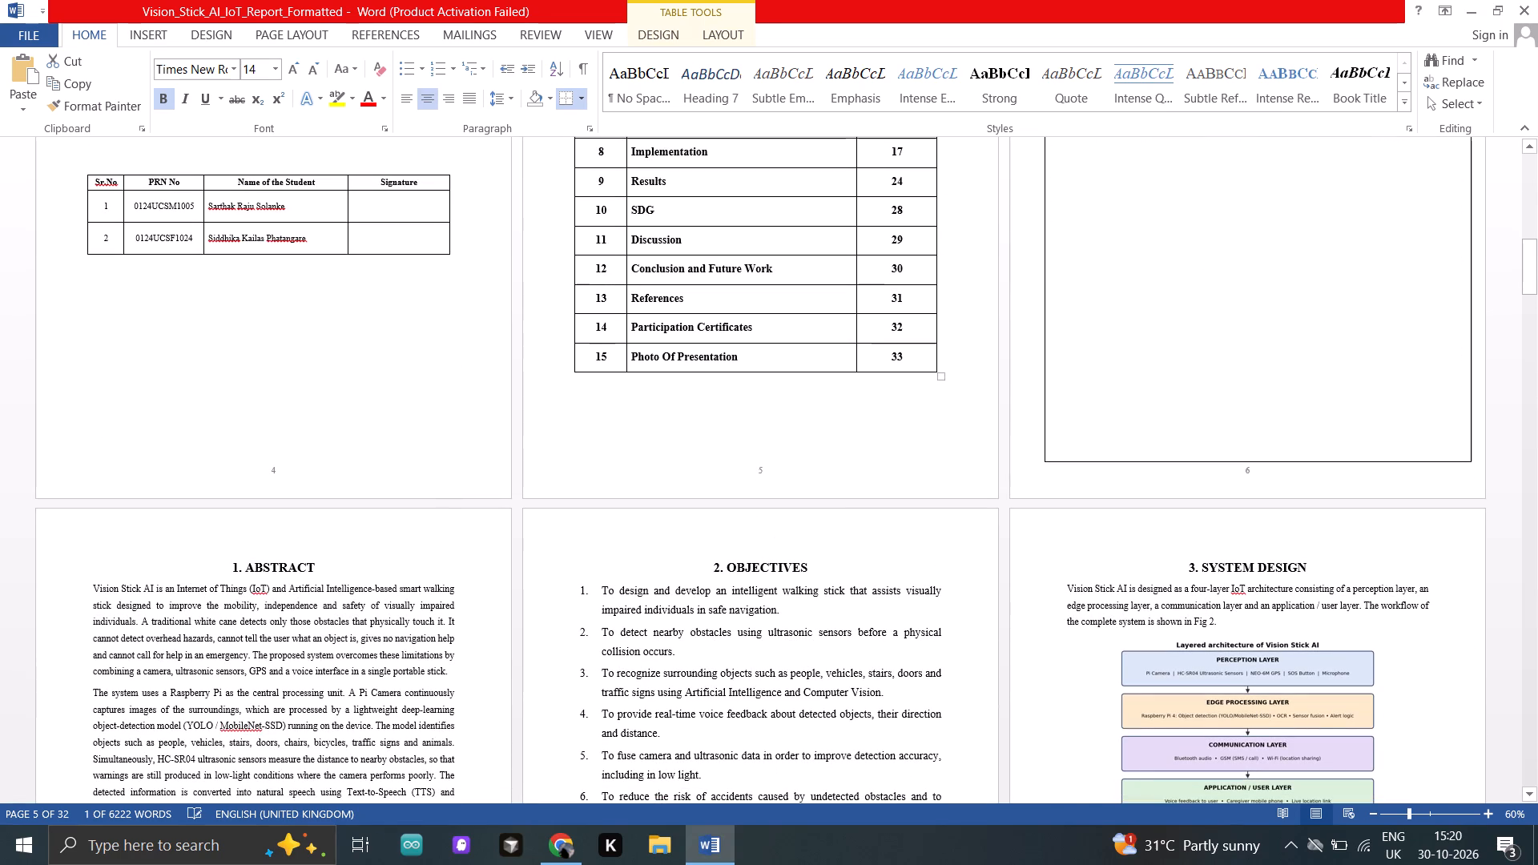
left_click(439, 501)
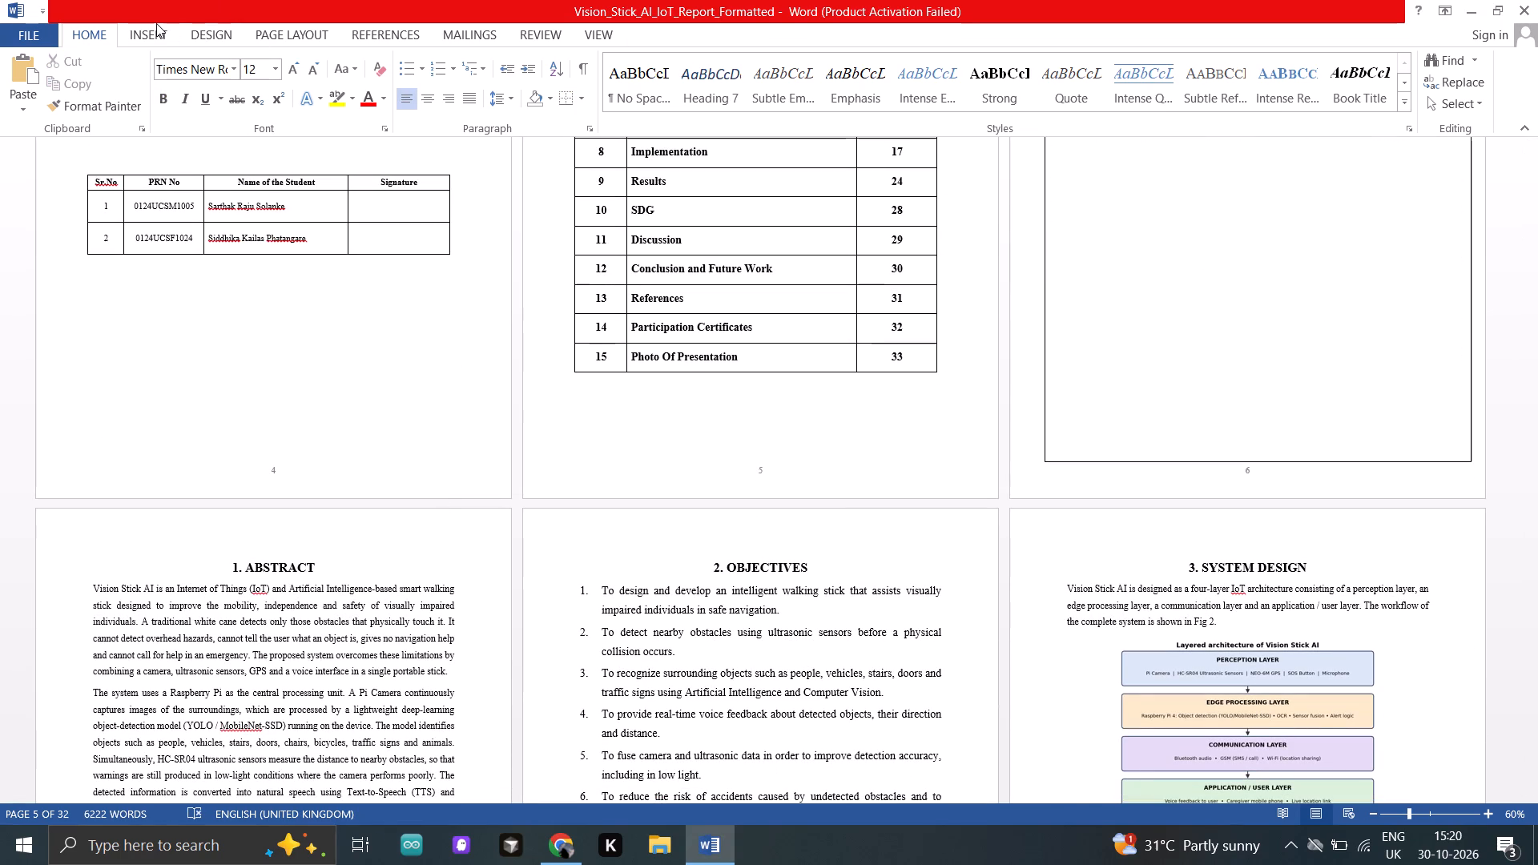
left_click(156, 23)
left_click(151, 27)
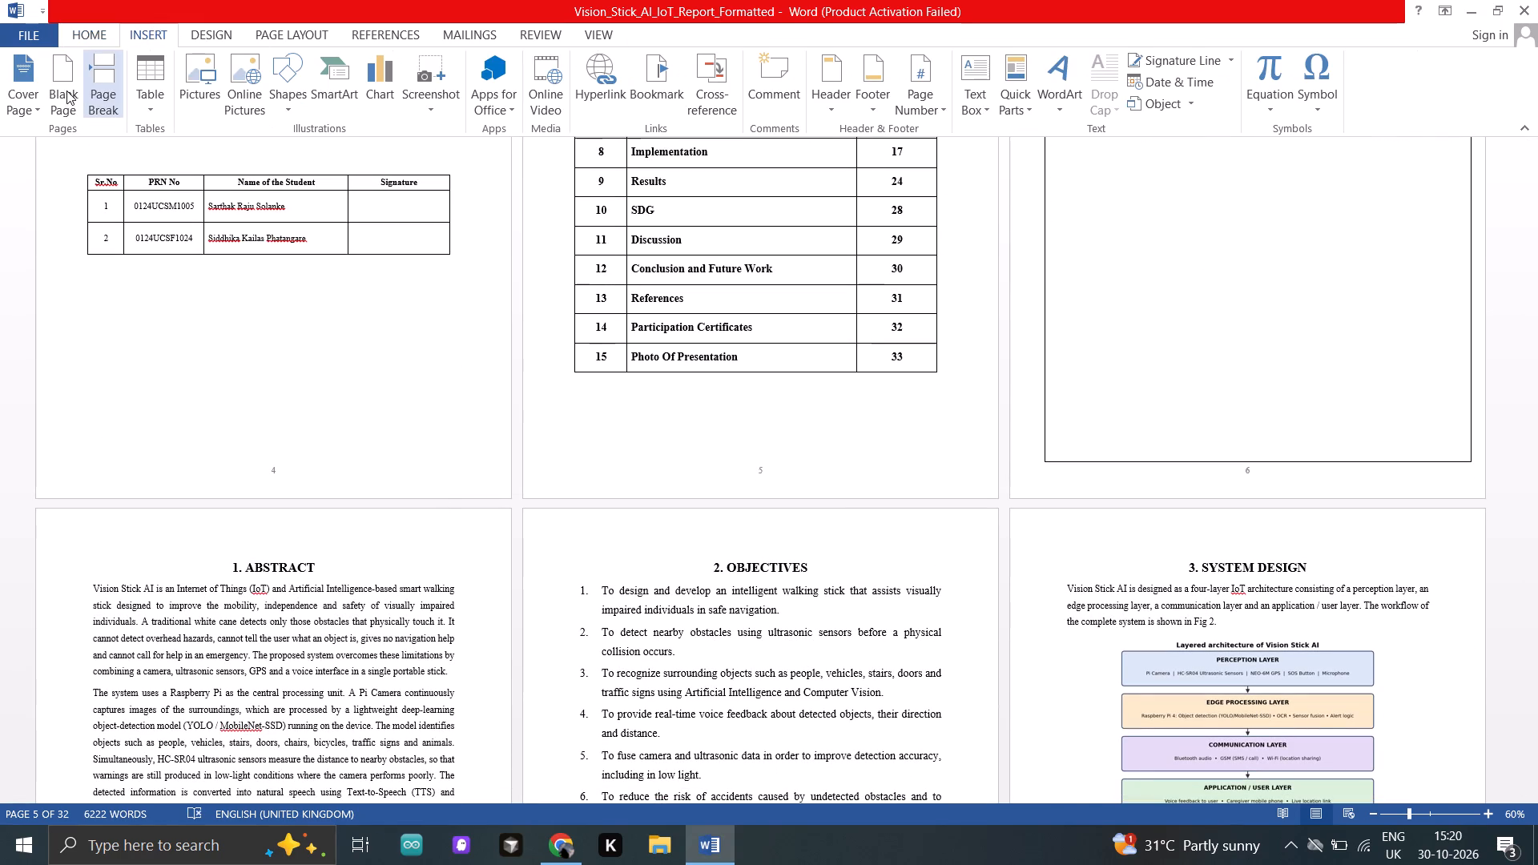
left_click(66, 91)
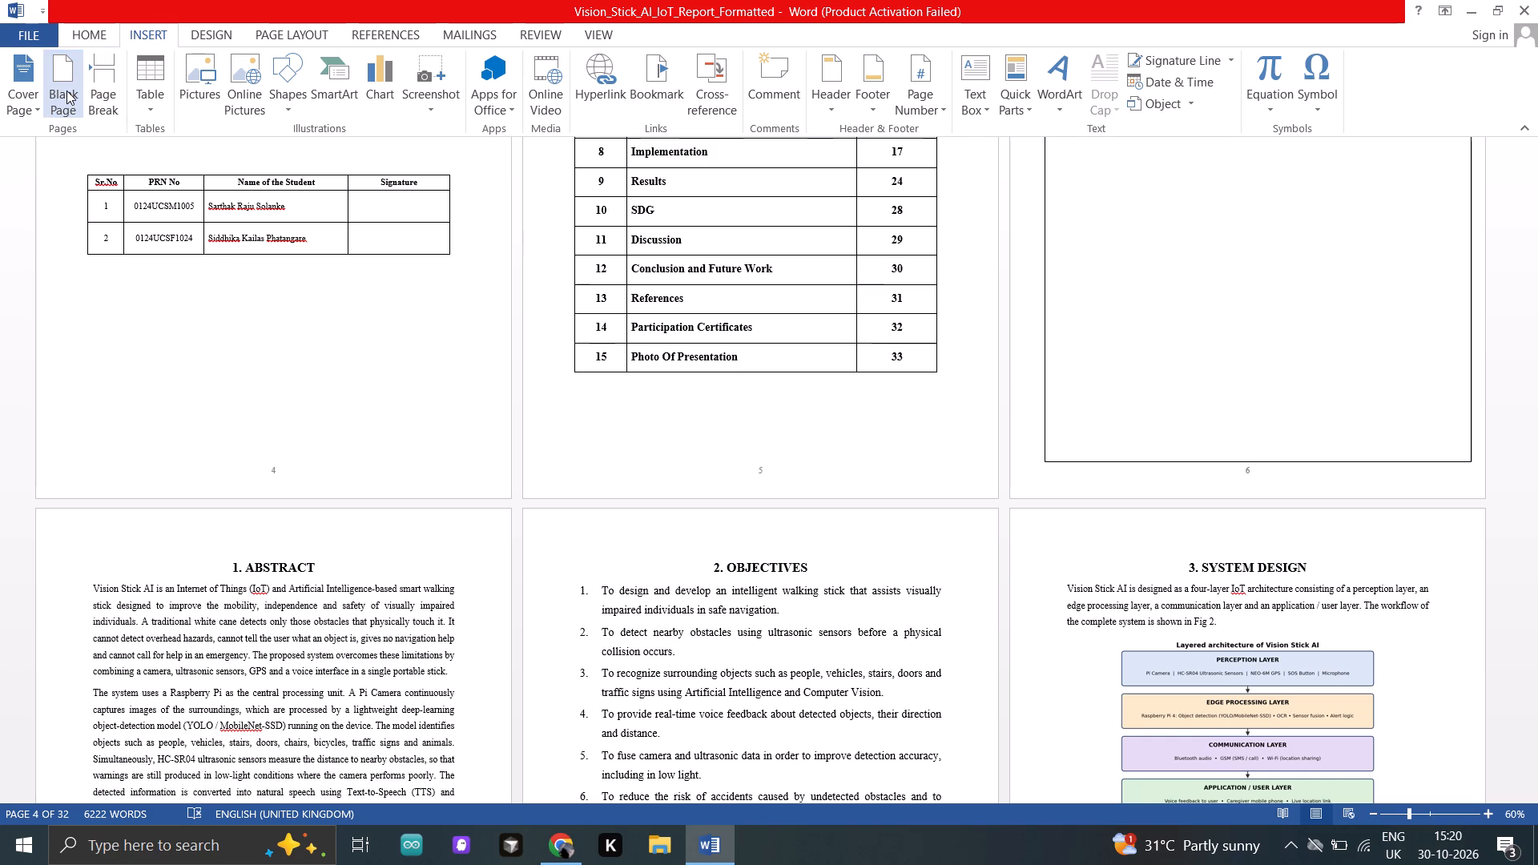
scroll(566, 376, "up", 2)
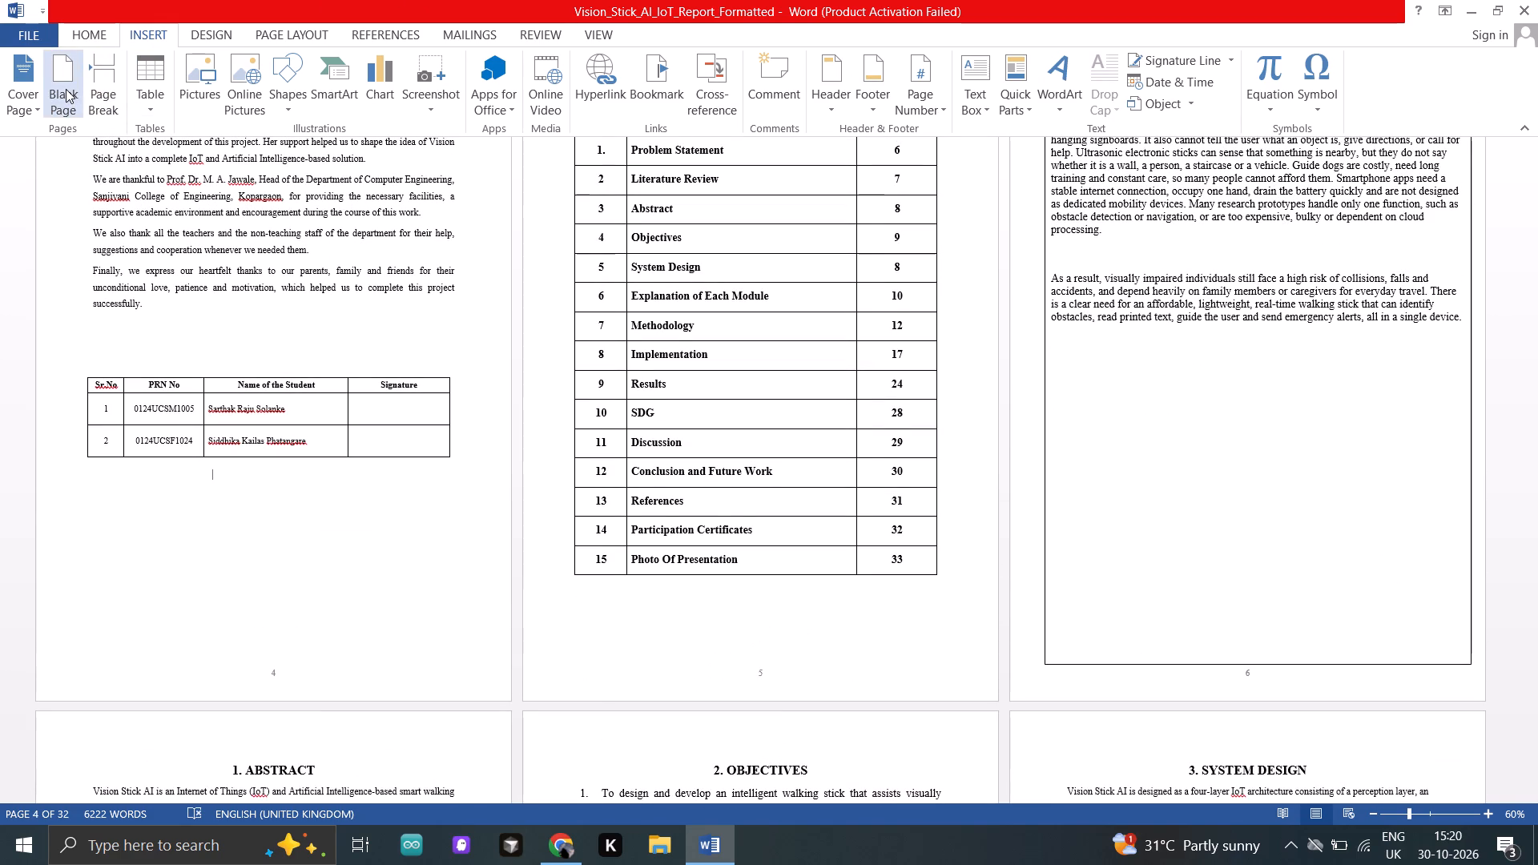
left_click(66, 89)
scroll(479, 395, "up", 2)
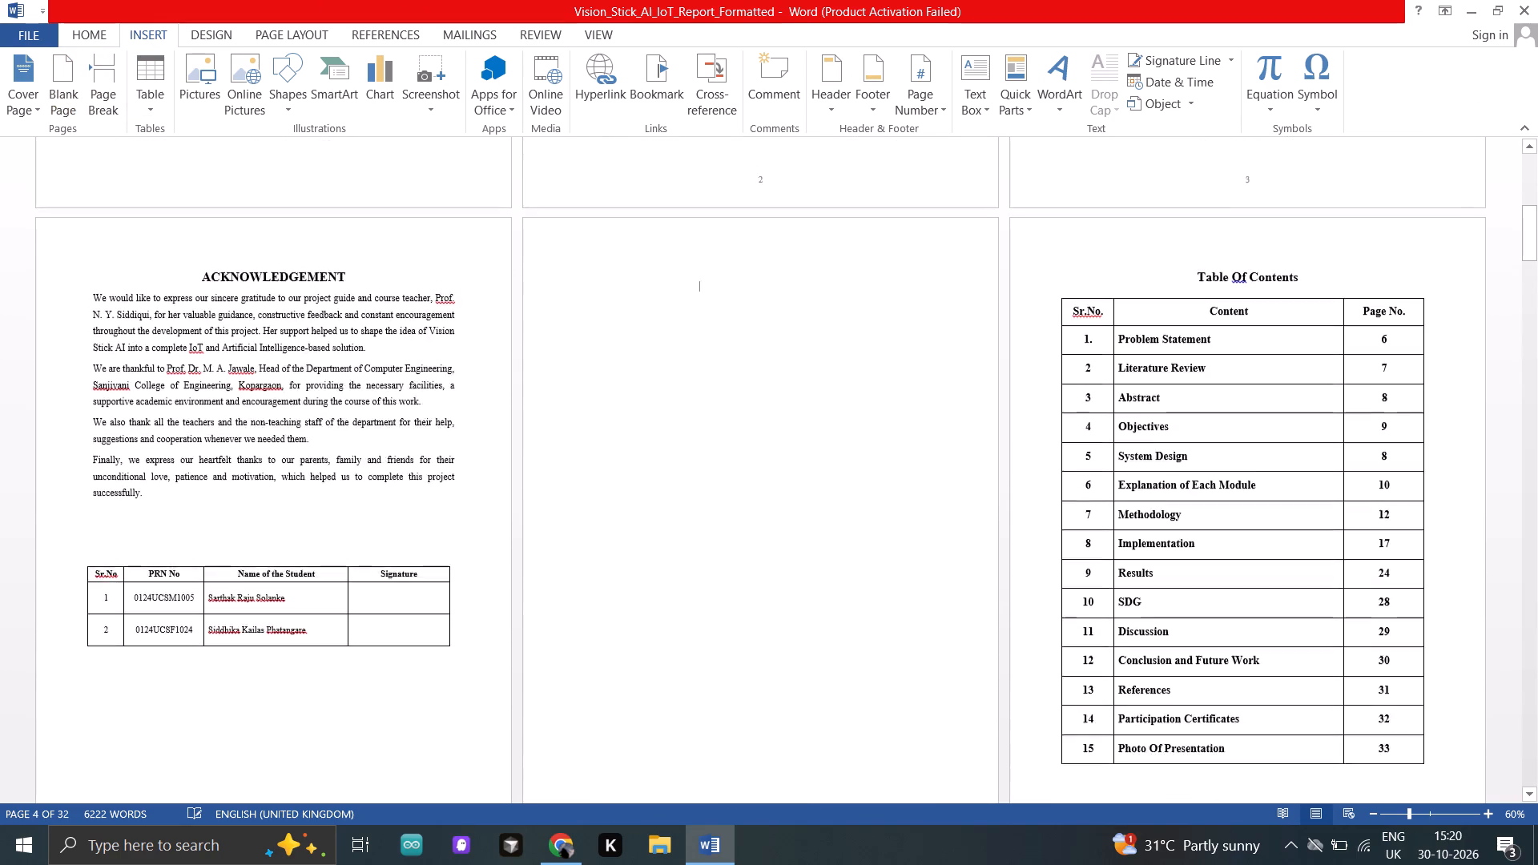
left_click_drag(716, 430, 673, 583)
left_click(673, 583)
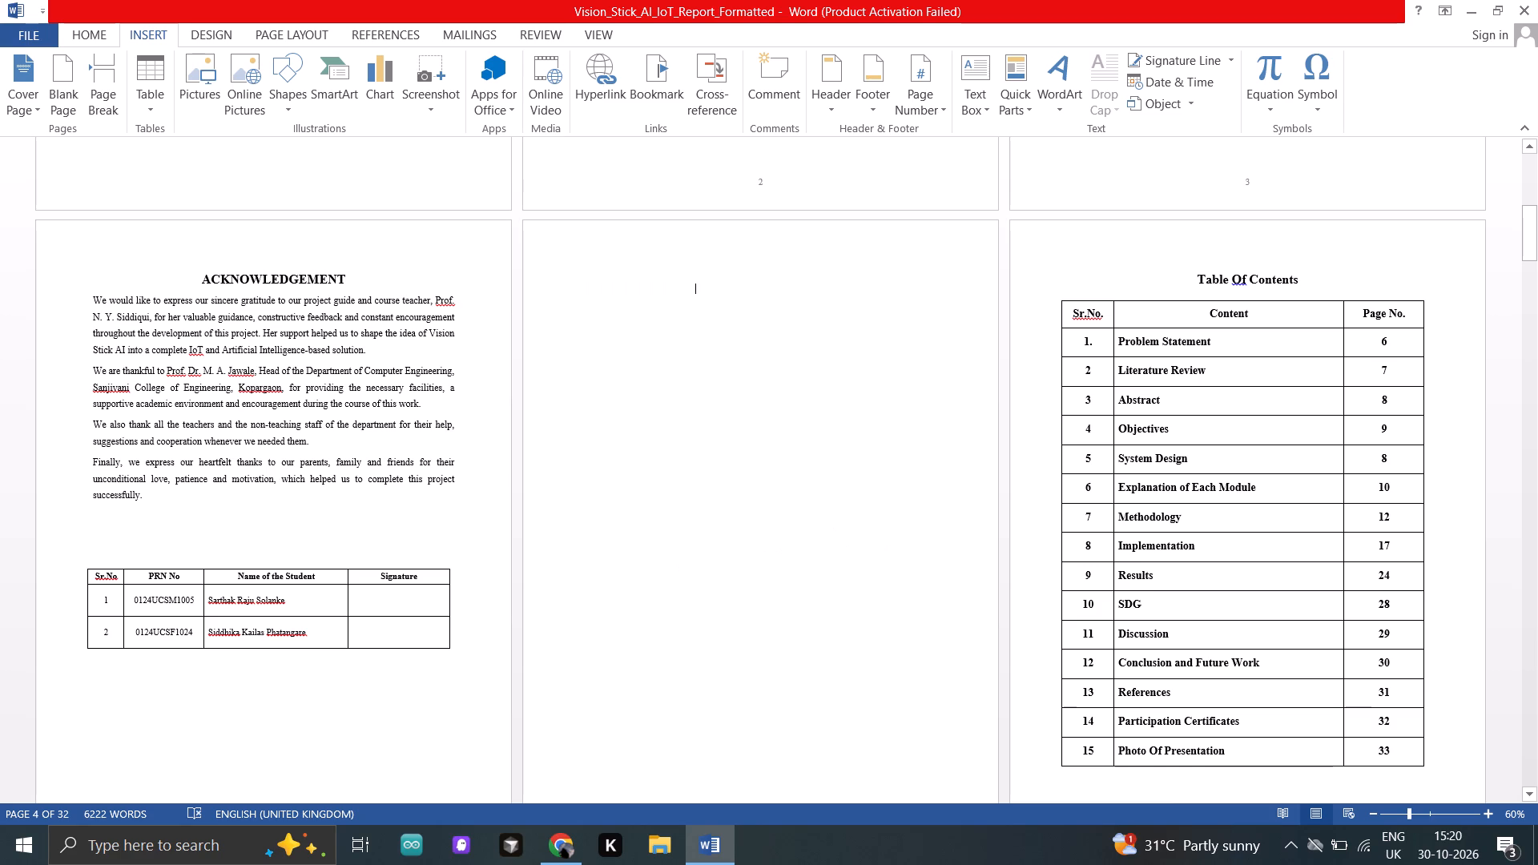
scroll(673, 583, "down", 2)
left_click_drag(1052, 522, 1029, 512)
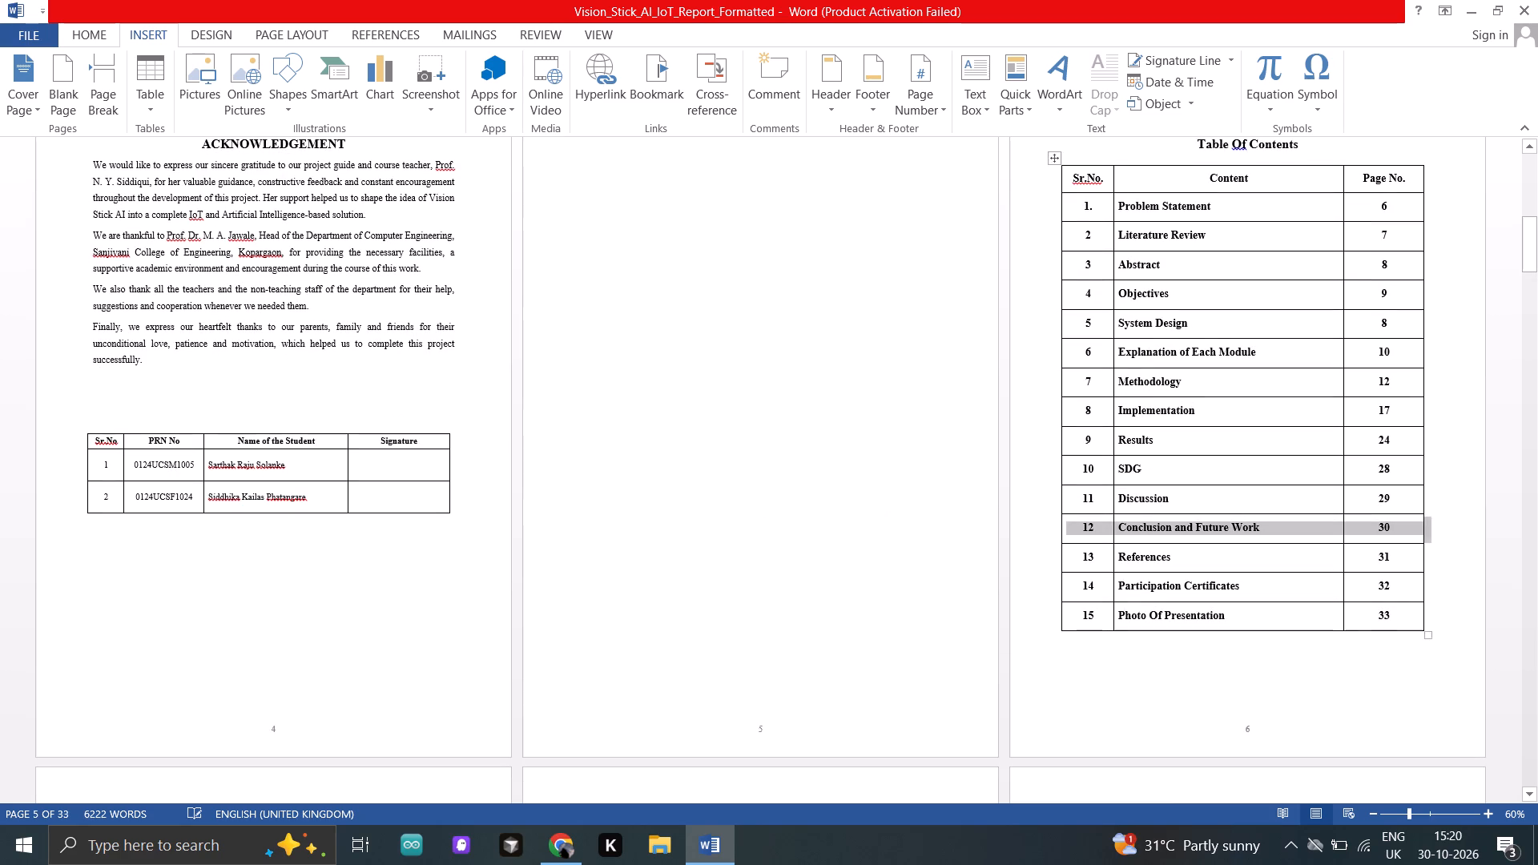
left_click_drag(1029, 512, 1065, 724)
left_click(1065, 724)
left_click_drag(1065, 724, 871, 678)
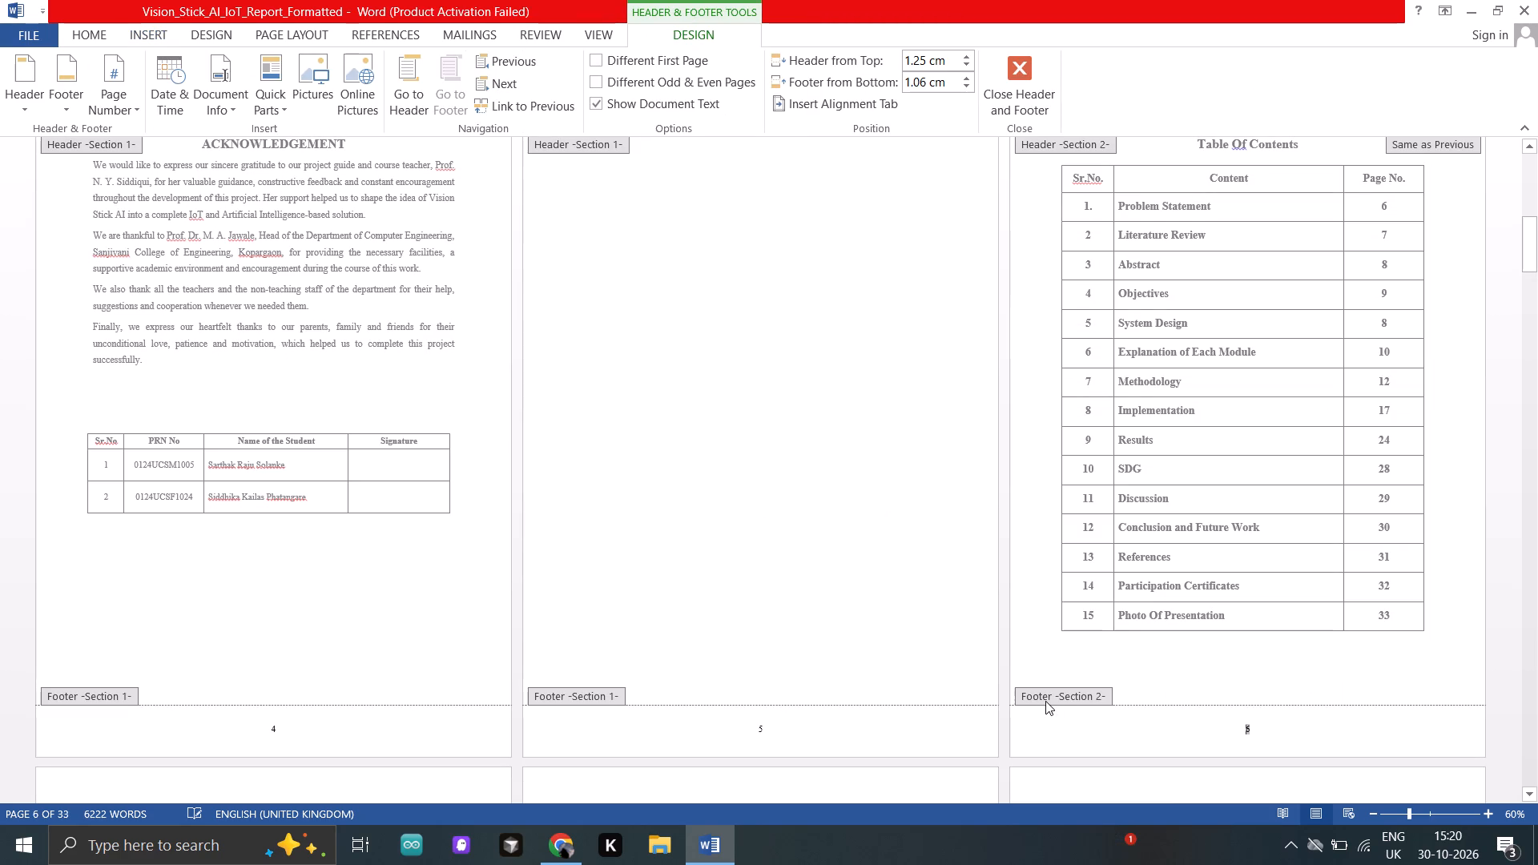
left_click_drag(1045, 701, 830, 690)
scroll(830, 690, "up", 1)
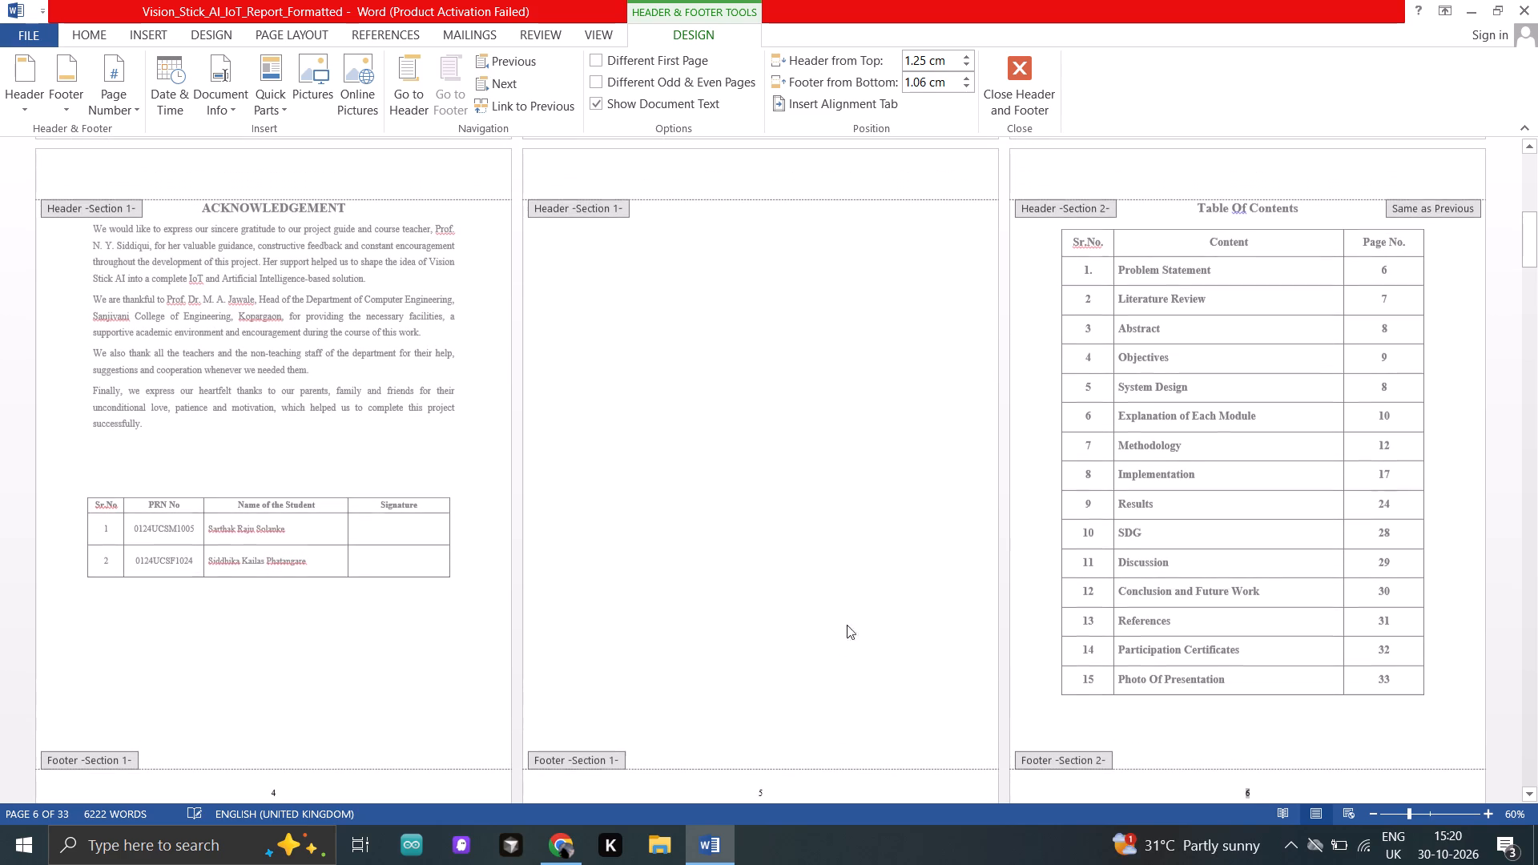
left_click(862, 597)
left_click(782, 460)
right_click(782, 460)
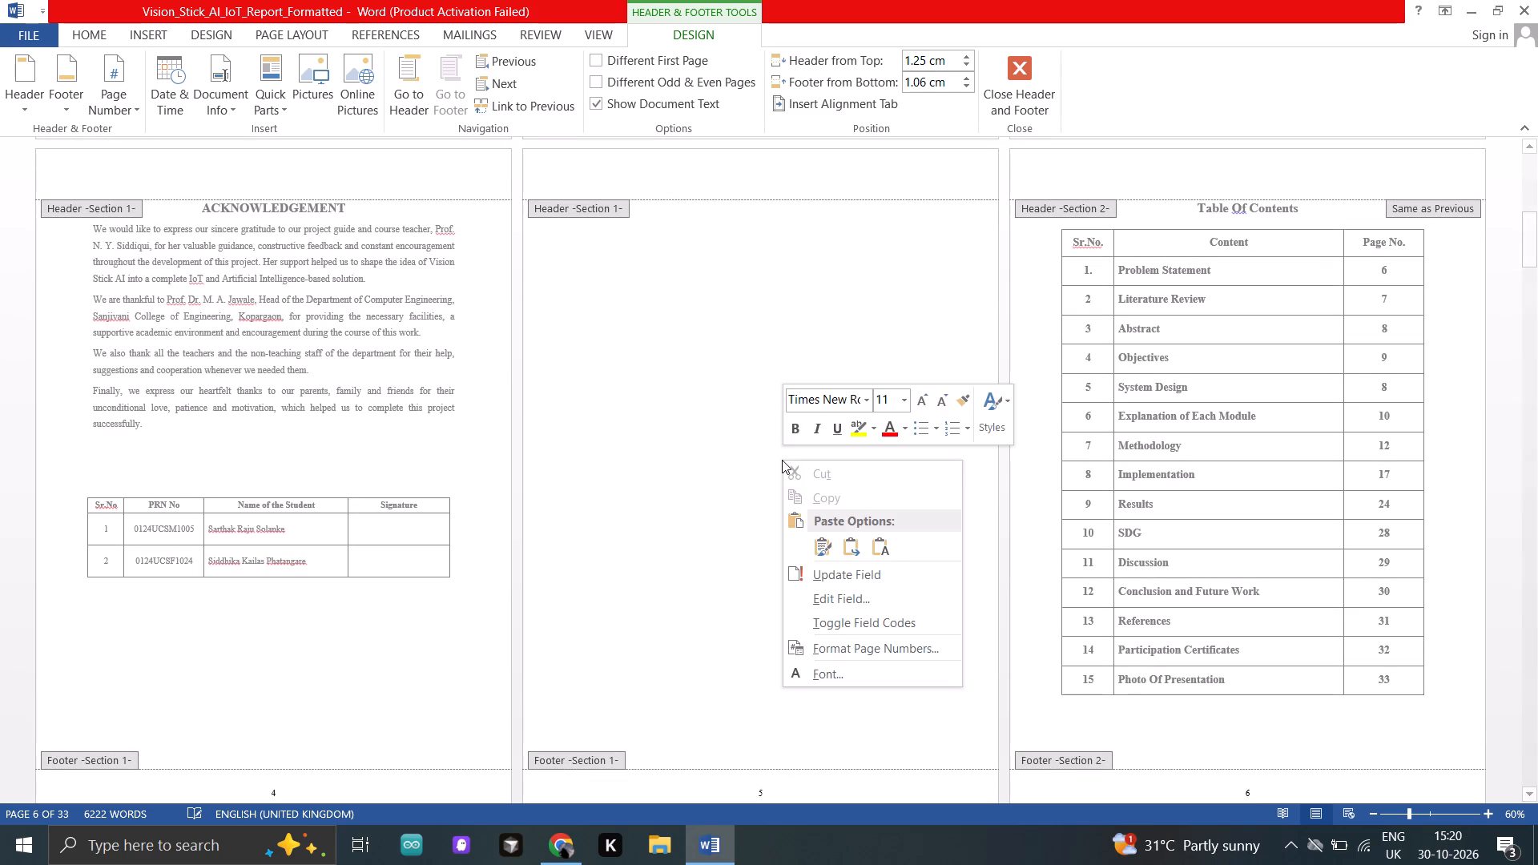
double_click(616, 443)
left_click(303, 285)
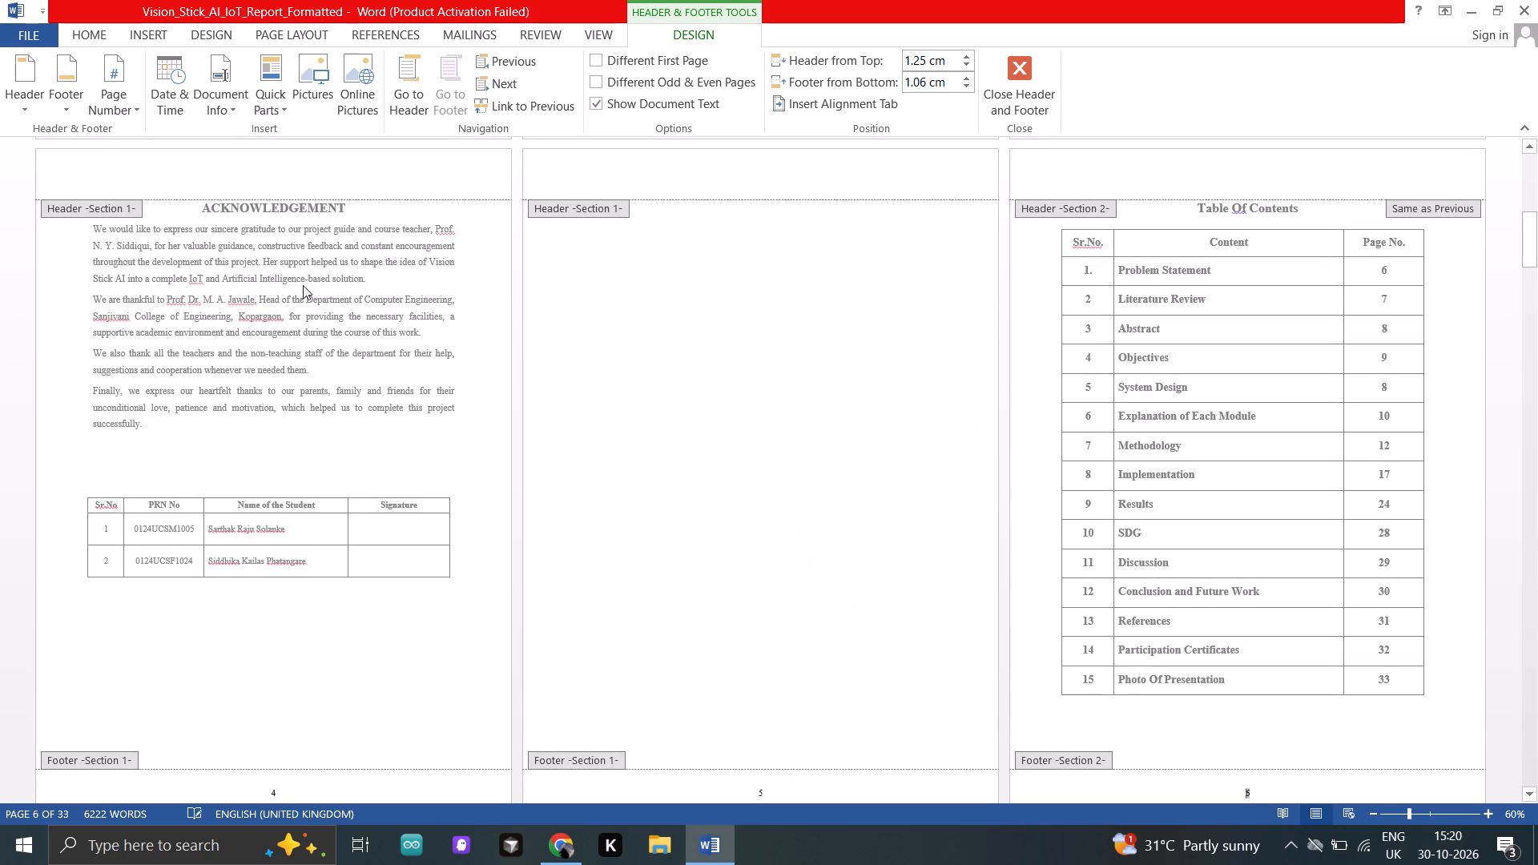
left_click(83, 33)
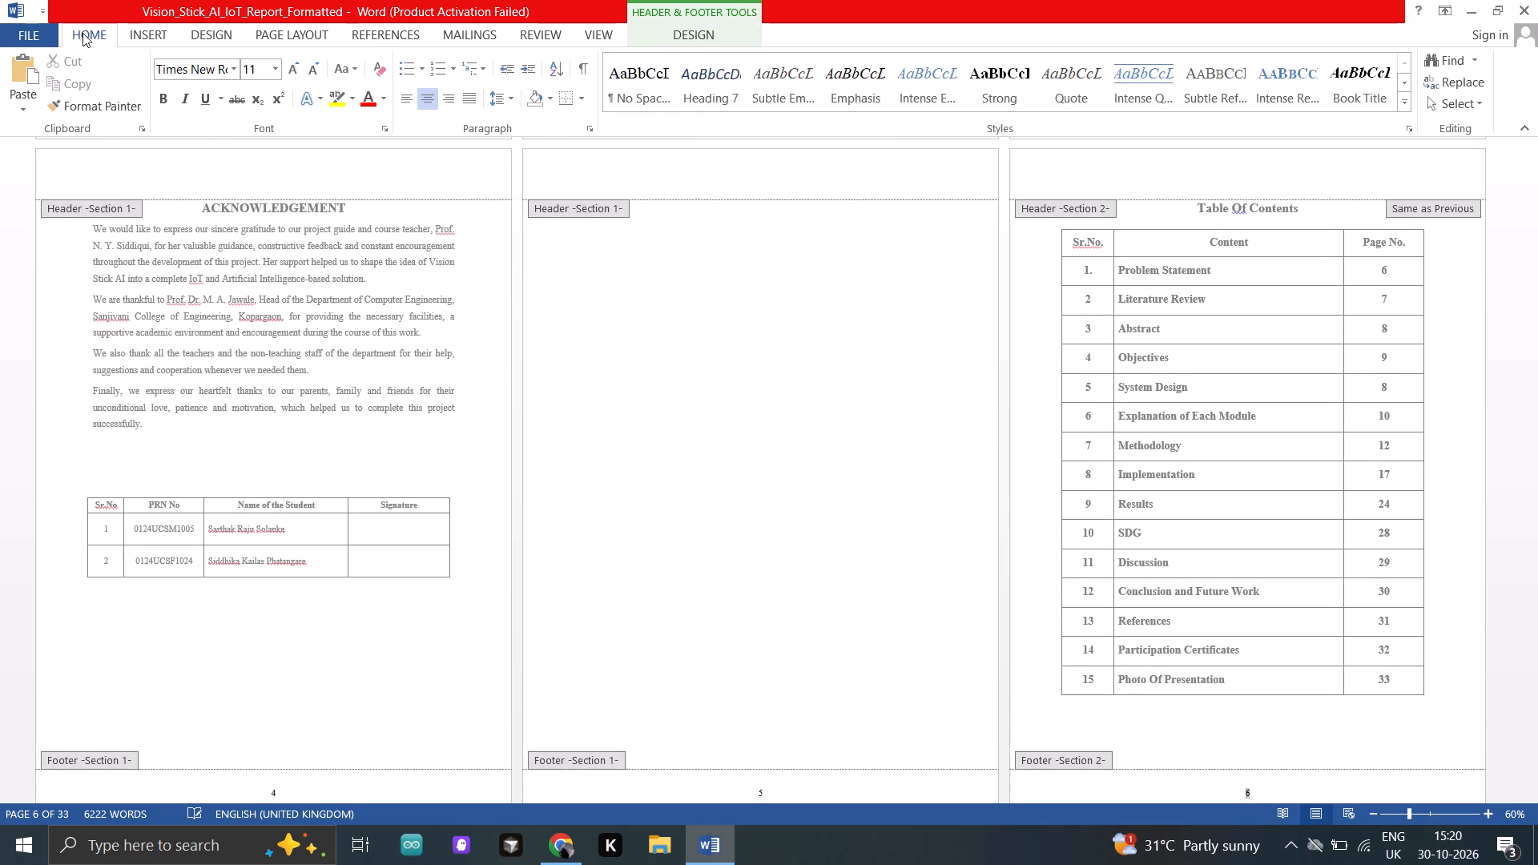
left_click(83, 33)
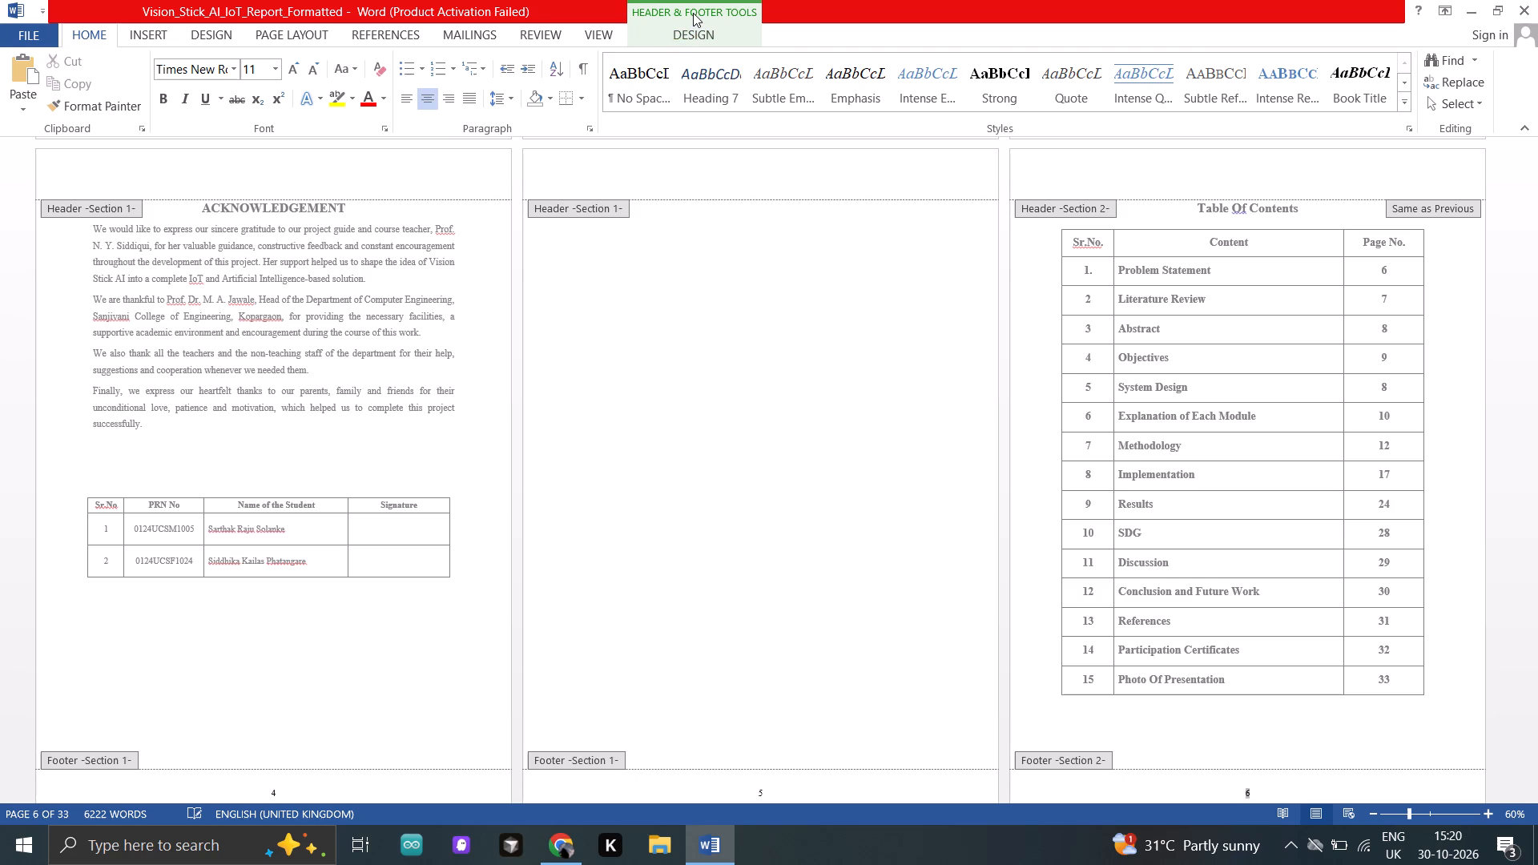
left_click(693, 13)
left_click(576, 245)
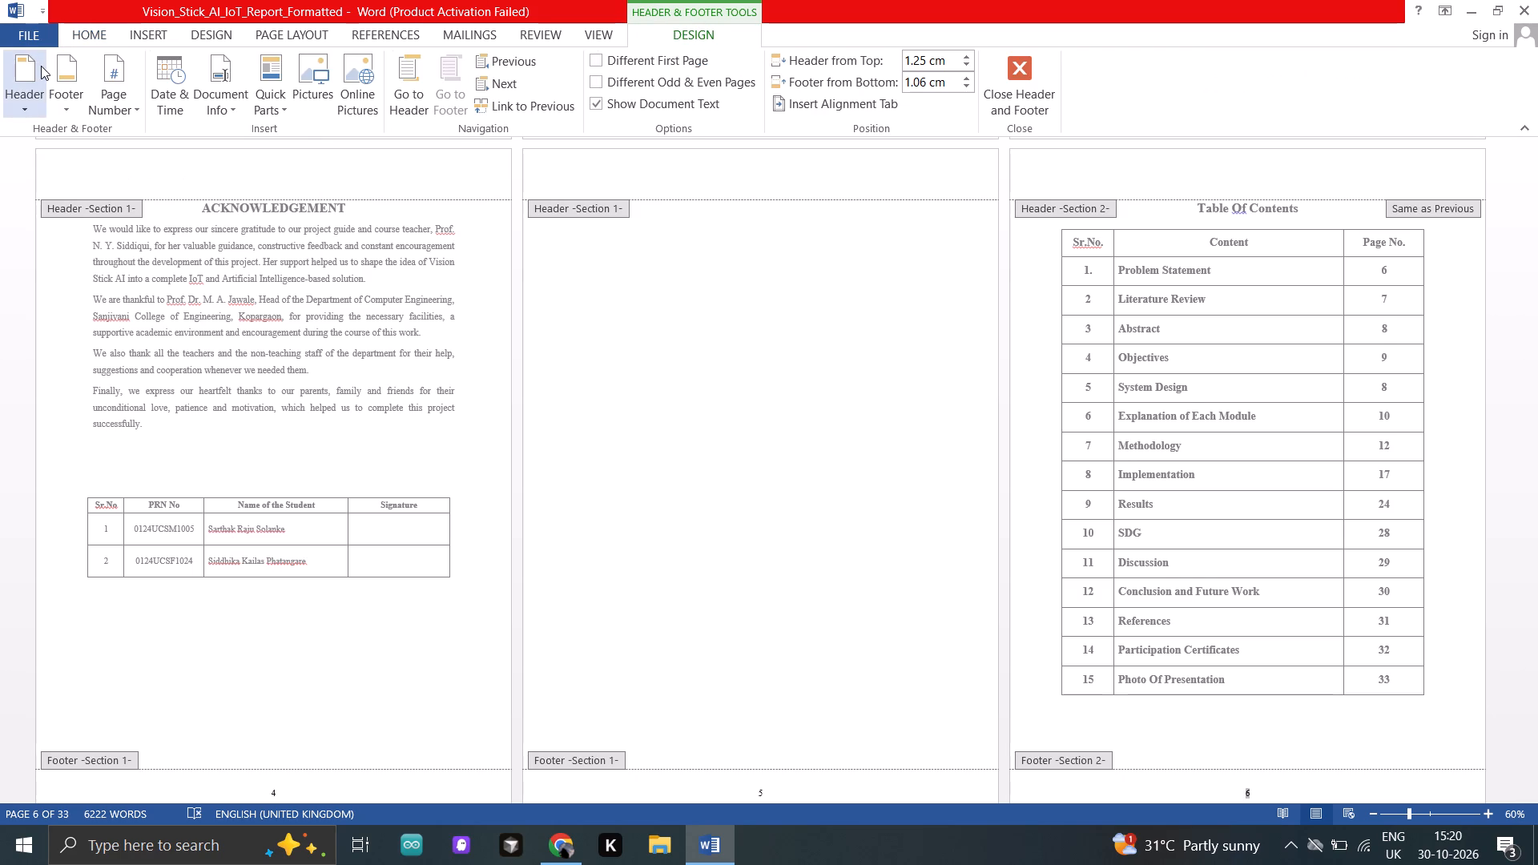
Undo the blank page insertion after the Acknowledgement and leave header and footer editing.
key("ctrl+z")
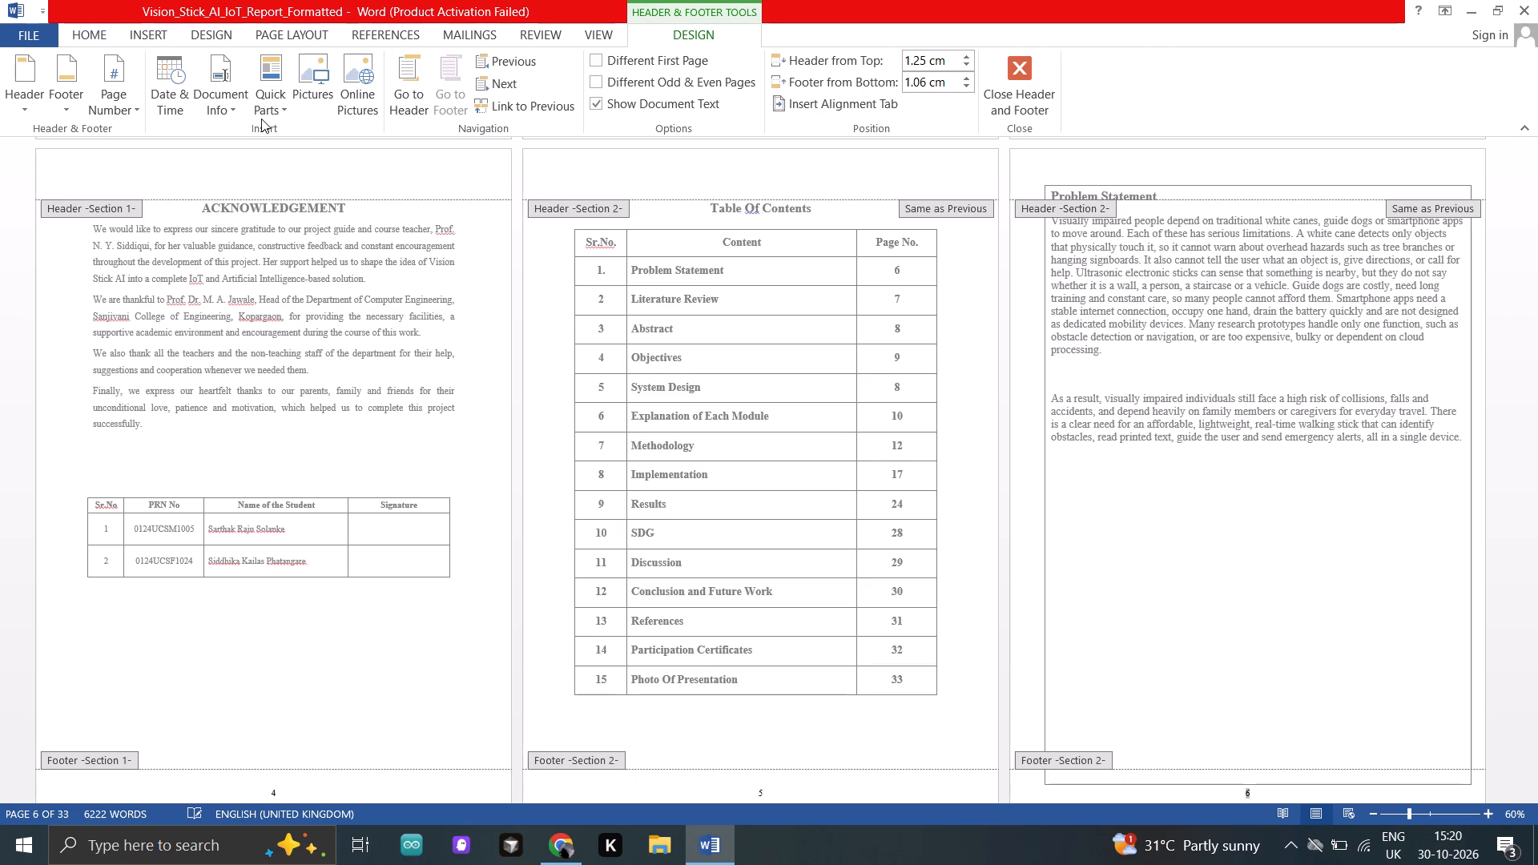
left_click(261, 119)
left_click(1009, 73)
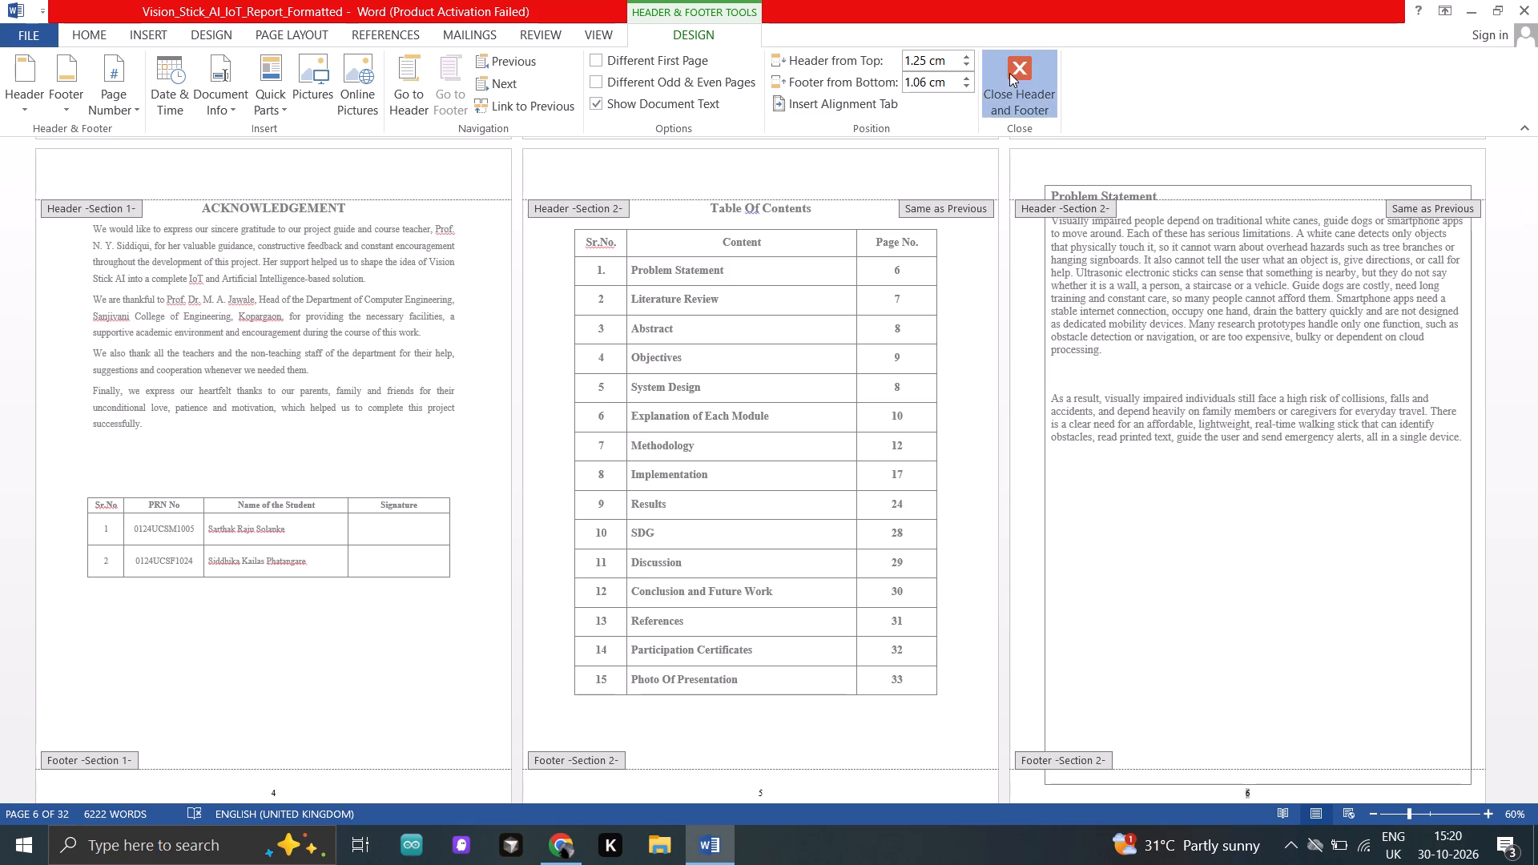
Insert a blank page directly after the "1. ABSTRACT" heading and place the cursor on it.
scroll(973, 296, "down", 6)
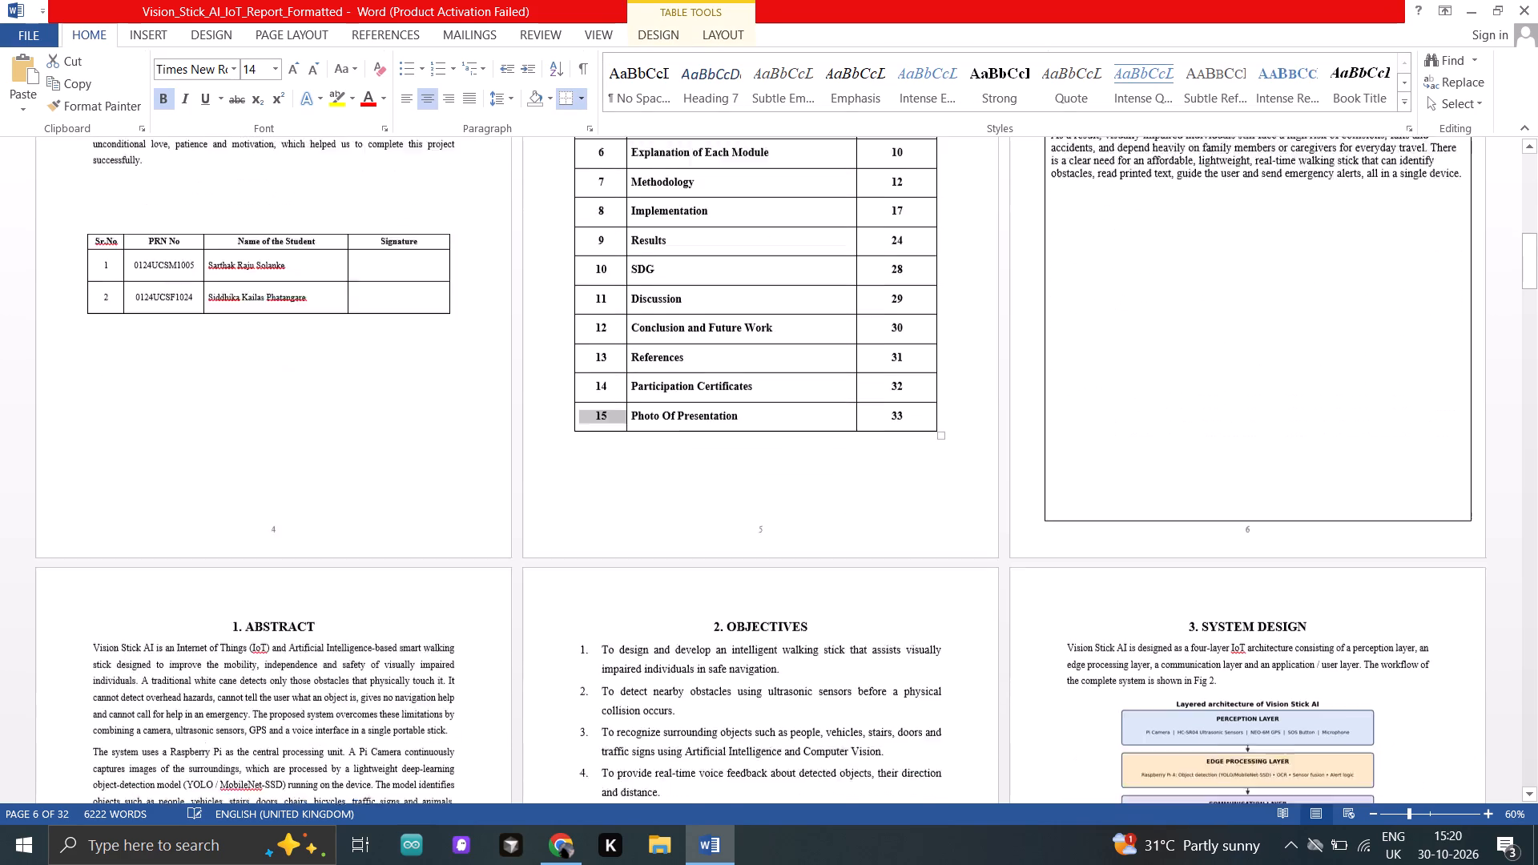
left_click(69, 541)
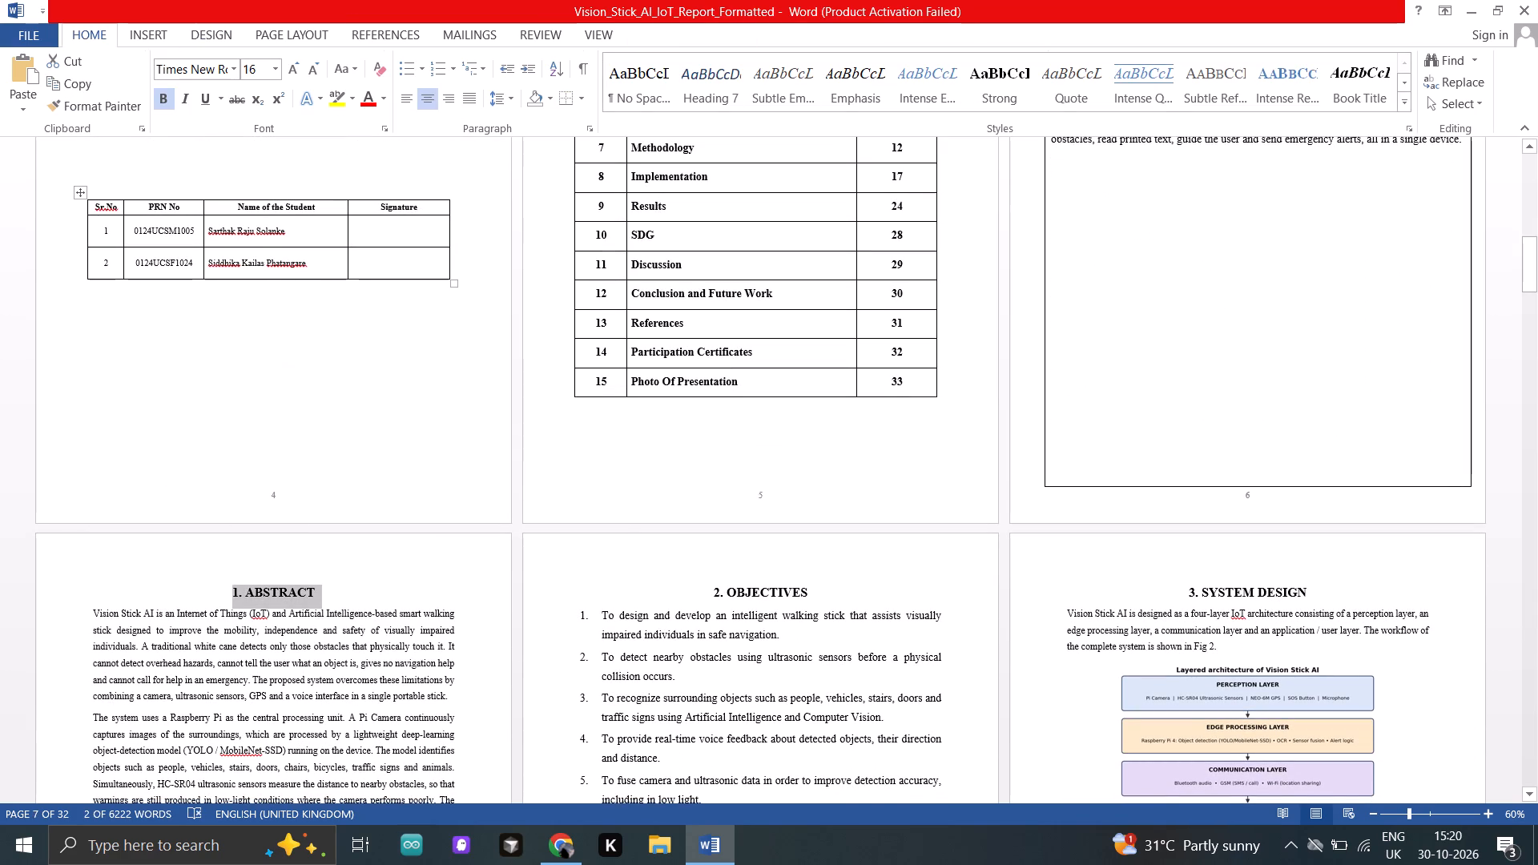
left_click(451, 540)
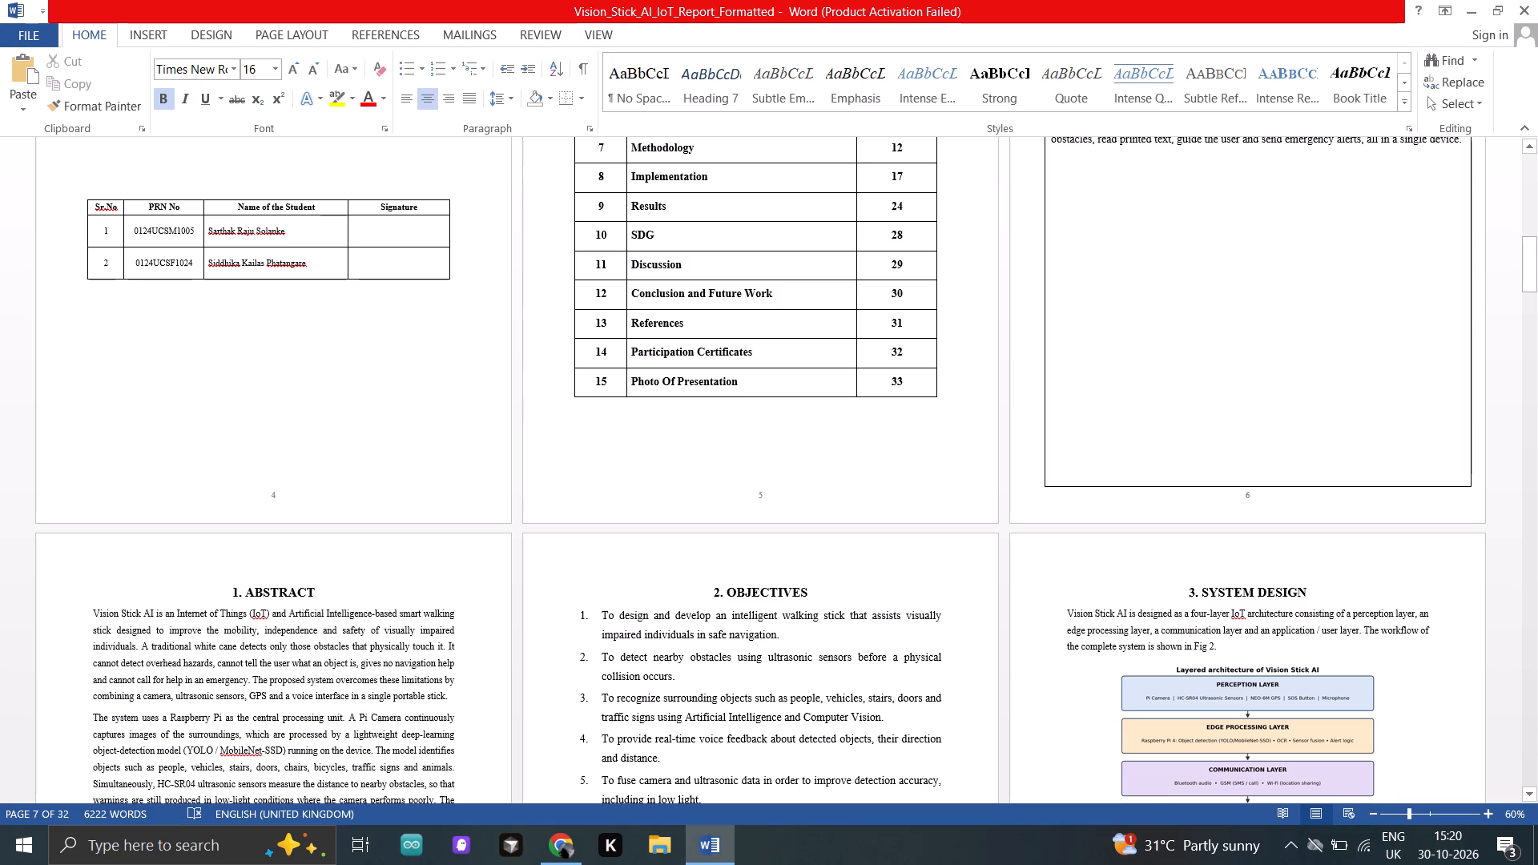
left_click(410, 561)
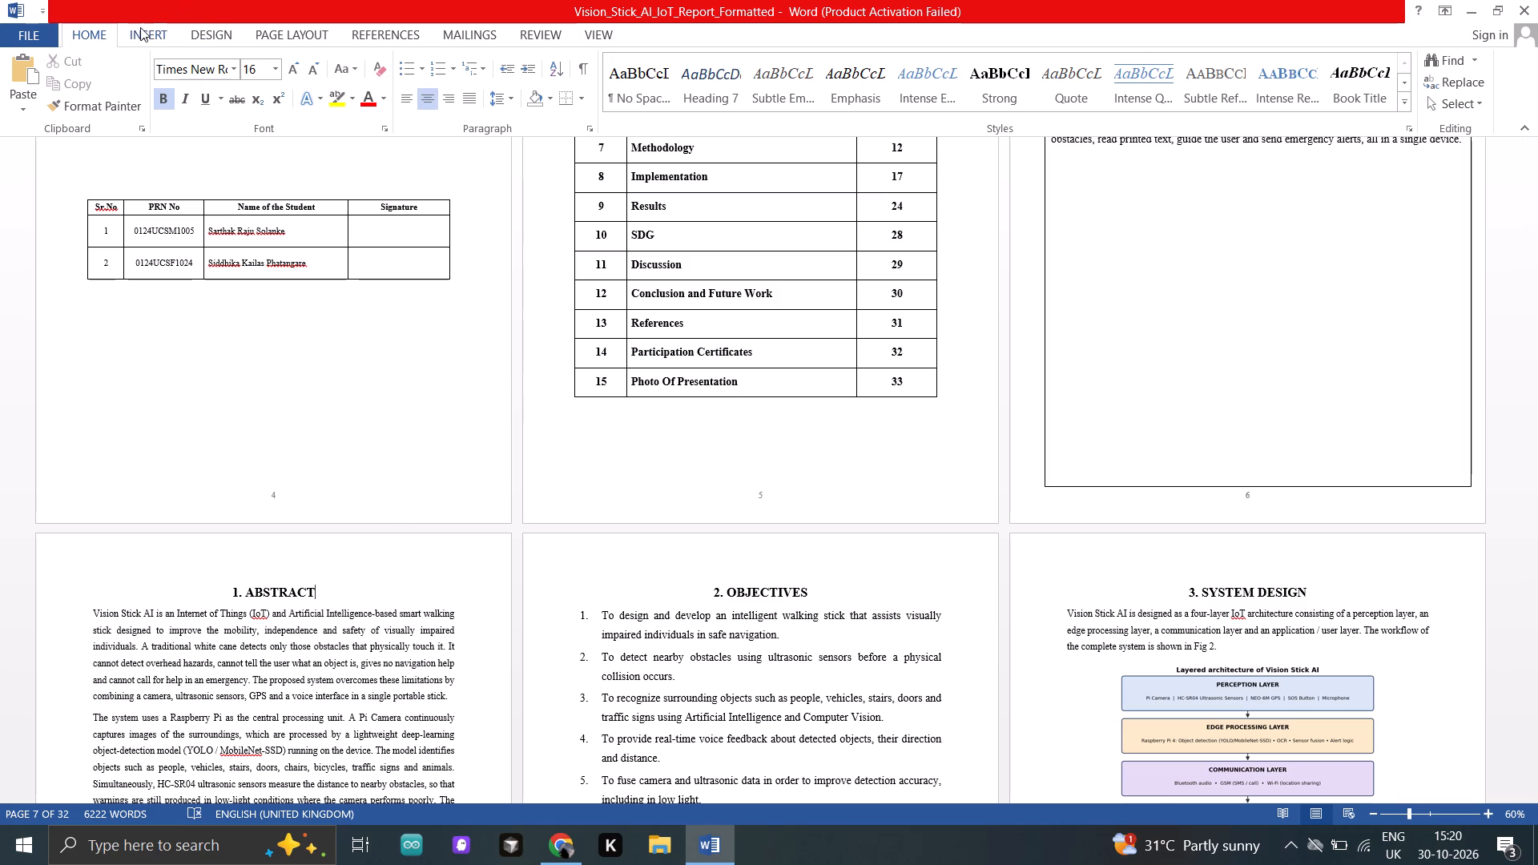
left_click(145, 29)
left_click(54, 86)
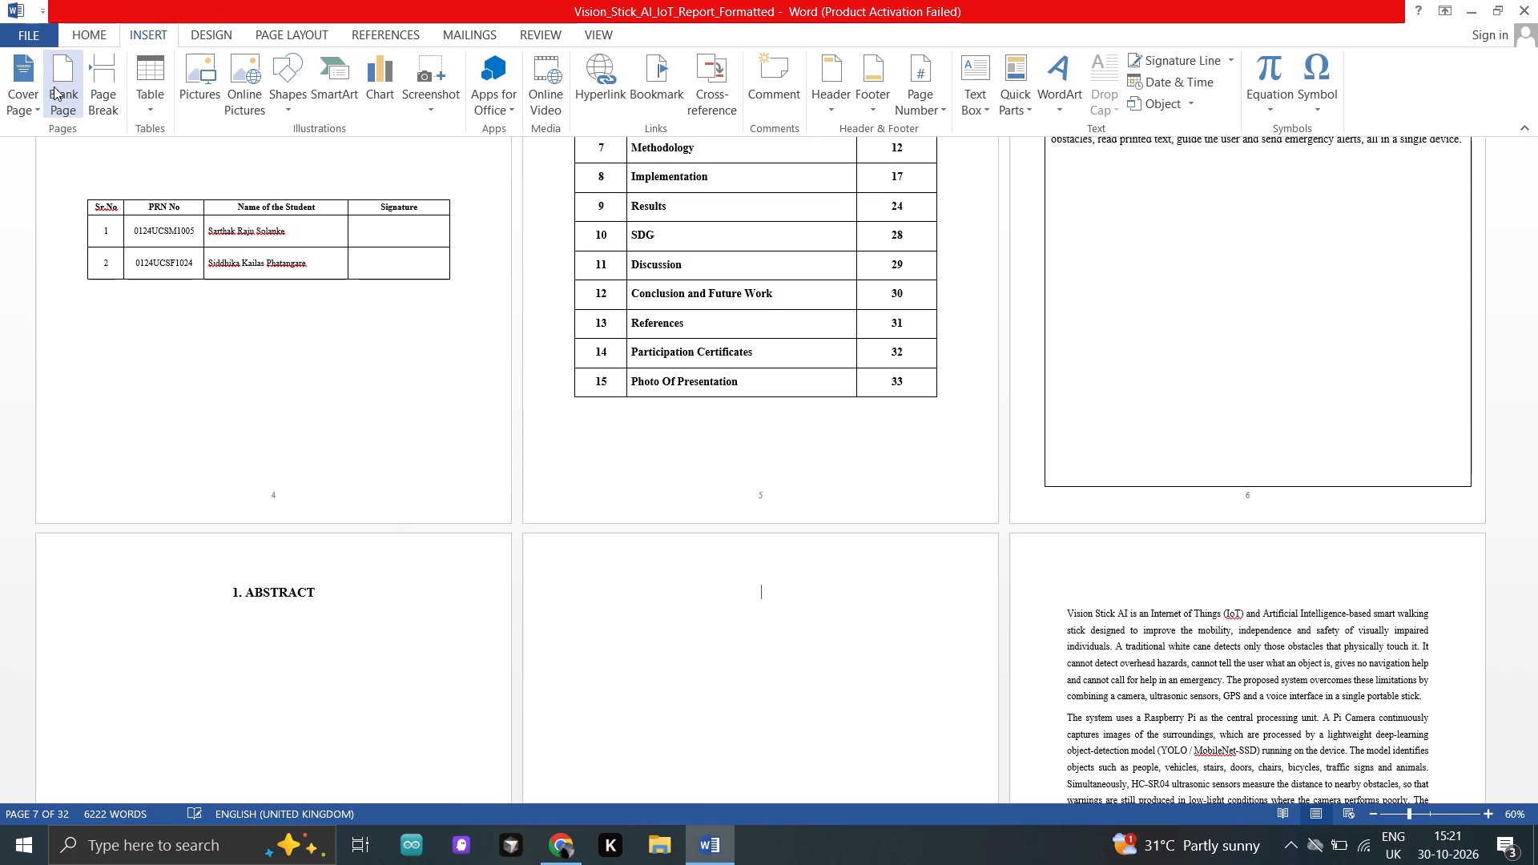
left_click_drag(815, 613, 798, 601)
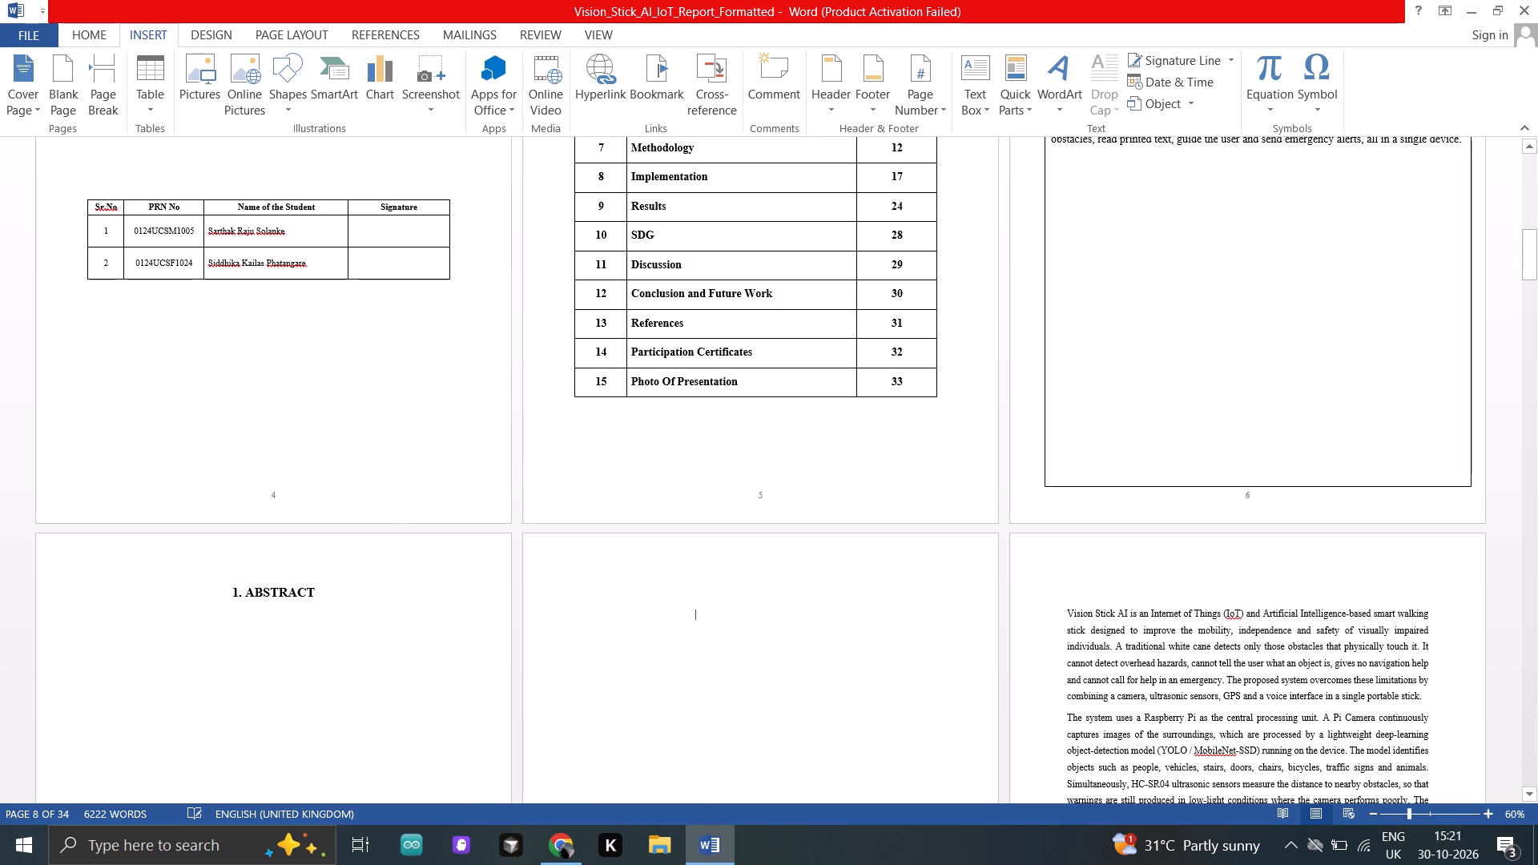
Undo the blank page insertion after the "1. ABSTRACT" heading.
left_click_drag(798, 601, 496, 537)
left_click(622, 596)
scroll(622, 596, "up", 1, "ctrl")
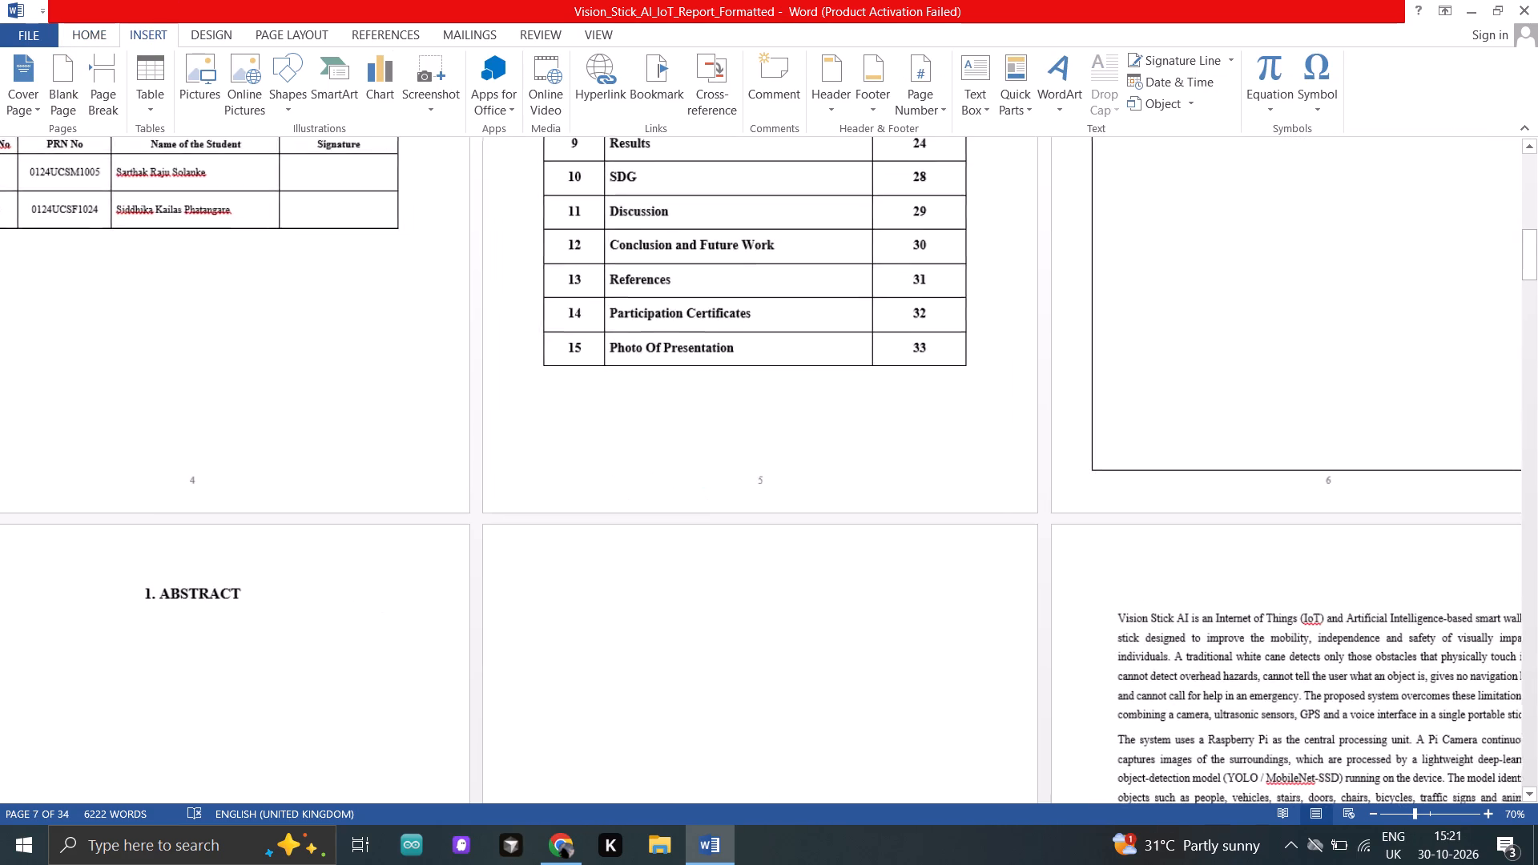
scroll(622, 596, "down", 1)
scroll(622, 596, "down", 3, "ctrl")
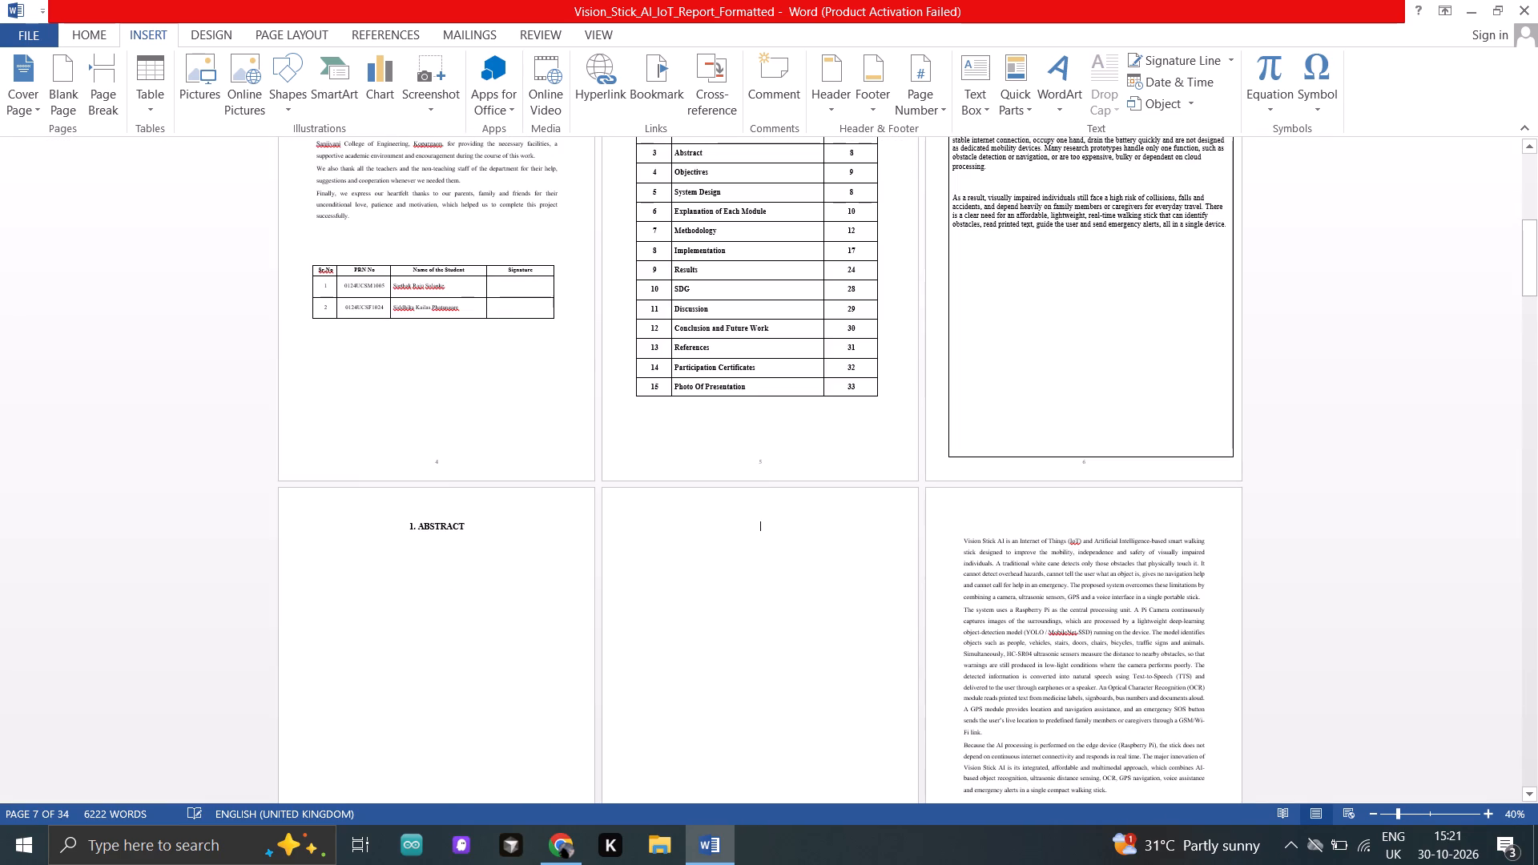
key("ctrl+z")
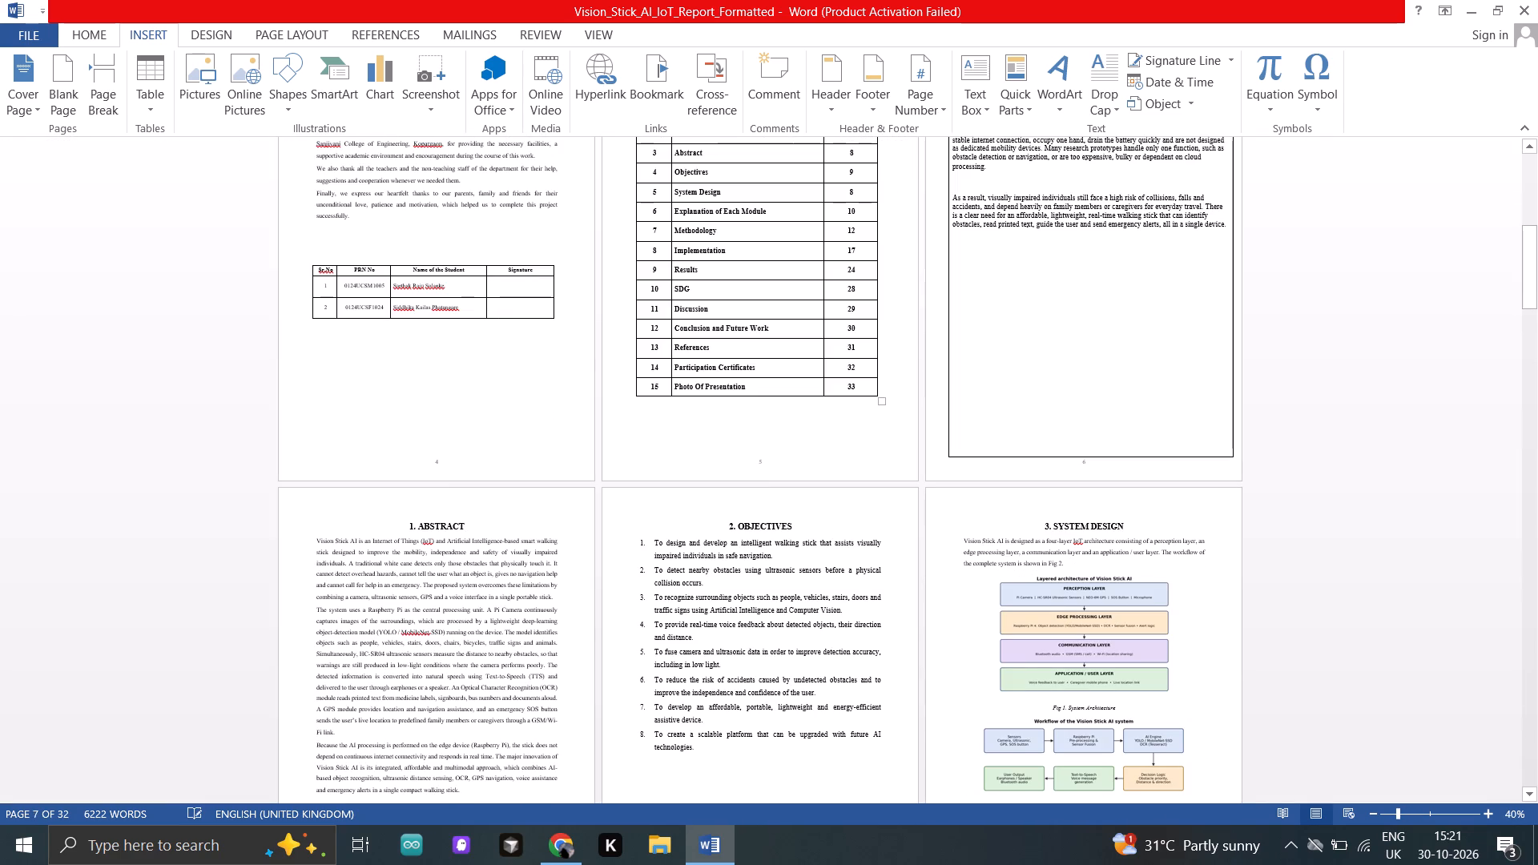
Insert a blank page between the Problem Statement page and the "1. ABSTRACT" page.
scroll(735, 284, "up", 3, "ctrl")
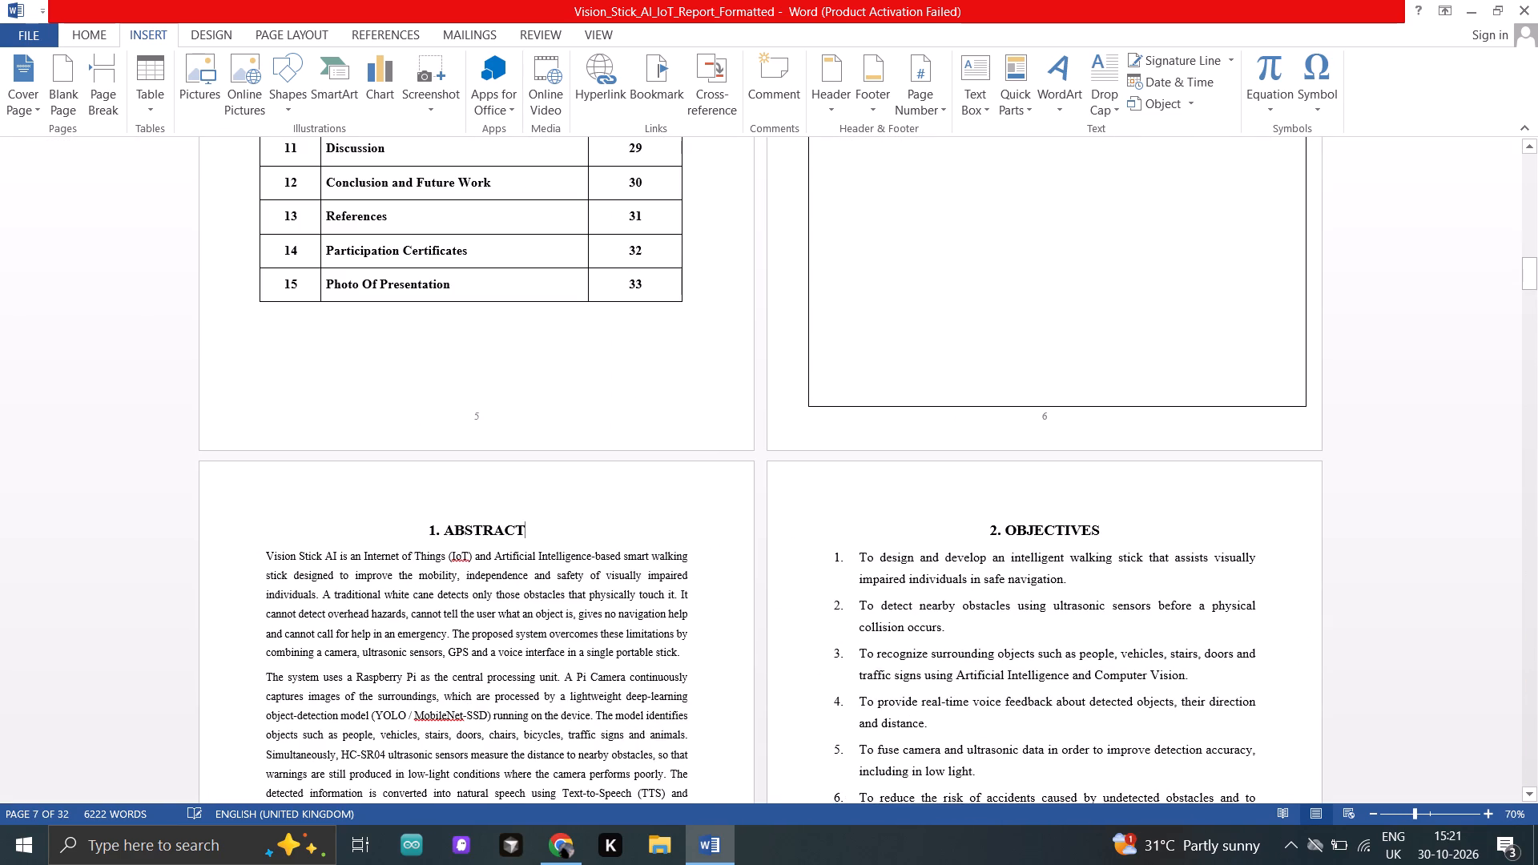
scroll(735, 284, "down", 2)
scroll(735, 284, "up", 1, "ctrl")
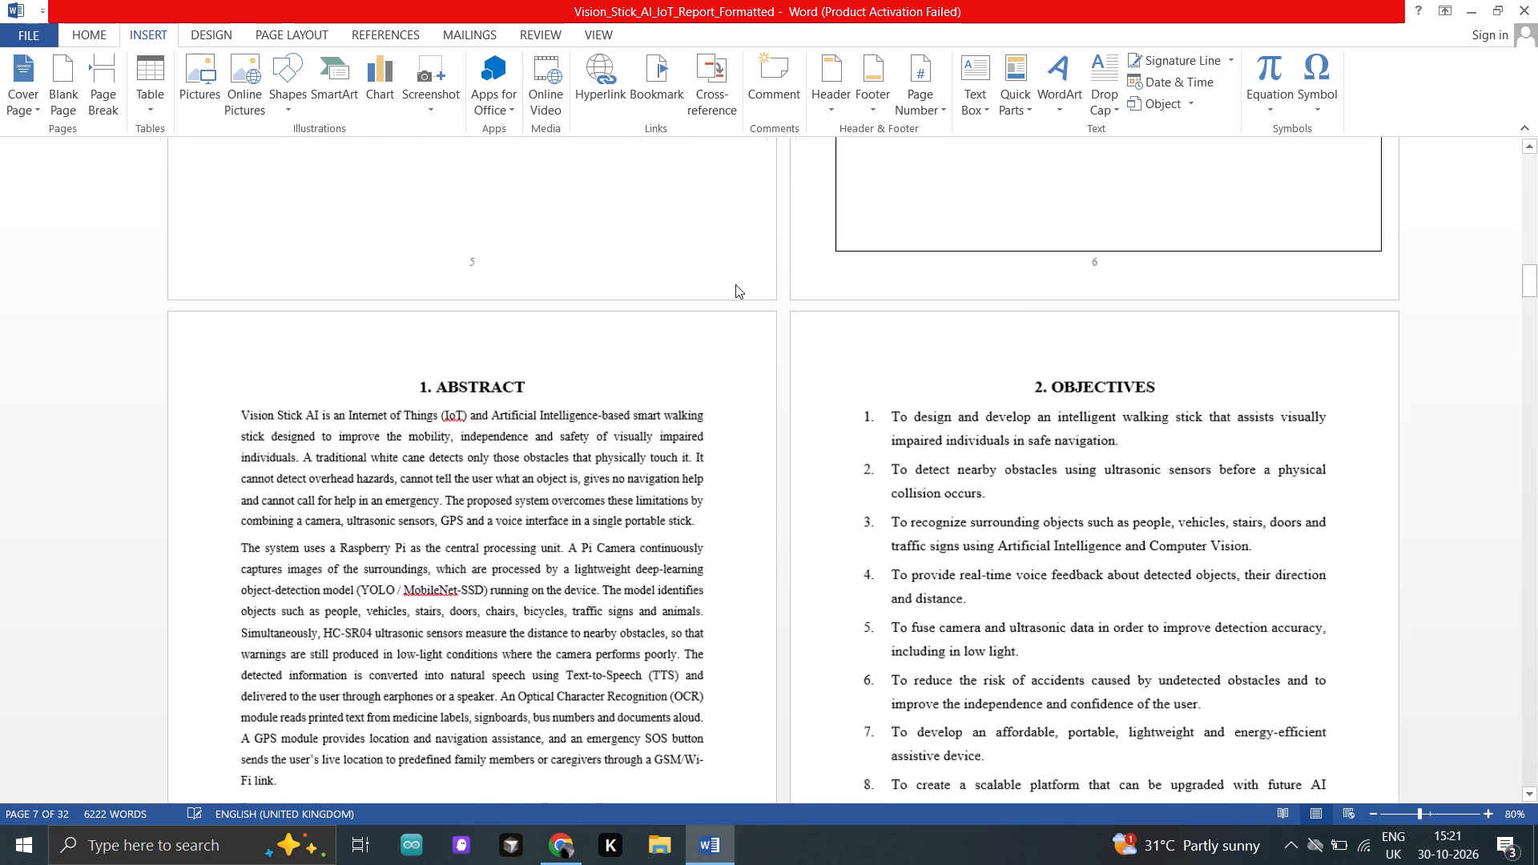
scroll(735, 284, "up", 4, "ctrl")
scroll(735, 284, "right", 2)
scroll(735, 284, "down", 2)
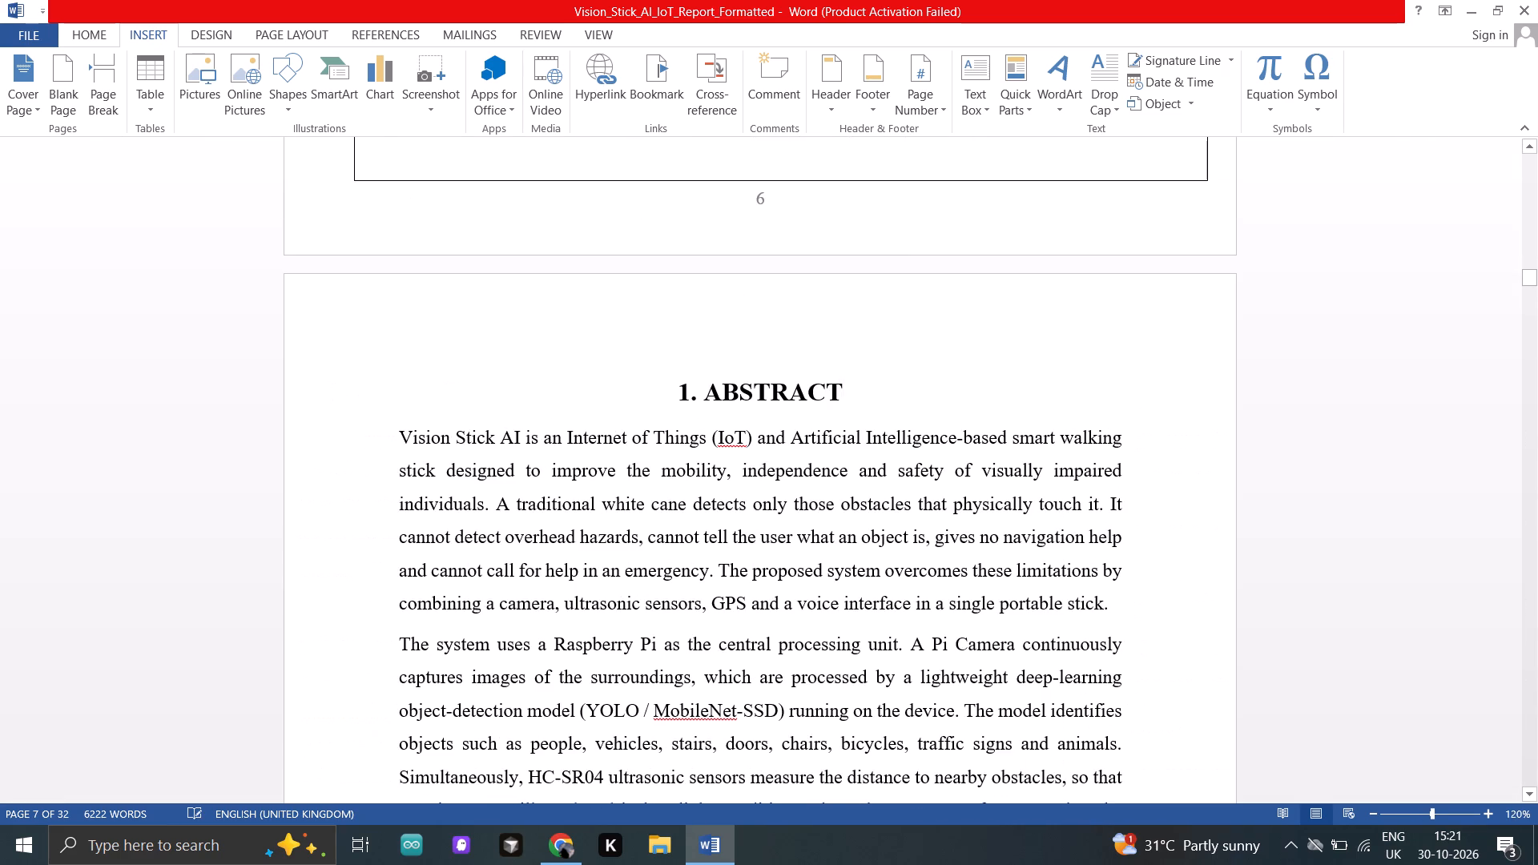
scroll(735, 284, "down", 2)
scroll(735, 284, "up", 4)
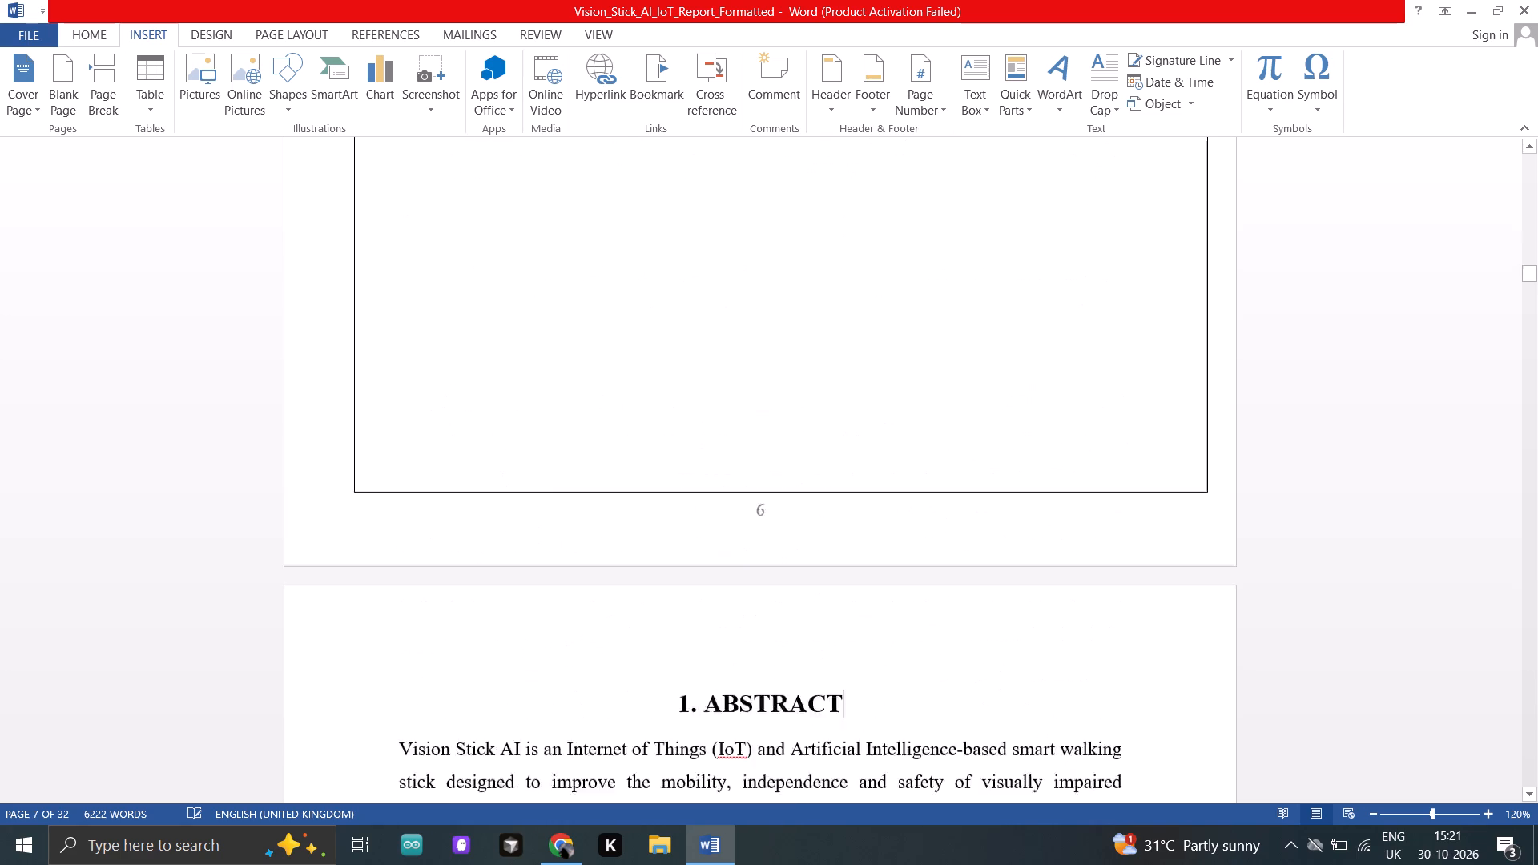
scroll(735, 284, "up", 7)
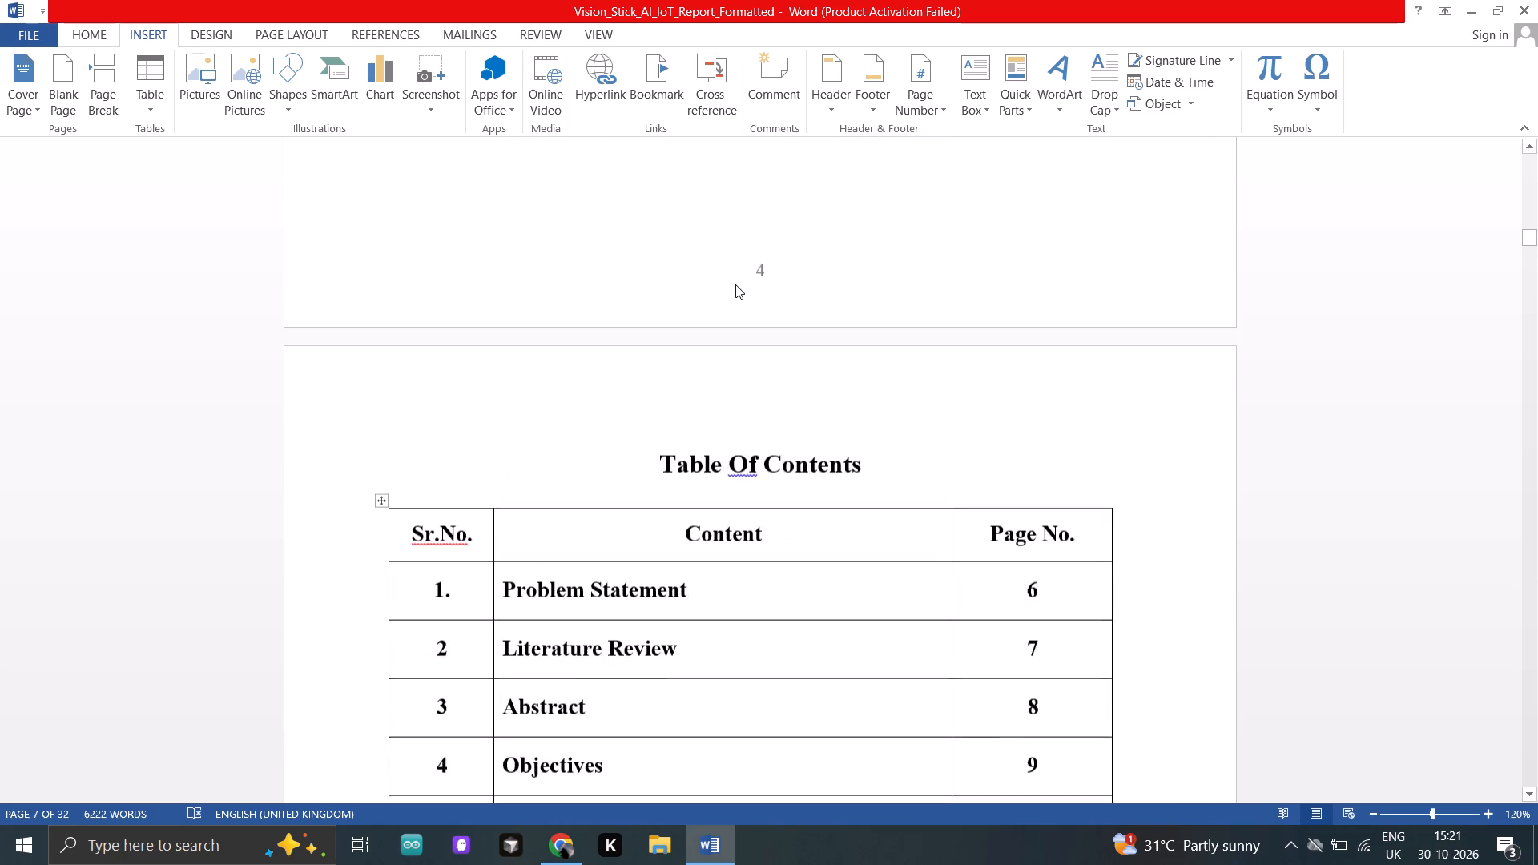
scroll(735, 284, "down", 8)
scroll(735, 284, "up", 2)
scroll(735, 284, "down", 2)
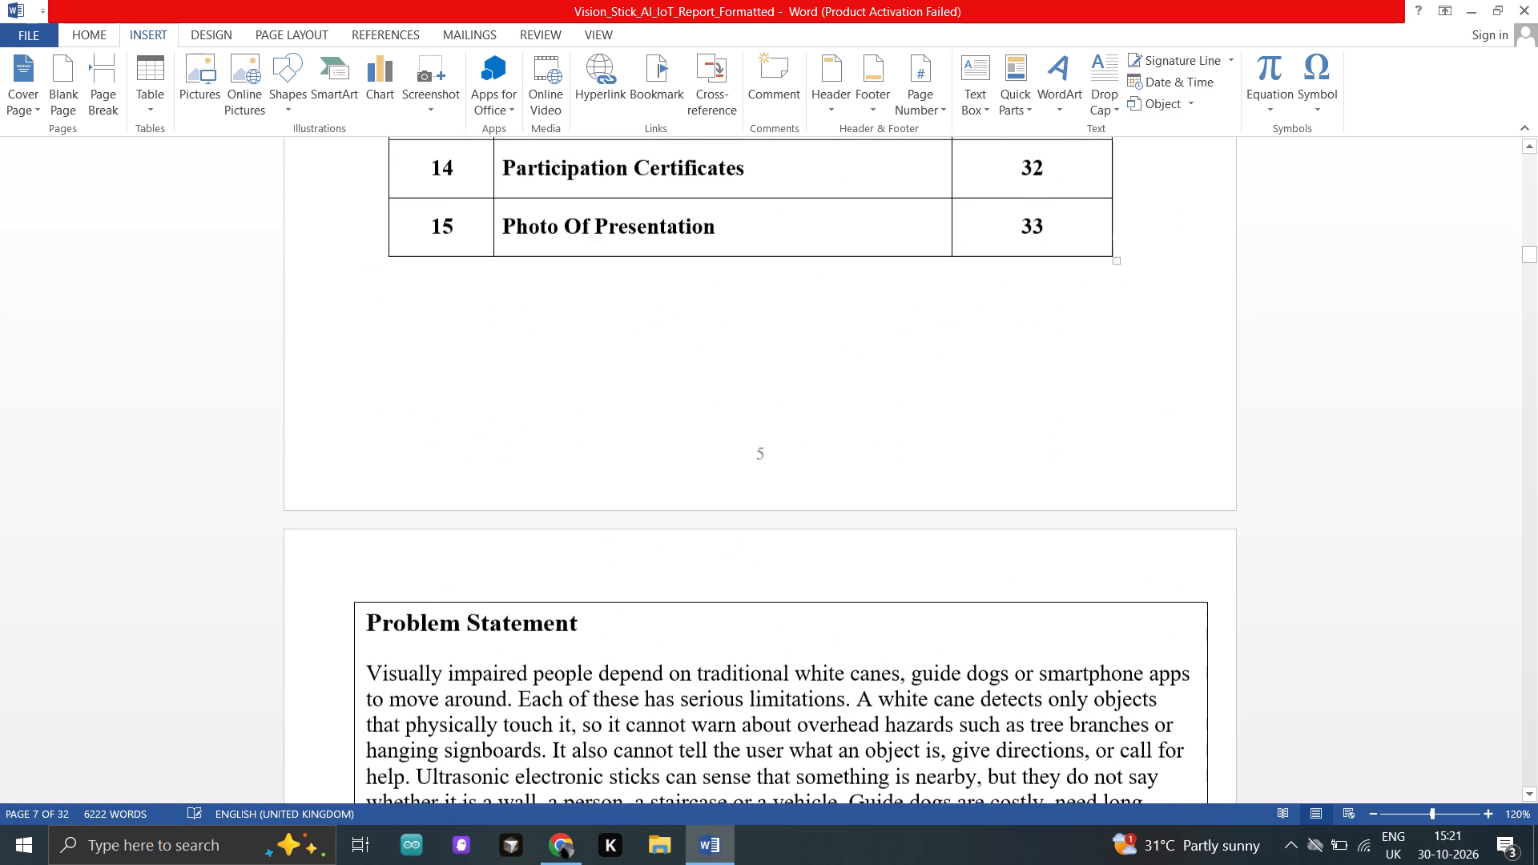
scroll(735, 284, "down", 7)
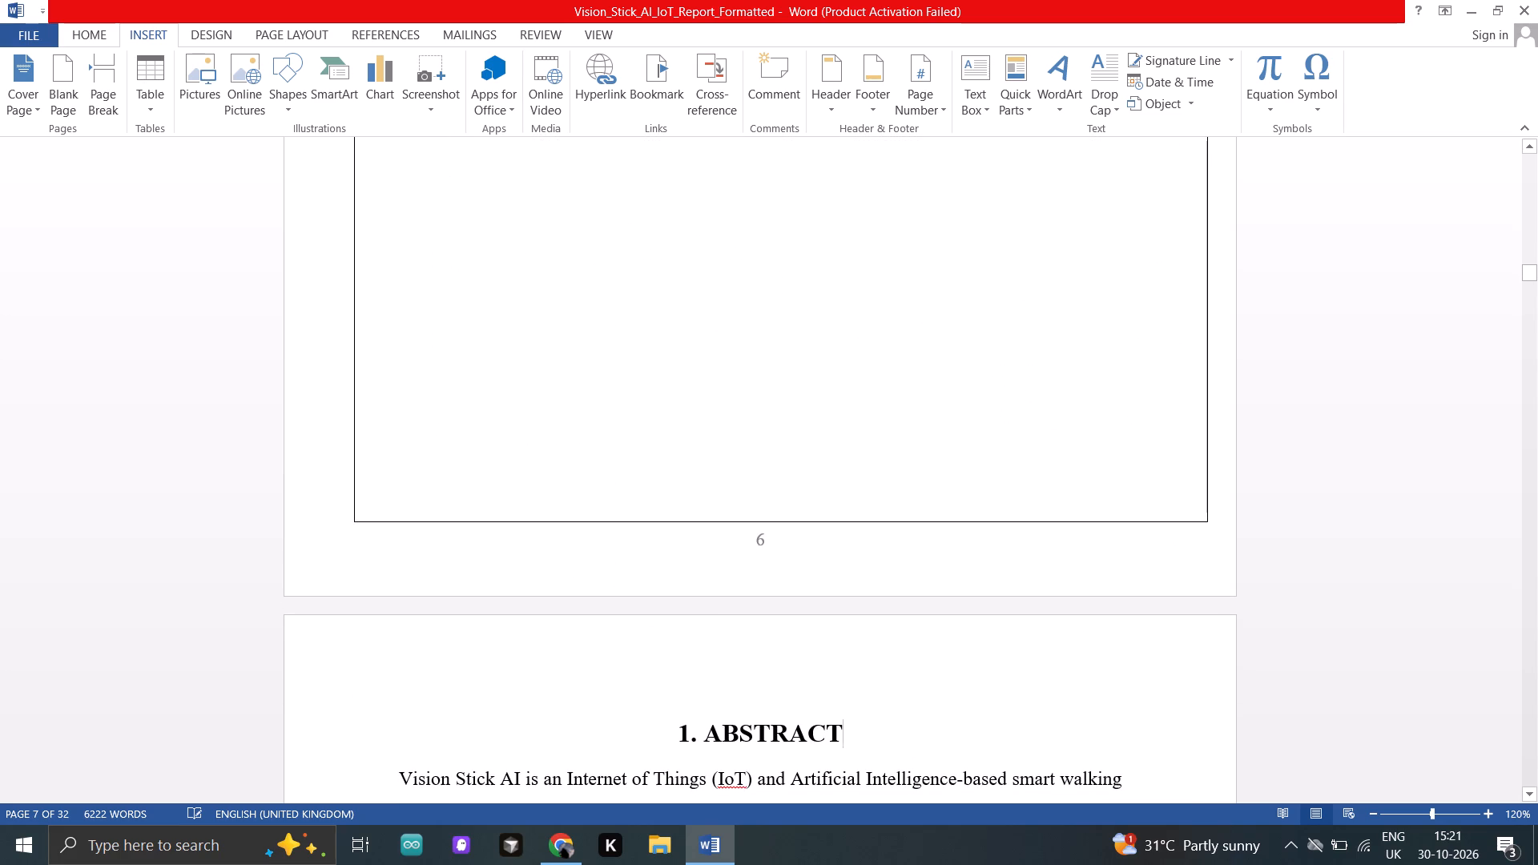
left_click(361, 583)
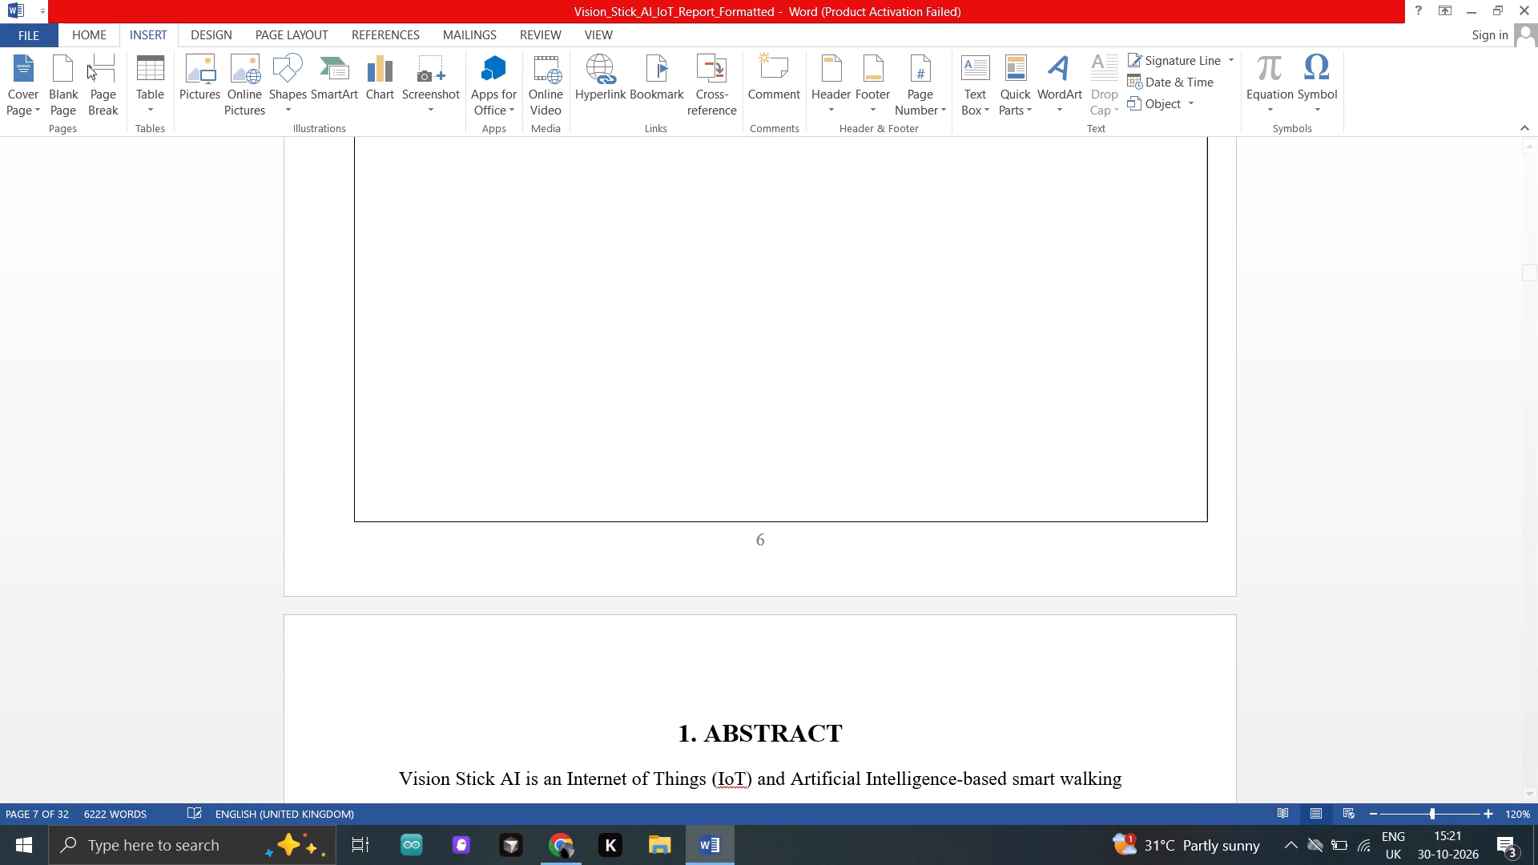
left_click(59, 92)
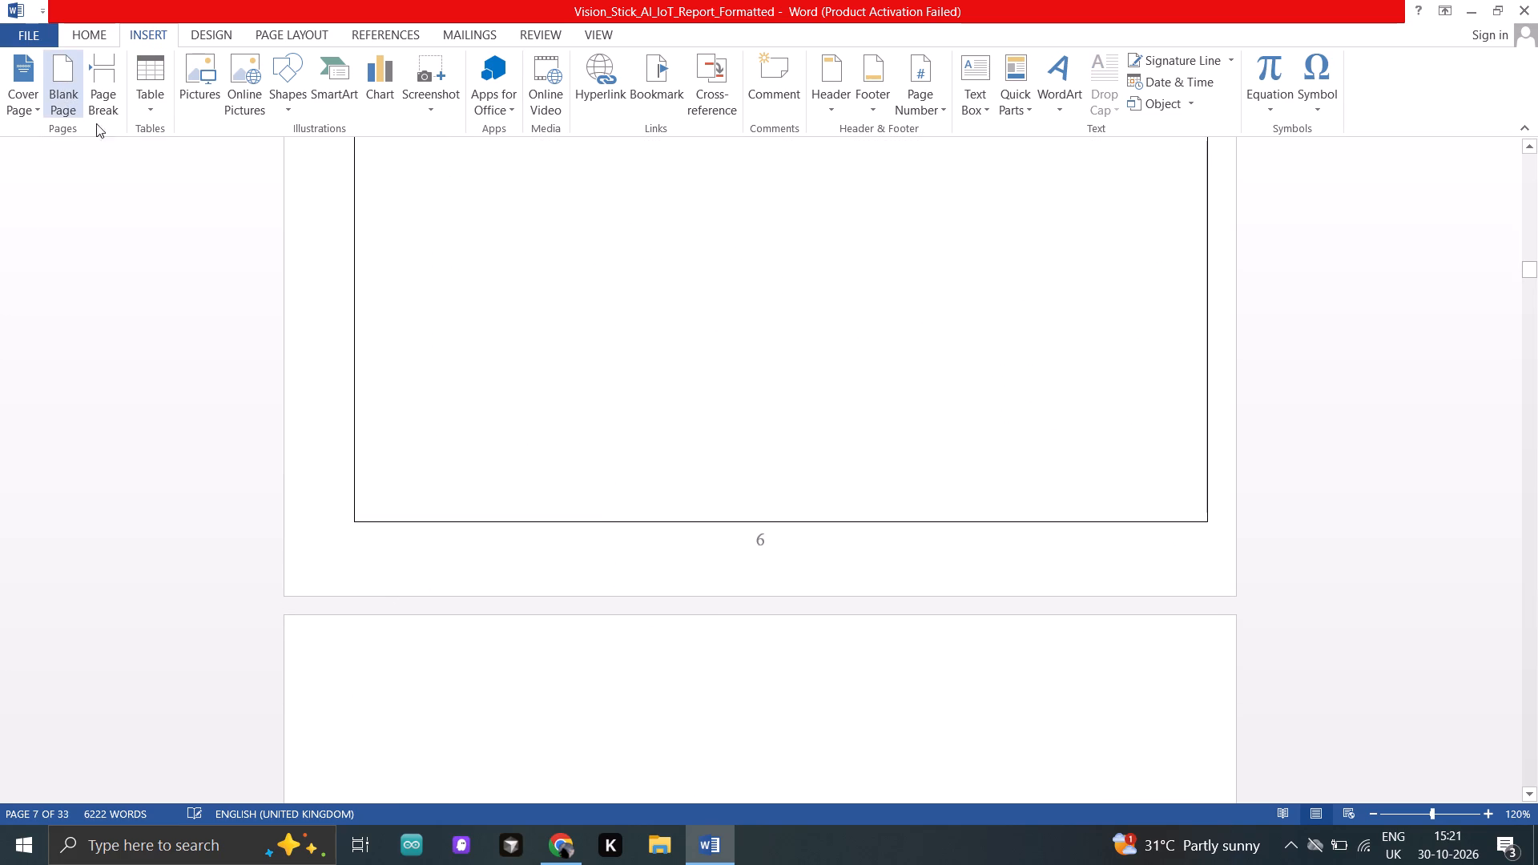
Draw a text box about 26.4 cm high and 19 cm wide covering the new blank page 7.
scroll(477, 460, "down", 11)
scroll(477, 460, "up", 3)
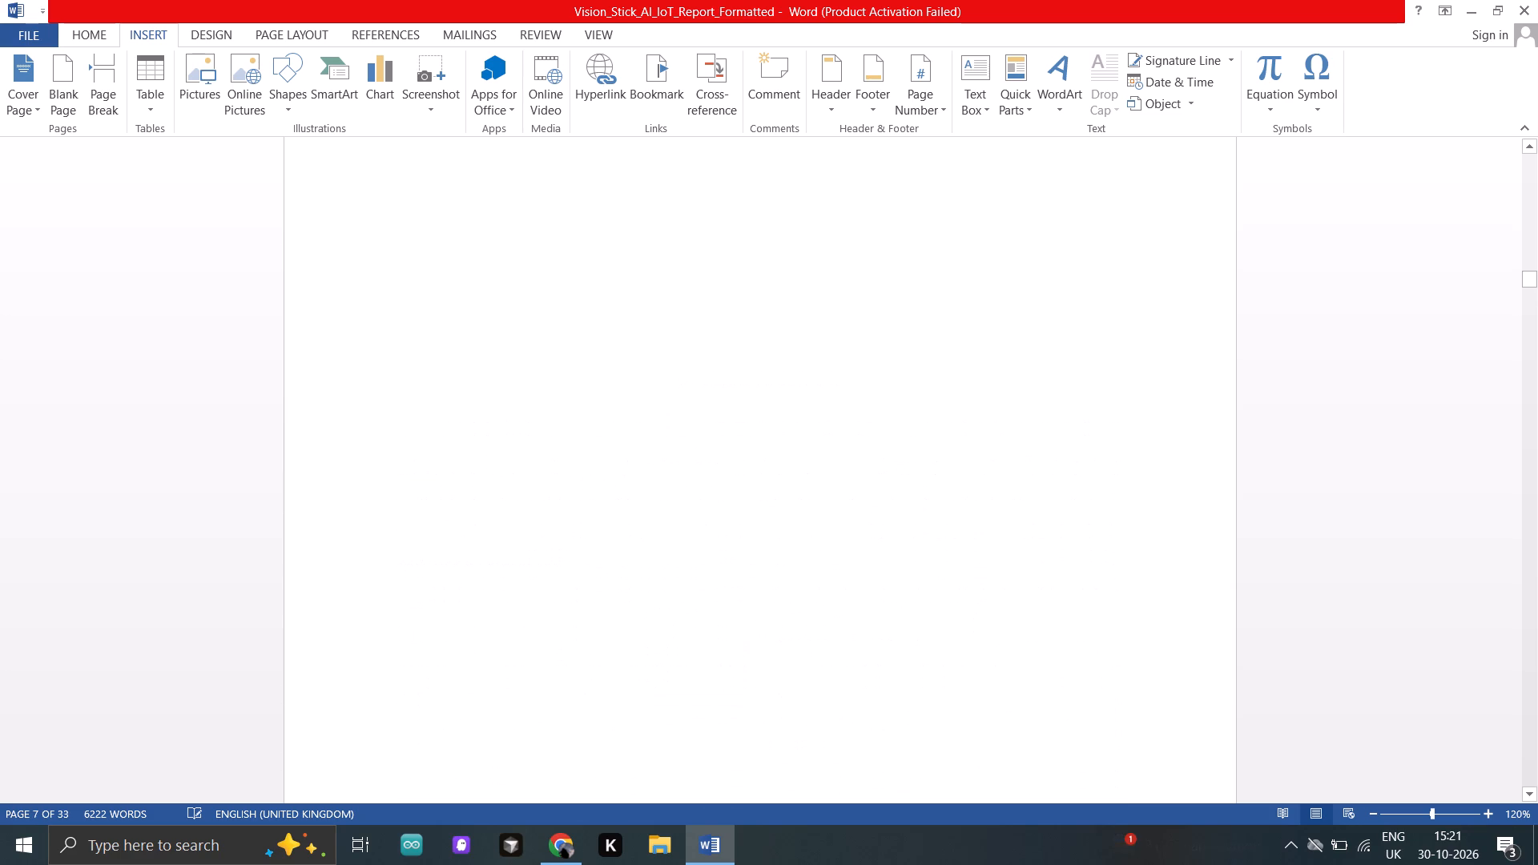
scroll(477, 460, "up", 5)
scroll(477, 460, "down", 1)
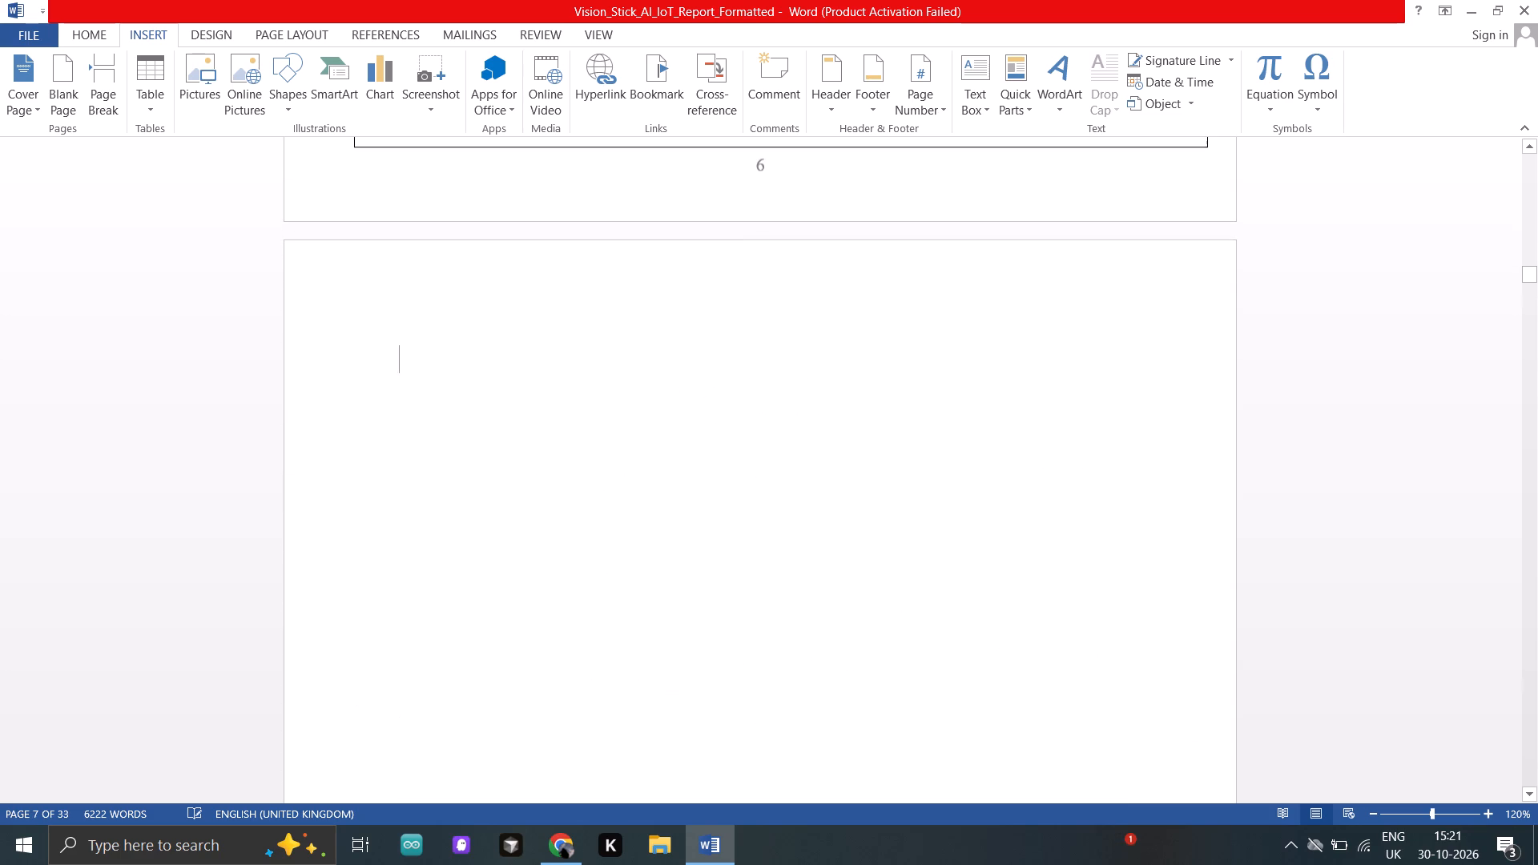
scroll(477, 460, "down", 1)
left_click(990, 75)
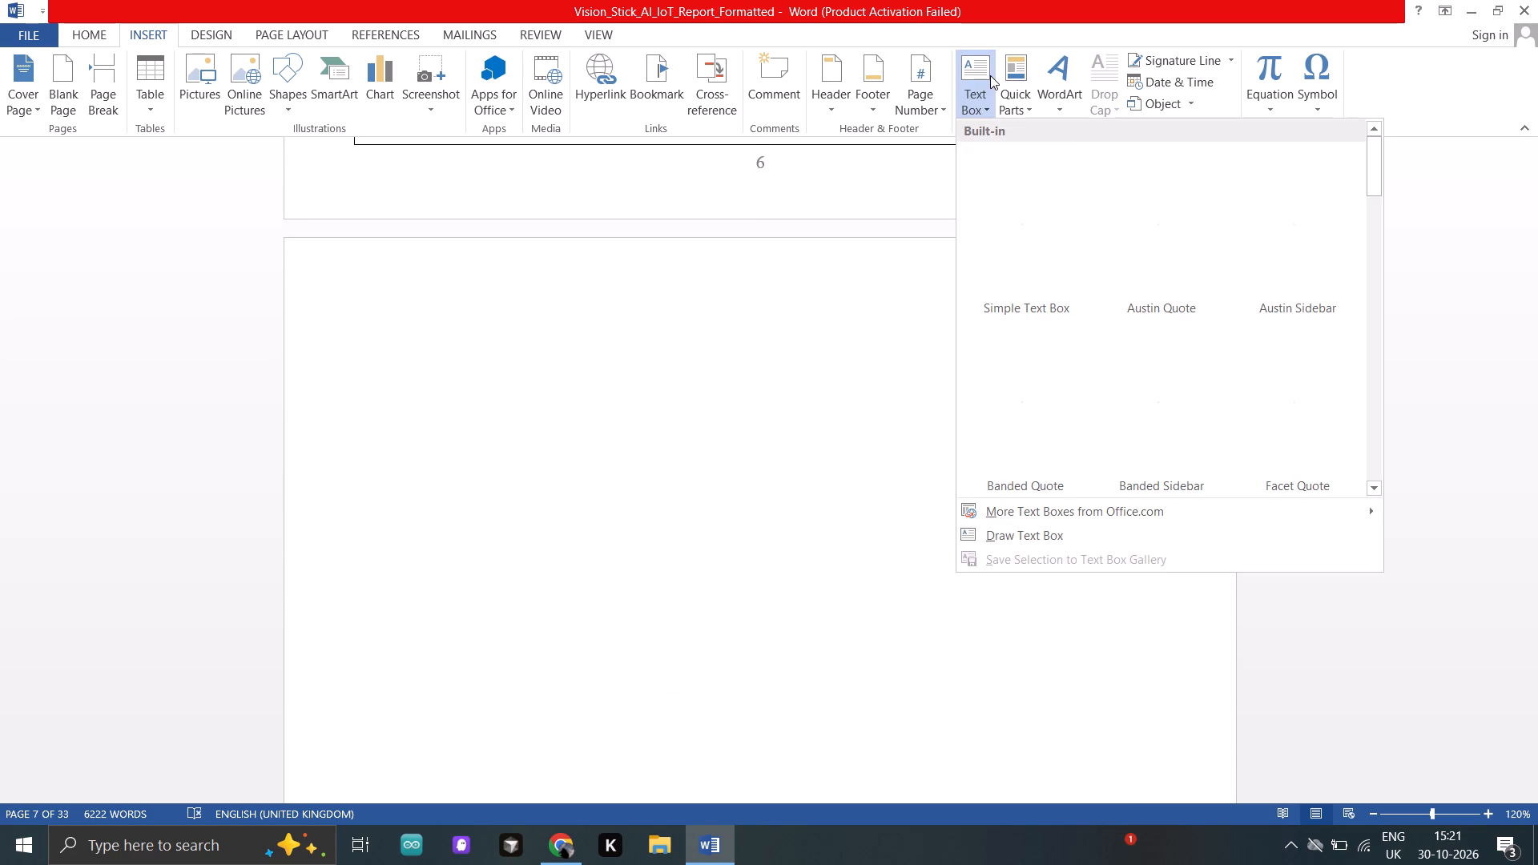
left_click(1007, 536)
left_click_drag(353, 288, 856, 779)
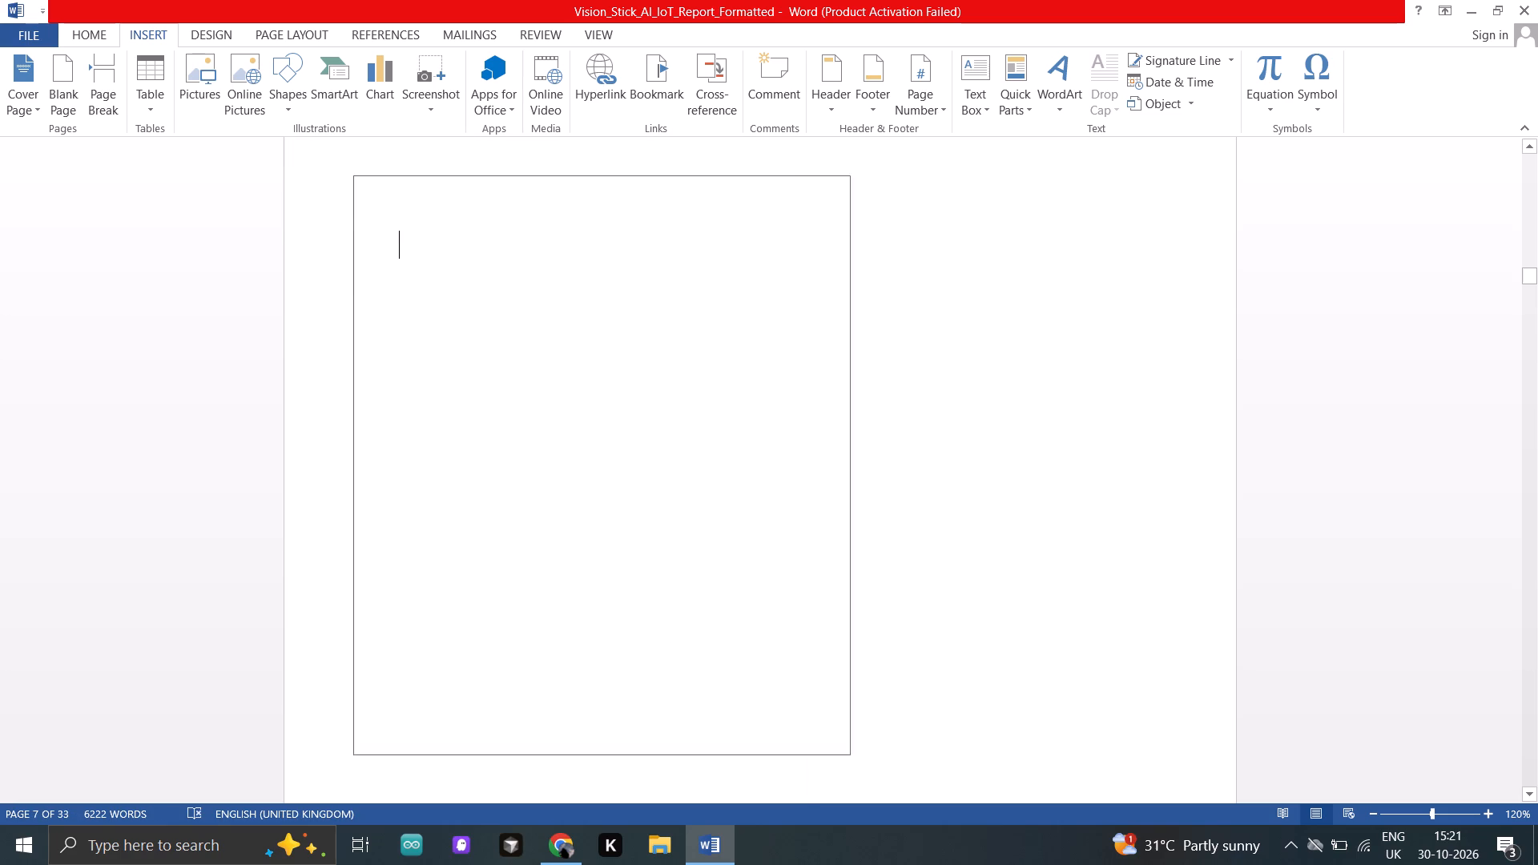
left_click_drag(856, 779, 868, 642)
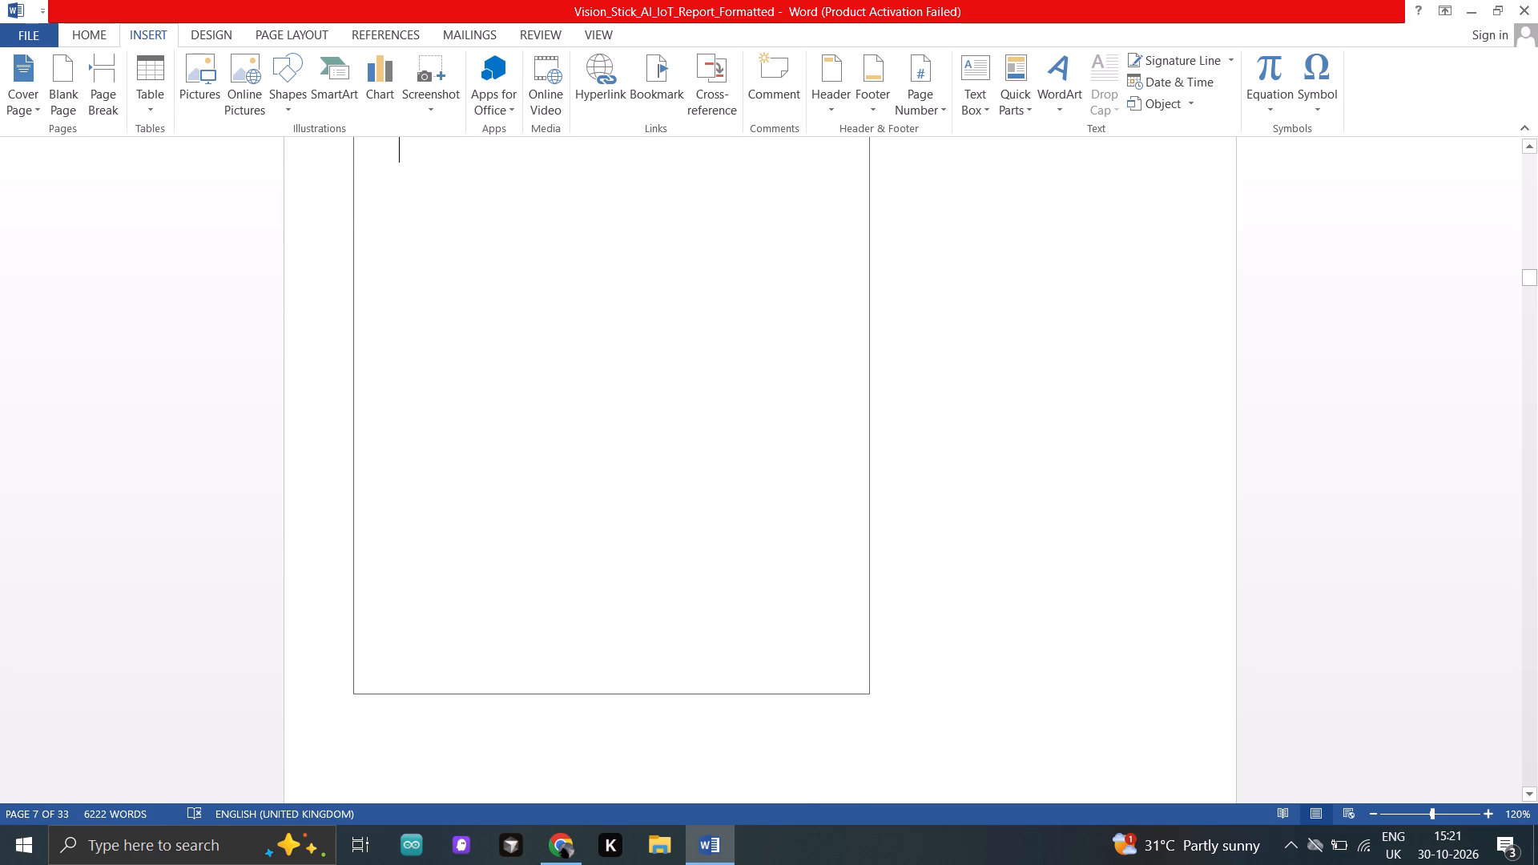
left_click_drag(868, 642, 1019, 765)
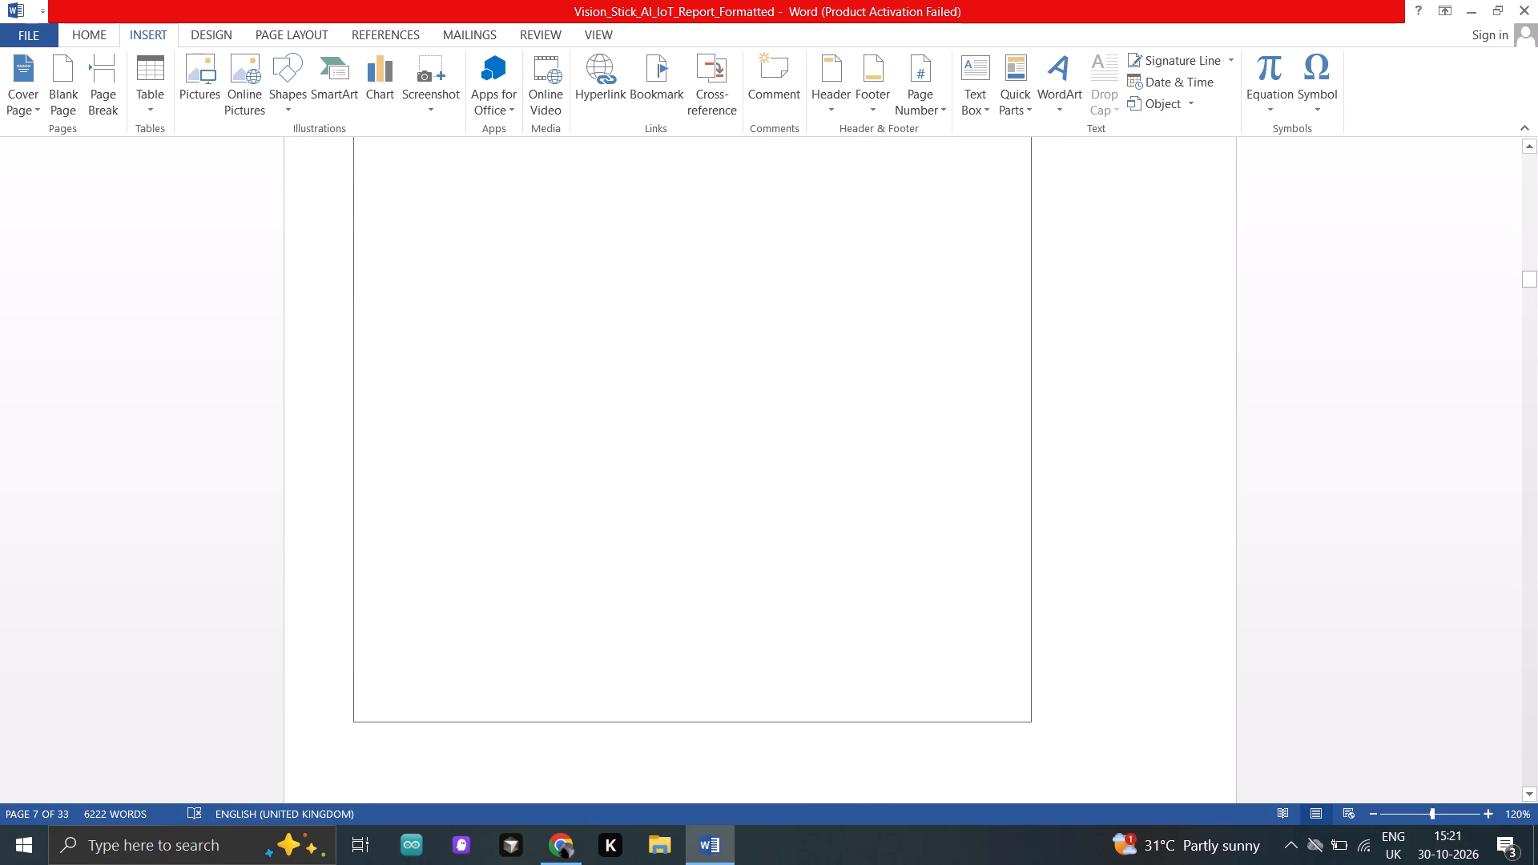
left_click_drag(1019, 765, 1009, 747)
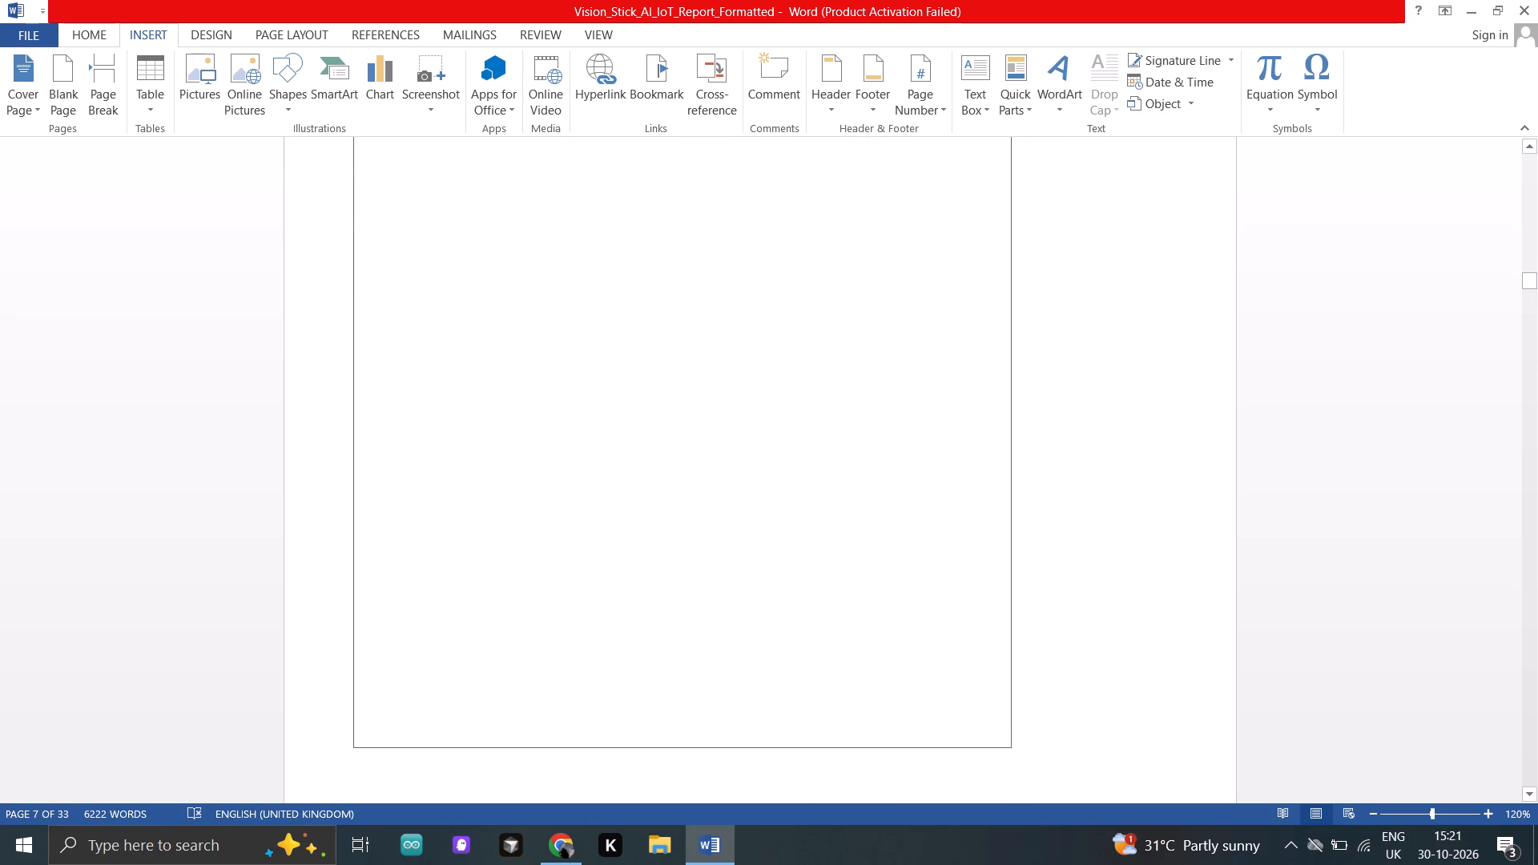
left_click_drag(1009, 747, 1023, 763)
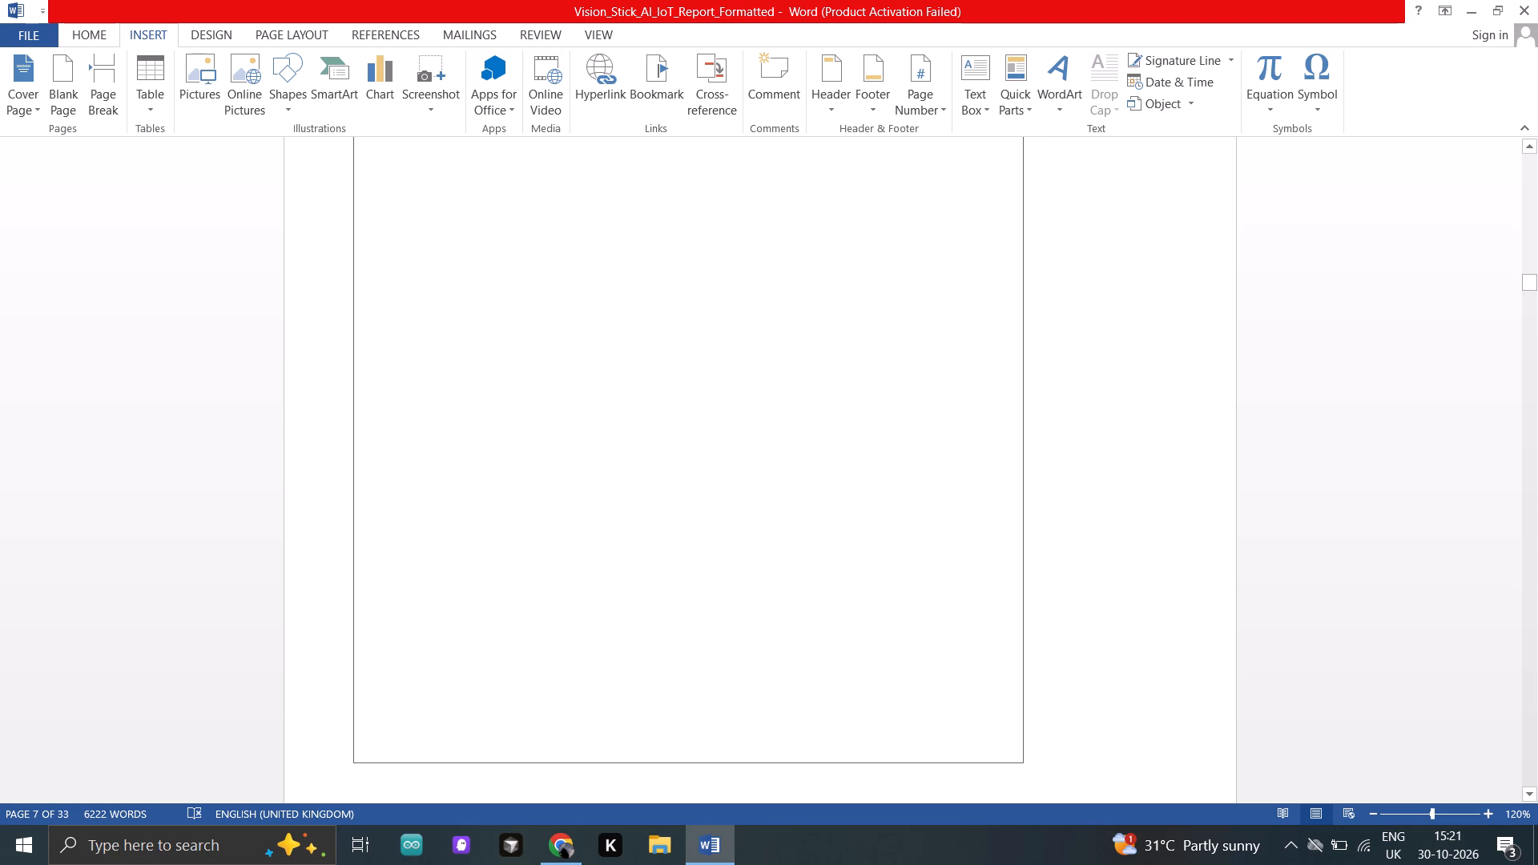
left_click_drag(1023, 763, 1053, 516)
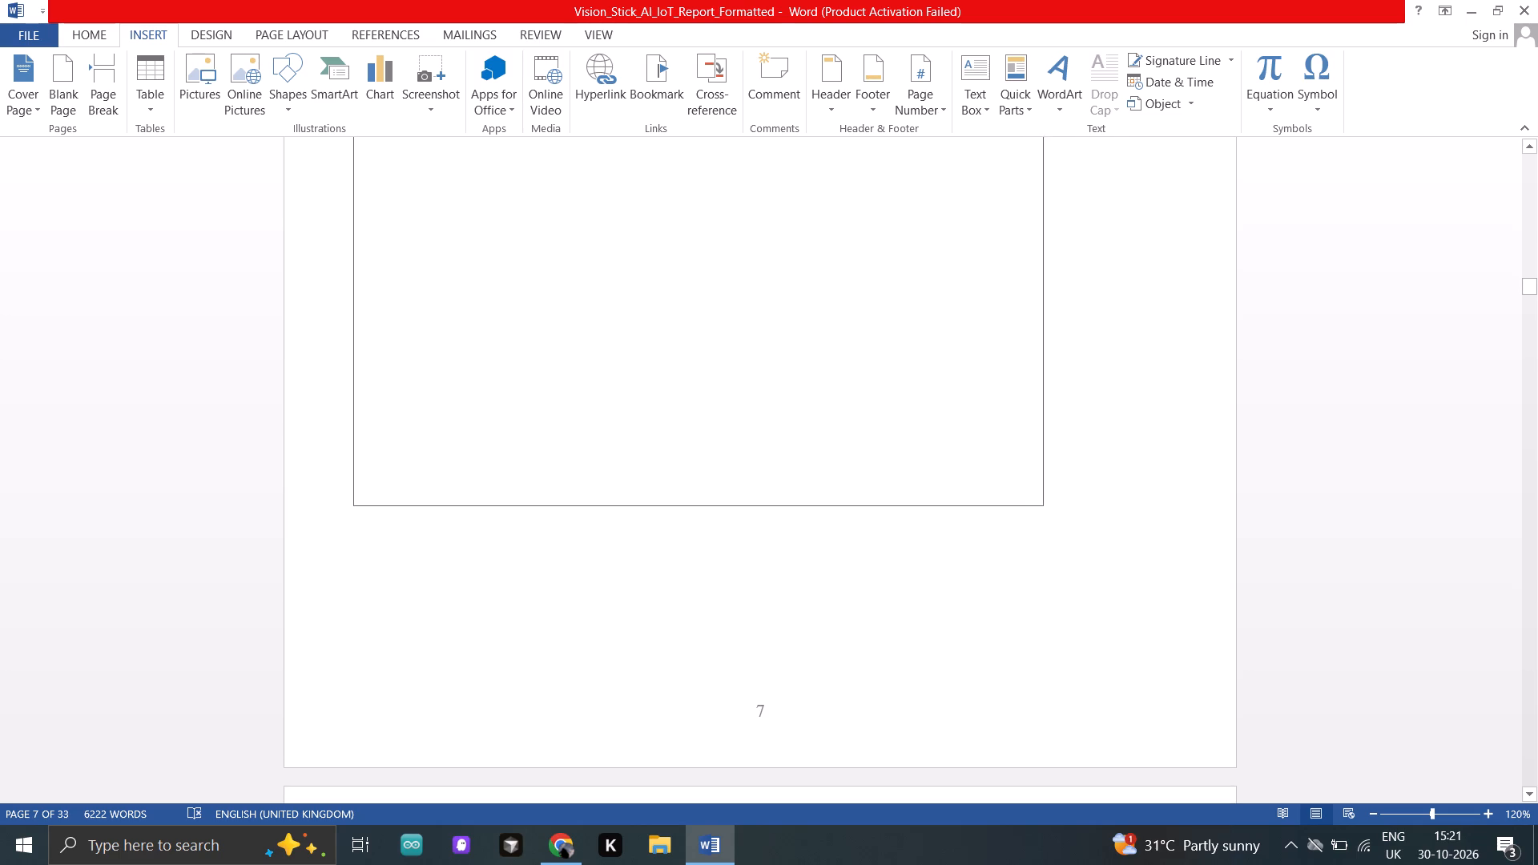
left_click_drag(1053, 516, 1218, 670)
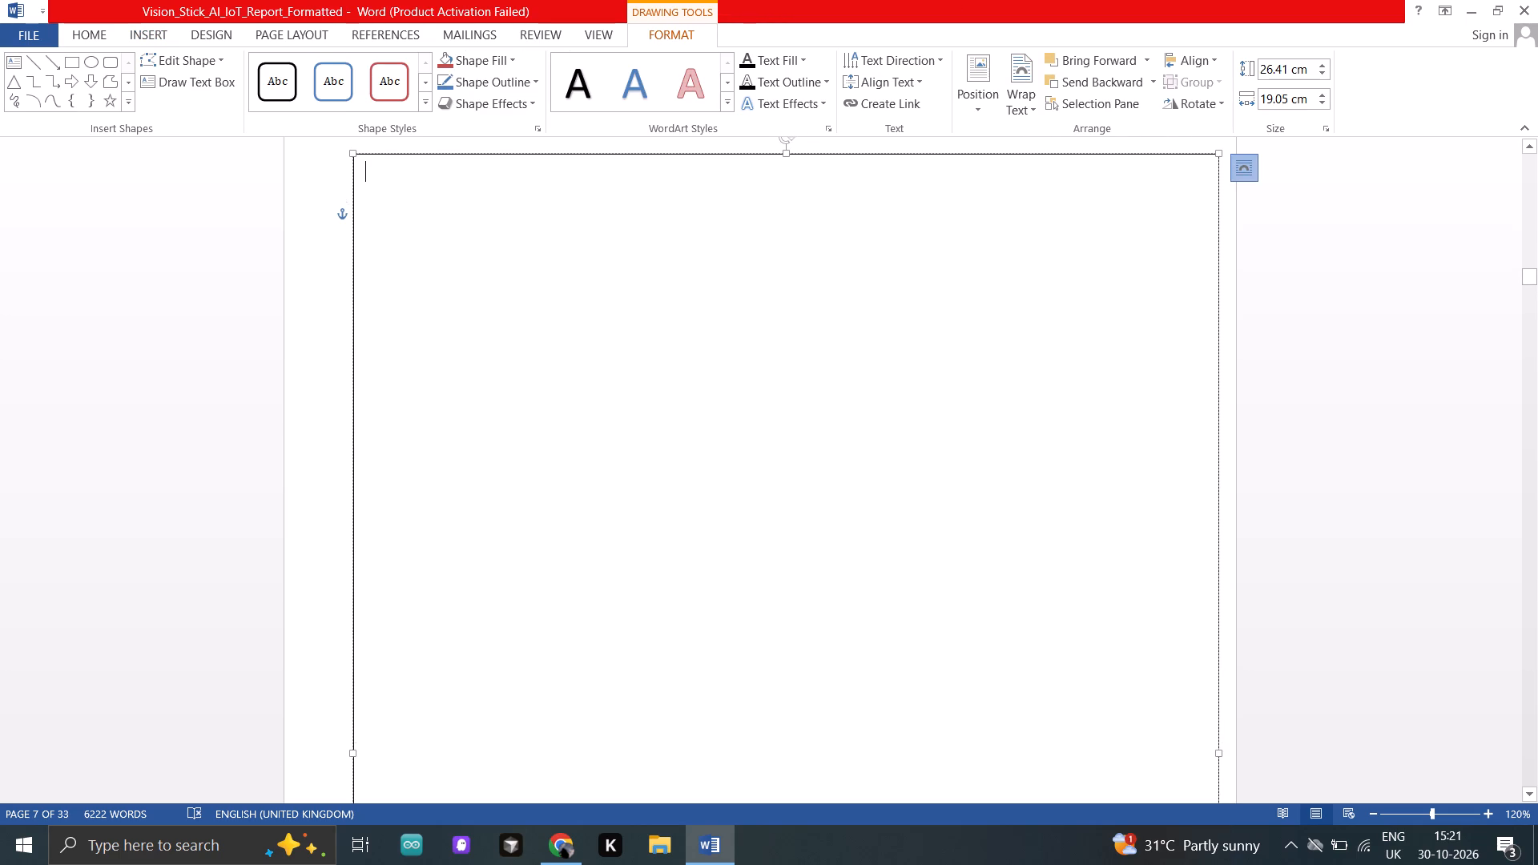
Move the new text box sideways so it sits centred between the page edges.
left_click_drag(1220, 392, 1214, 392)
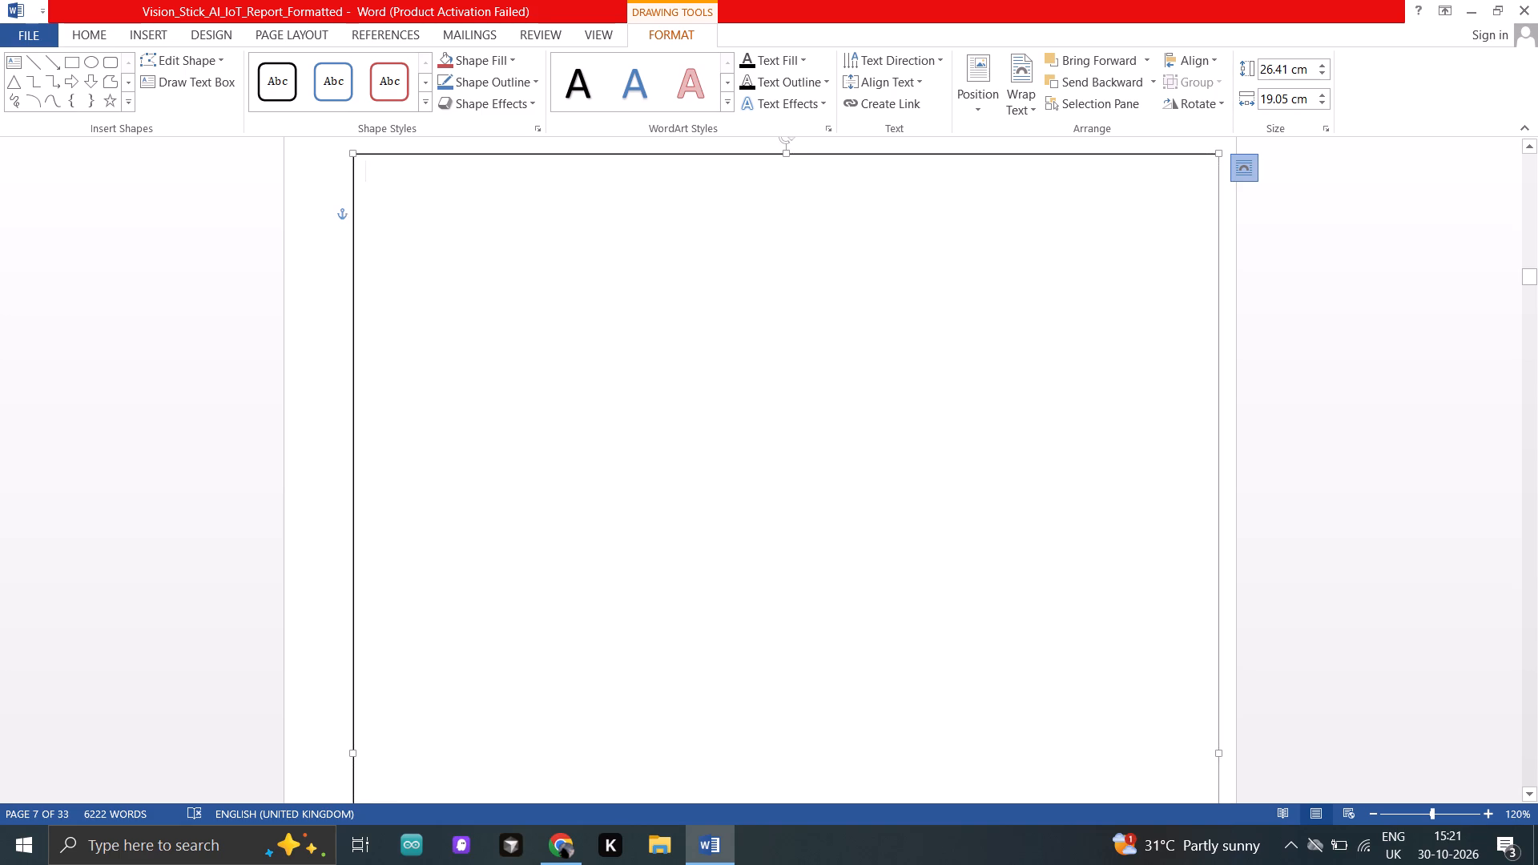
left_click_drag(1214, 392, 1186, 390)
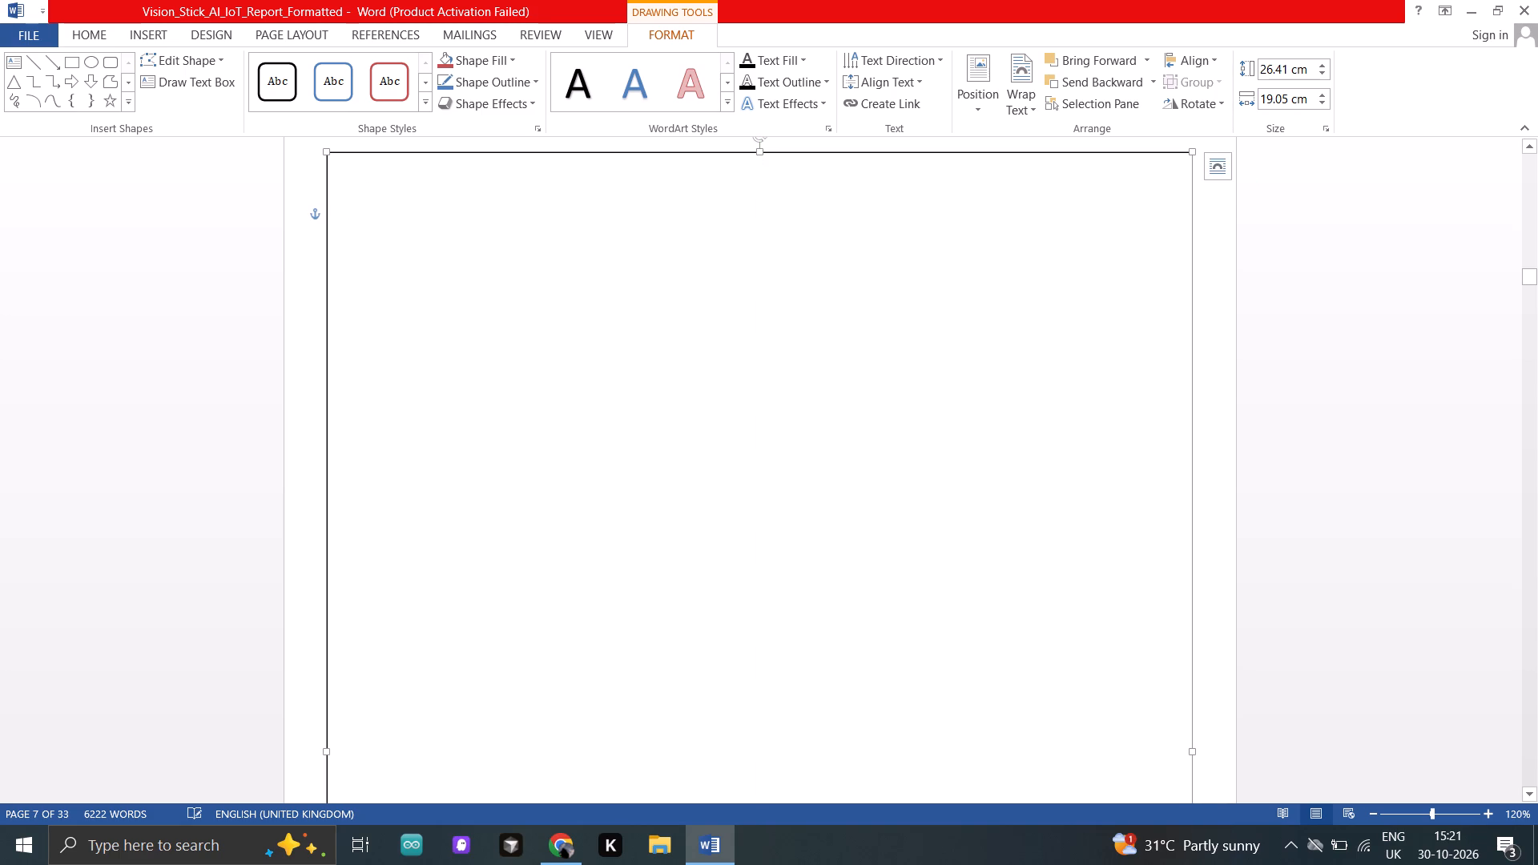
Paste the copied Literature Review text into the page 7 text box.
left_click(457, 227)
key("ctrl+v")
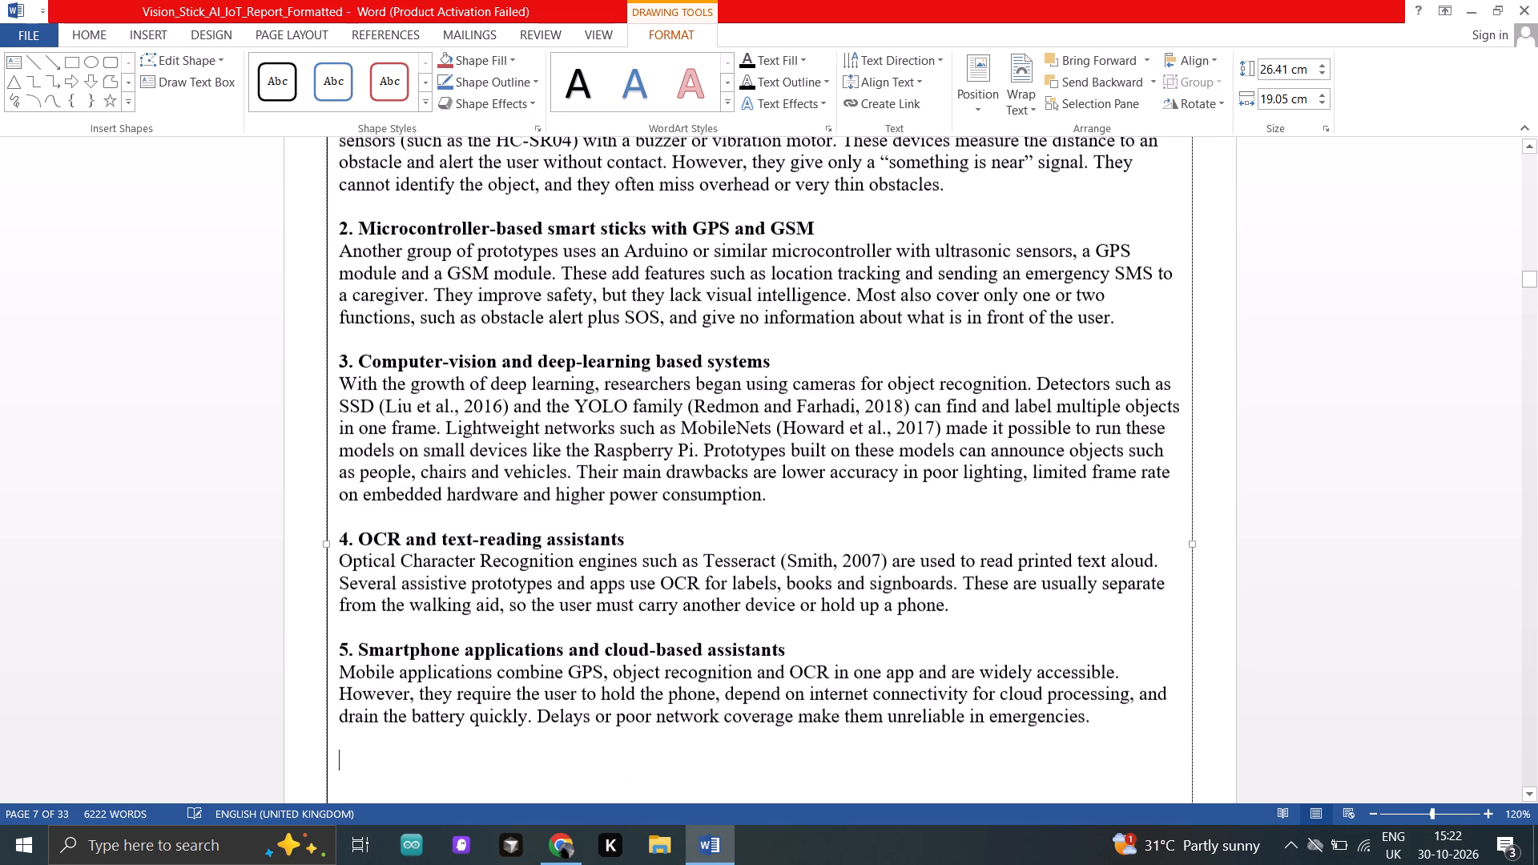
Examine how the pasted Literature Review text fits on page 7 compared with the neighbouring pages.
scroll(457, 227, "down", 4, "ctrl")
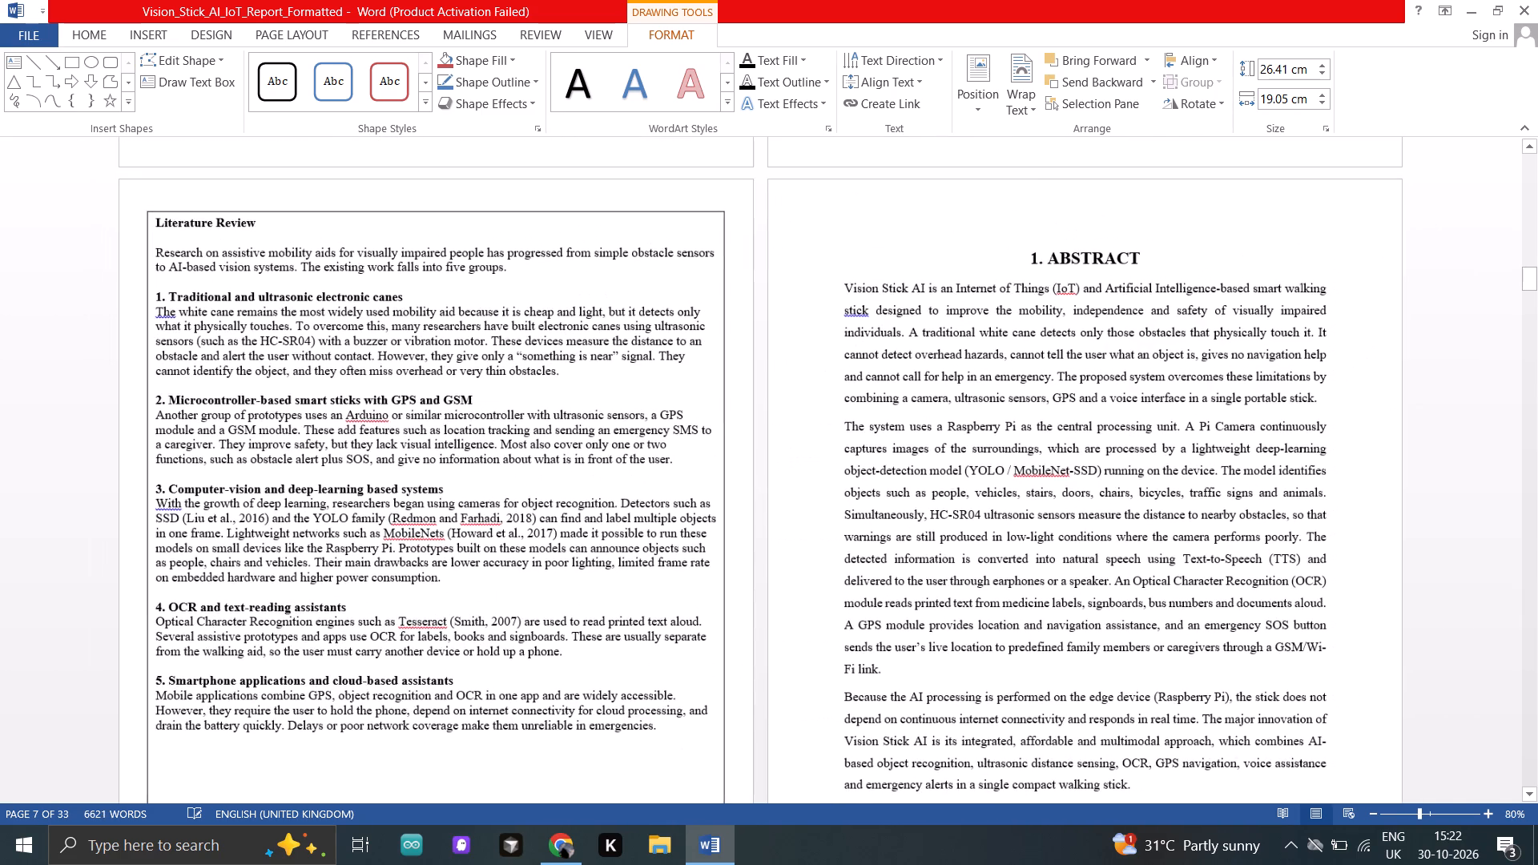
scroll(457, 227, "down", 3, "ctrl")
scroll(457, 227, "down", 1)
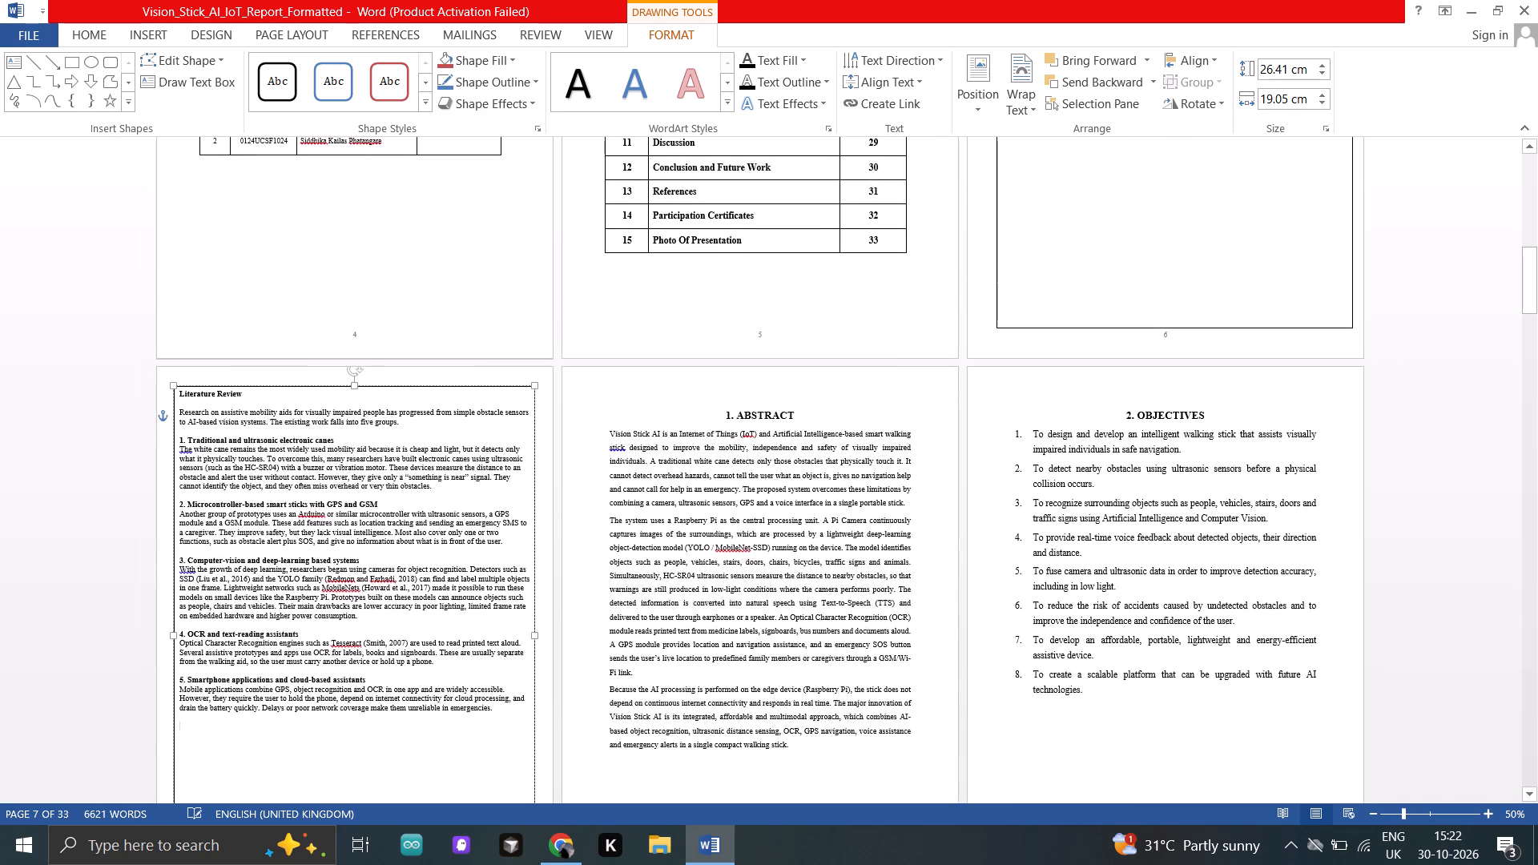
scroll(457, 227, "up", 4)
scroll(457, 227, "down", 1)
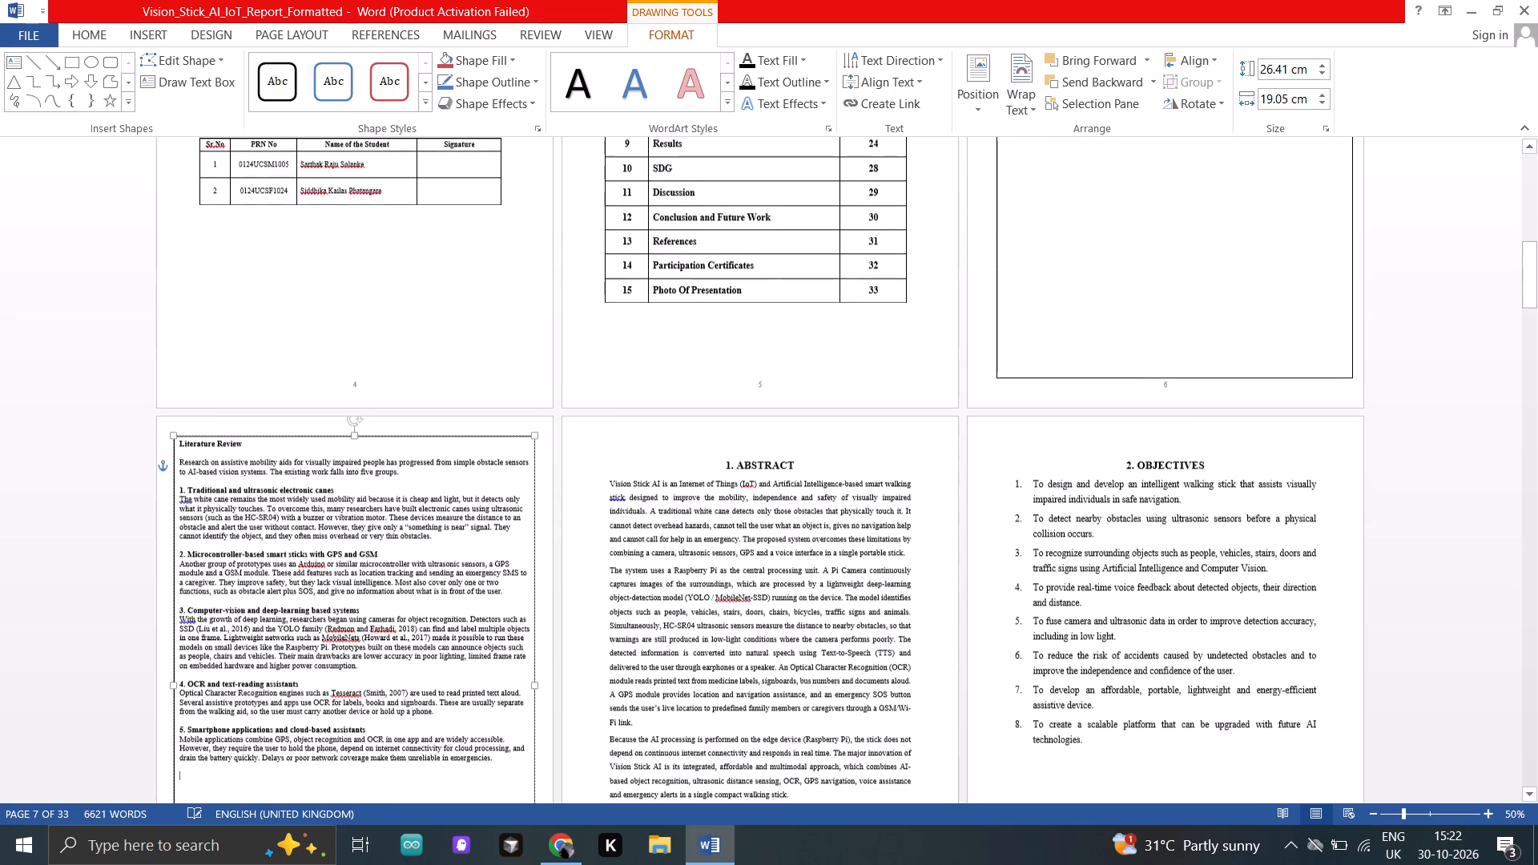
scroll(457, 227, "down", 2)
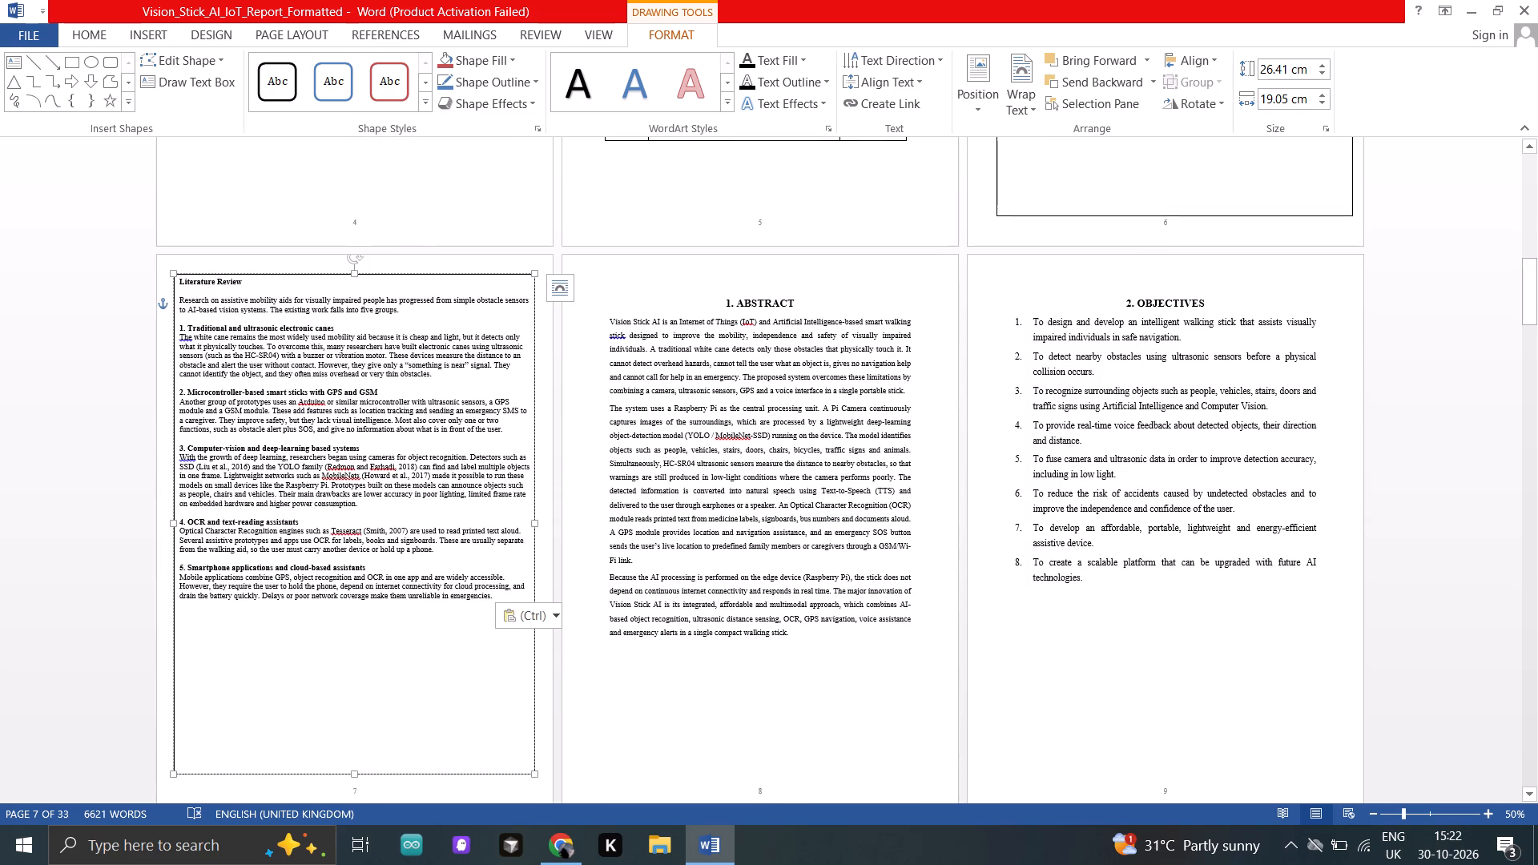
scroll(184, 280, "up", 1)
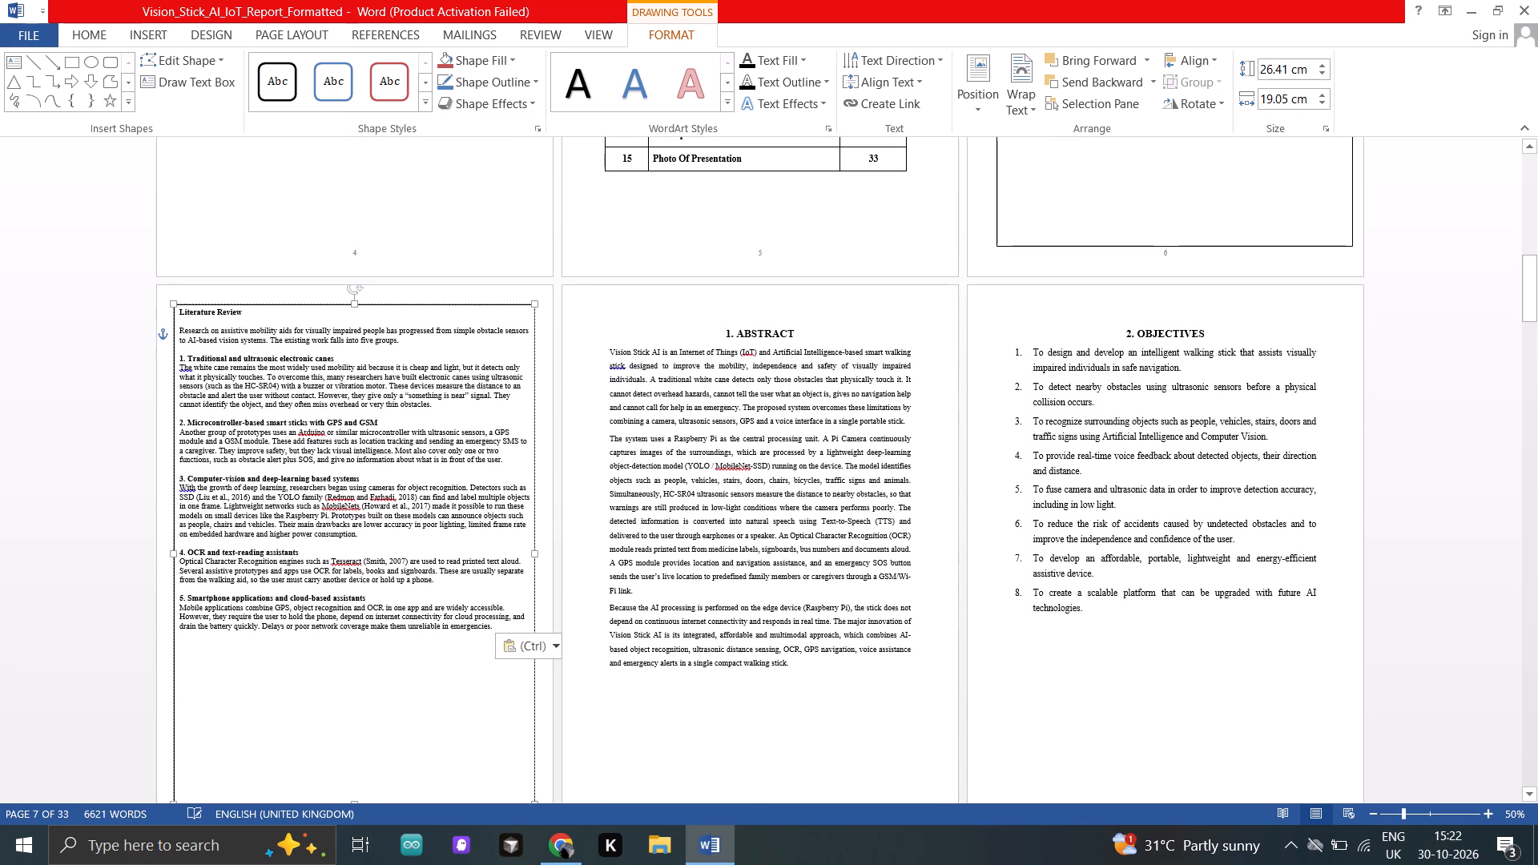
scroll(273, 407, "up", 1, "ctrl")
Set the "Literature Review" heading on page 7 to font size 16.
scroll(273, 407, "up", 1, "ctrl")
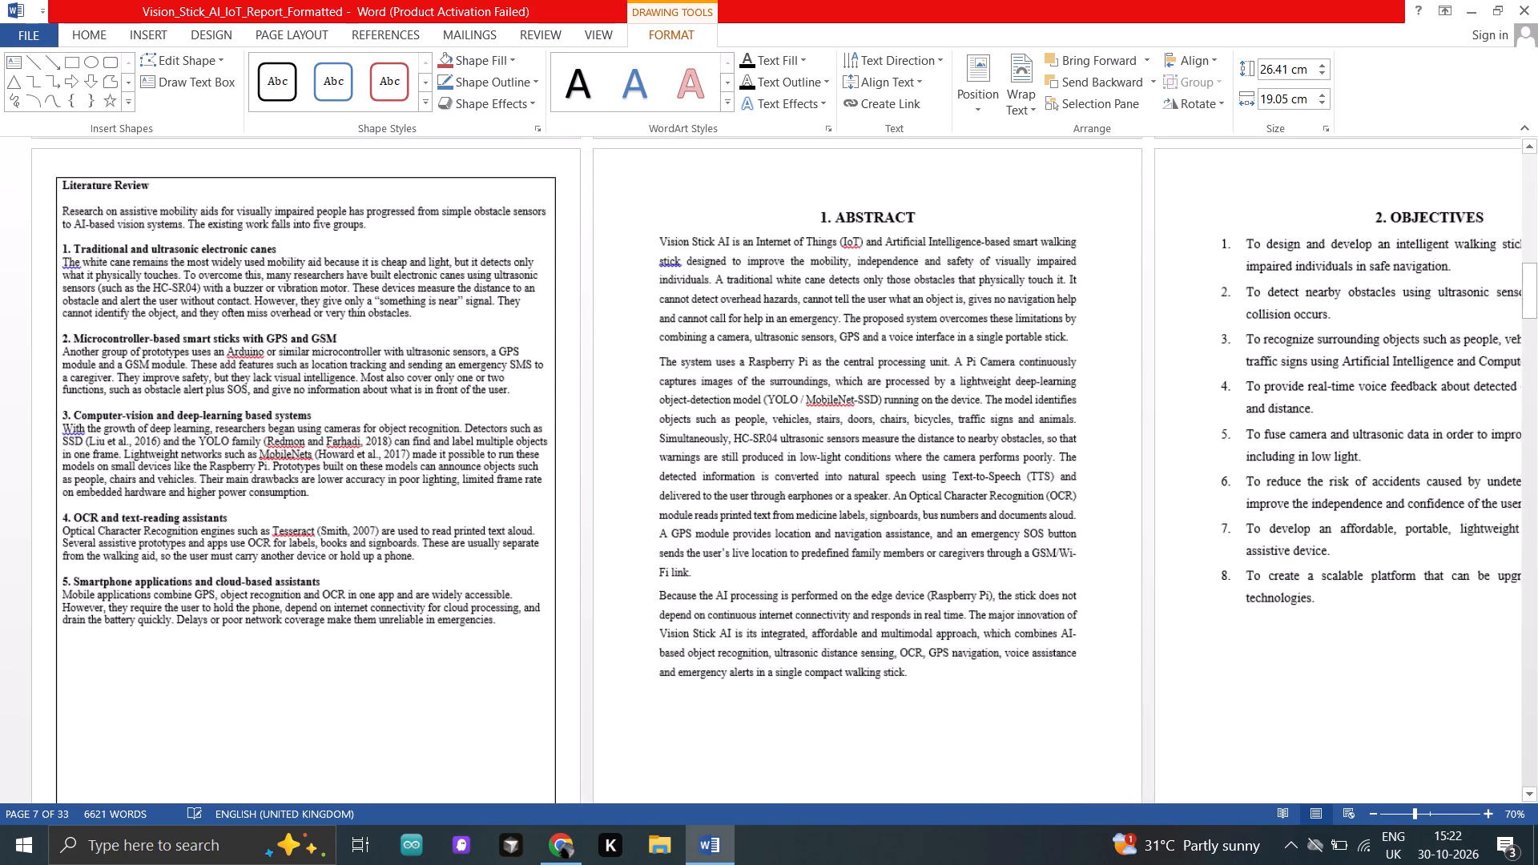
scroll(551, 432, "up", 3, "ctrl")
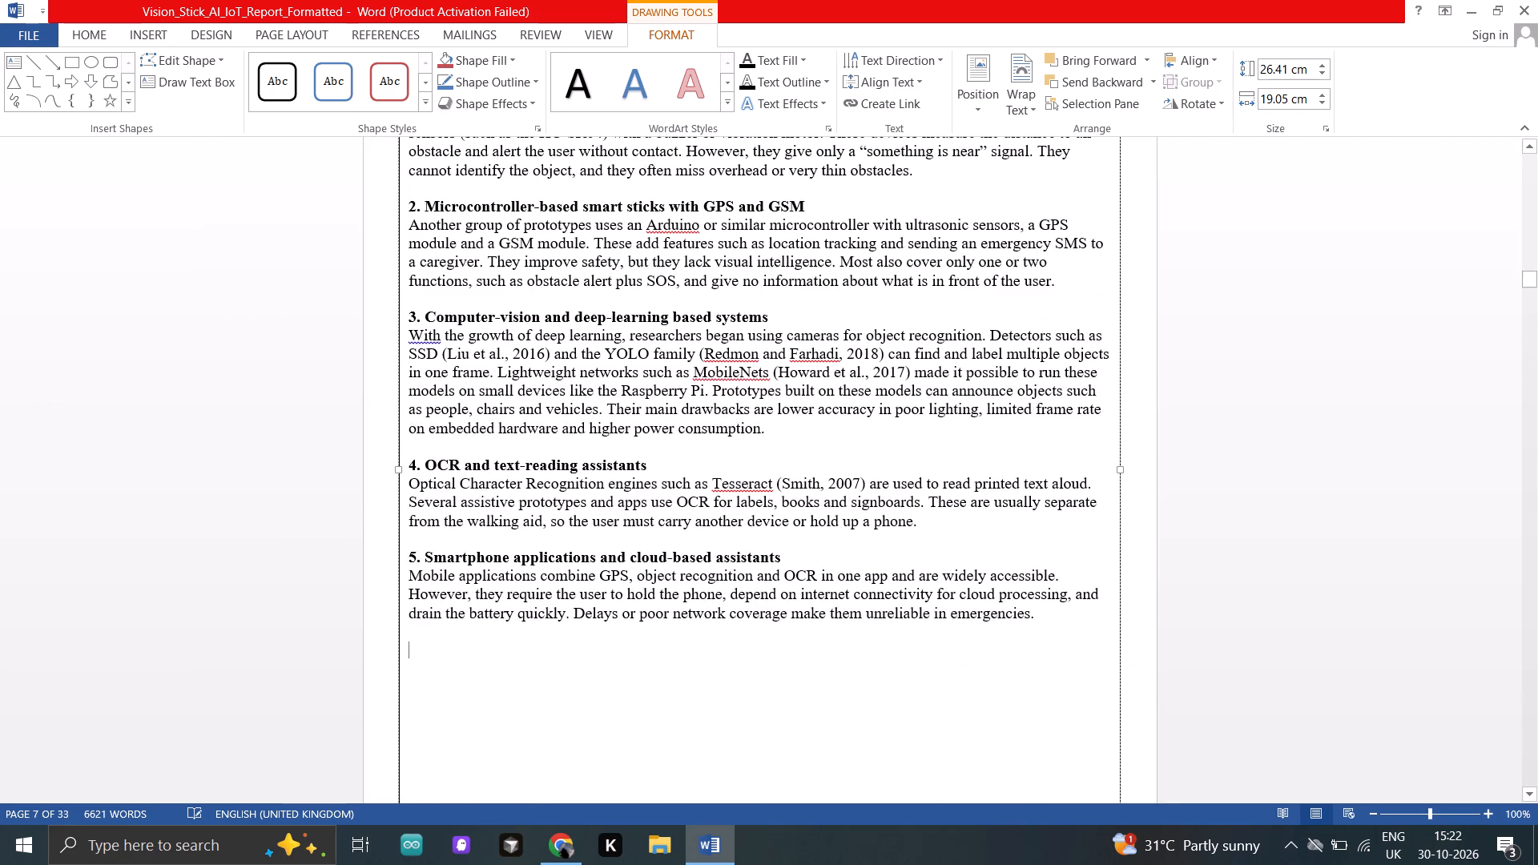
scroll(551, 432, "up", 4)
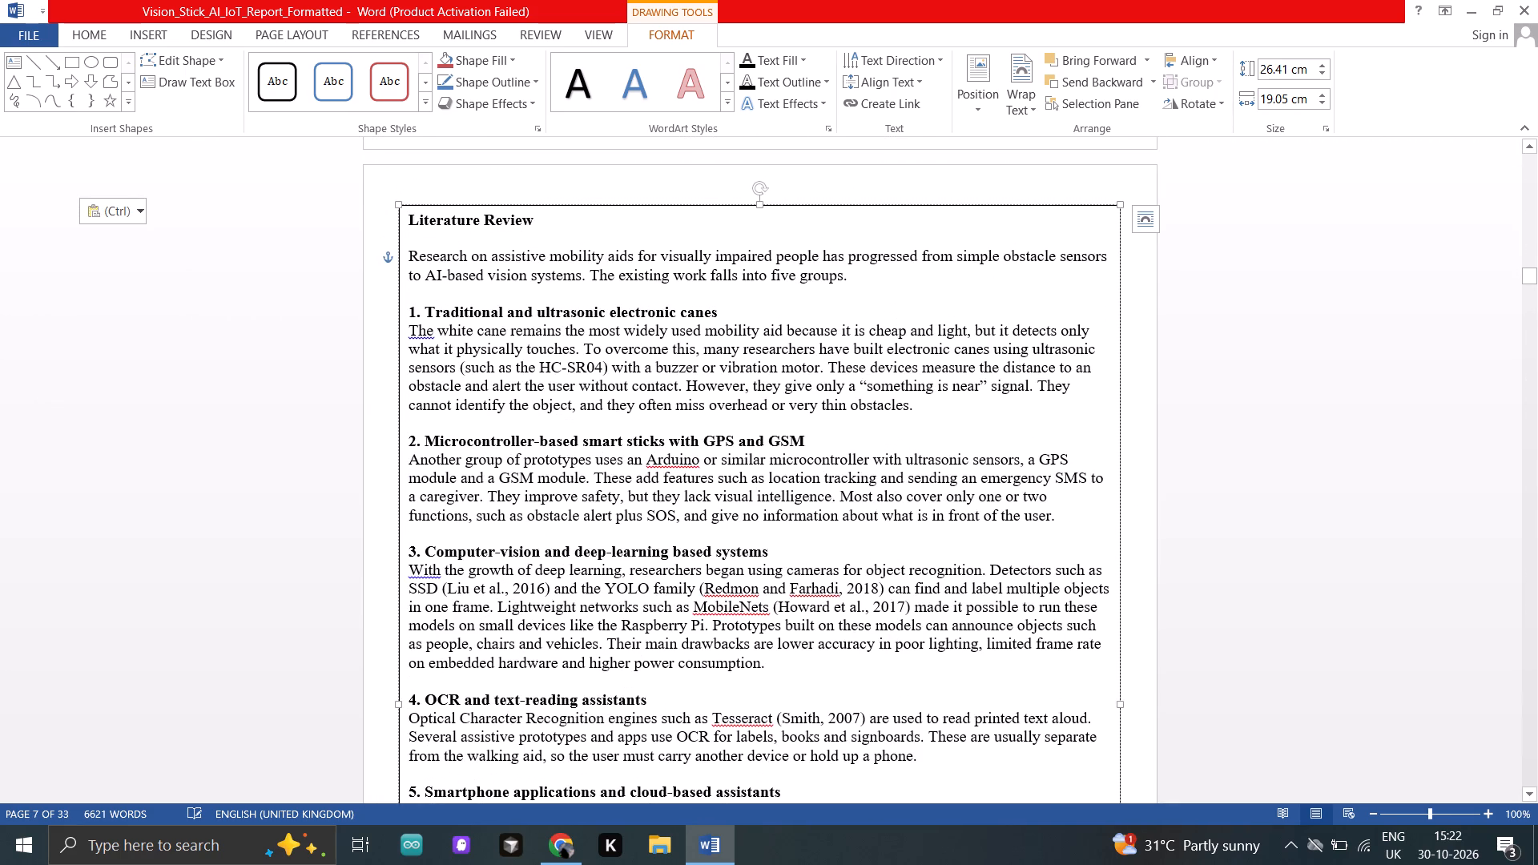
left_click_drag(409, 222, 516, 228)
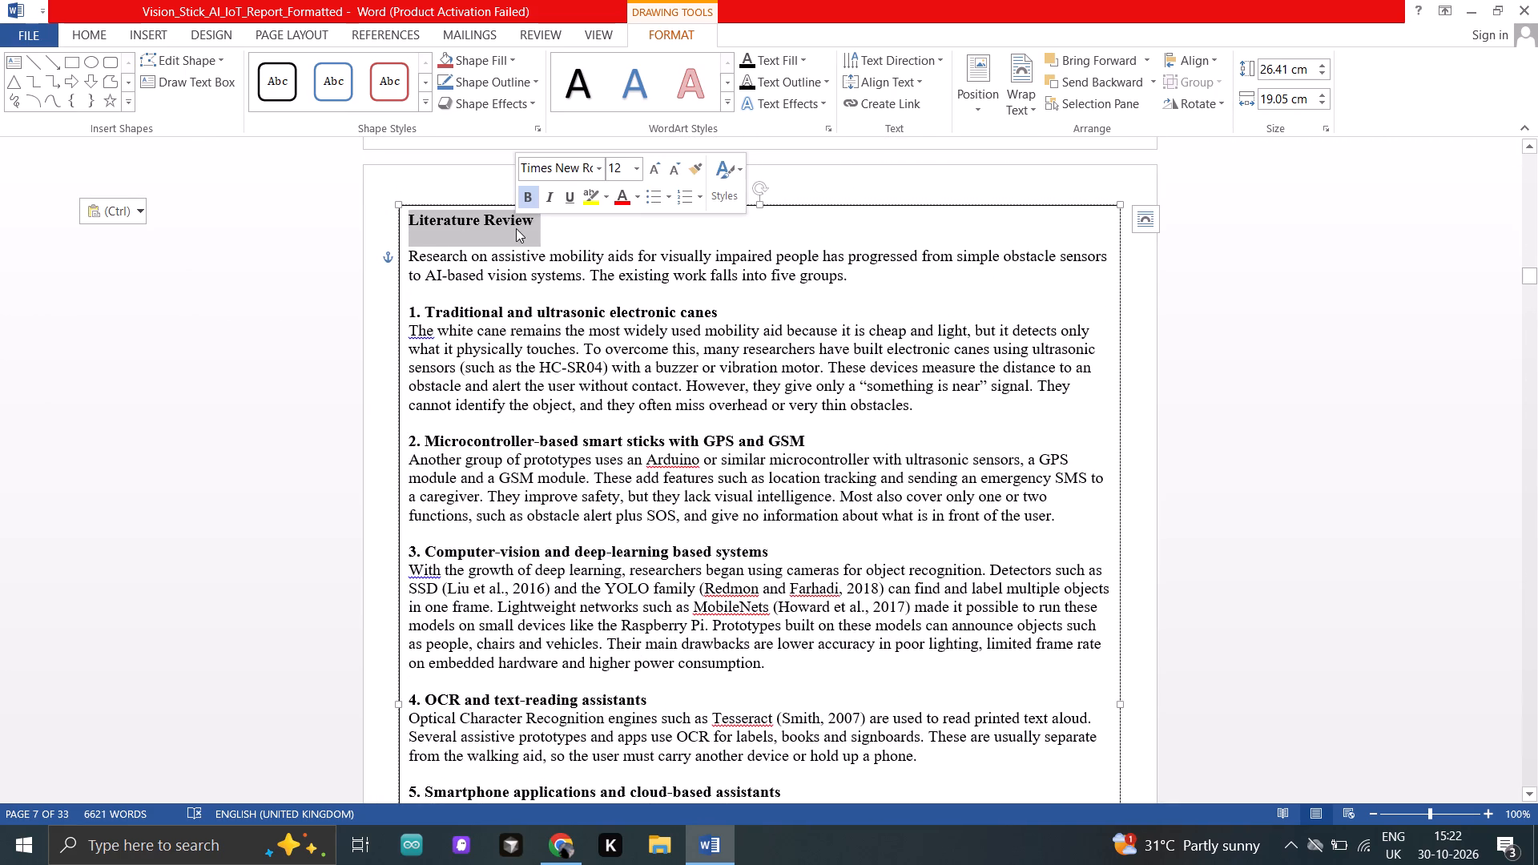
left_click(637, 173)
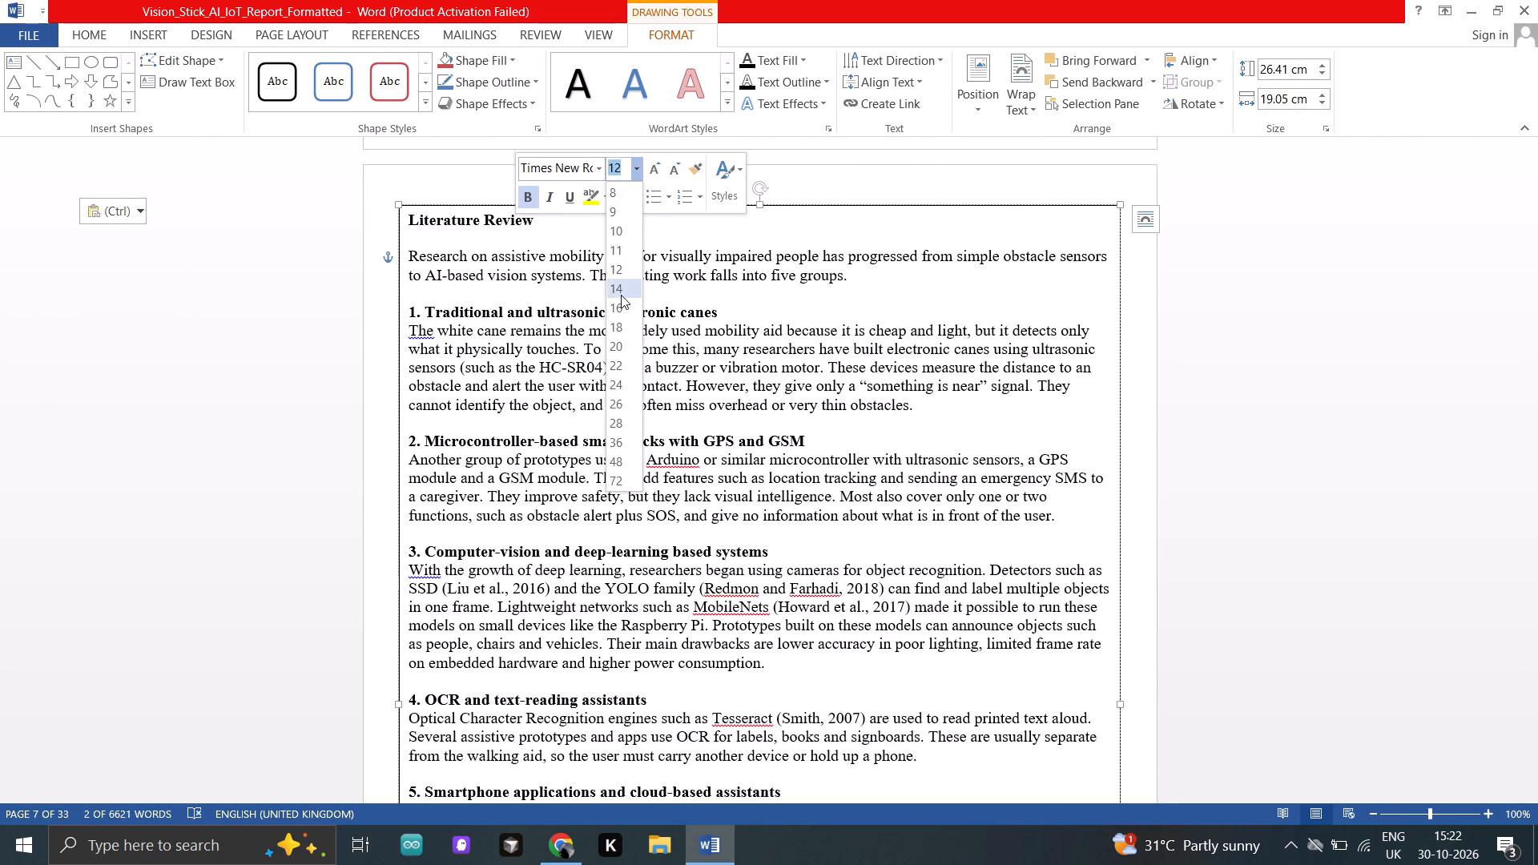
left_click(621, 307)
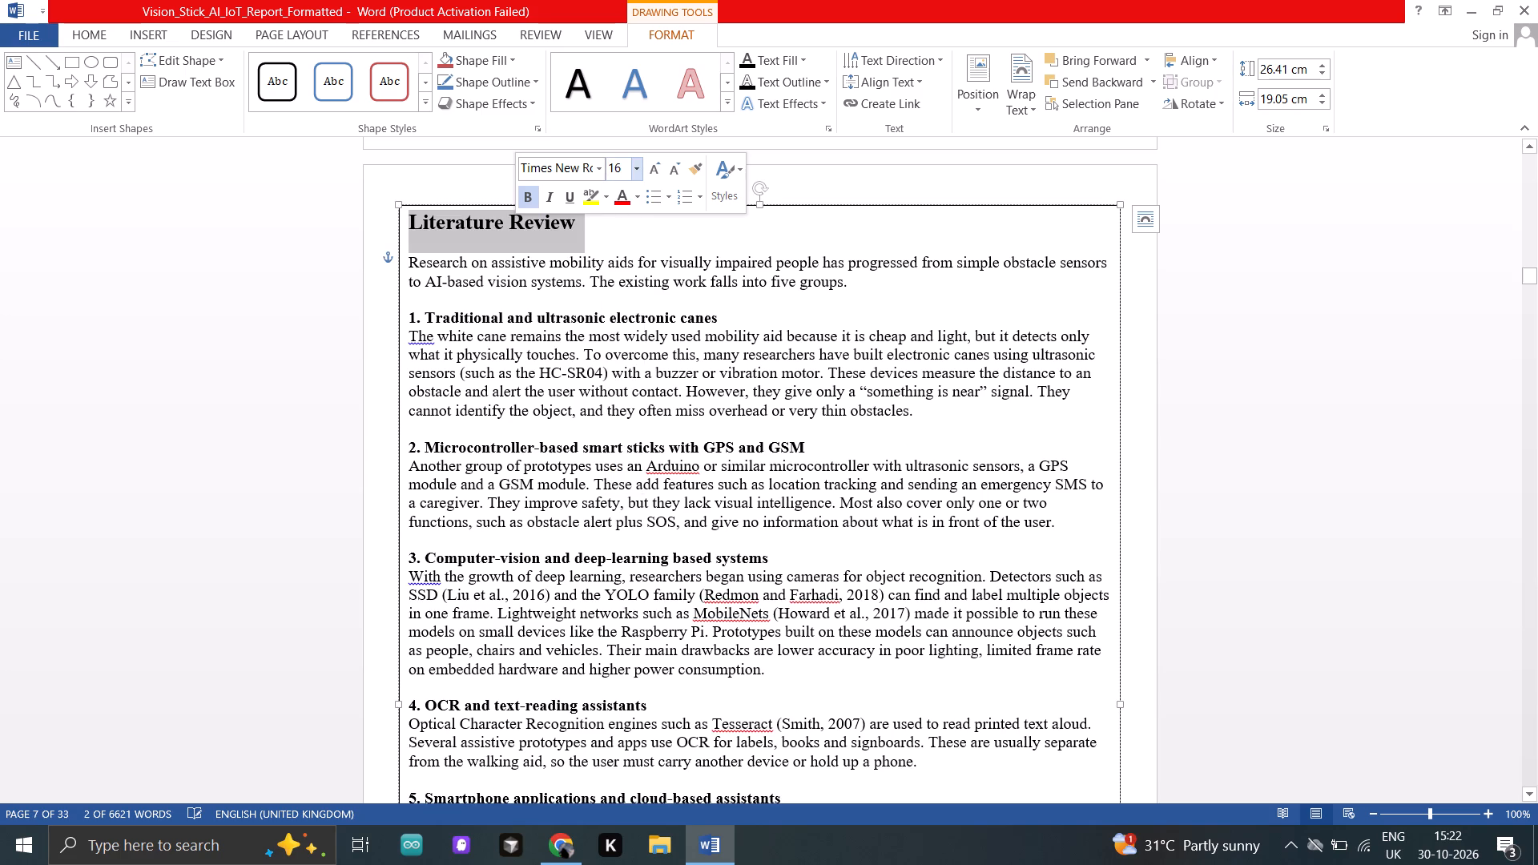
Turn the "Traditional and ultrasonic electronic canes" section into indented numbered item 1 with extra blank space after it.
left_click(913, 418)
key("Return")
scroll(913, 418, "down", 1)
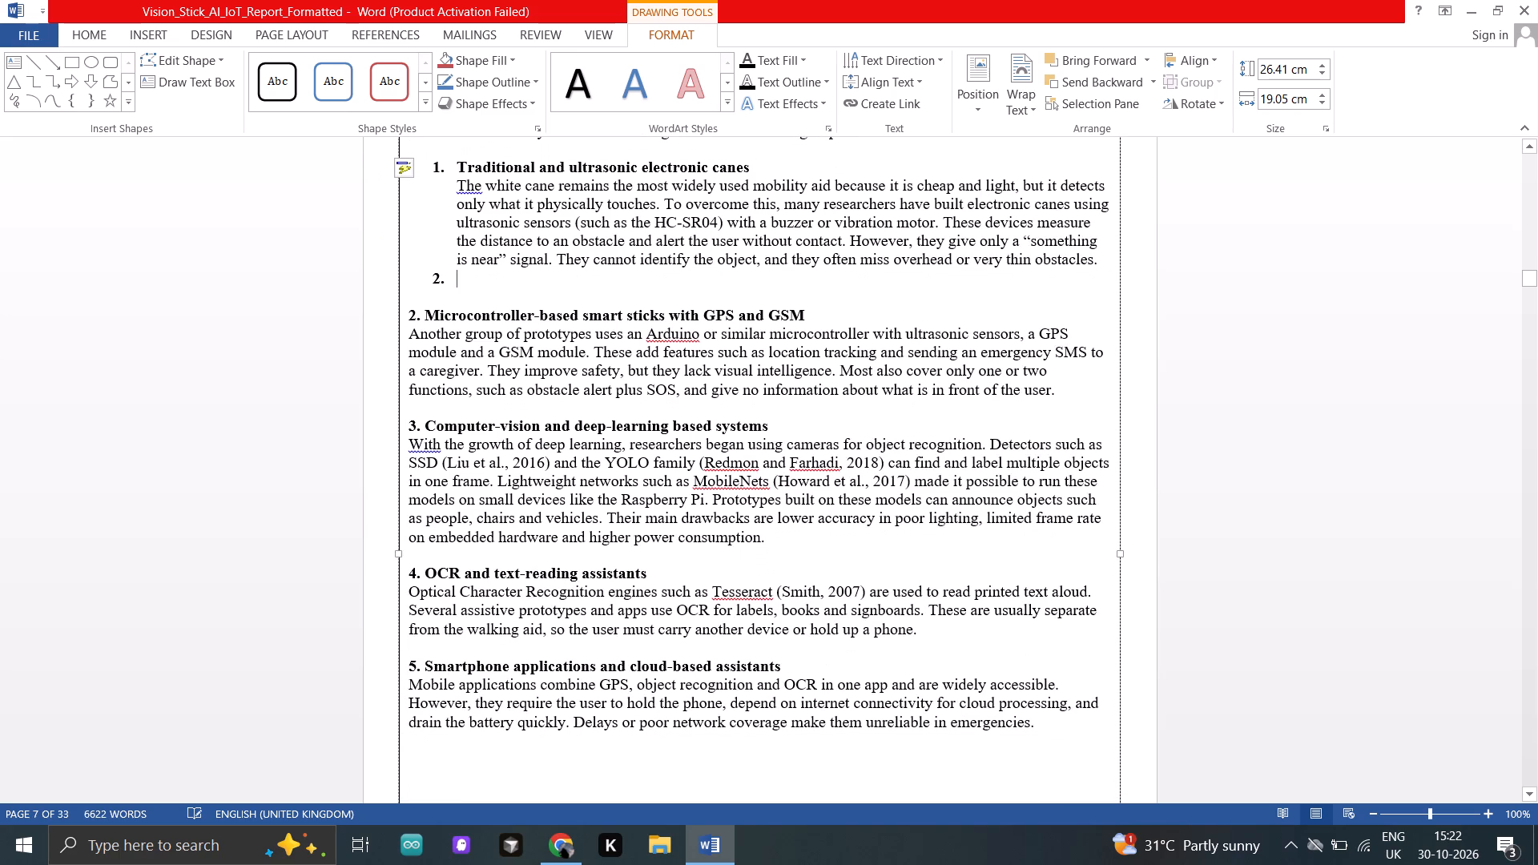
left_click(479, 292)
key("BackSpace")
key("BackSpace")
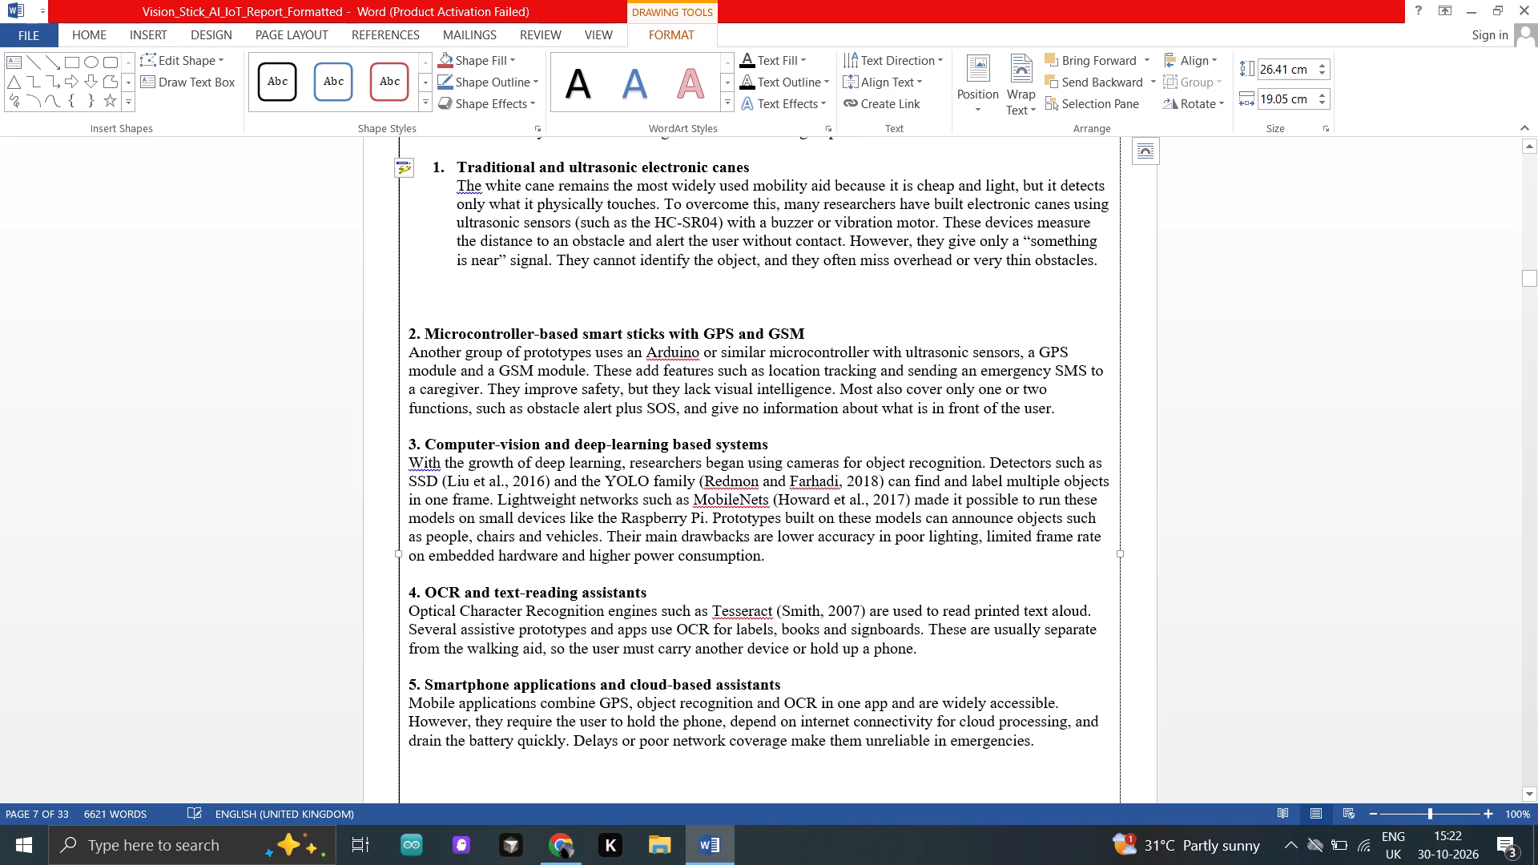
key("BackSpace")
key("BackSpace")
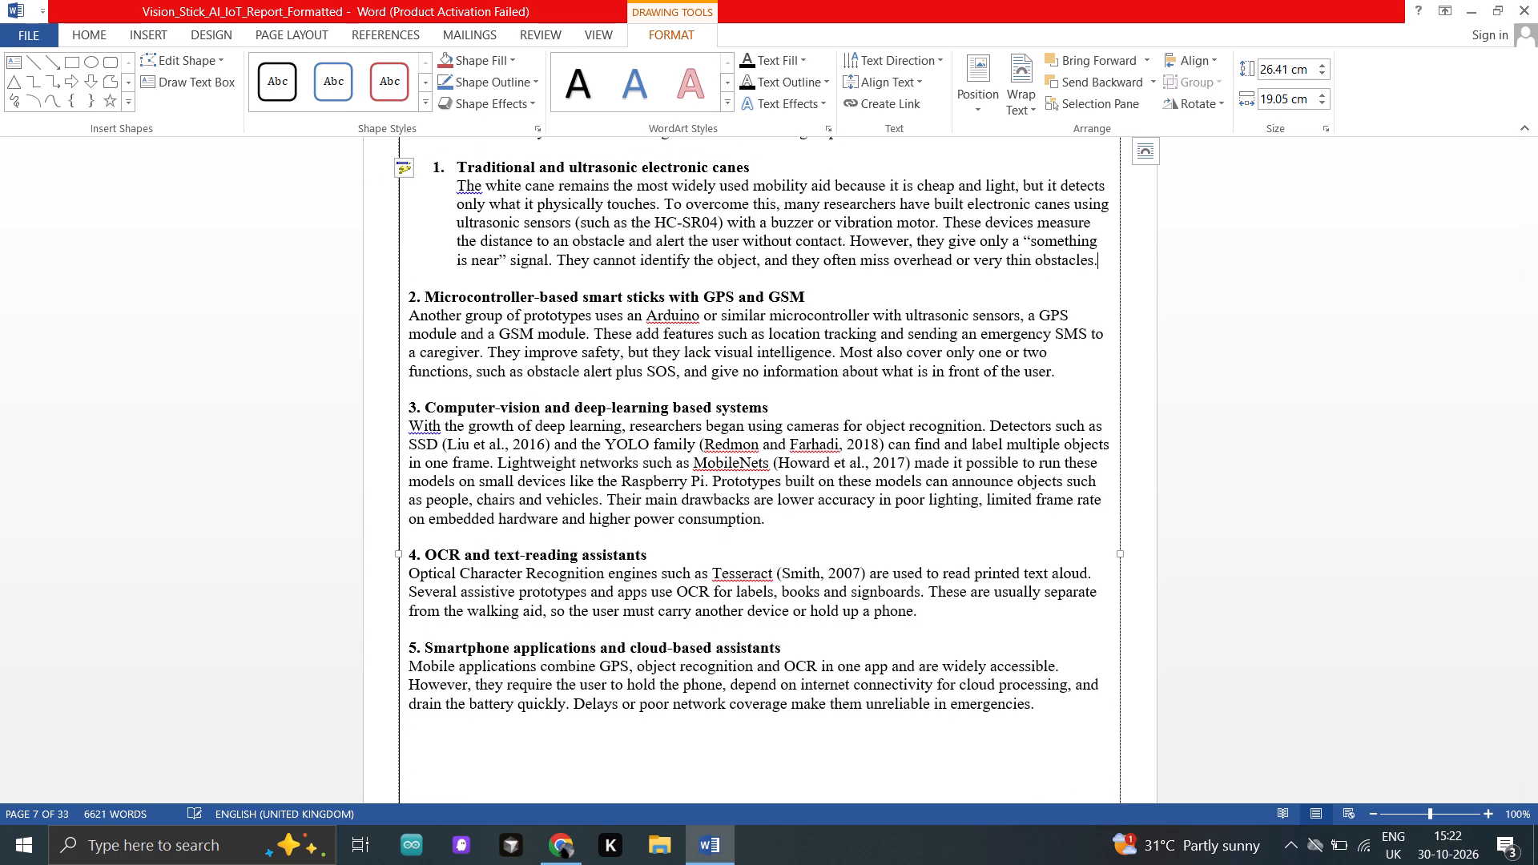
key("Return")
key("BackSpace")
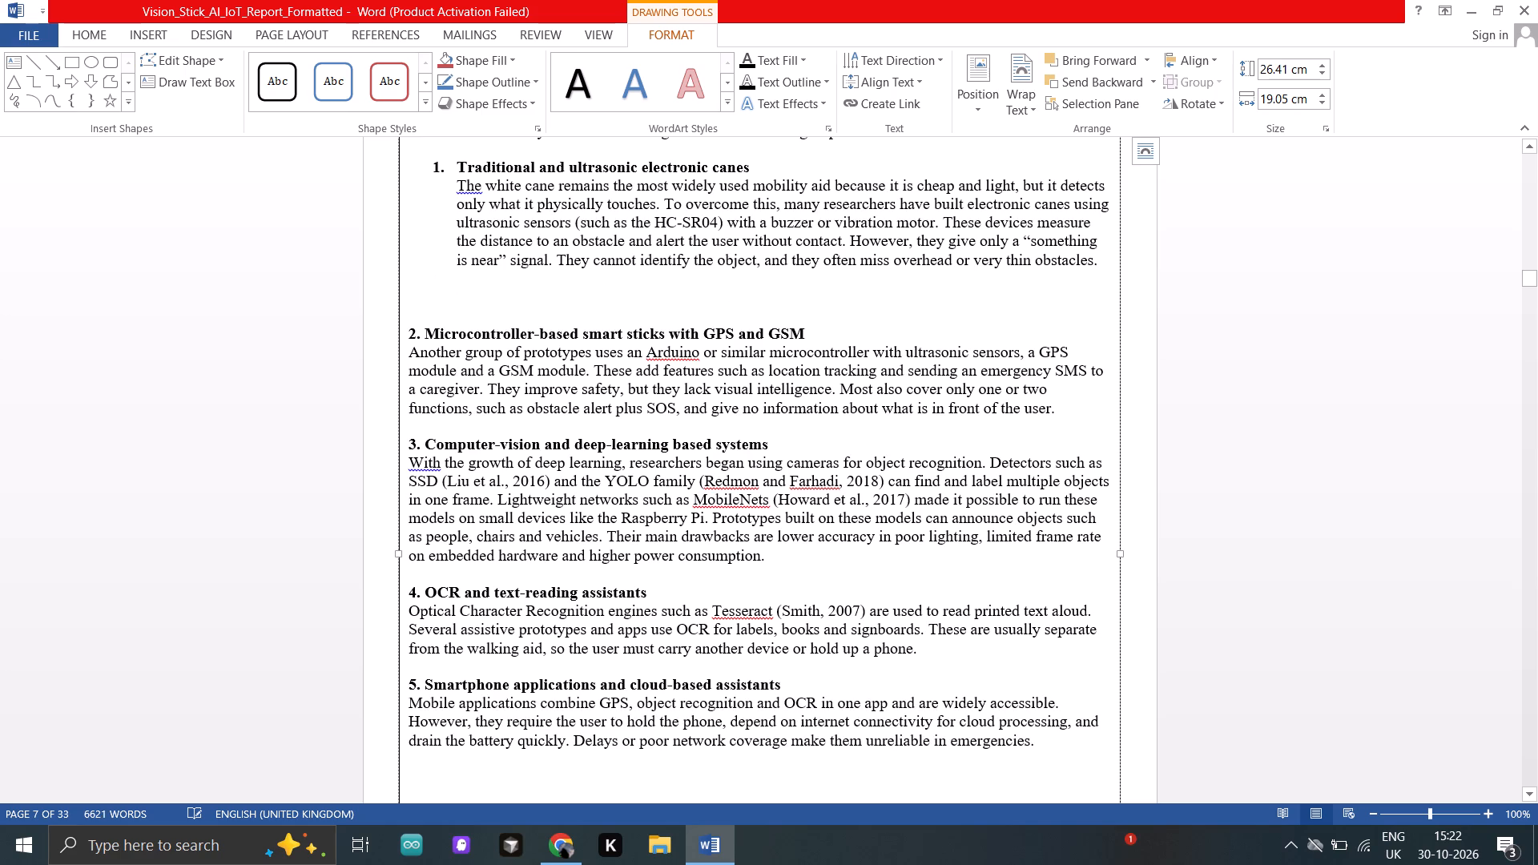
Turn the "Microcontroller-based smart sticks with GPS and GSM" section into indented numbered item 2 with extra blank space after it.
left_click(1072, 403)
key("Return")
key("BackSpace")
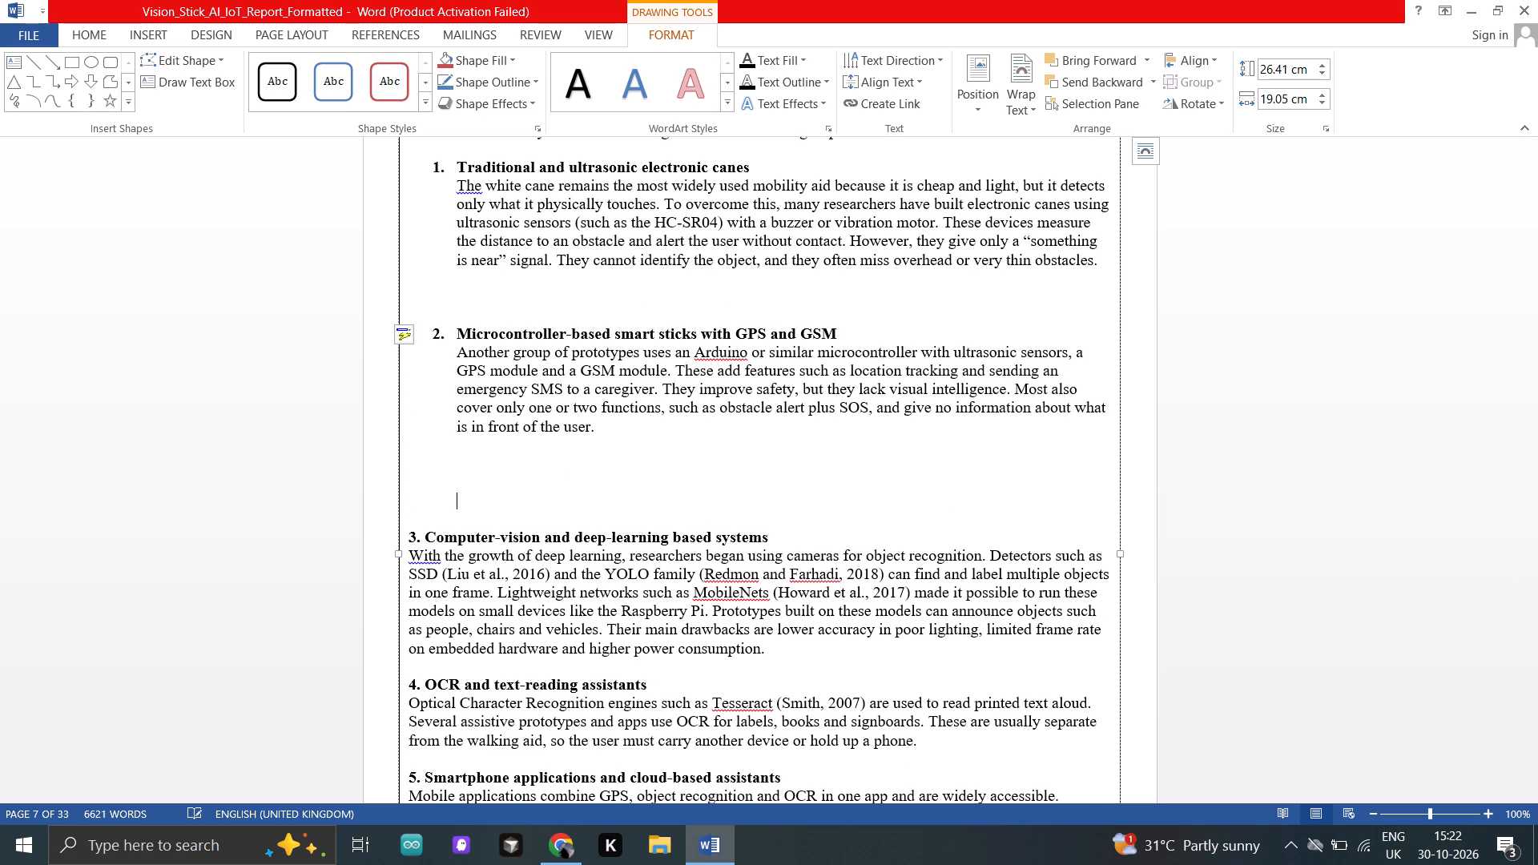
key("BackSpace")
key("BackSpace")
Turn the "Computer-vision and deep-learning based systems" section into indented numbered item 3 with extra blank space after it.
scroll(1072, 403, "down", 1)
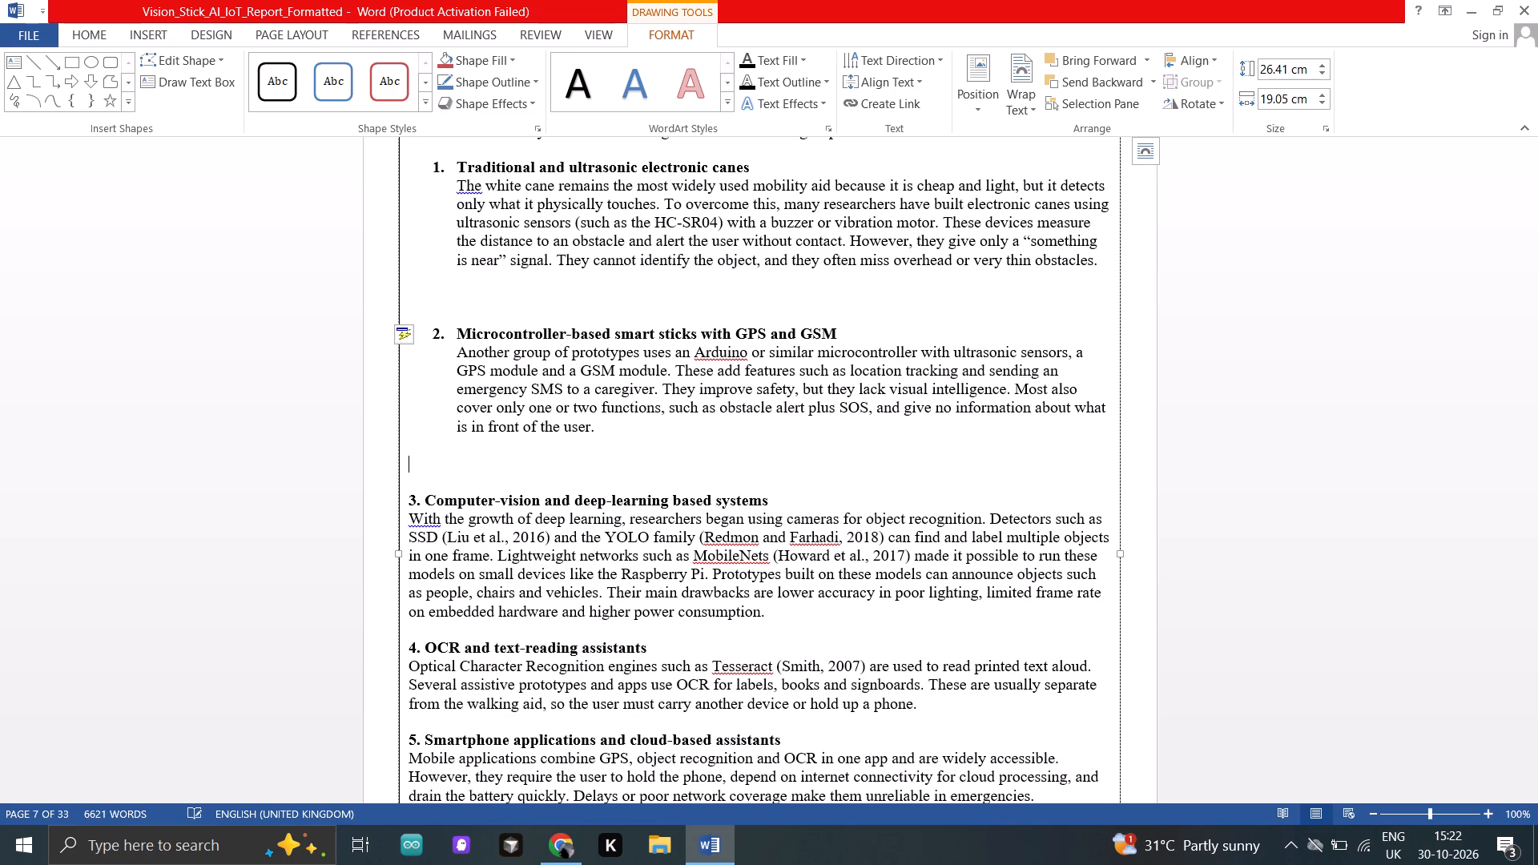
scroll(1072, 403, "down", 1)
left_click(804, 470)
key("Return")
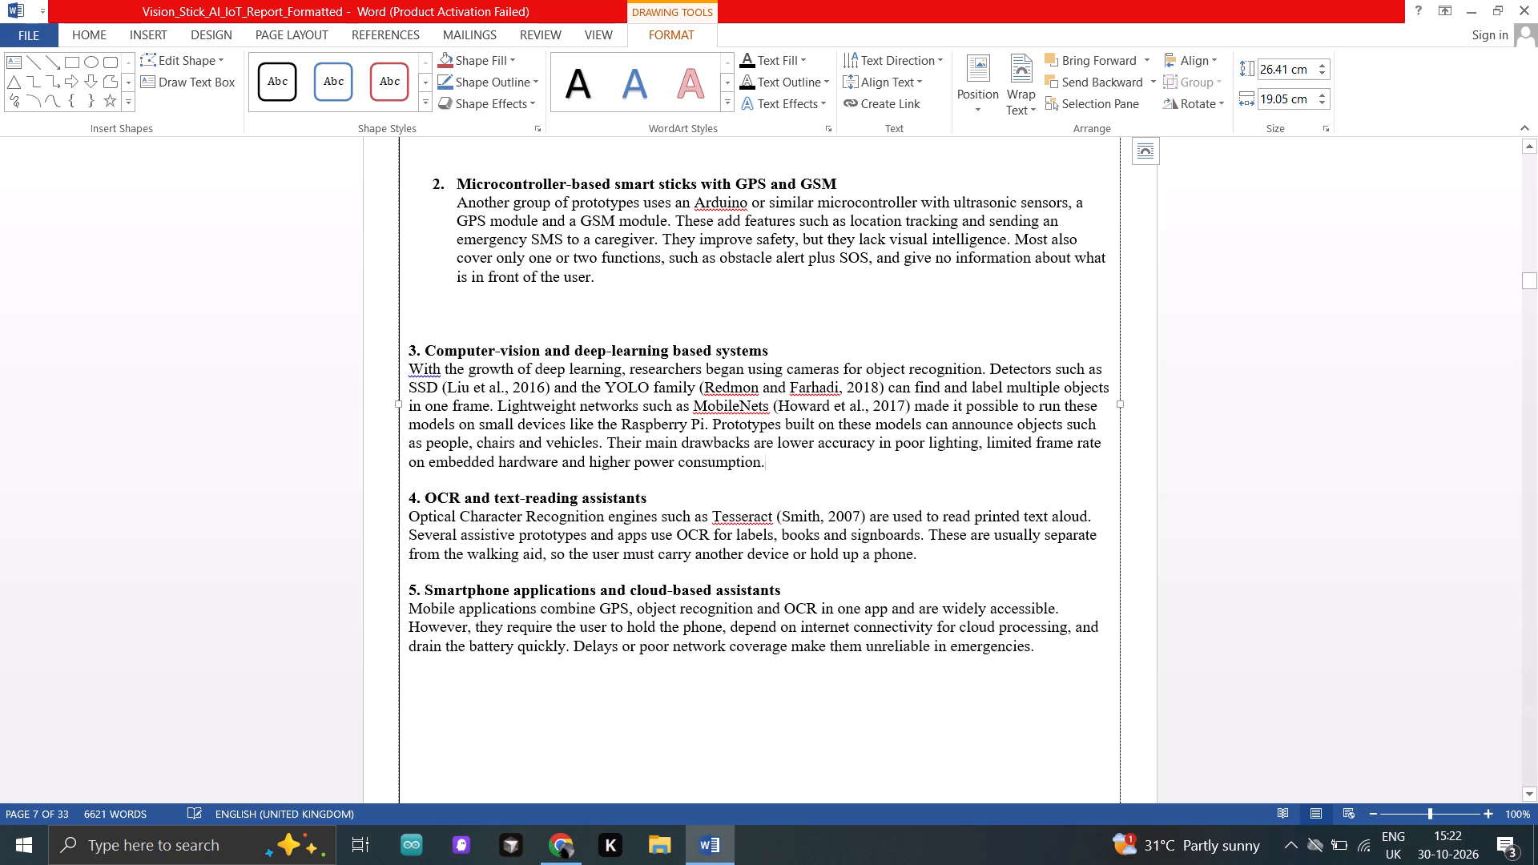
key("BackSpace")
key("BackSpace")
key("BackSpace")
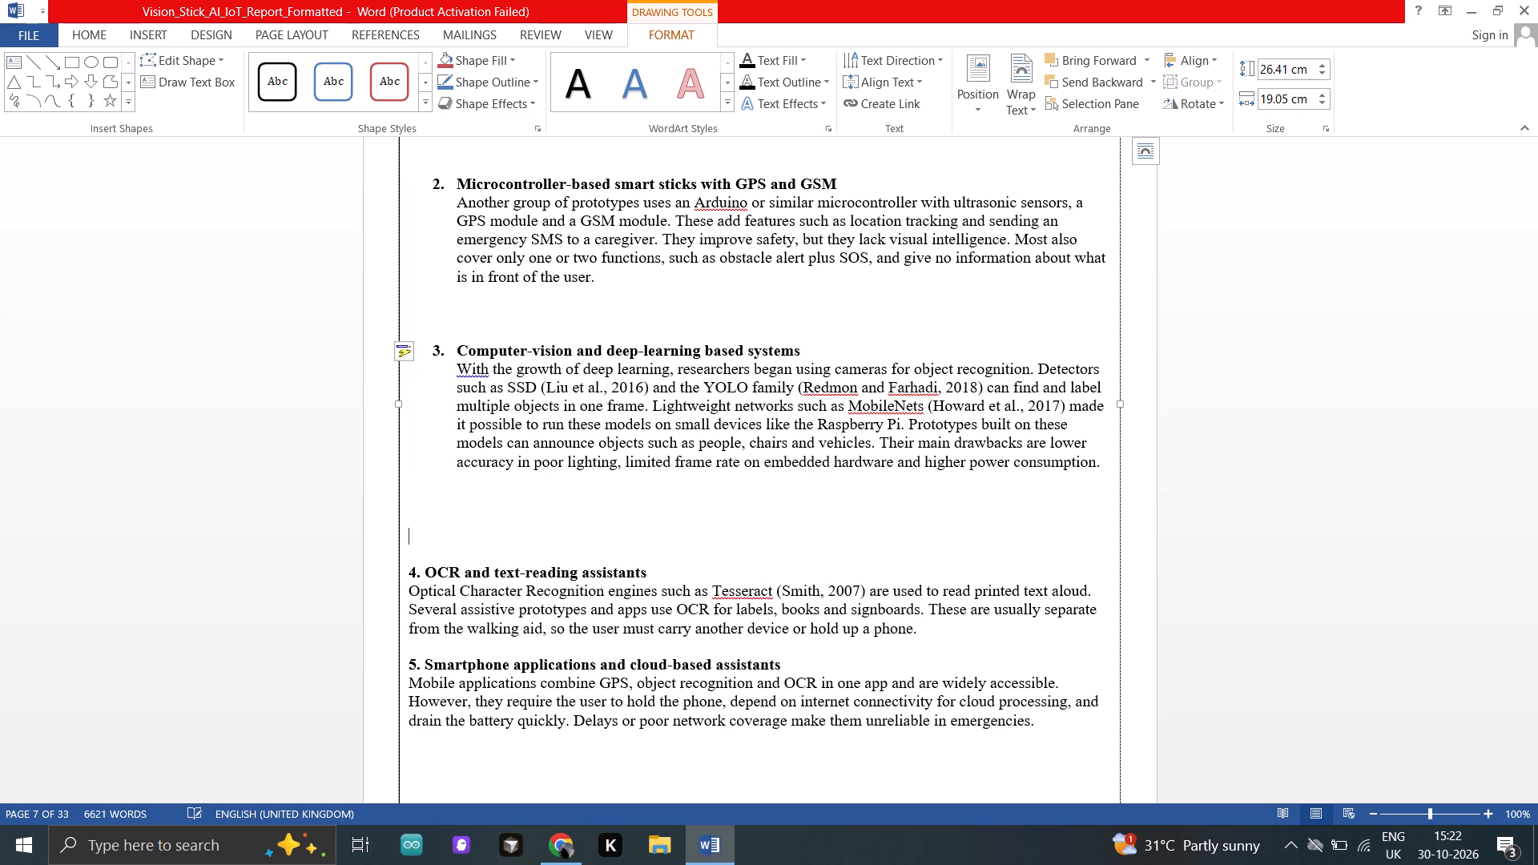
Turn the "OCR and text-reading assistants" and "Smartphone applications and cloud-based assistants" sections into indented numbered items 4 and 5 with extra spacing.
left_click(919, 593)
key("Return")
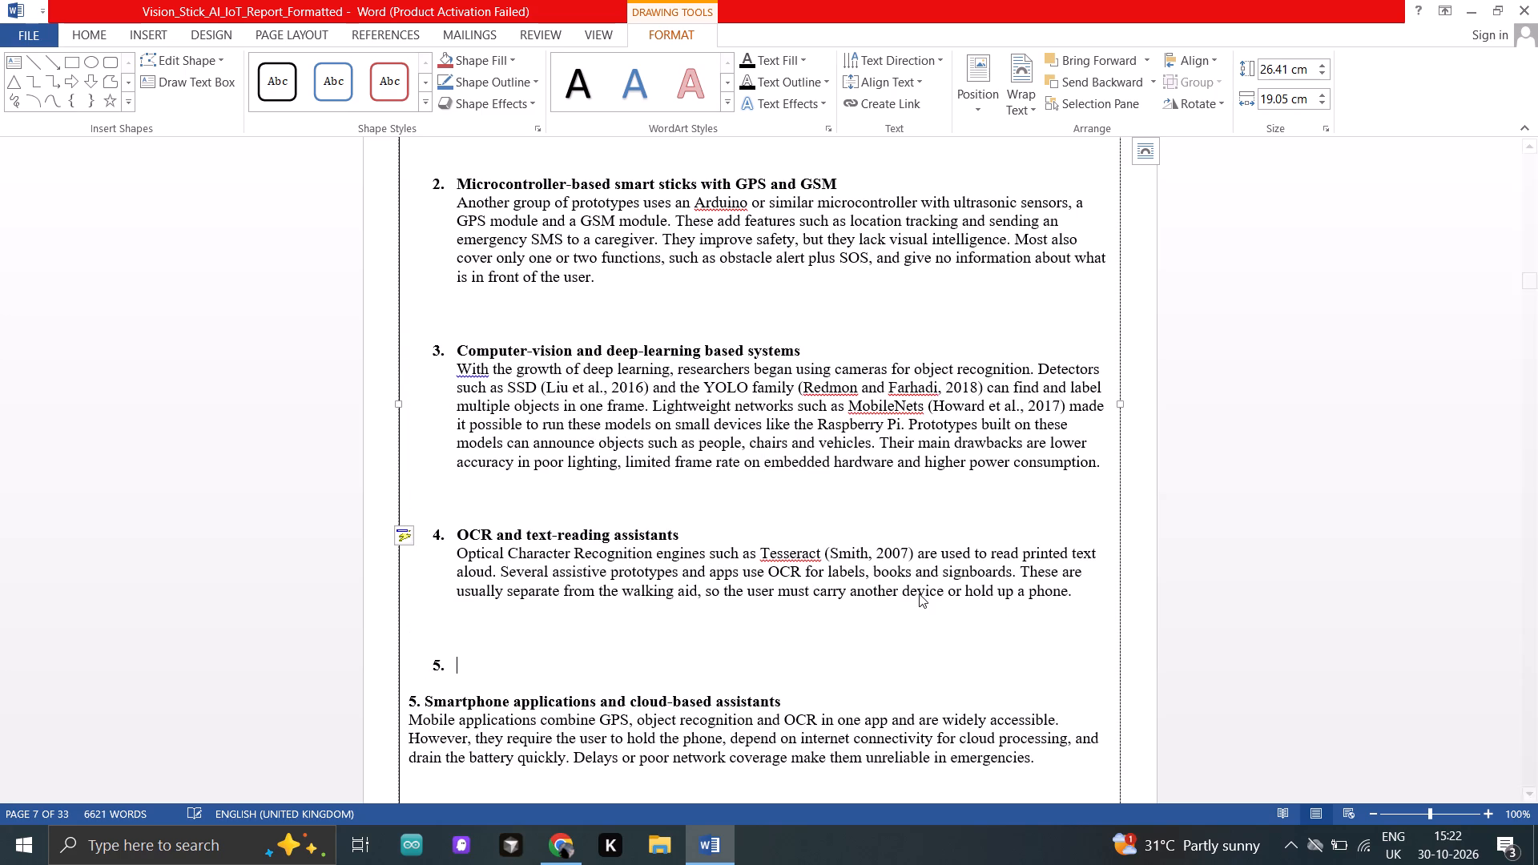
key("Return")
key("BackSpace")
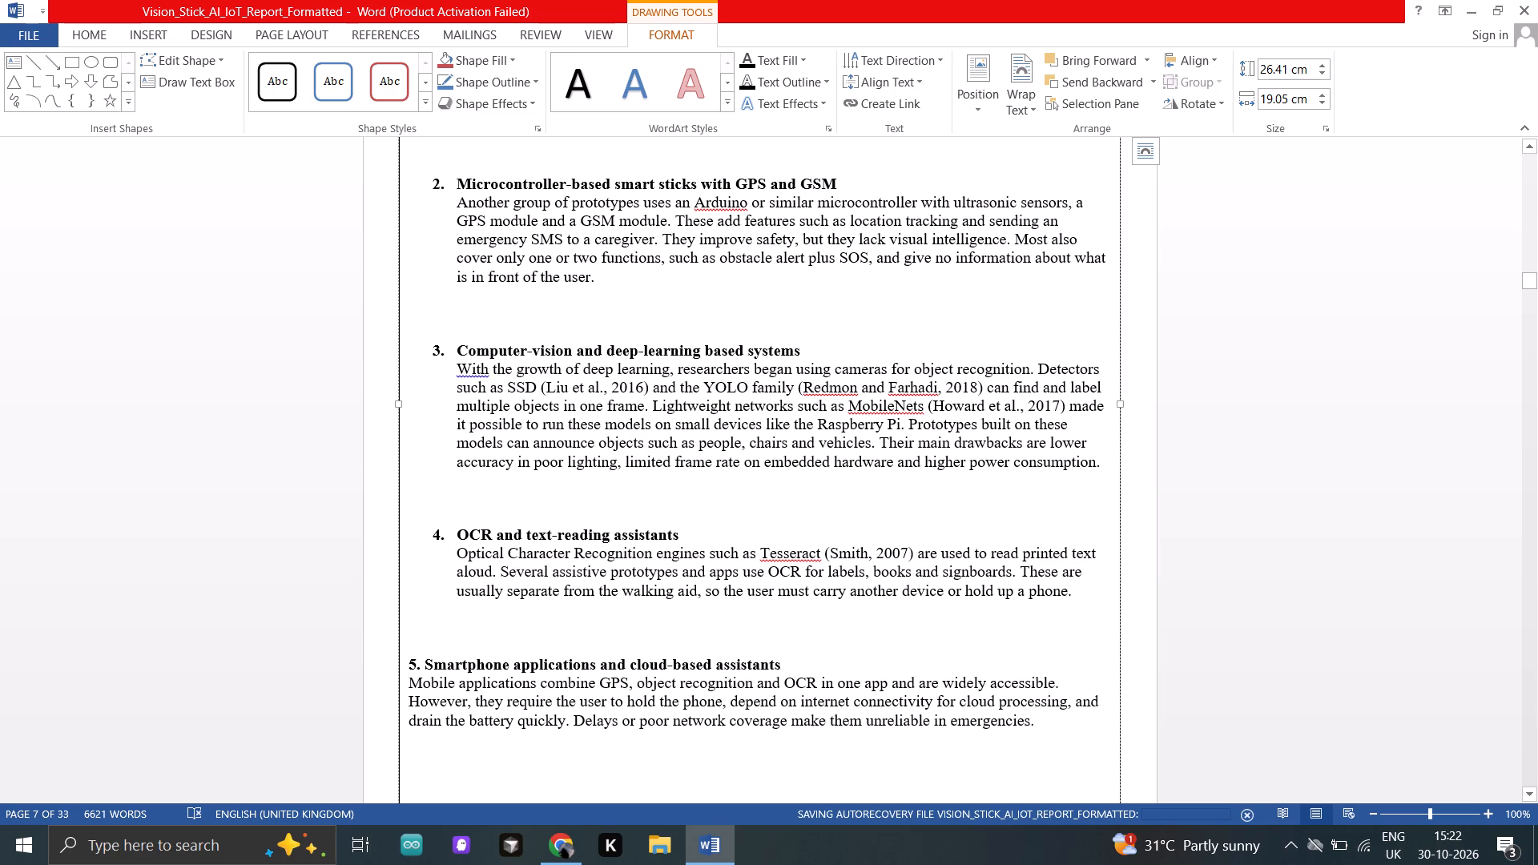
left_click(1036, 716)
key("Return")
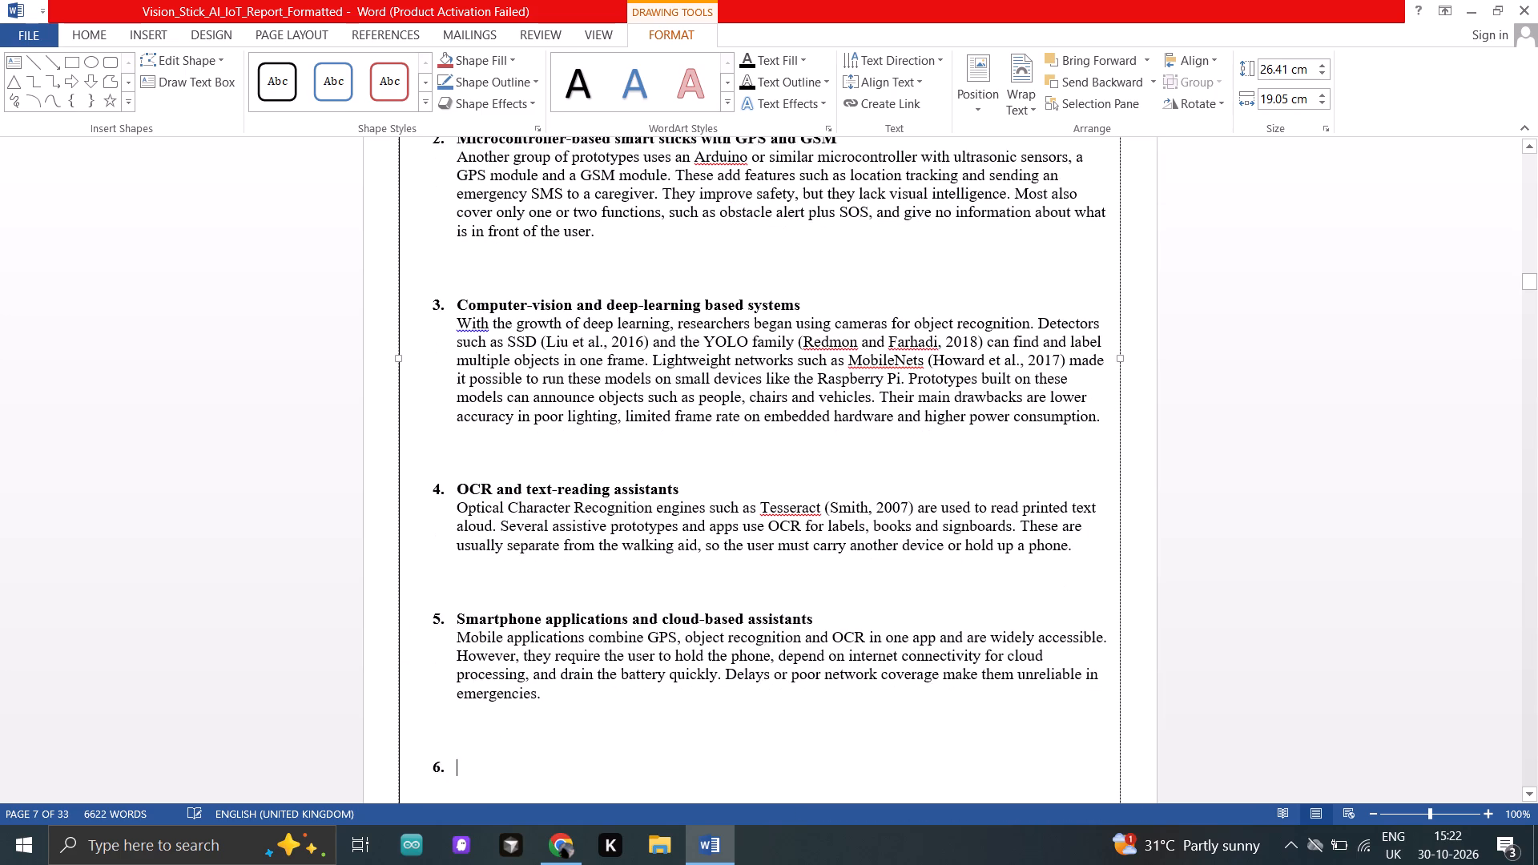
key("BackSpace")
Review the reformatted Literature Review page from bottom to top and compare its layout with the surrounding report pages.
scroll(1036, 716, "left", 1)
scroll(1036, 716, "right", 1)
scroll(1036, 716, "up", 1)
scroll(1036, 716, "right", 1)
scroll(1036, 716, "up", 1)
scroll(1036, 716, "right", 1)
scroll(1036, 716, "up", 1)
scroll(1036, 716, "right", 1)
scroll(1036, 716, "up", 1)
scroll(1036, 716, "right", 1)
scroll(1036, 716, "up", 1)
scroll(1036, 716, "right", 1)
scroll(1036, 716, "up", 1)
scroll(1036, 716, "right", 1)
scroll(1036, 716, "up", 1)
scroll(1036, 716, "right", 1)
scroll(1036, 716, "up", 1)
scroll(1036, 716, "right", 1)
scroll(1036, 716, "up", 1)
scroll(1022, 634, "up", 3)
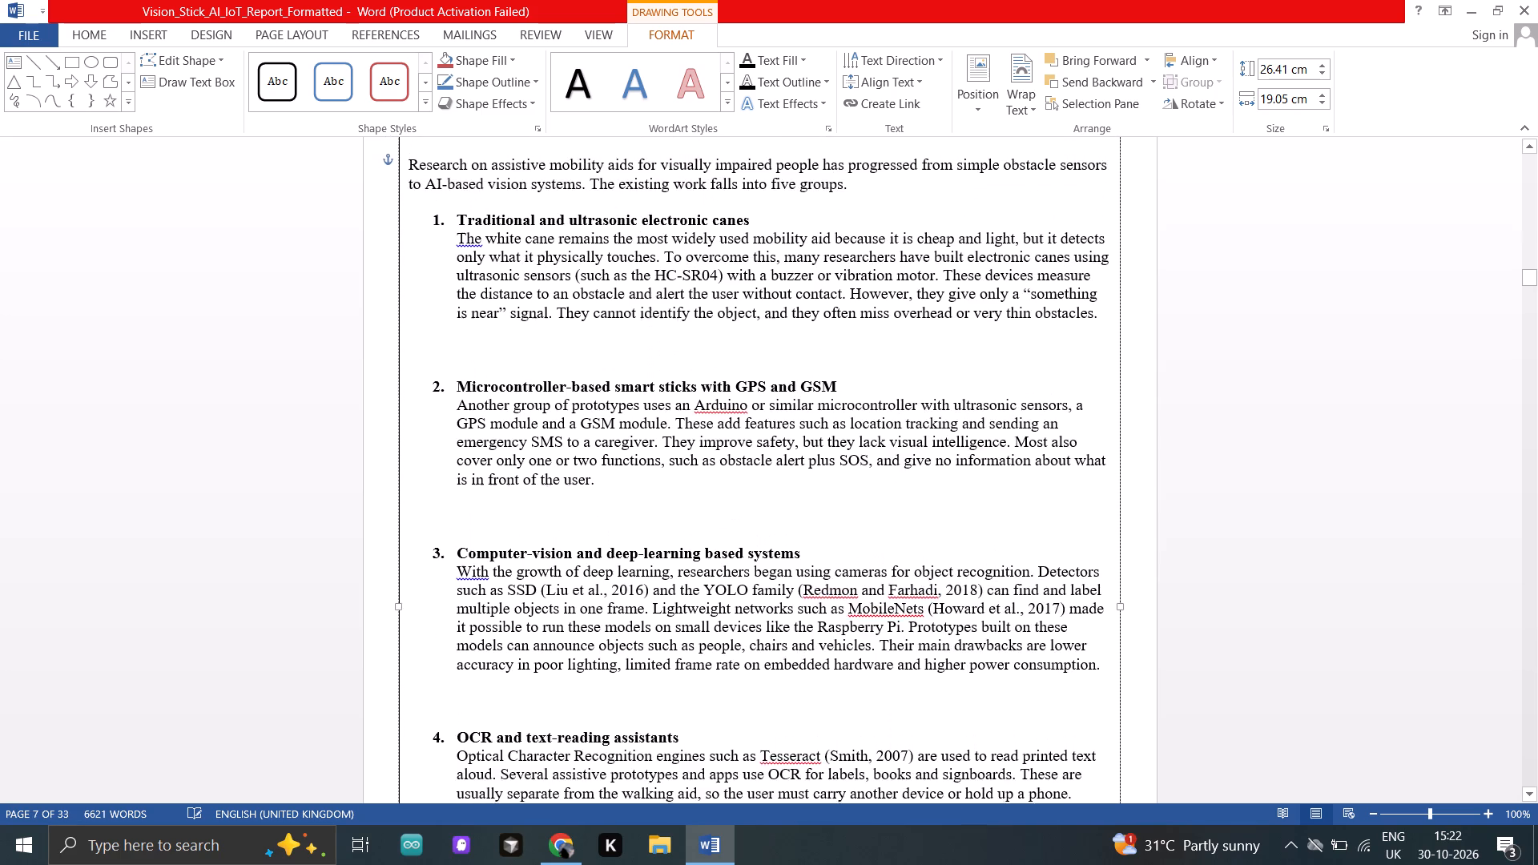
scroll(1022, 634, "up", 2)
scroll(1022, 634, "down", 8)
scroll(1022, 634, "up", 1)
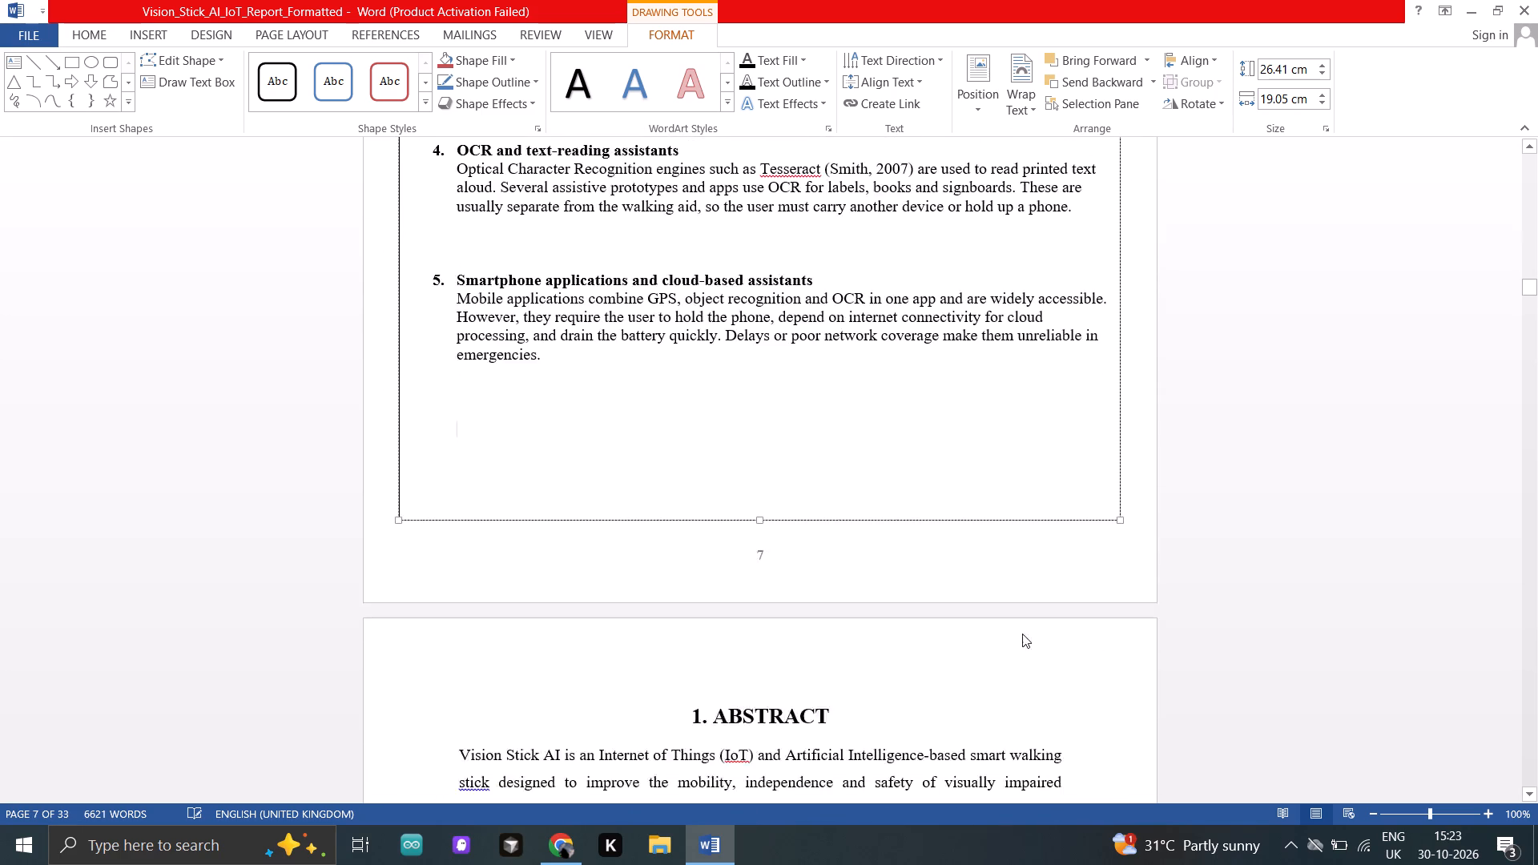
scroll(1022, 634, "up", 4)
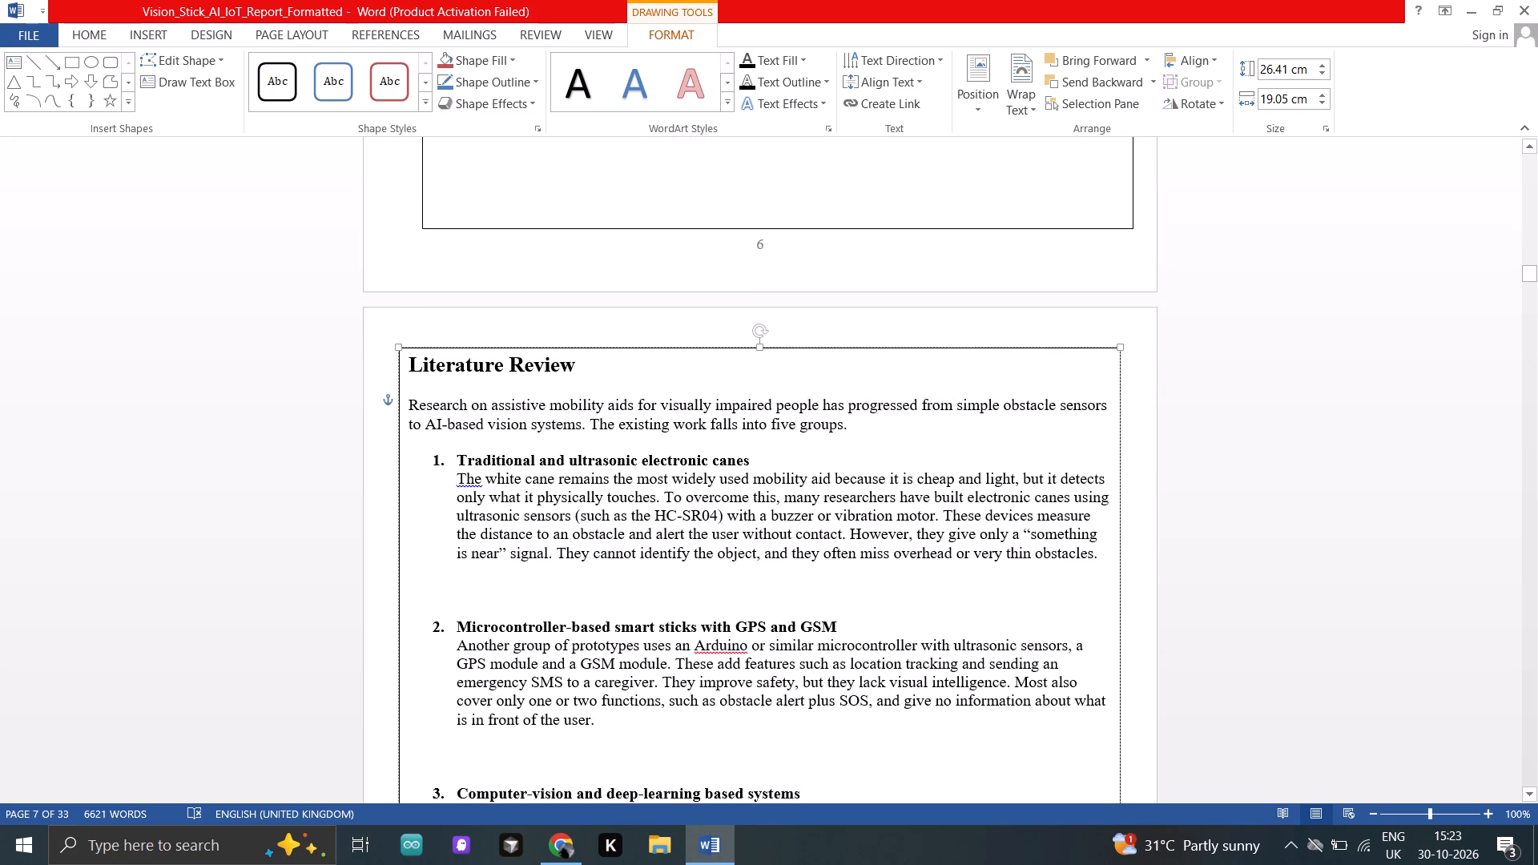
left_click(1033, 302)
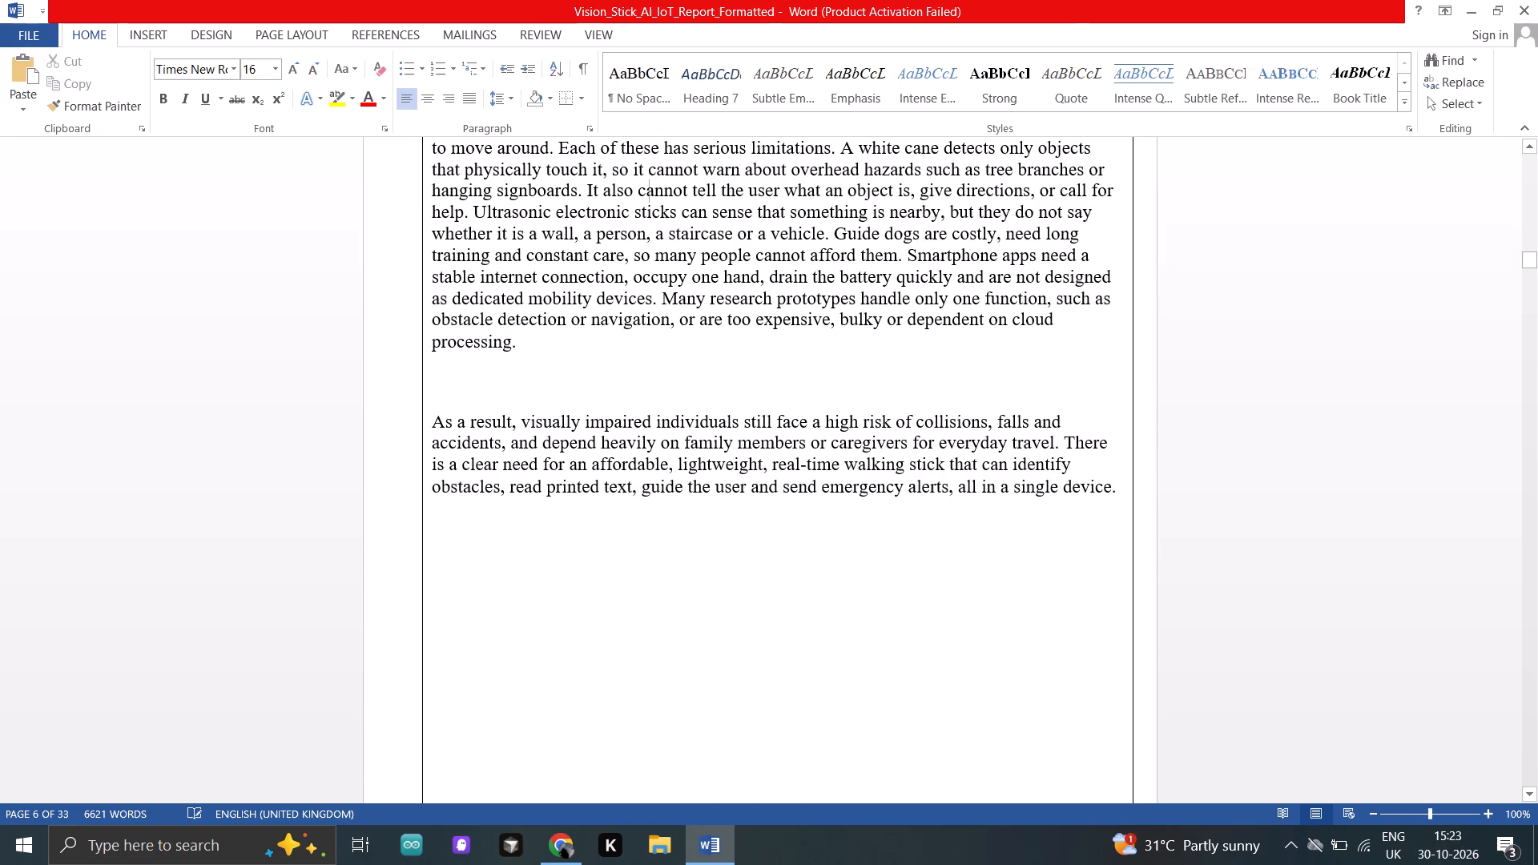
scroll(984, 484, "down", 8, "ctrl")
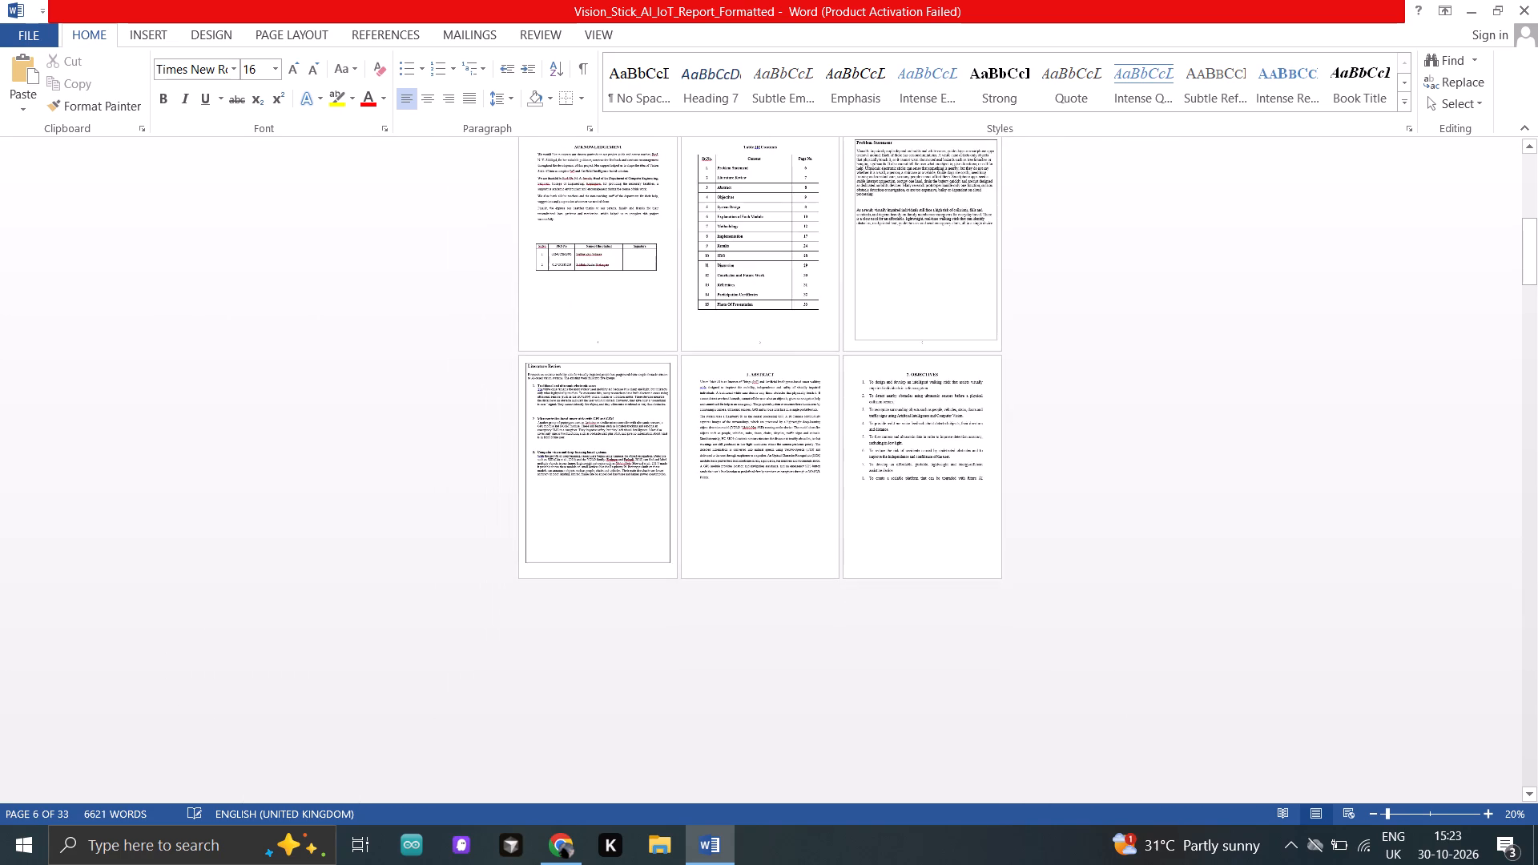
scroll(984, 484, "up", 4)
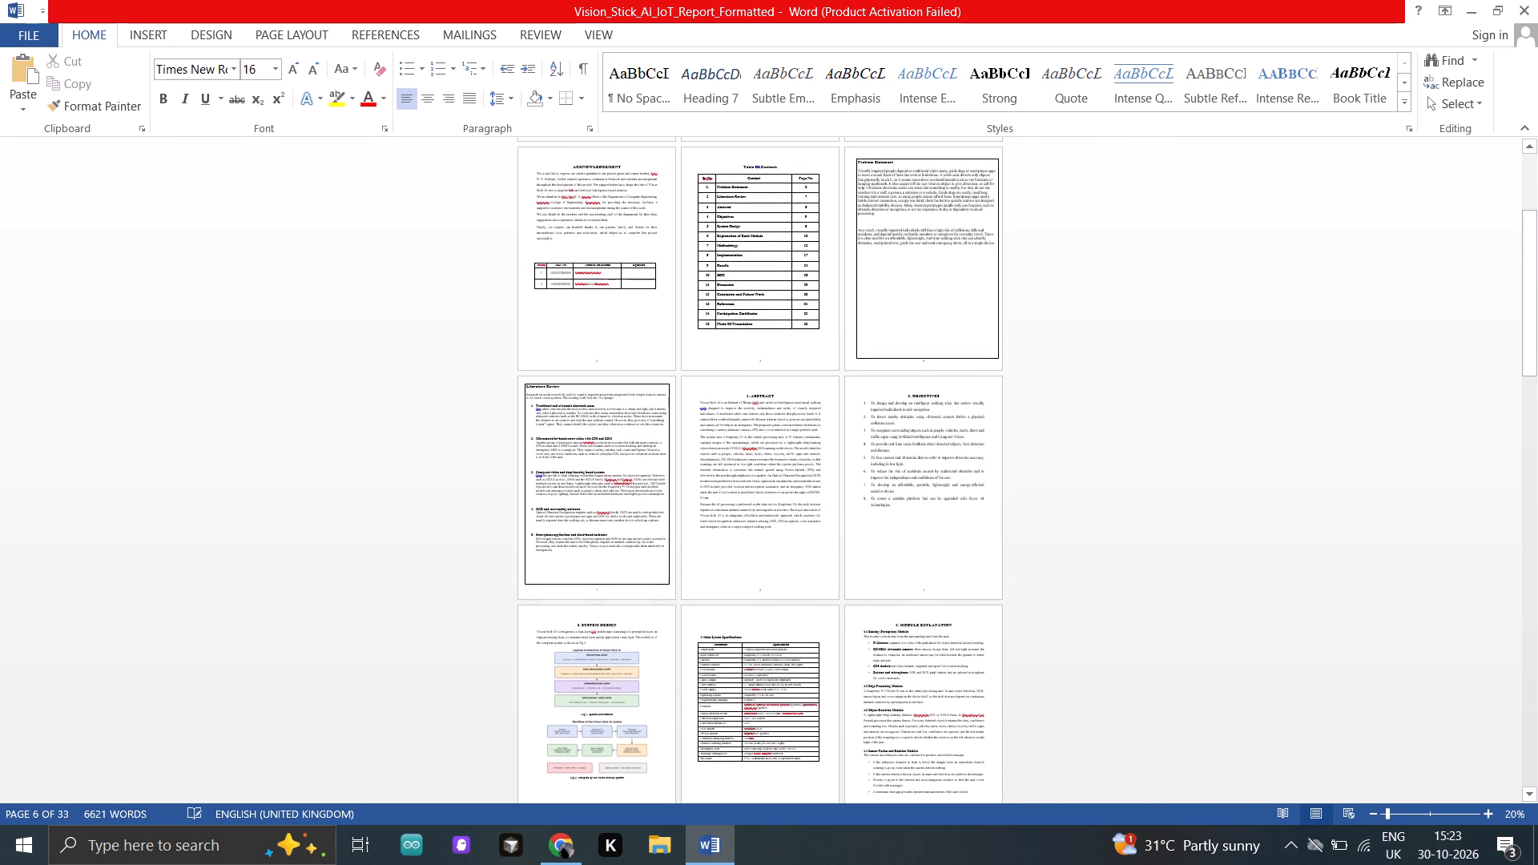
scroll(674, 497, "up", 3)
scroll(674, 497, "right", 3)
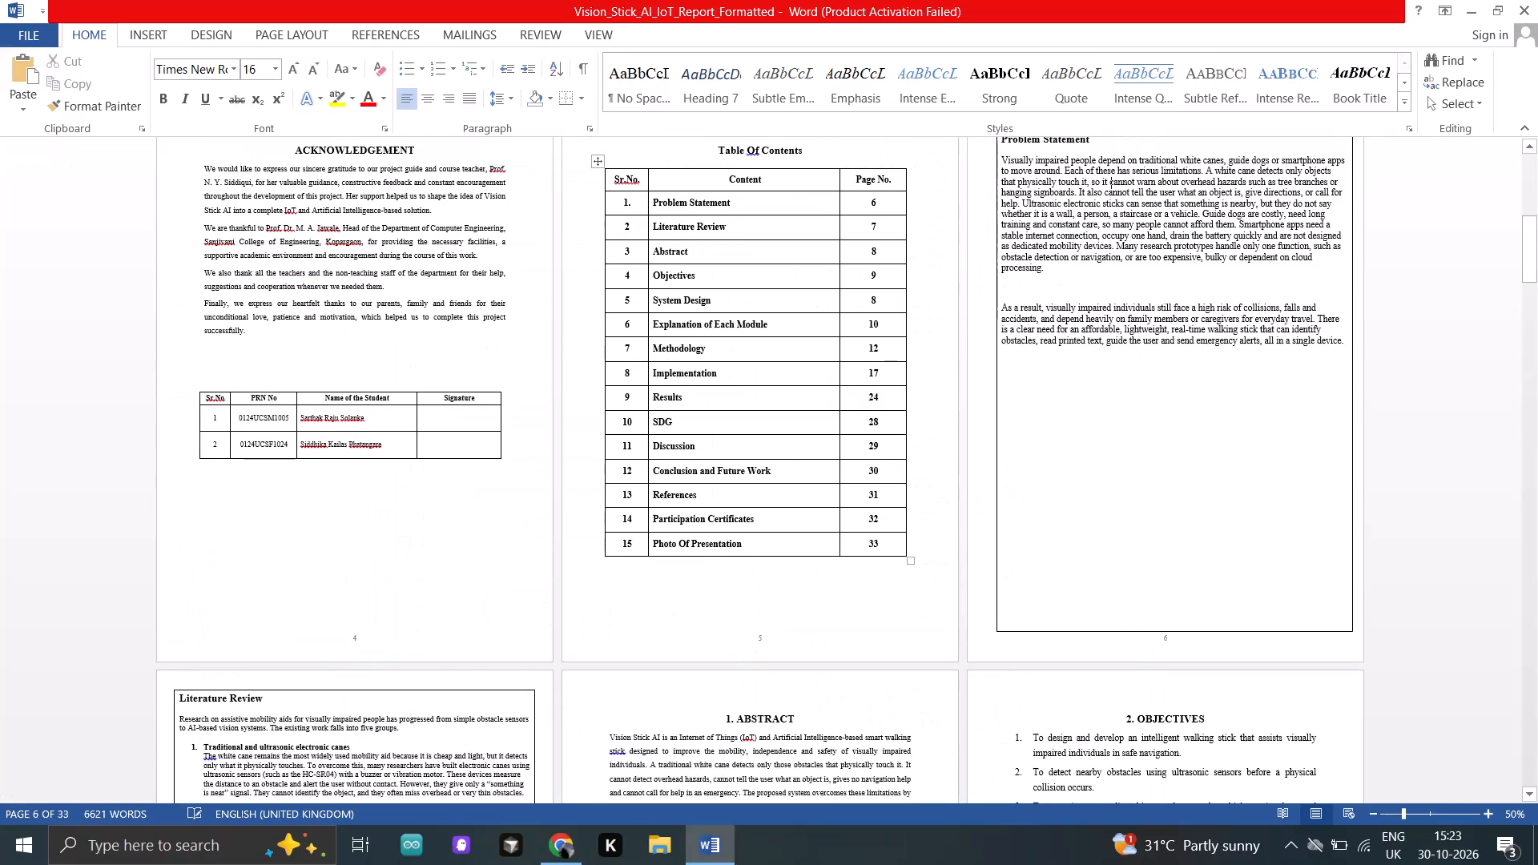
Shift the "Literature Review" heading inward with four leading spaces in its text box on page 7.
scroll(674, 497, "down", 4)
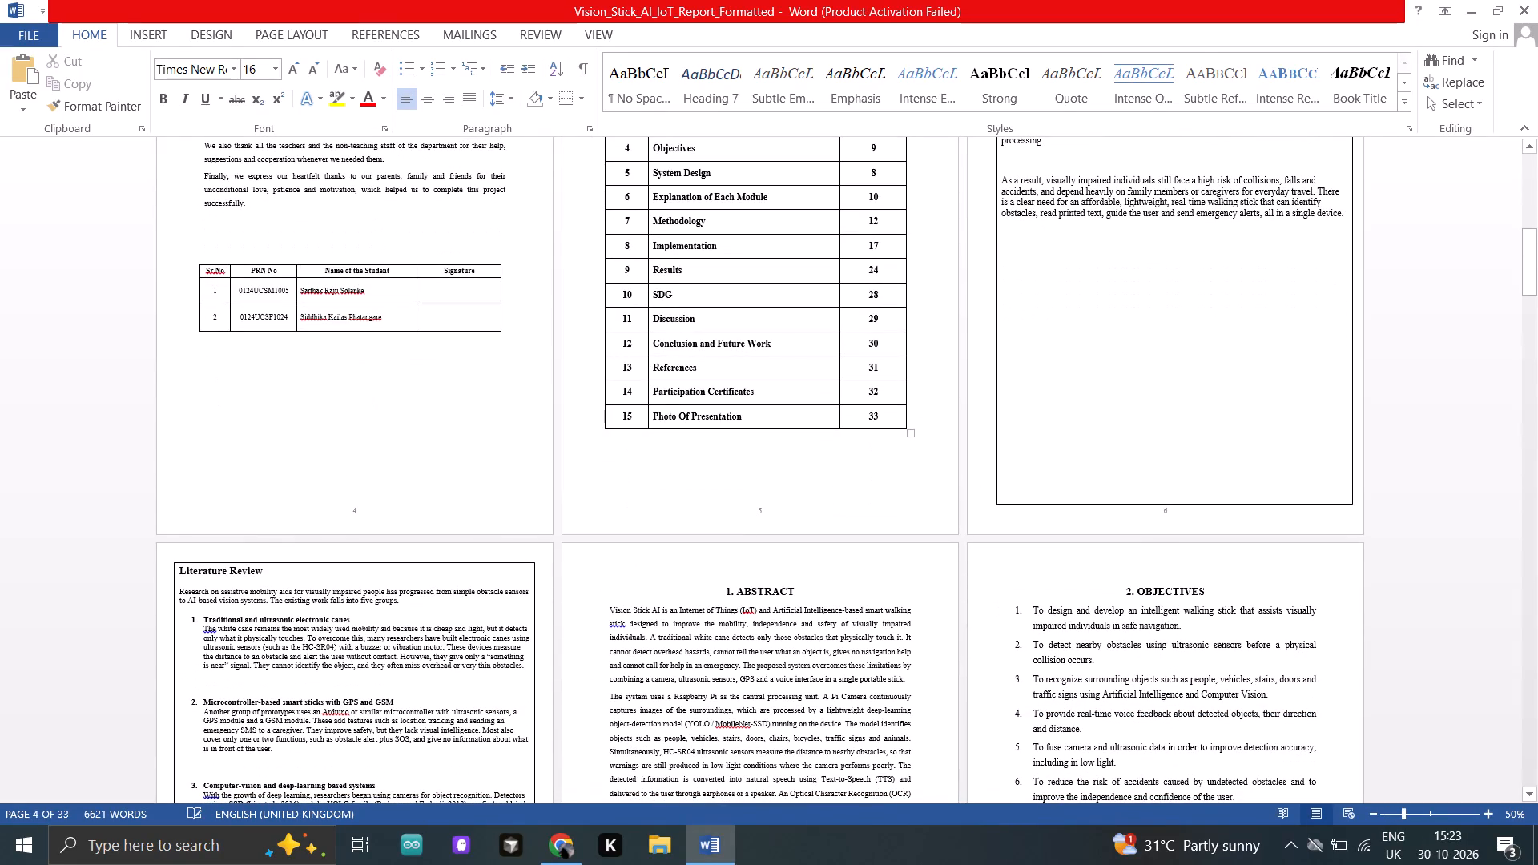
left_click(179, 573)
key("space")
key("space")
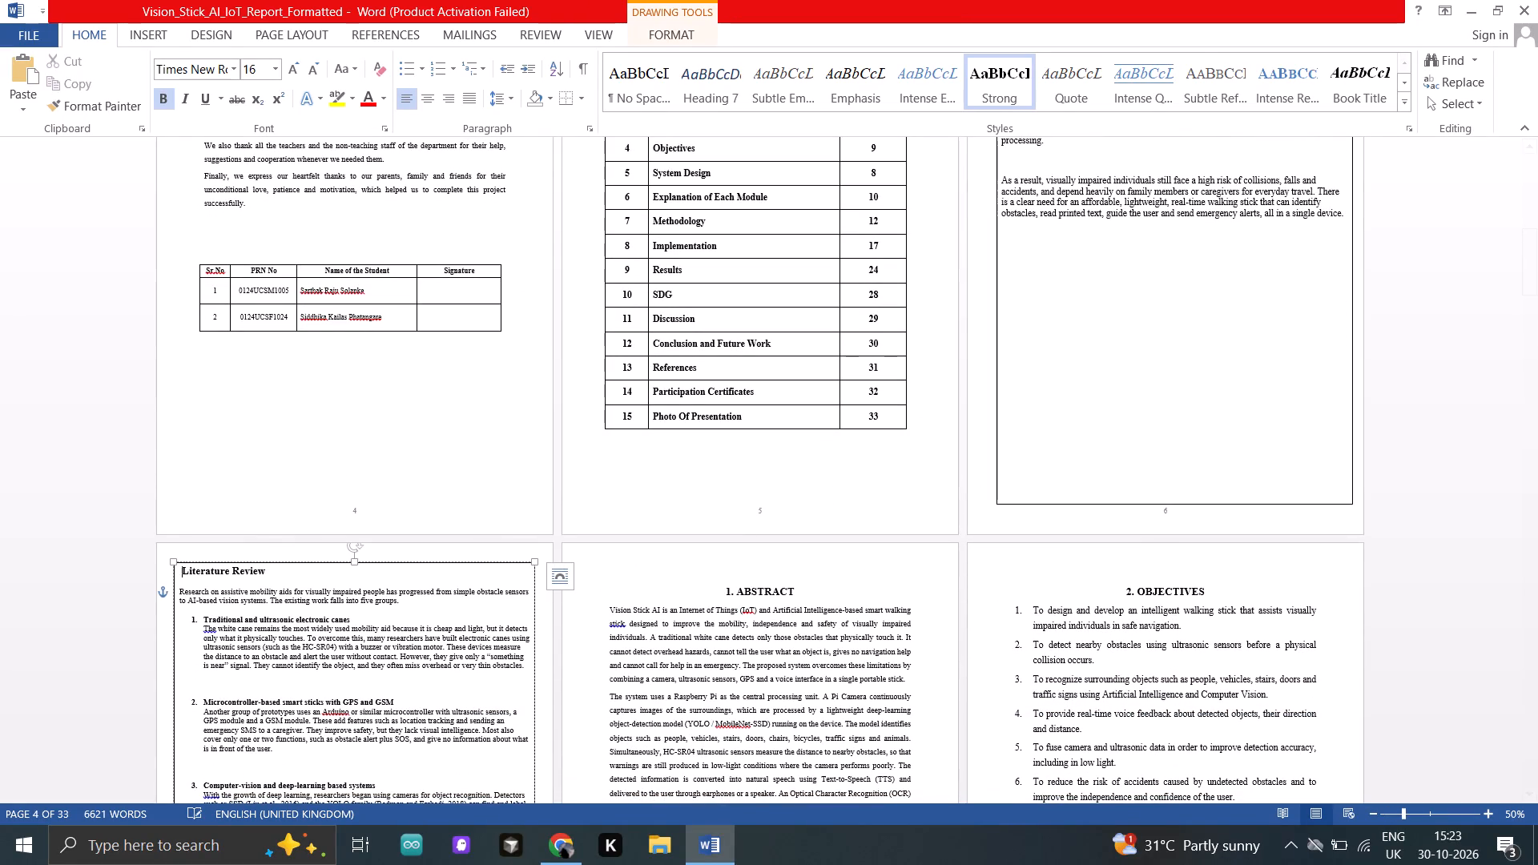
key("space")
key("space")
left_click_drag(179, 573, 187, 573)
left_click_drag(187, 573, 244, 563)
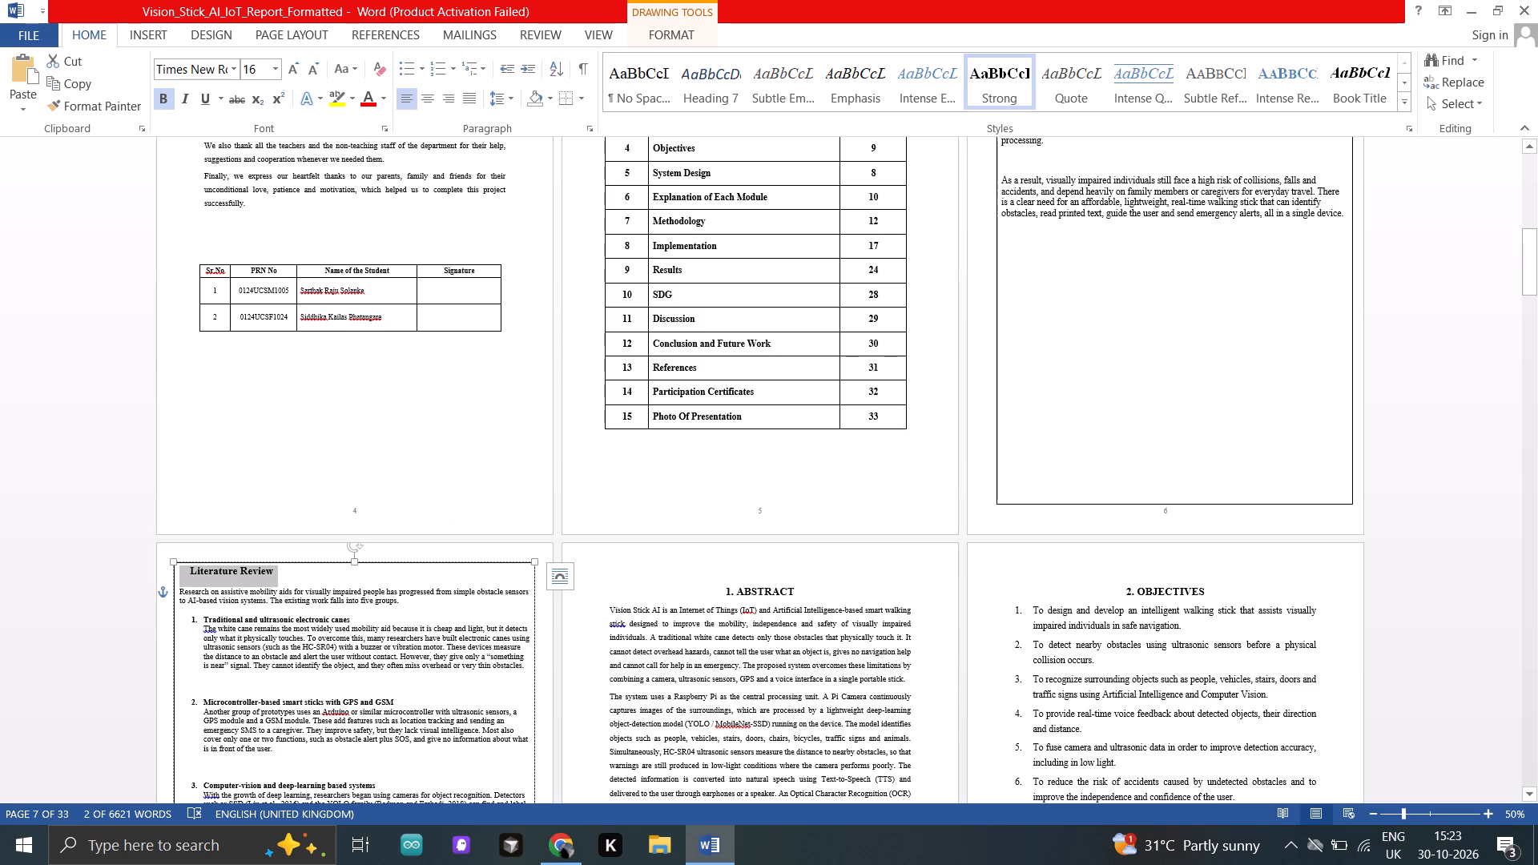
left_click(505, 468)
Update the Table of Contents page numbers to 10 for System Design and 11 for Explanation of Each Module.
scroll(505, 468, "up", 4)
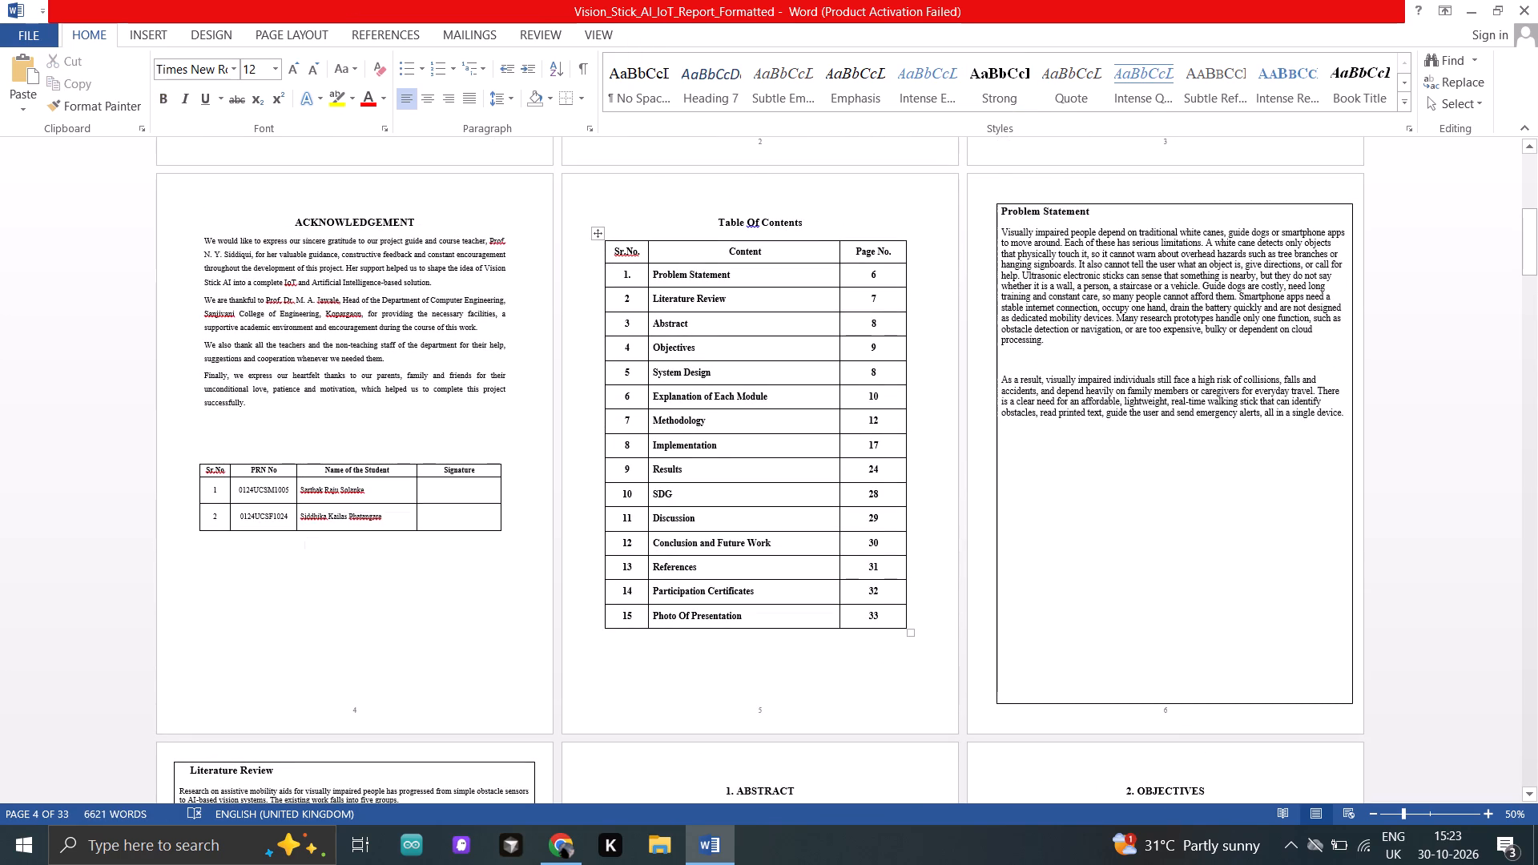
scroll(715, 510, "down", 2)
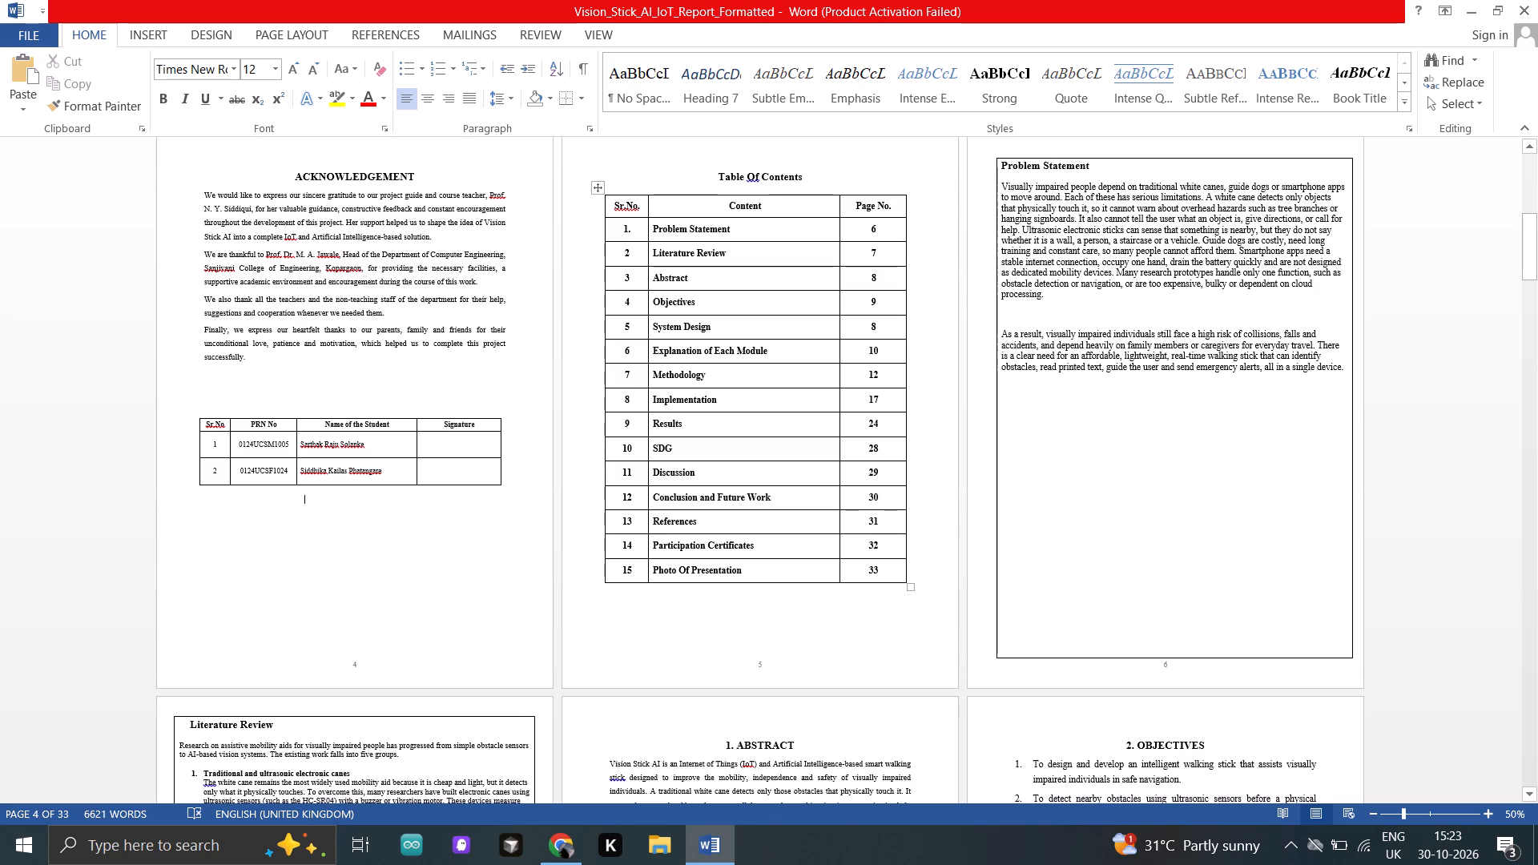
scroll(715, 510, "down", 1)
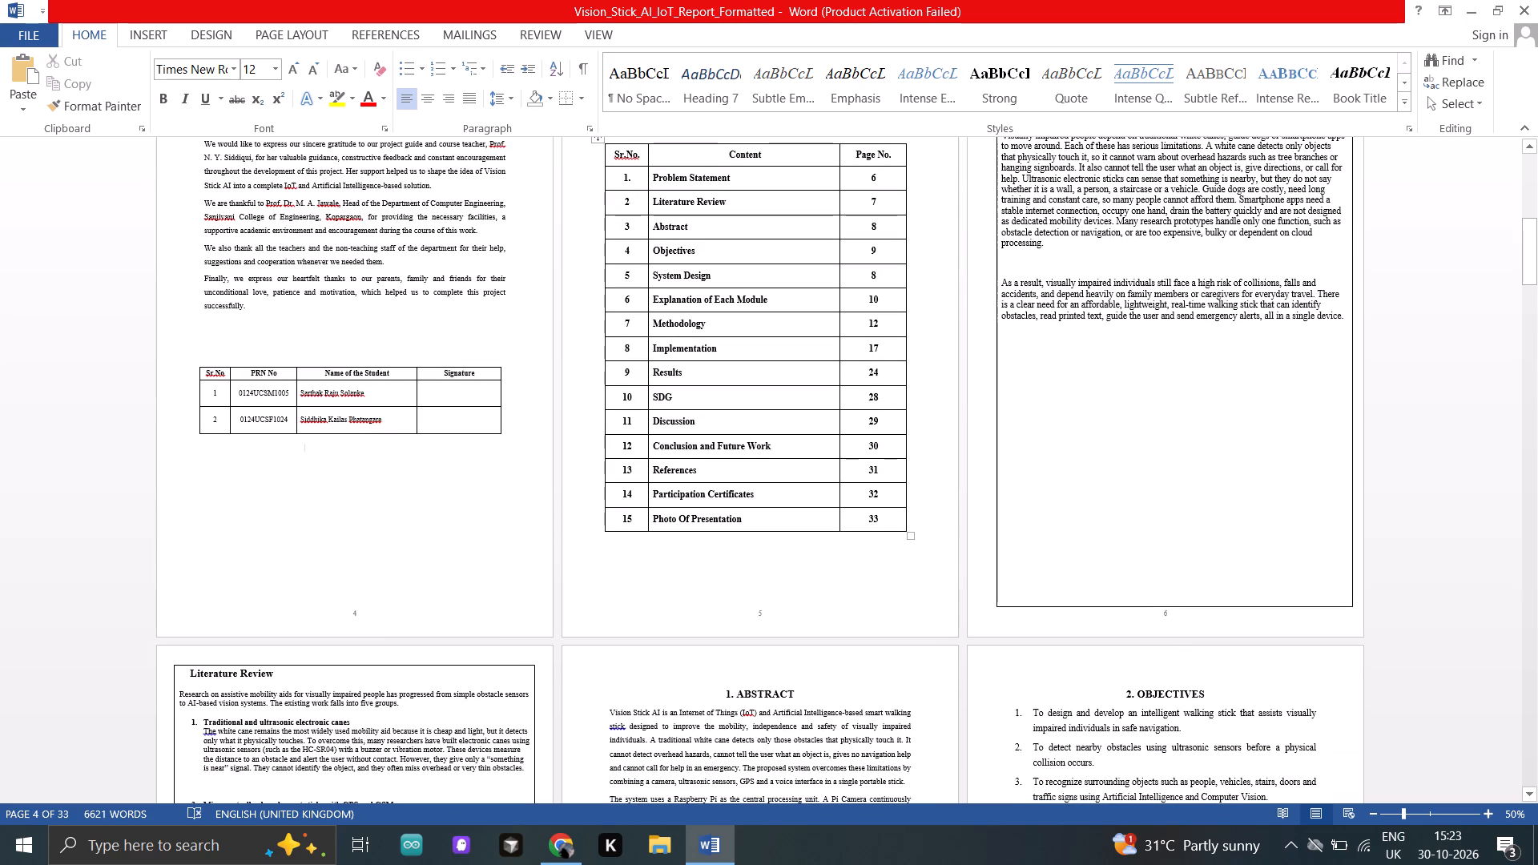
scroll(715, 510, "down", 5)
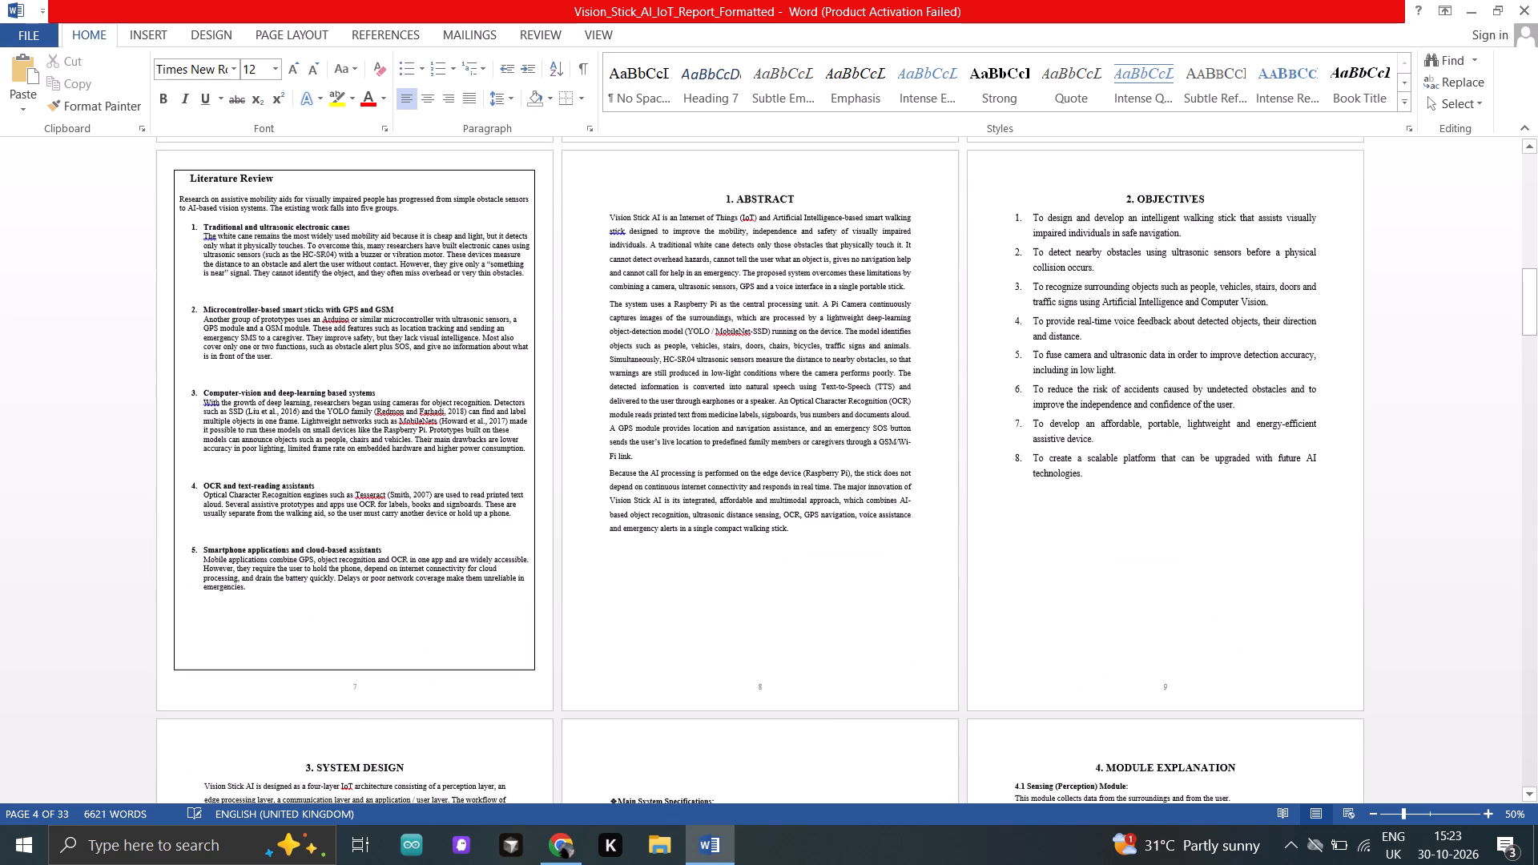
scroll(715, 510, "down", 8)
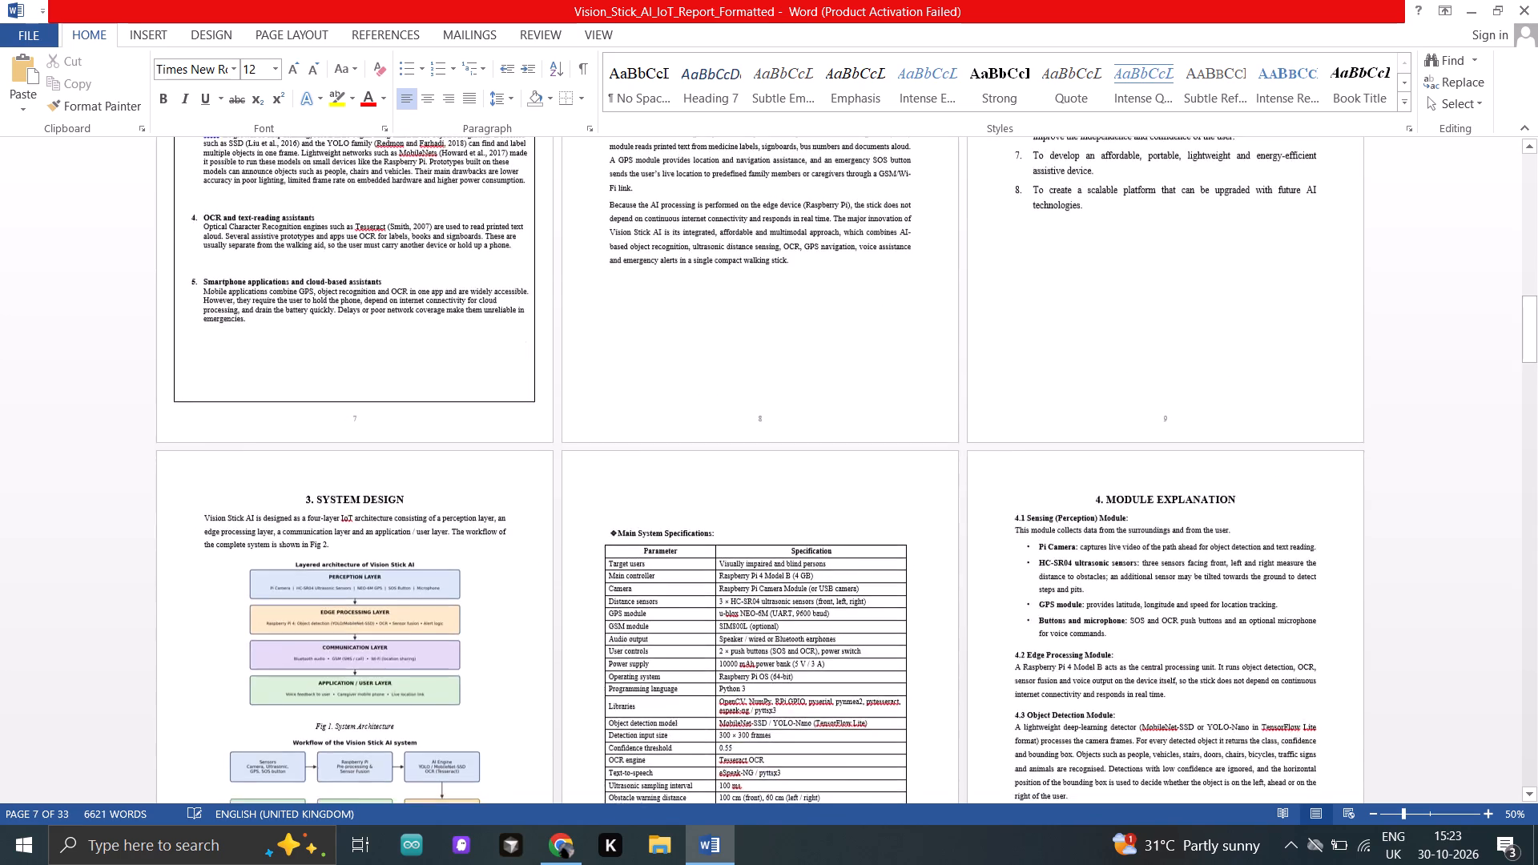
scroll(715, 510, "down", 2)
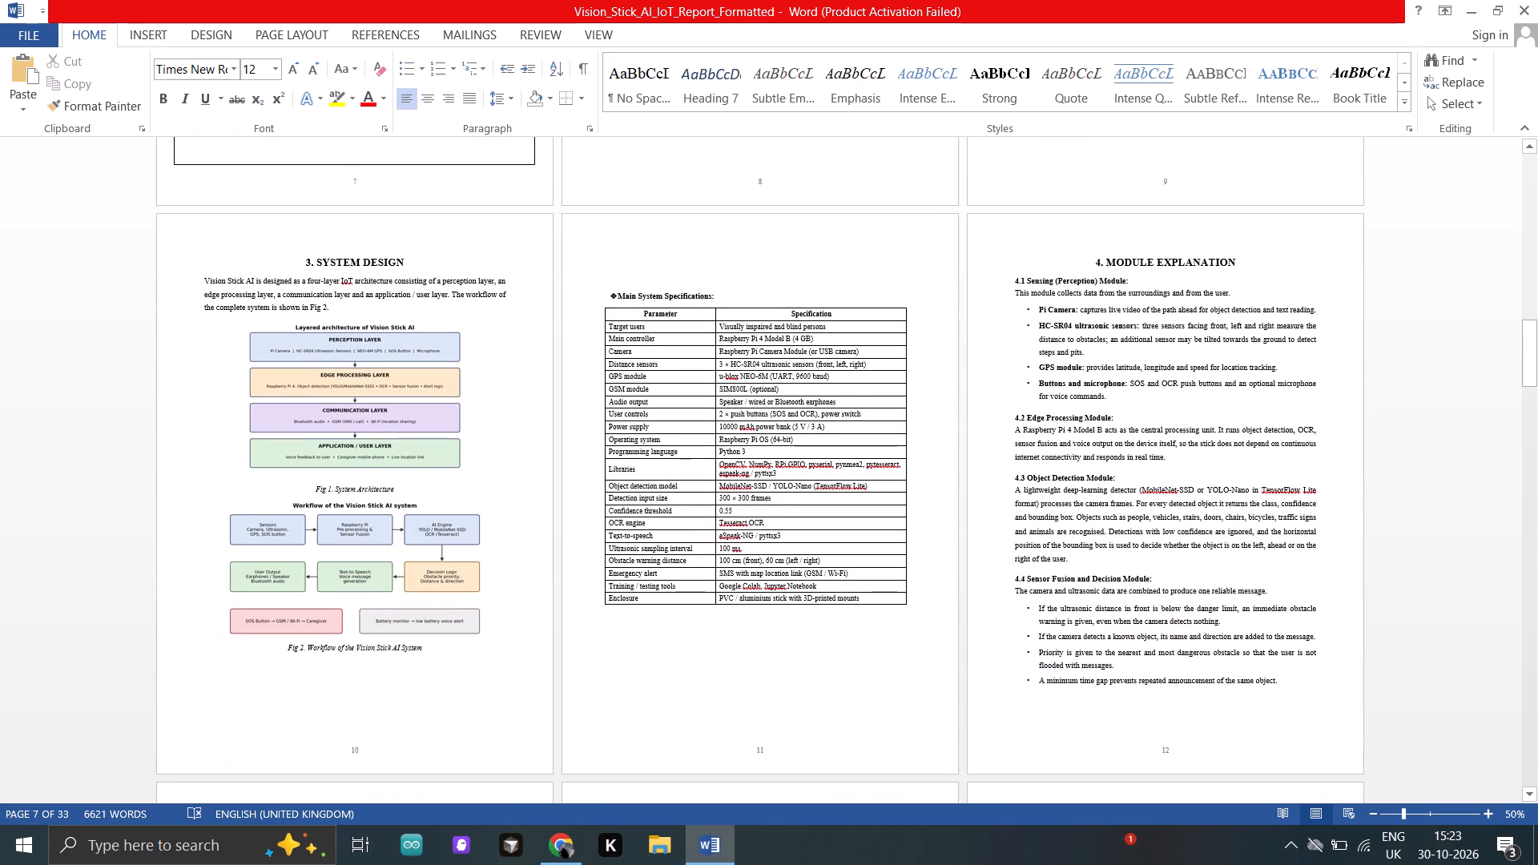
scroll(715, 510, "right", 1)
scroll(715, 510, "up", 8)
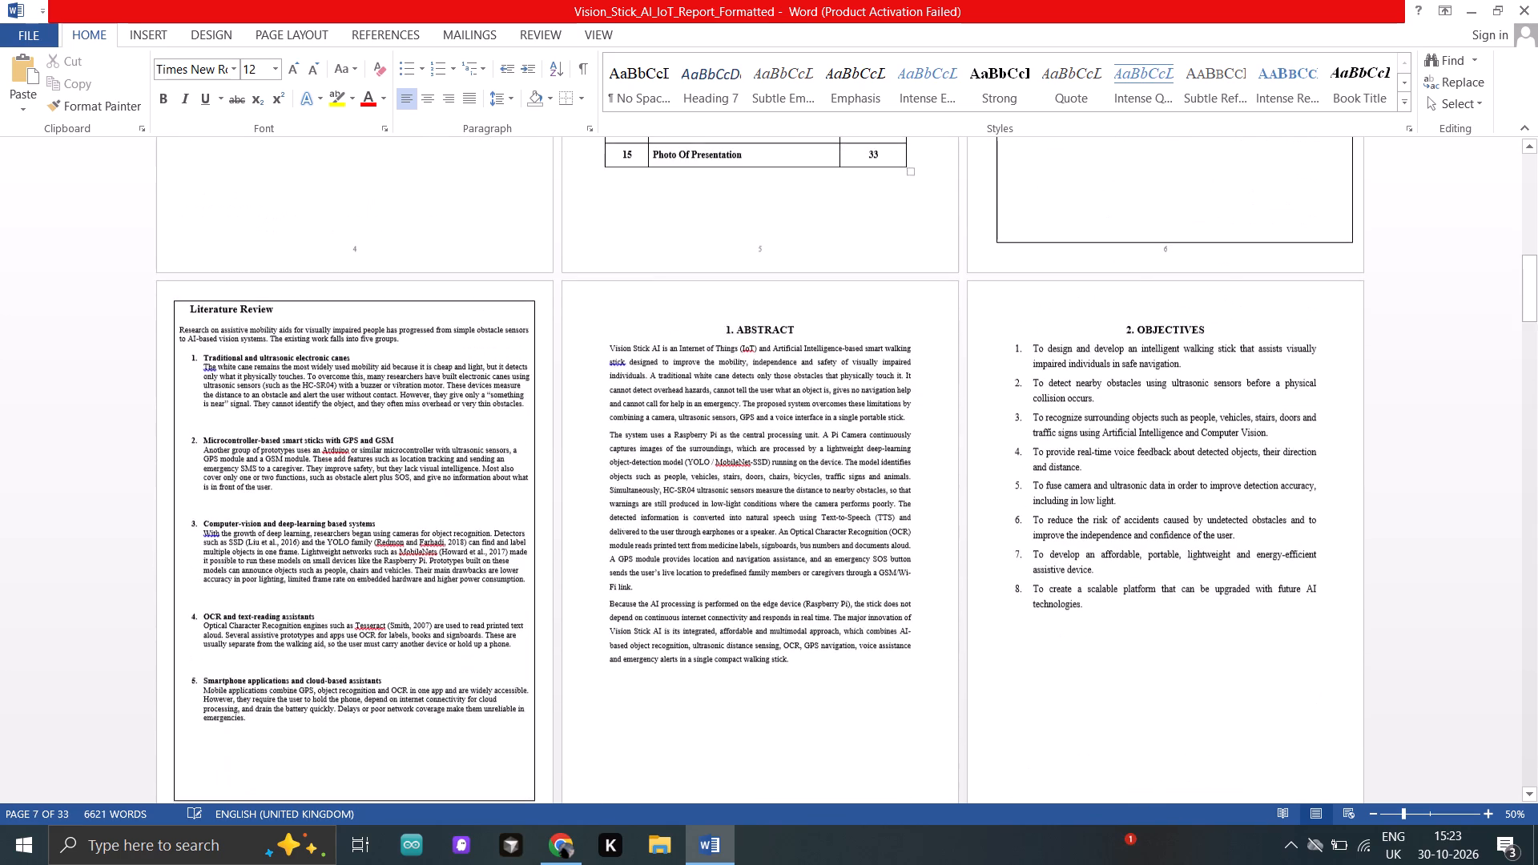
scroll(715, 510, "up", 4)
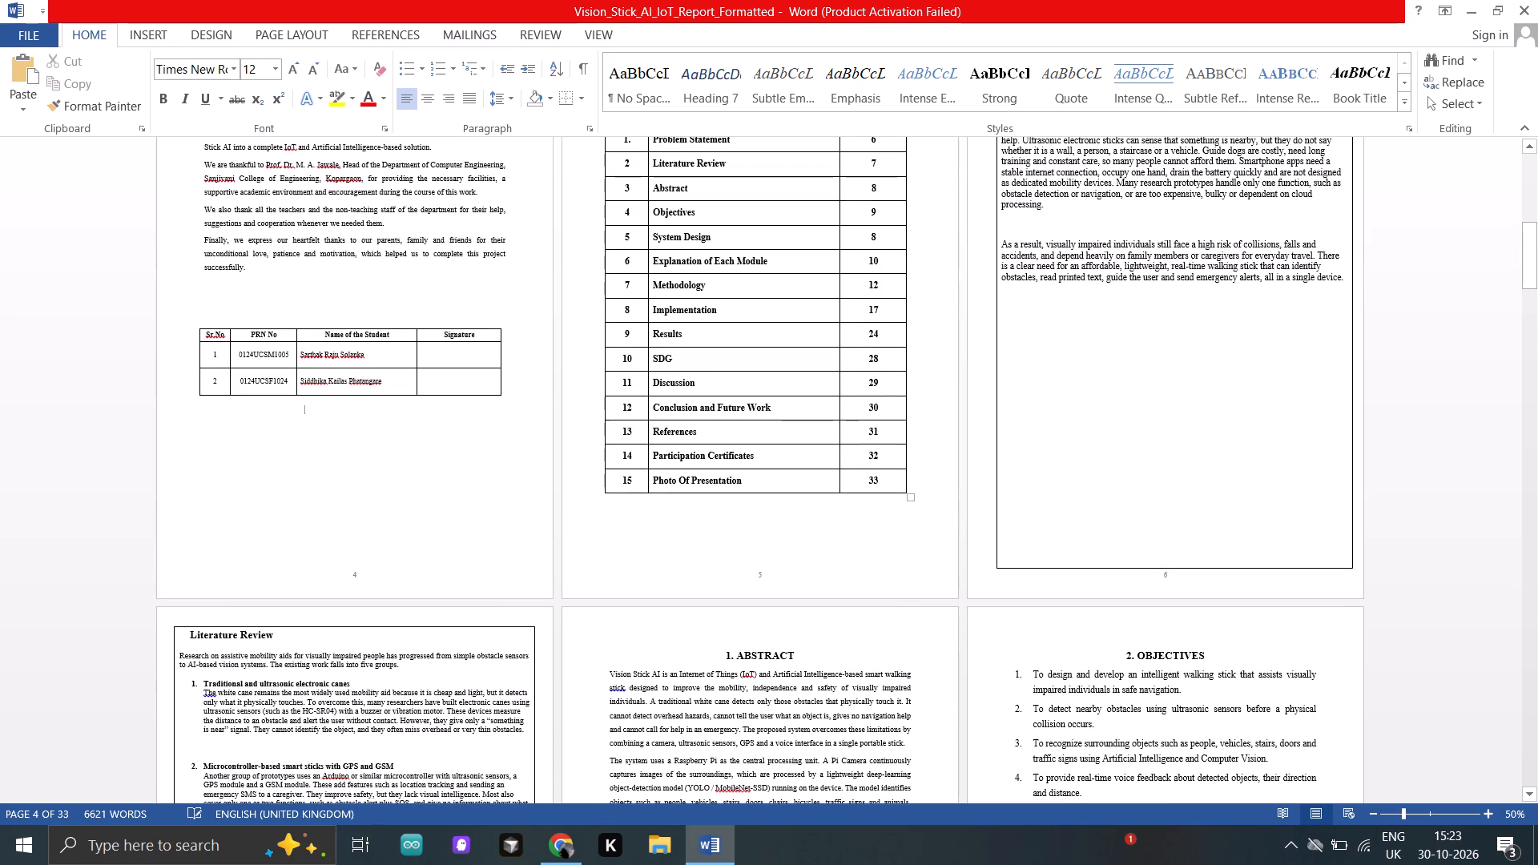
left_click(878, 231)
key("BackSpace")
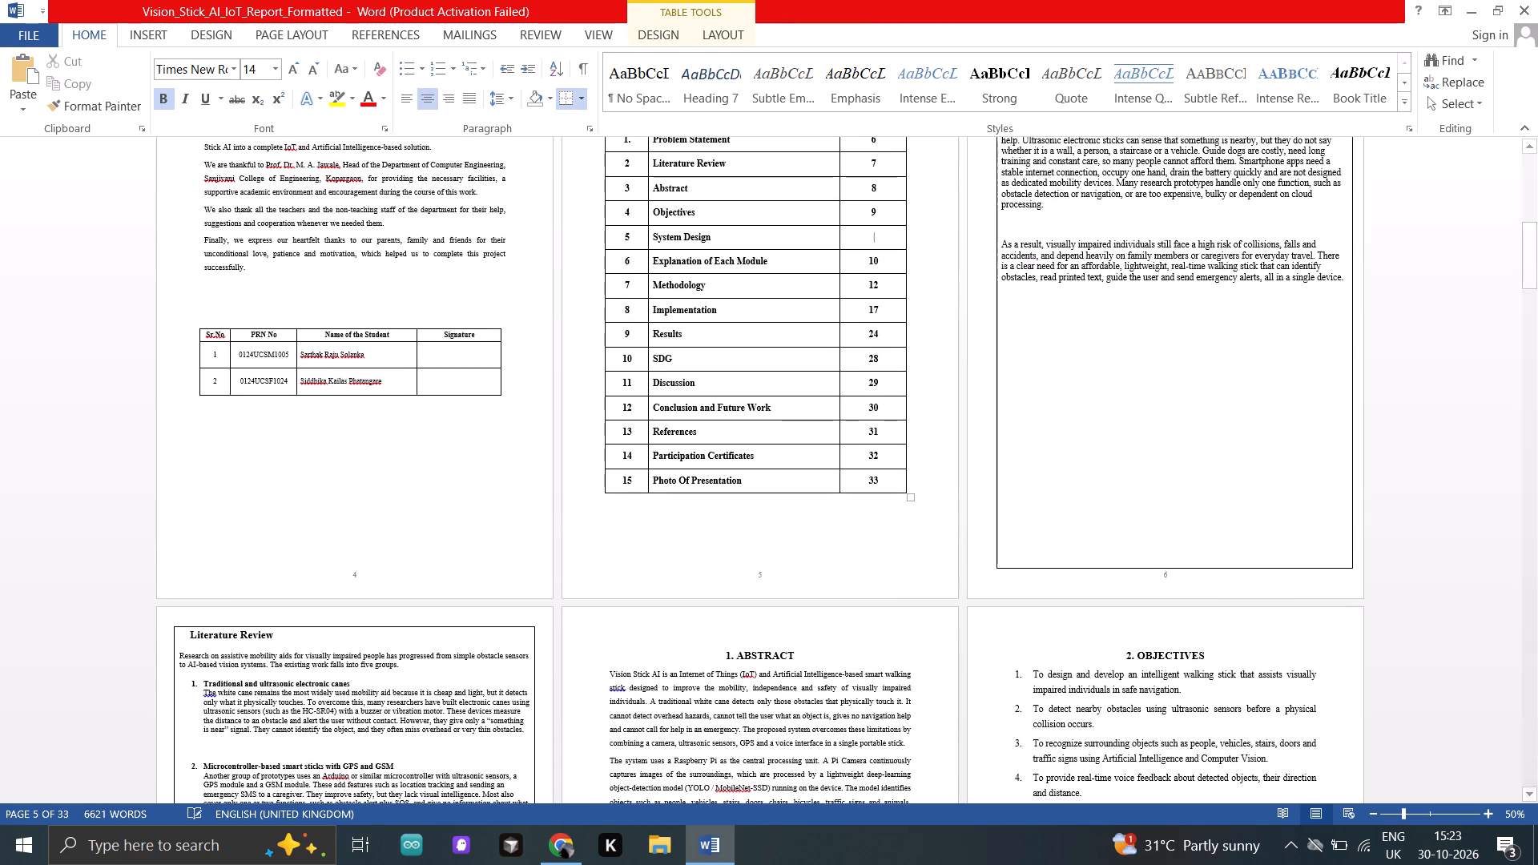
type("10")
left_click(890, 260)
key("BackSpace")
key("1")
Examine the report pages from the Literature Review through Methodology for their section starts and page numbers.
scroll(886, 312, "down", 8)
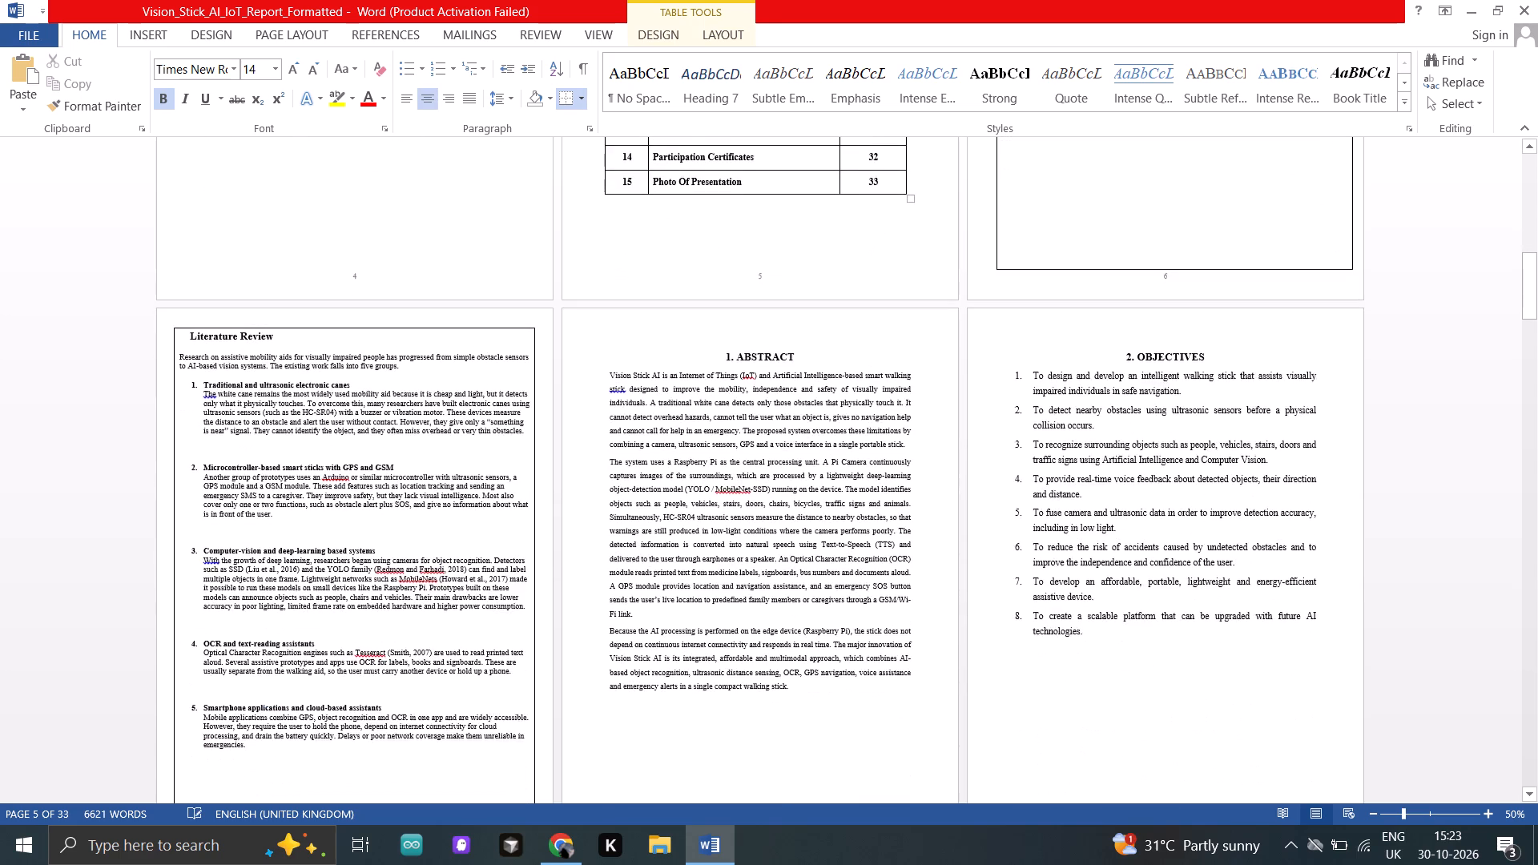
scroll(886, 312, "up", 4)
scroll(886, 312, "down", 1)
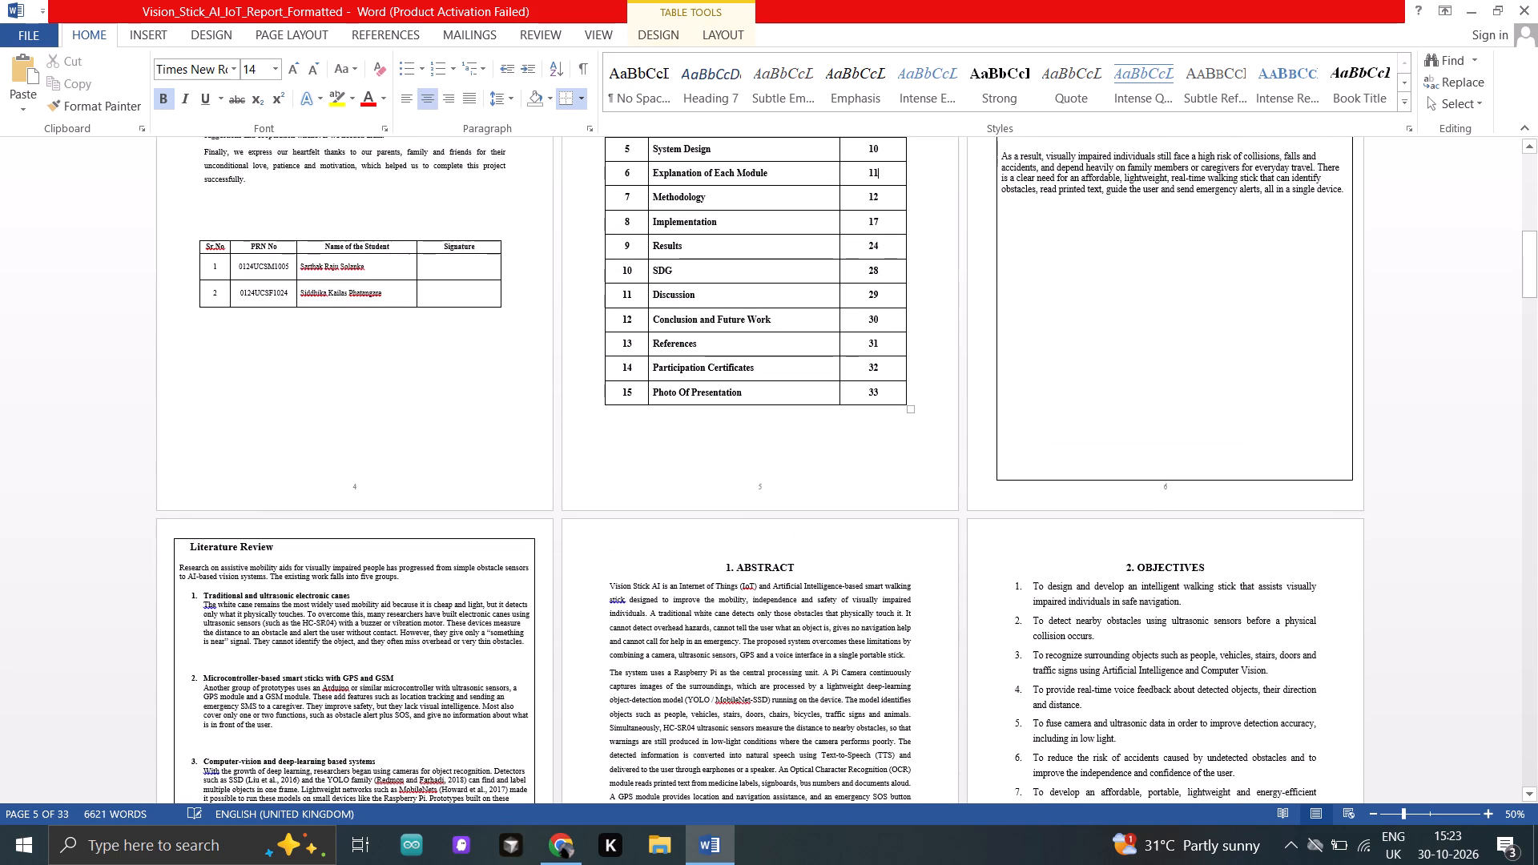
scroll(886, 312, "down", 3)
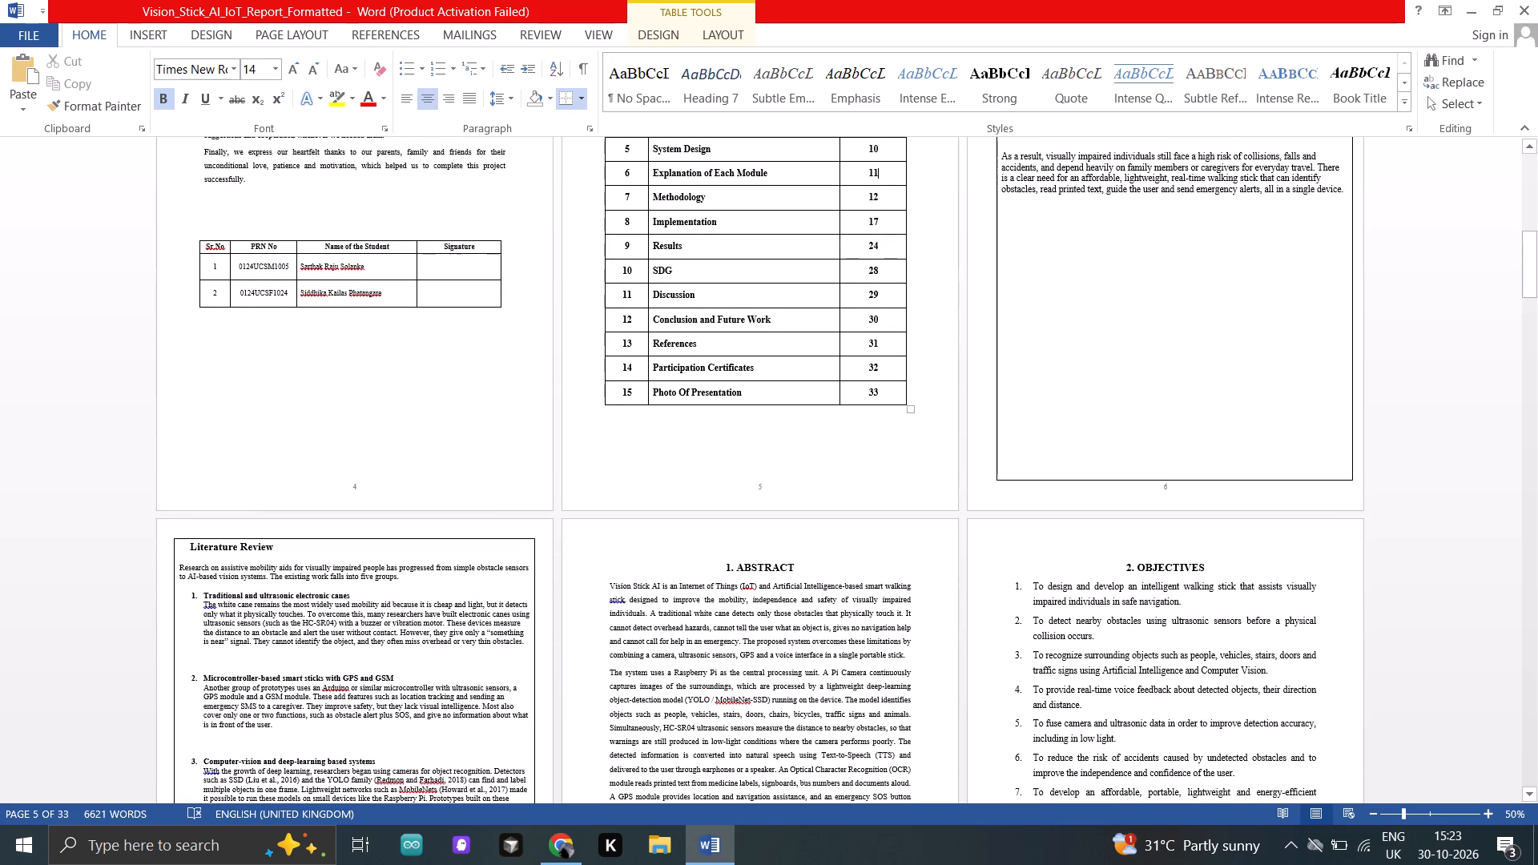
scroll(886, 312, "down", 14)
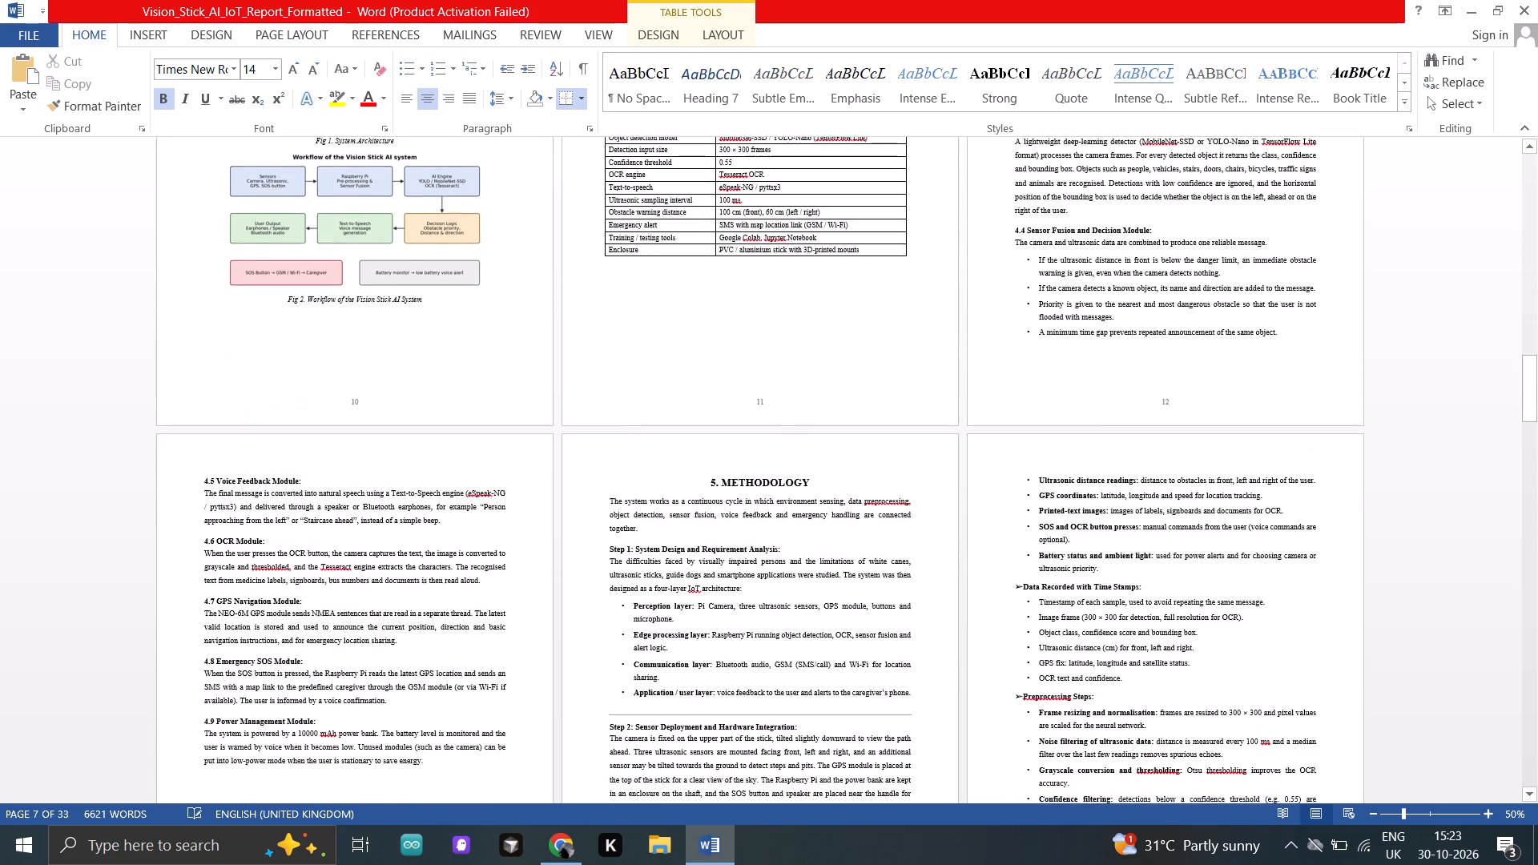
scroll(886, 312, "down", 7)
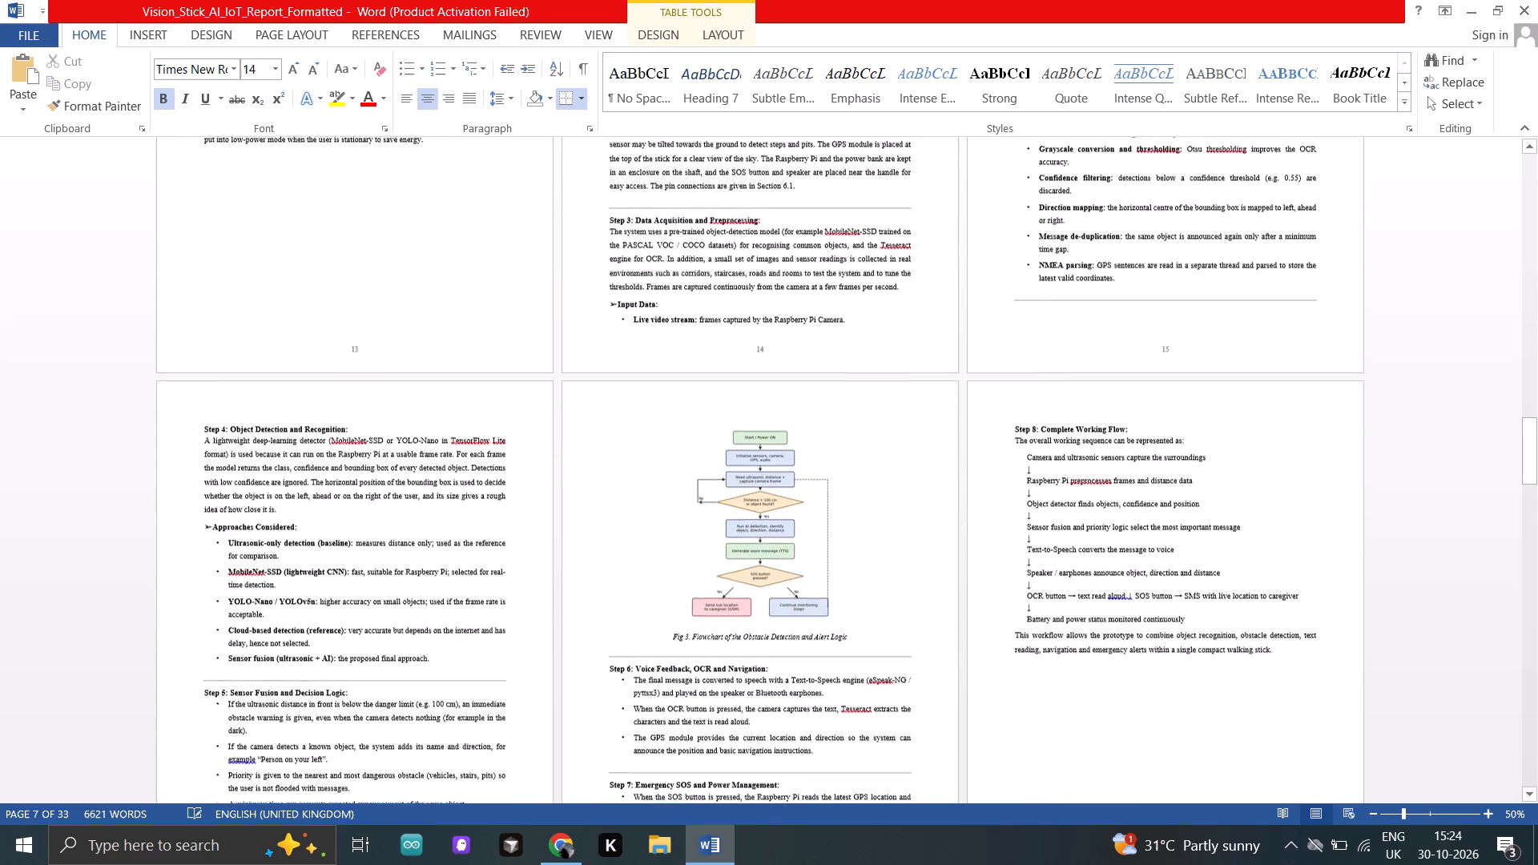
scroll(886, 312, "down", 2)
scroll(886, 312, "up", 4)
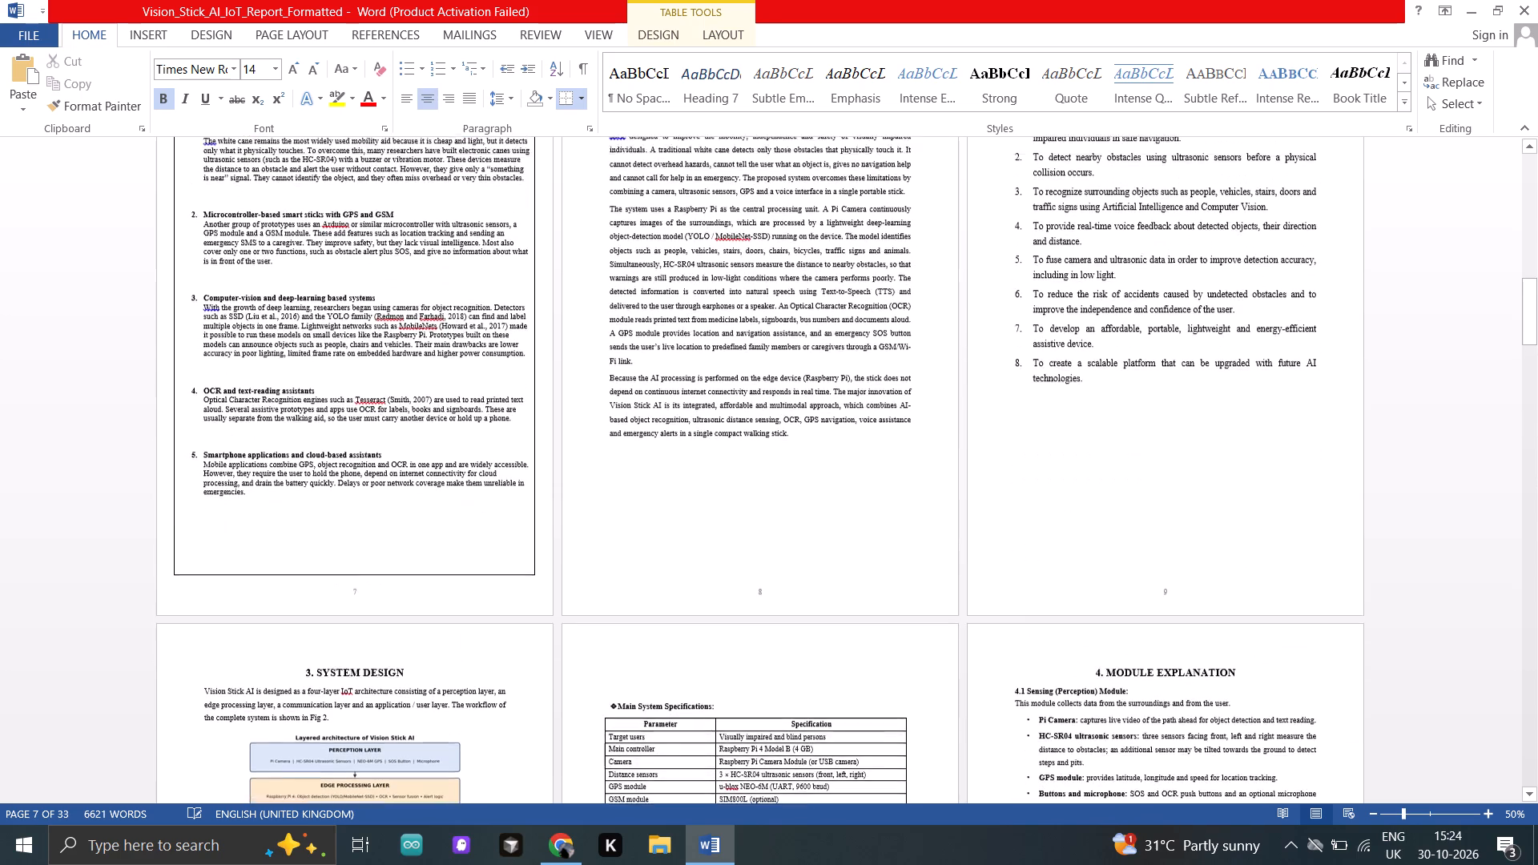
scroll(886, 312, "up", 8)
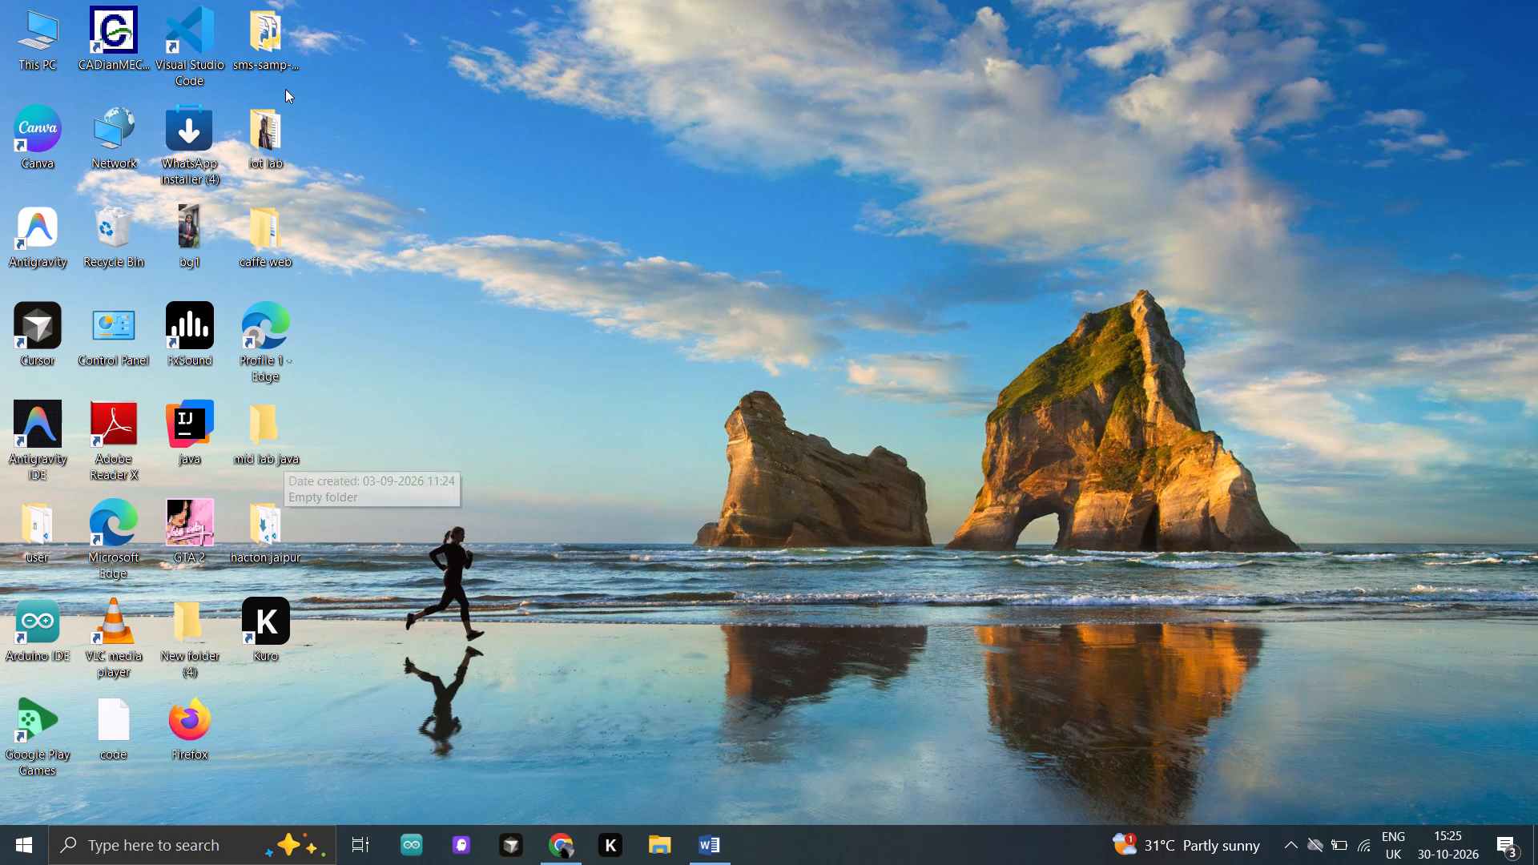
double_click(264, 142)
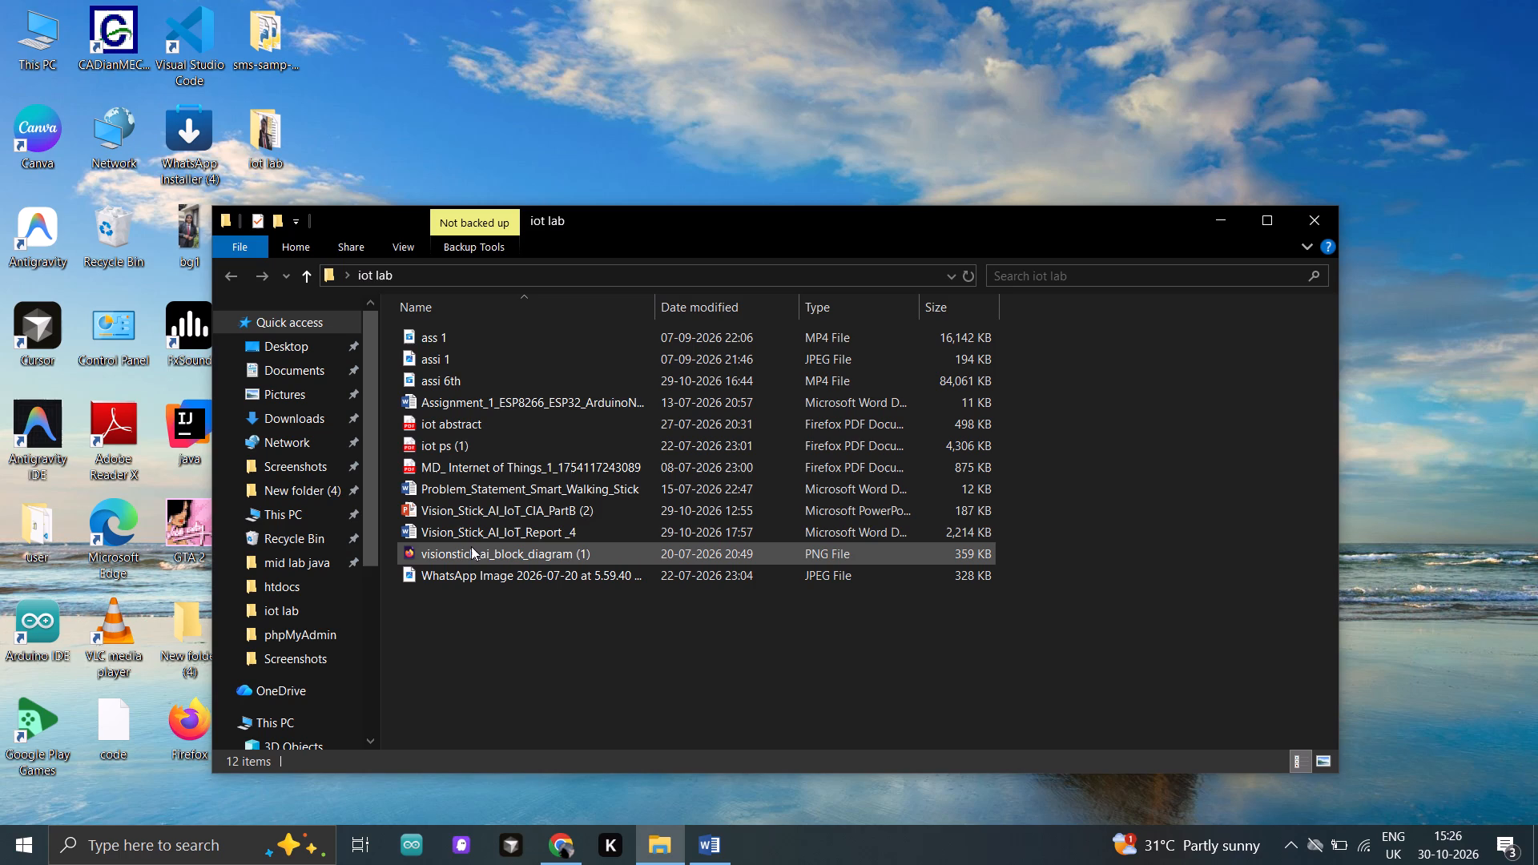
Show the files in the "iot lab" folder as large icons.
right_click(493, 695)
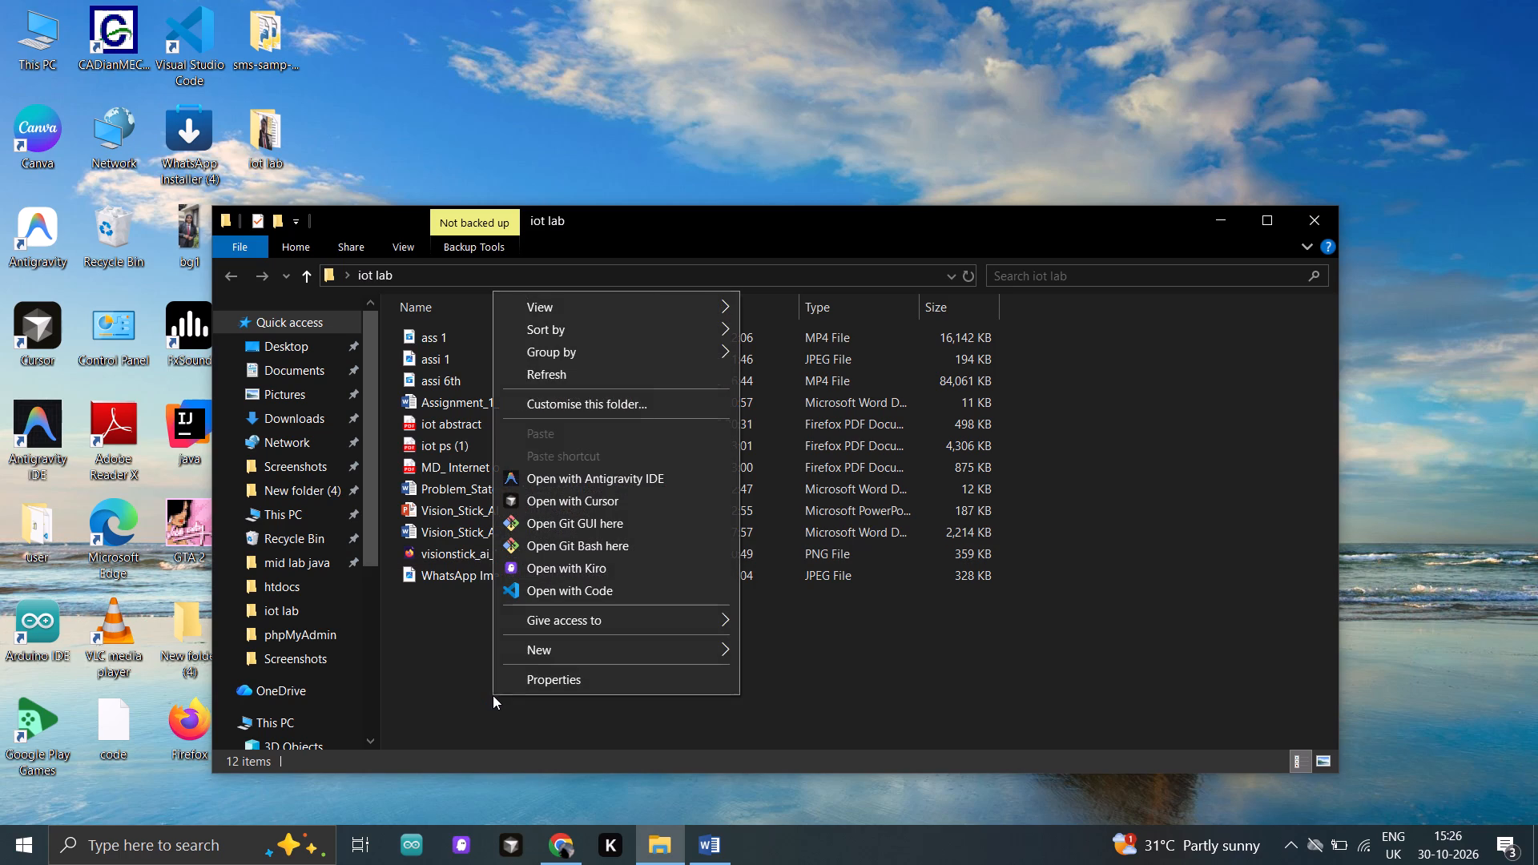
left_click(571, 304)
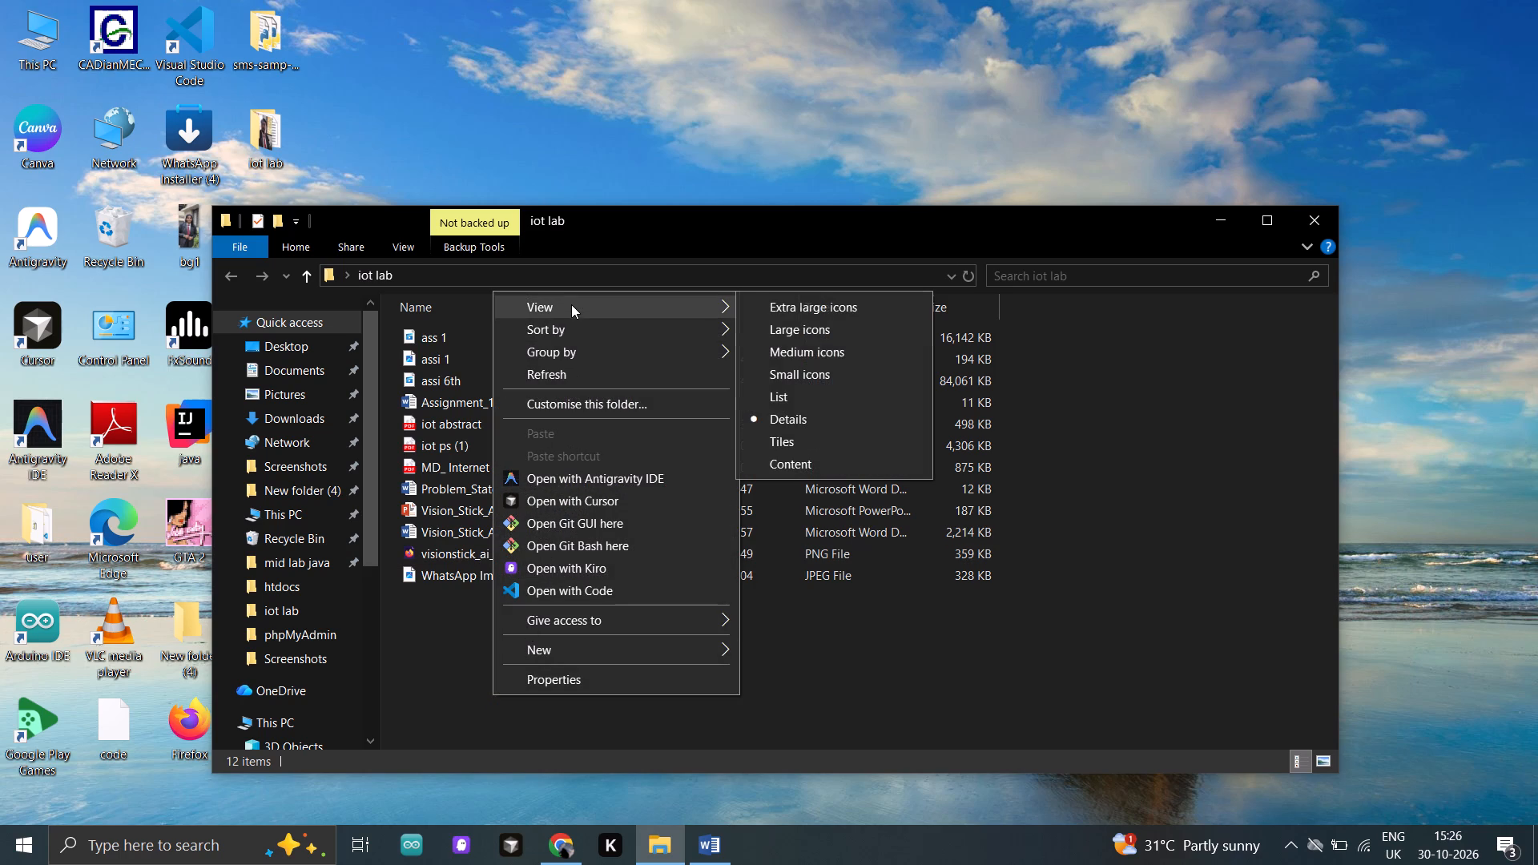
left_click(819, 328)
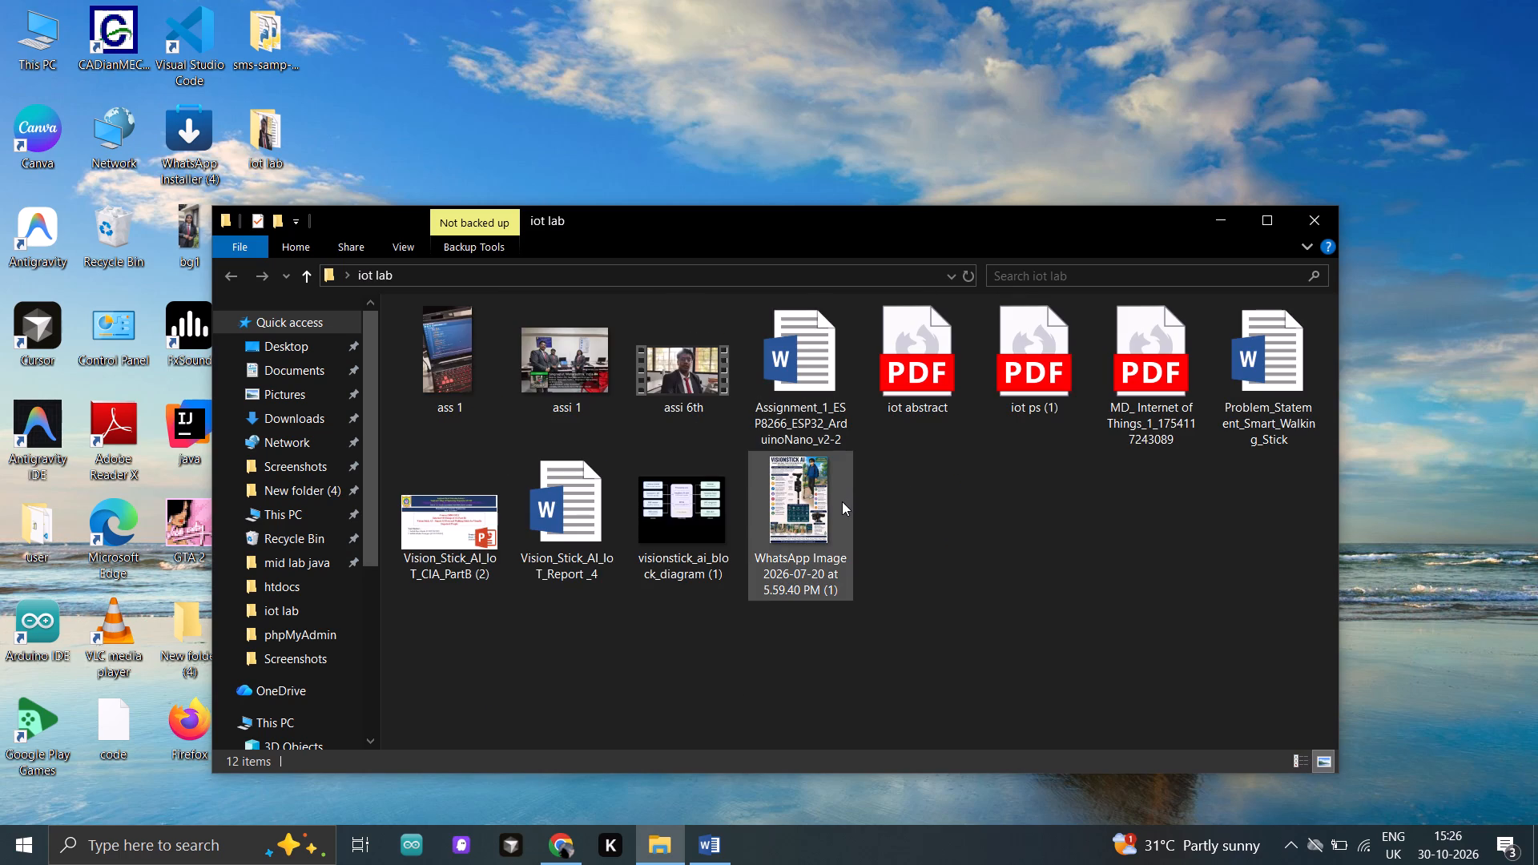
Copy the image file "WhatsApp Image 2026-07-20 at 5.59.40 PM (1)" from the "iot lab" folder.
double_click(842, 505)
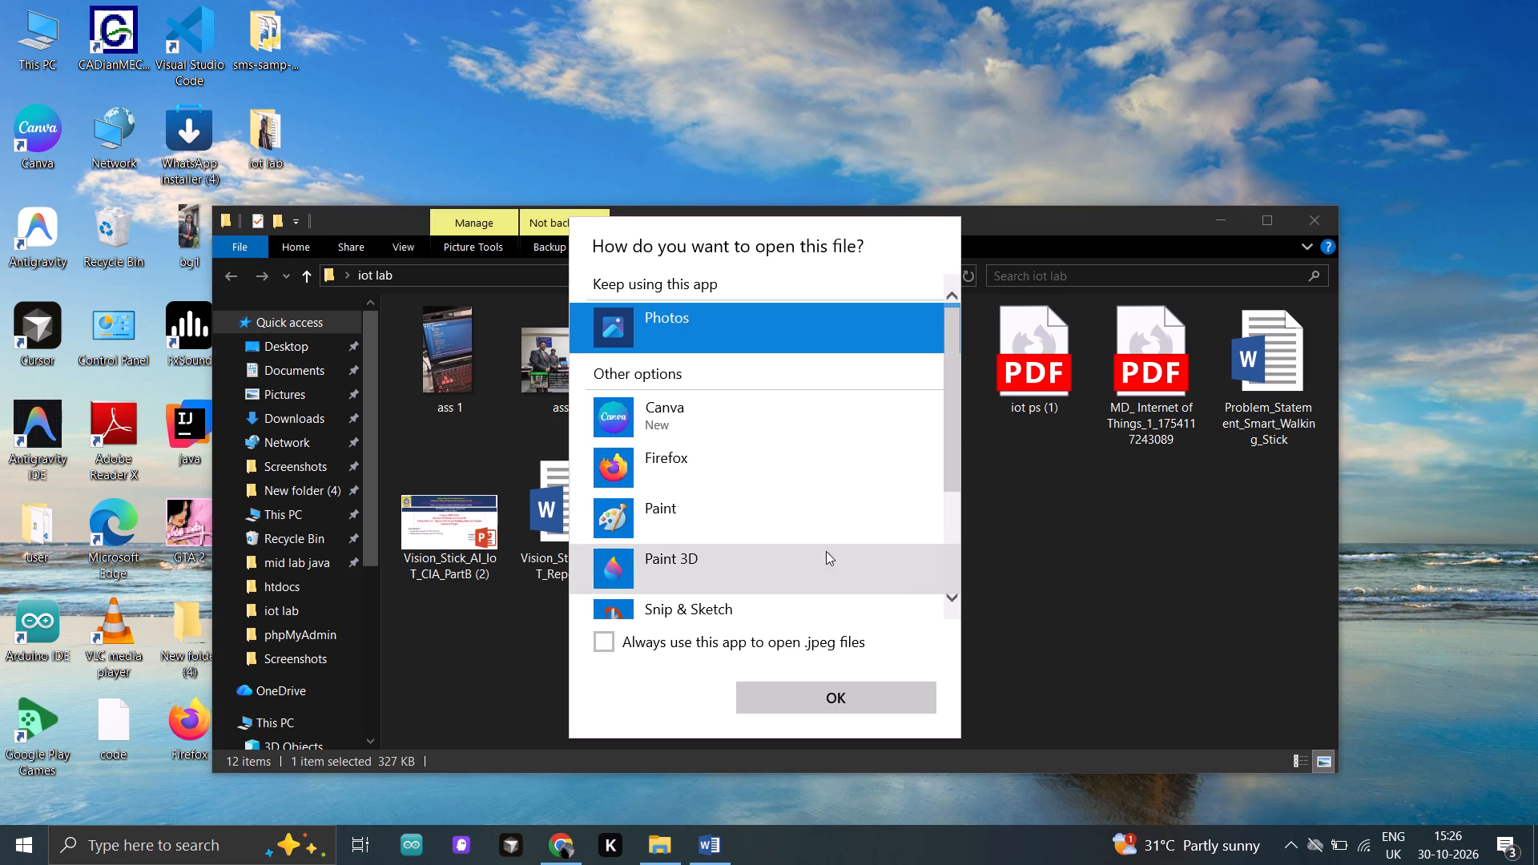
left_click(1030, 577)
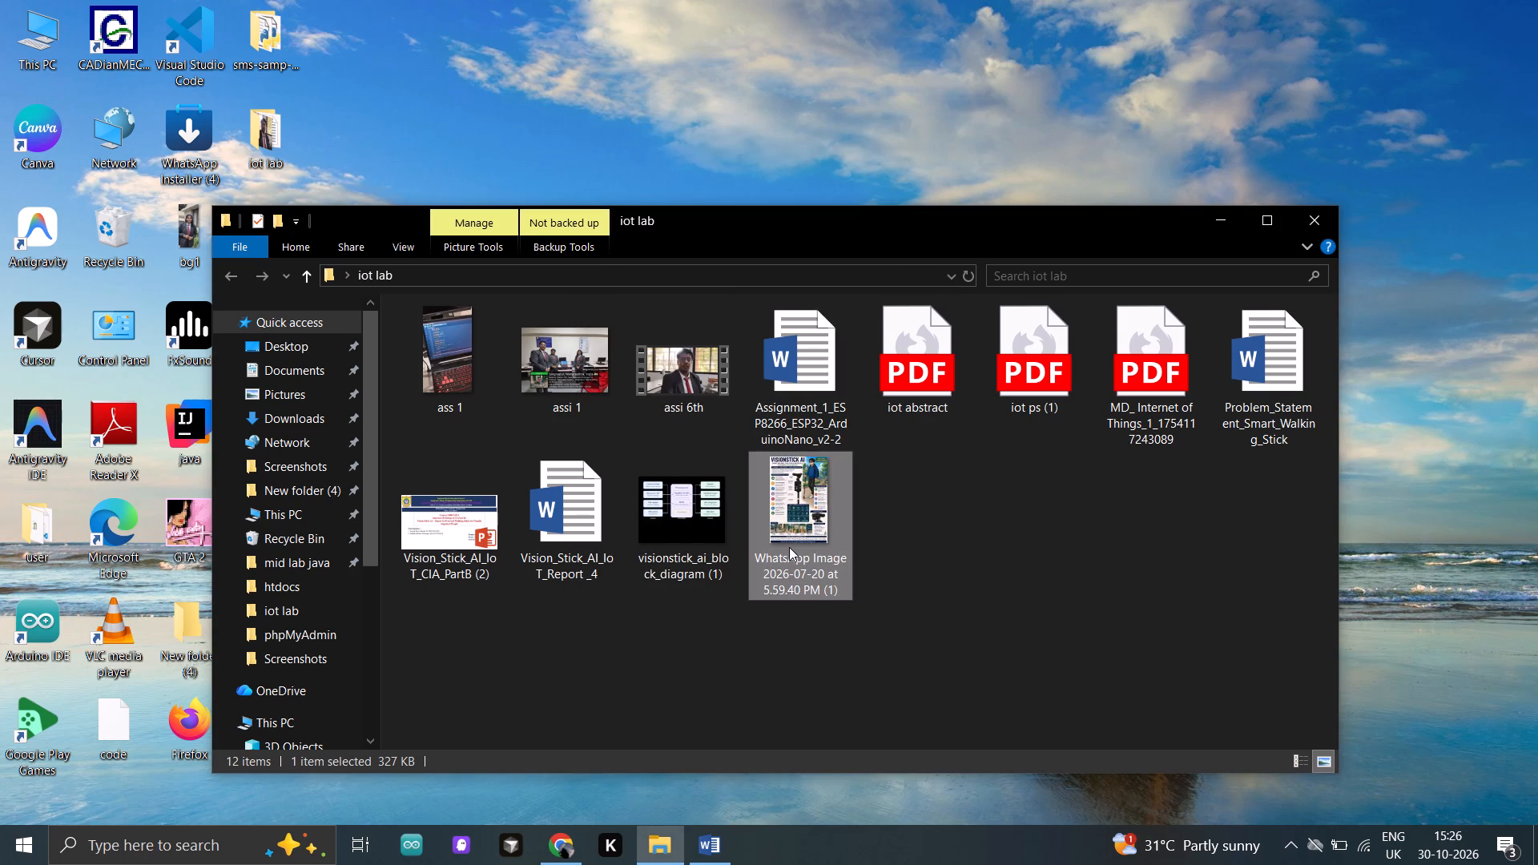
right_click(789, 547)
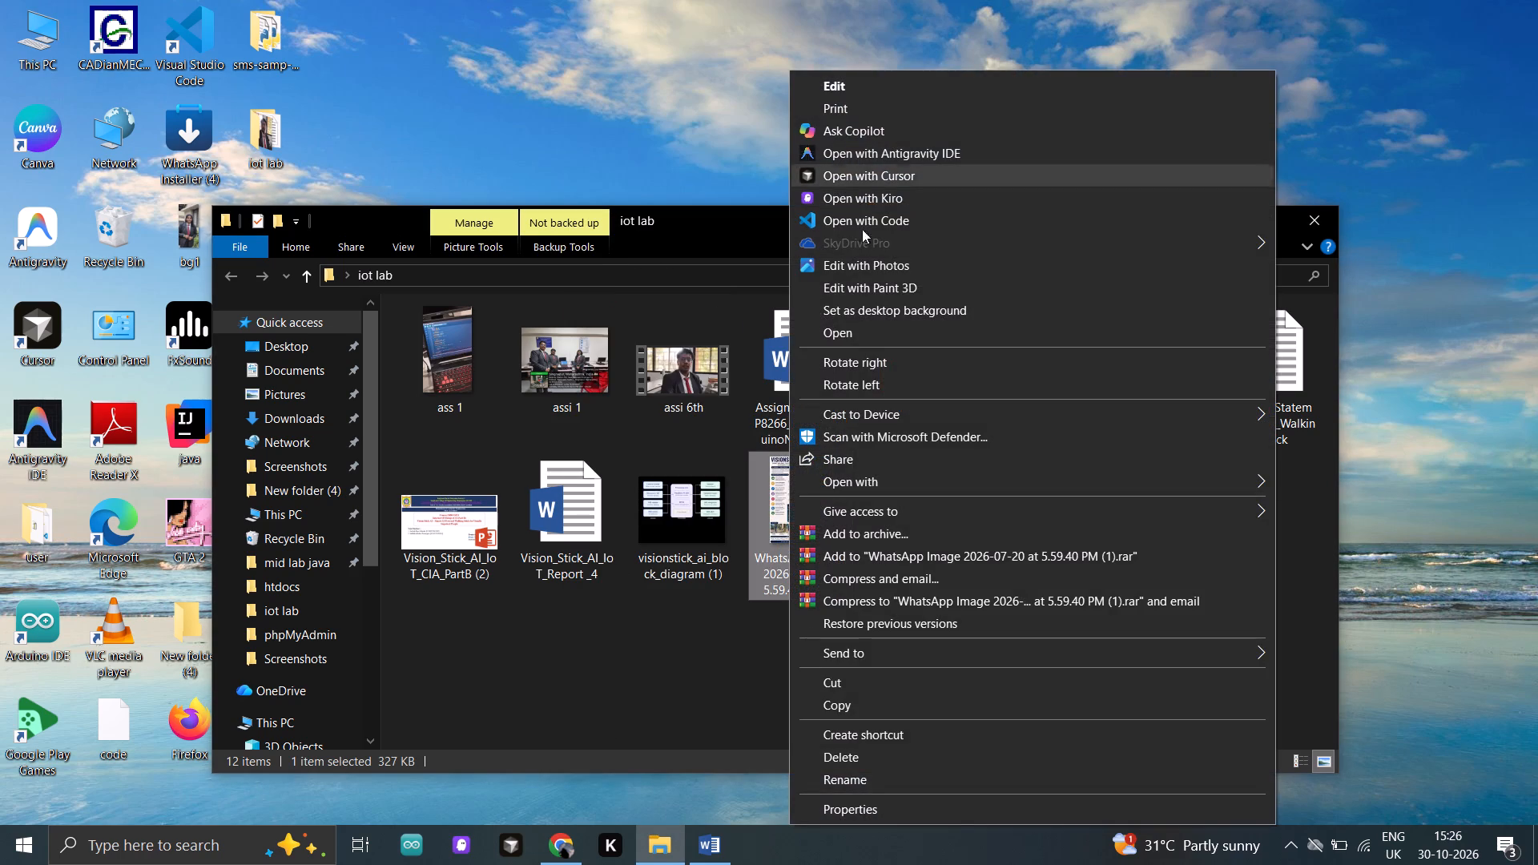
left_click(872, 698)
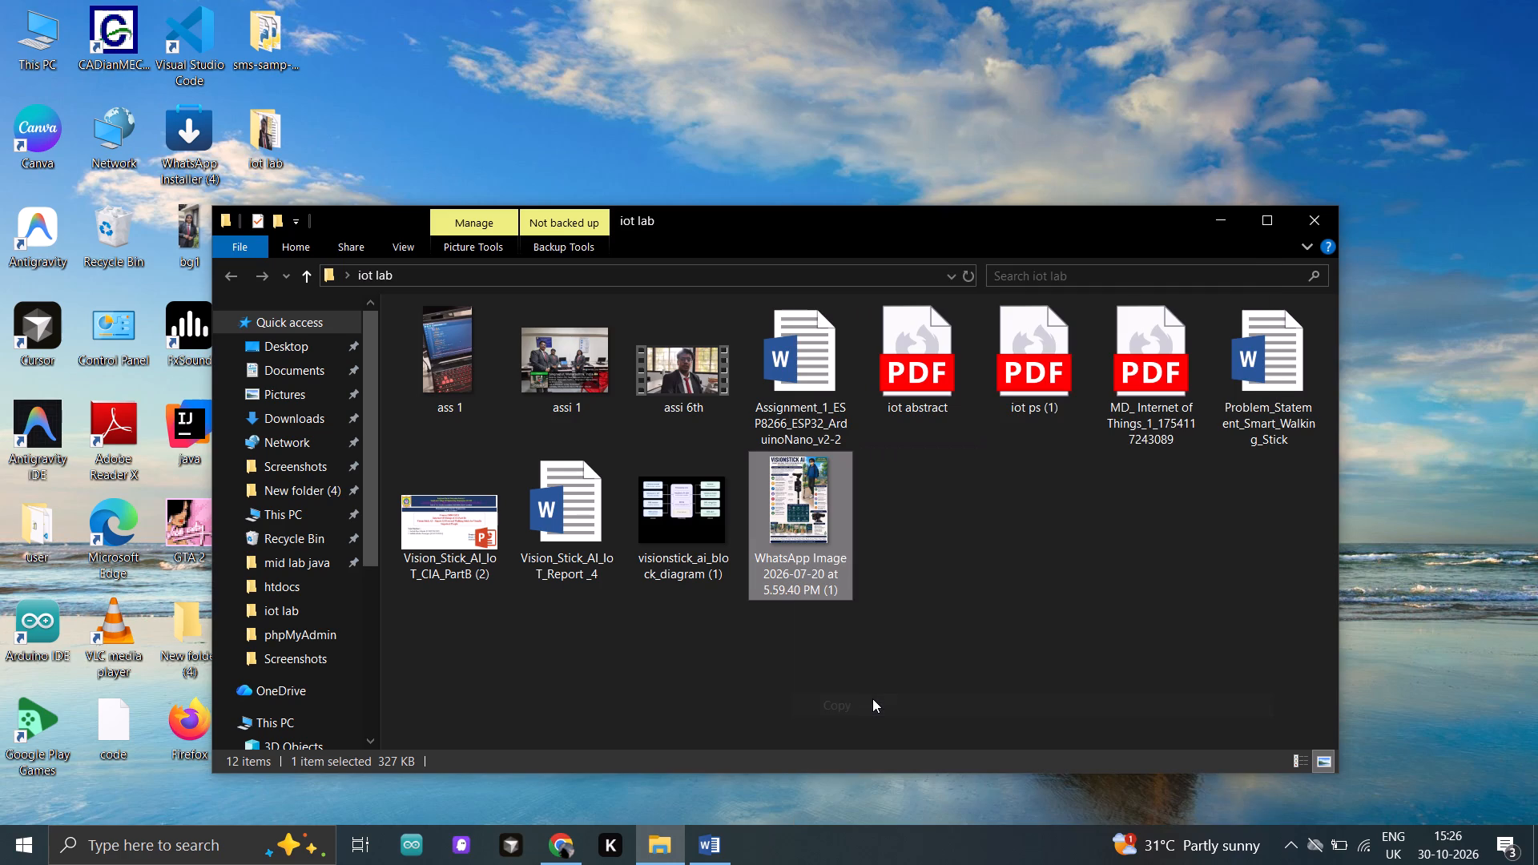
Switch to the Word report and examine the pages from the software implementation through Discussion for a place for the copied image.
left_click(605, 534)
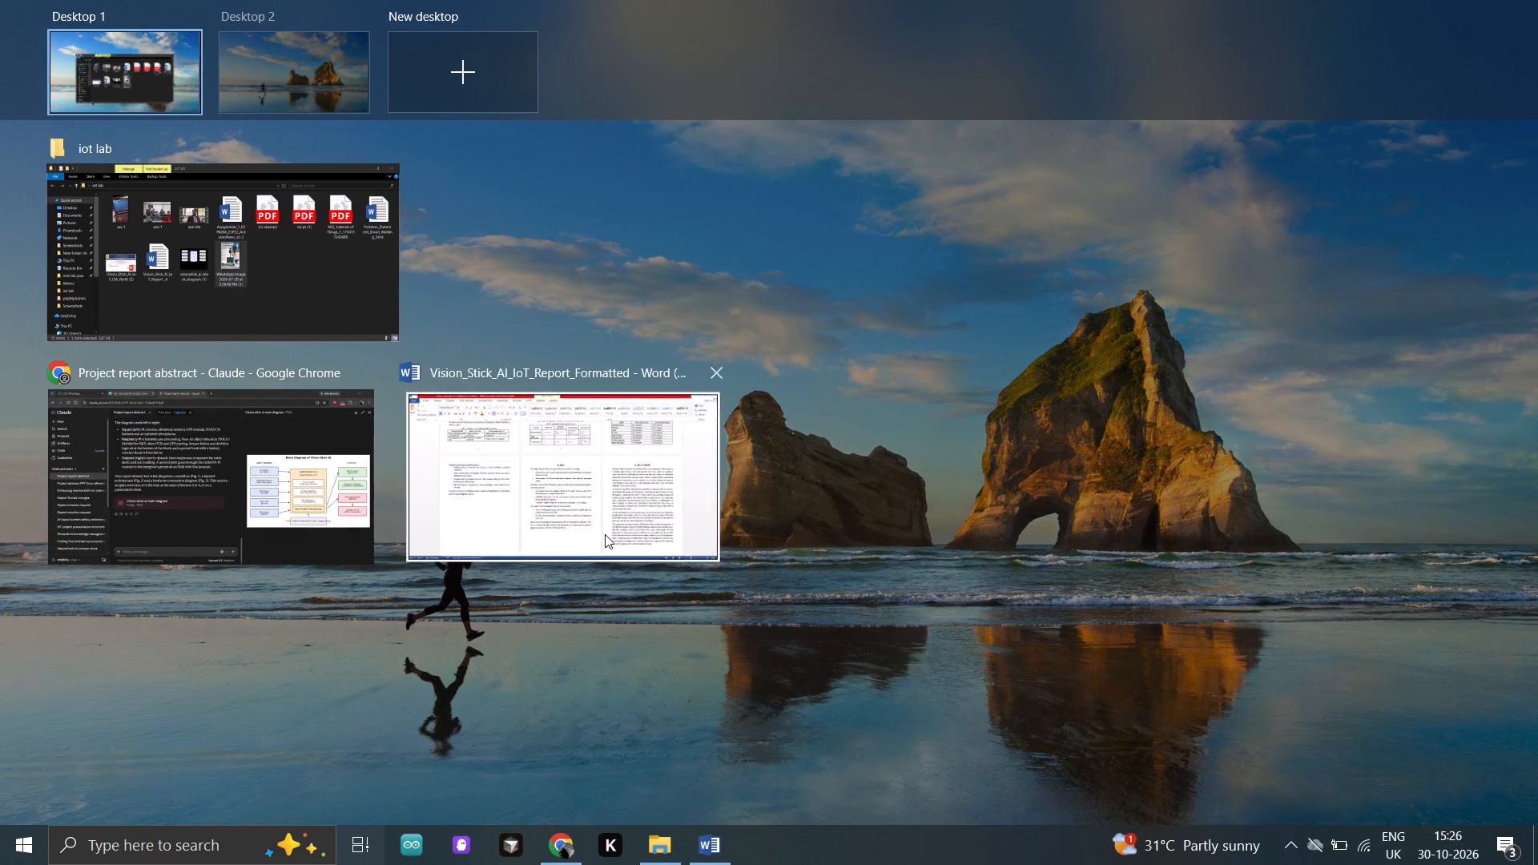
scroll(689, 537, "down", 2)
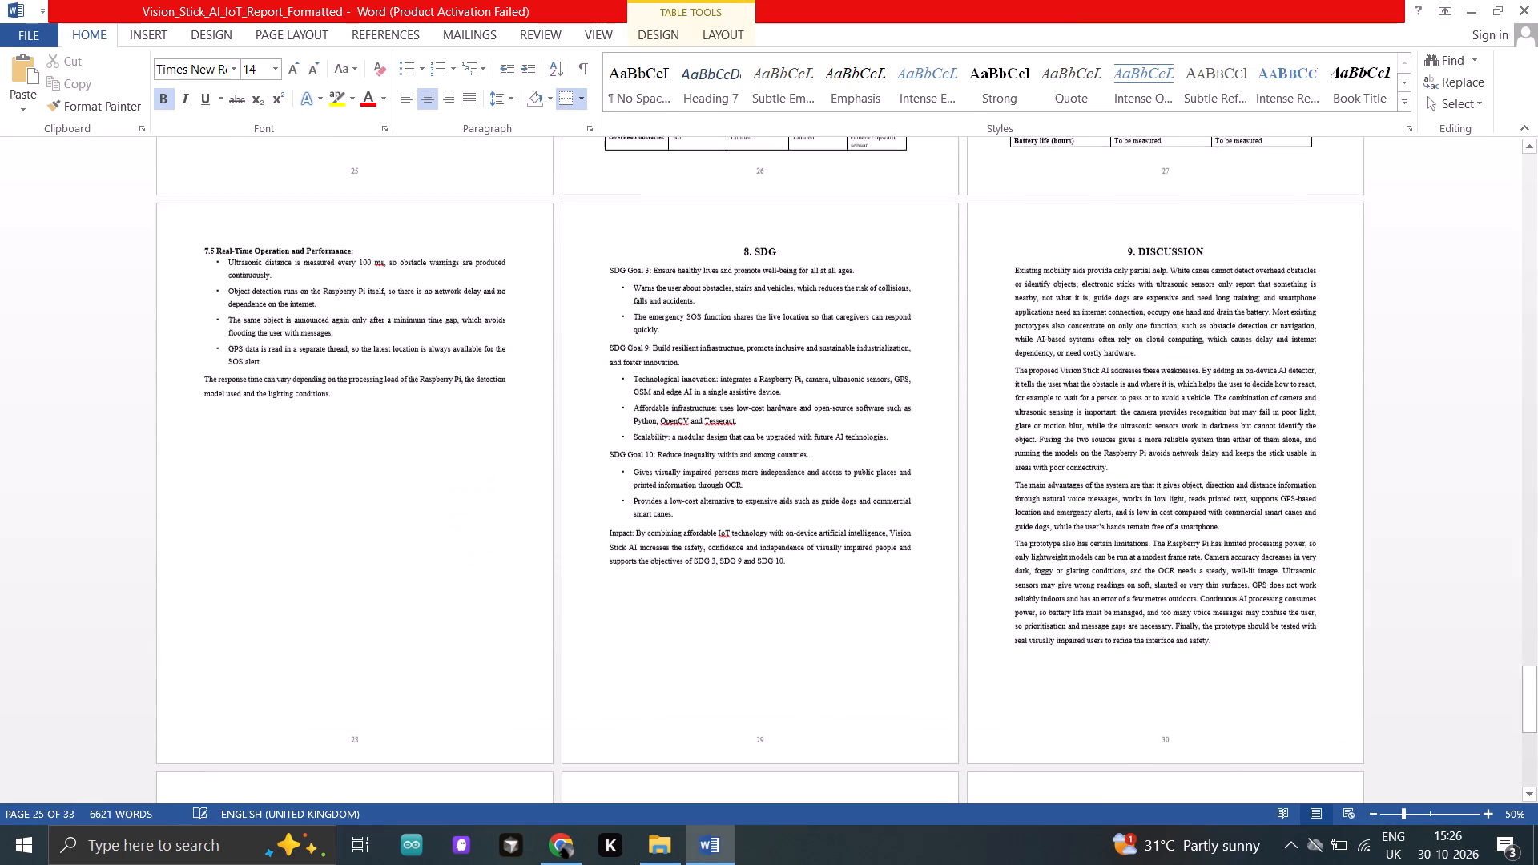
scroll(689, 537, "up", 5)
scroll(689, 537, "up", 19)
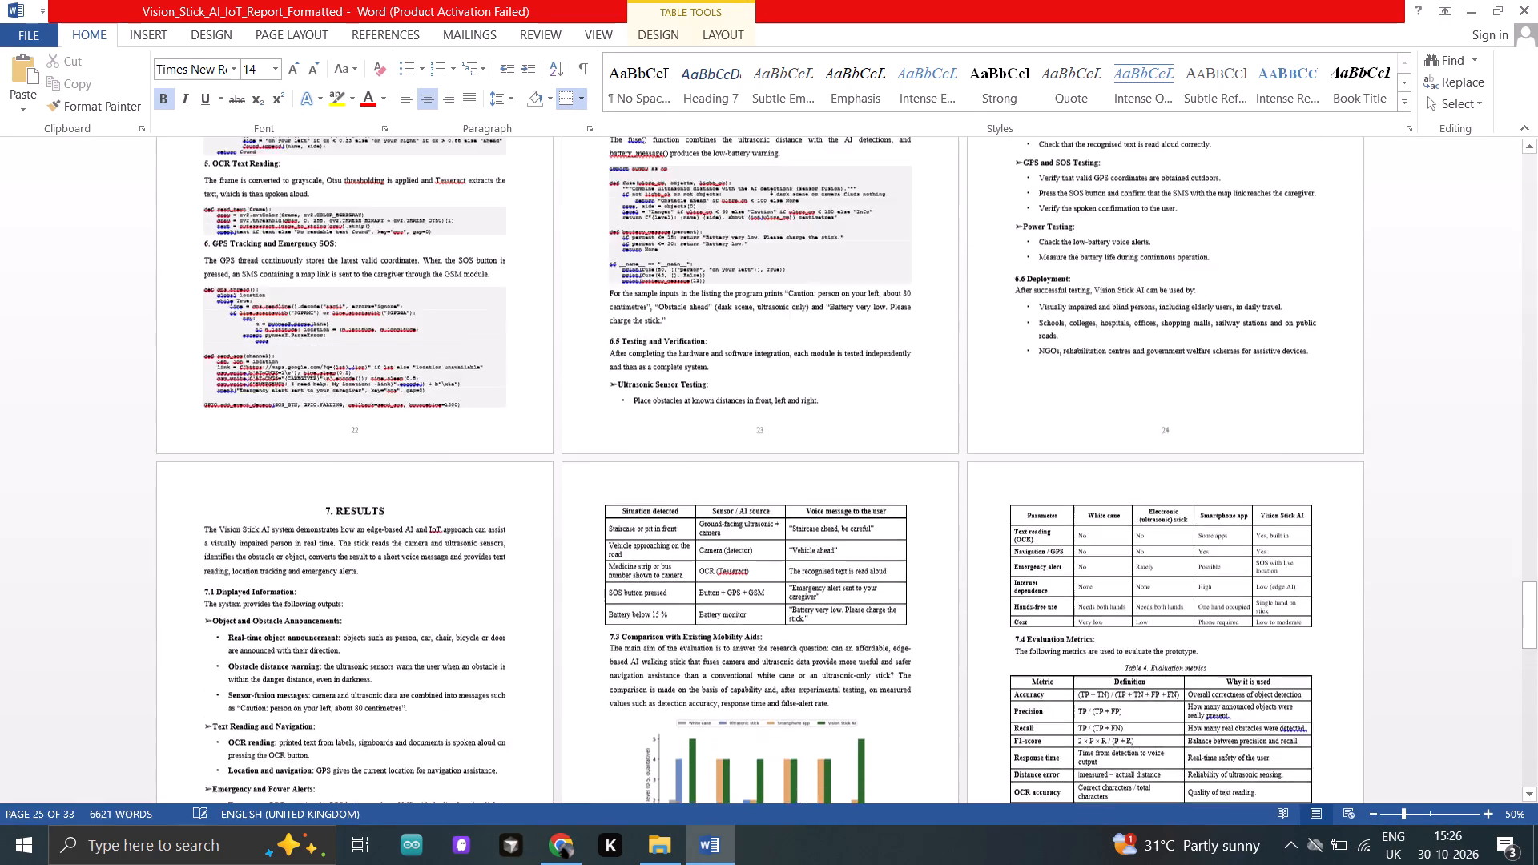
scroll(689, 537, "up", 10)
scroll(689, 537, "down", 6)
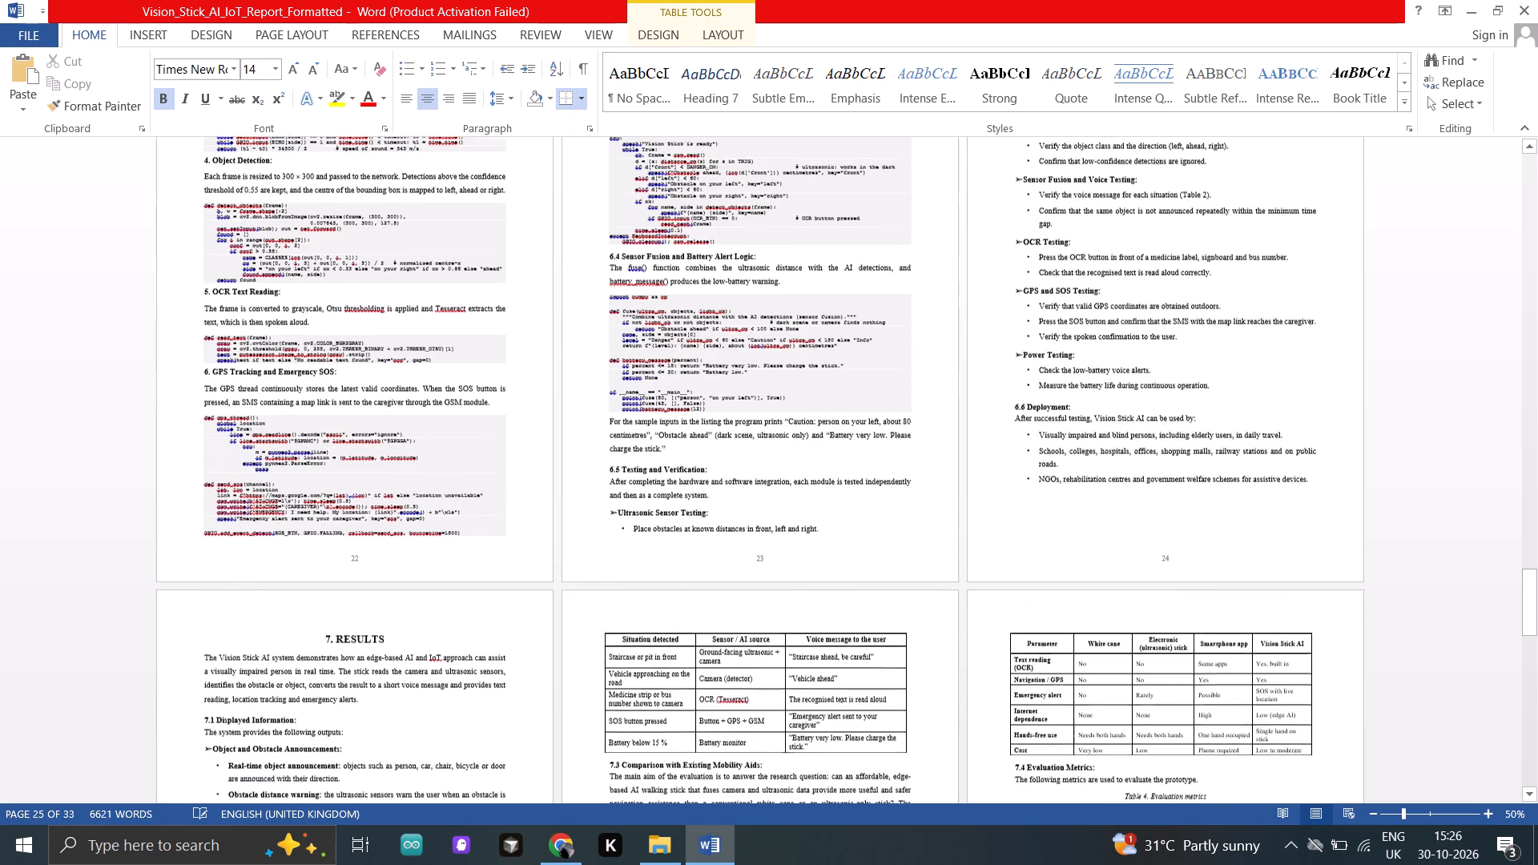
scroll(689, 537, "down", 2)
scroll(689, 537, "up", 7)
scroll(689, 537, "down", 1)
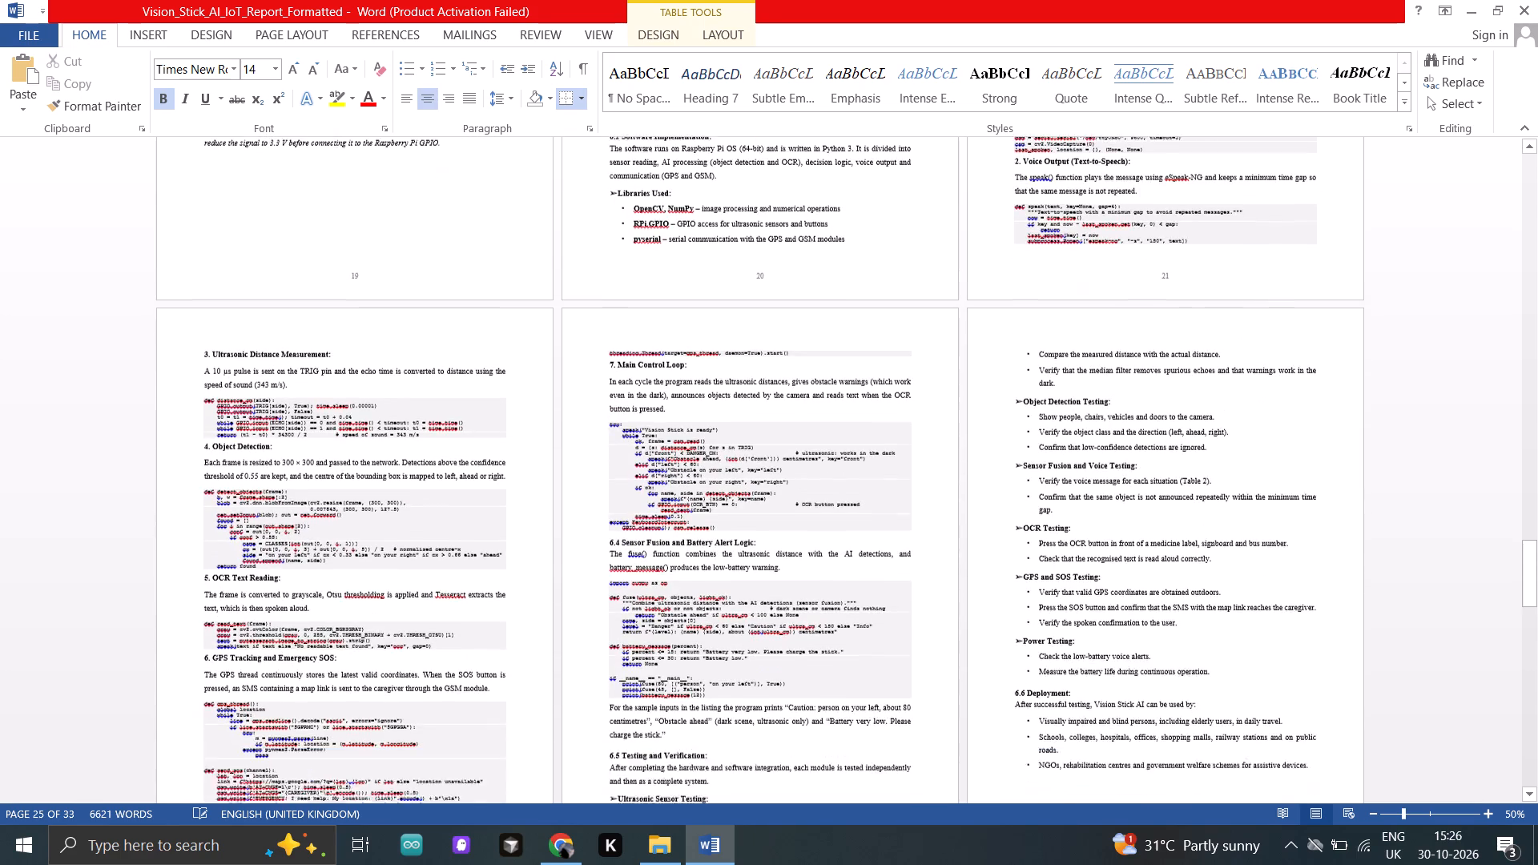
scroll(689, 537, "down", 2)
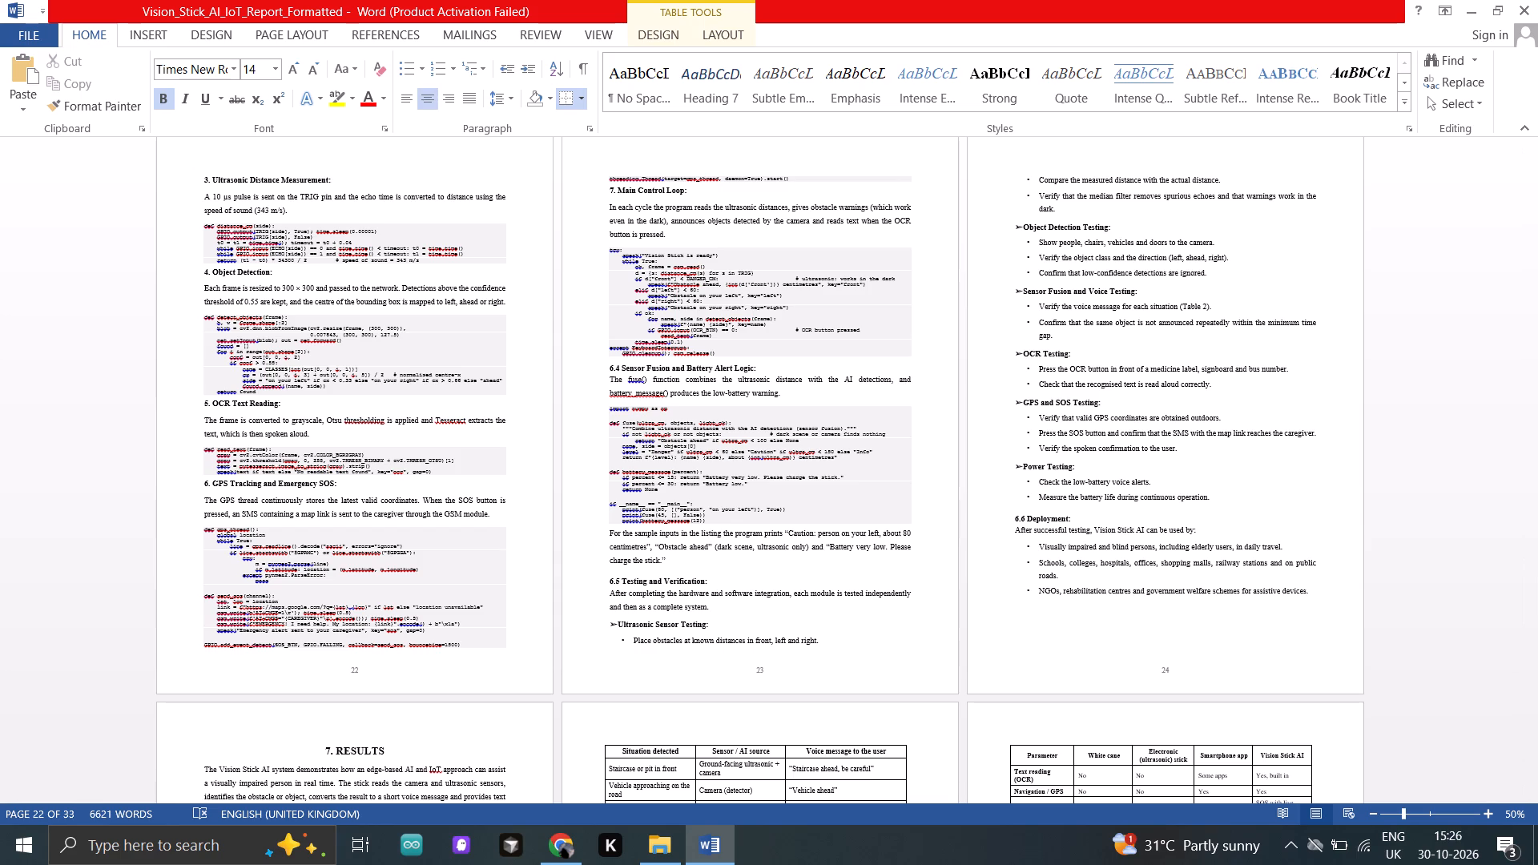
Return to the report and examine the Methodology and Implementation pages for a place to add the diagram.
scroll(689, 537, "down", 3)
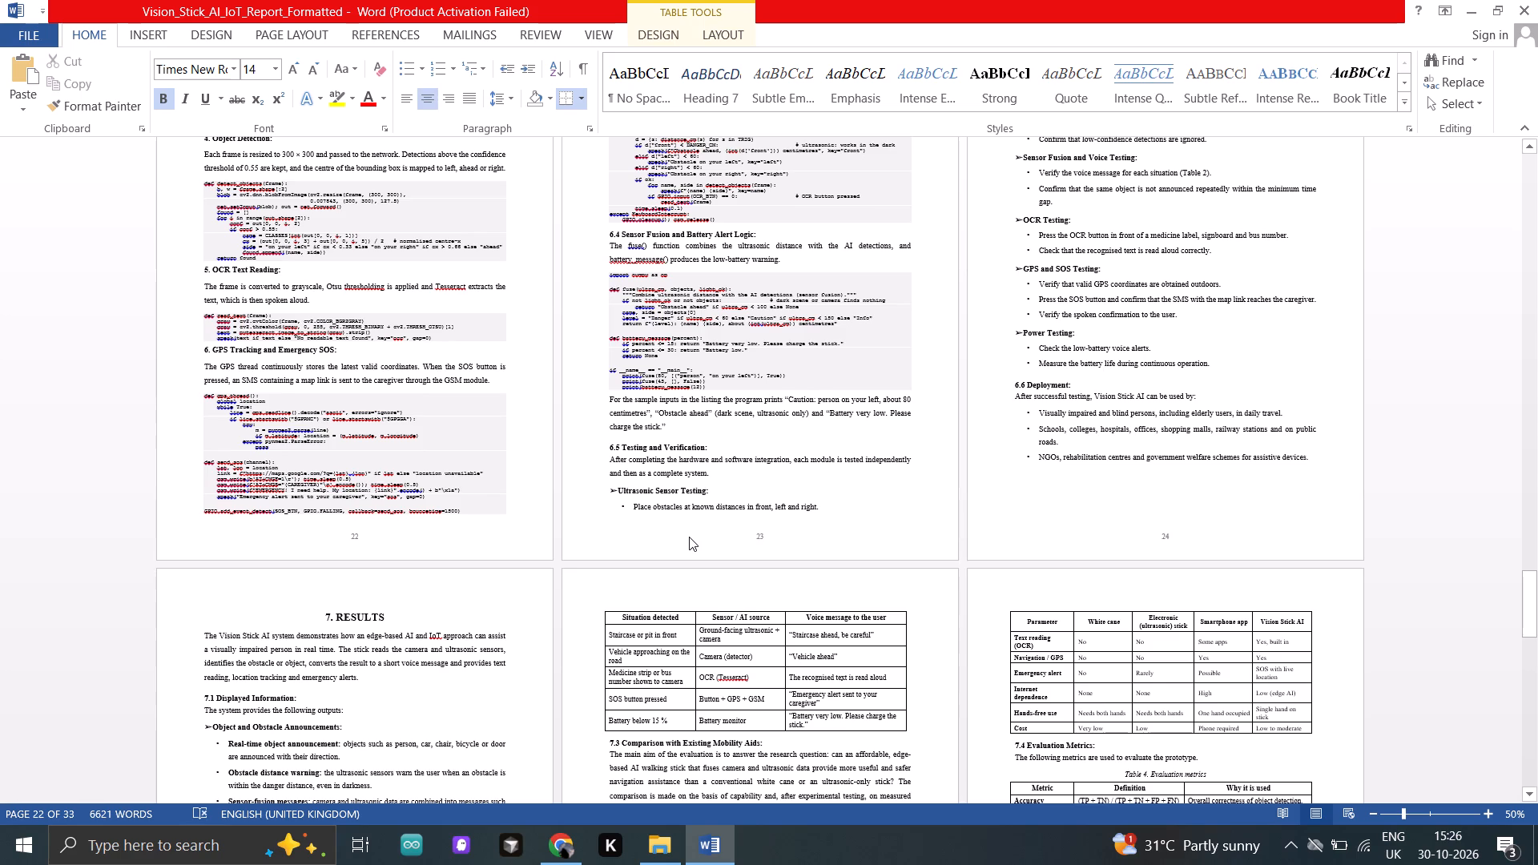
scroll(689, 537, "up", 5)
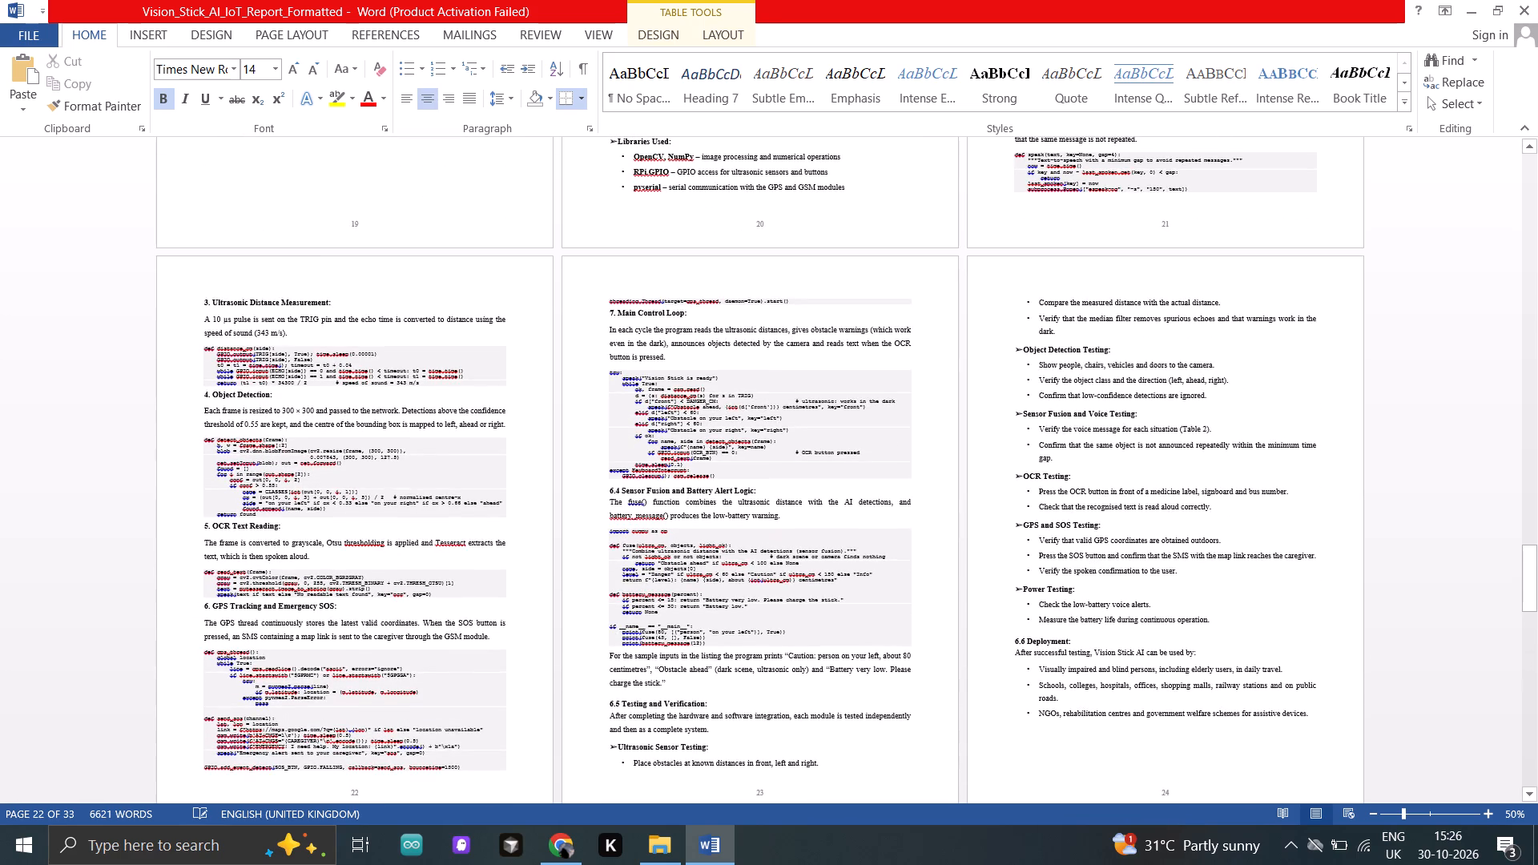
scroll(689, 537, "up", 1)
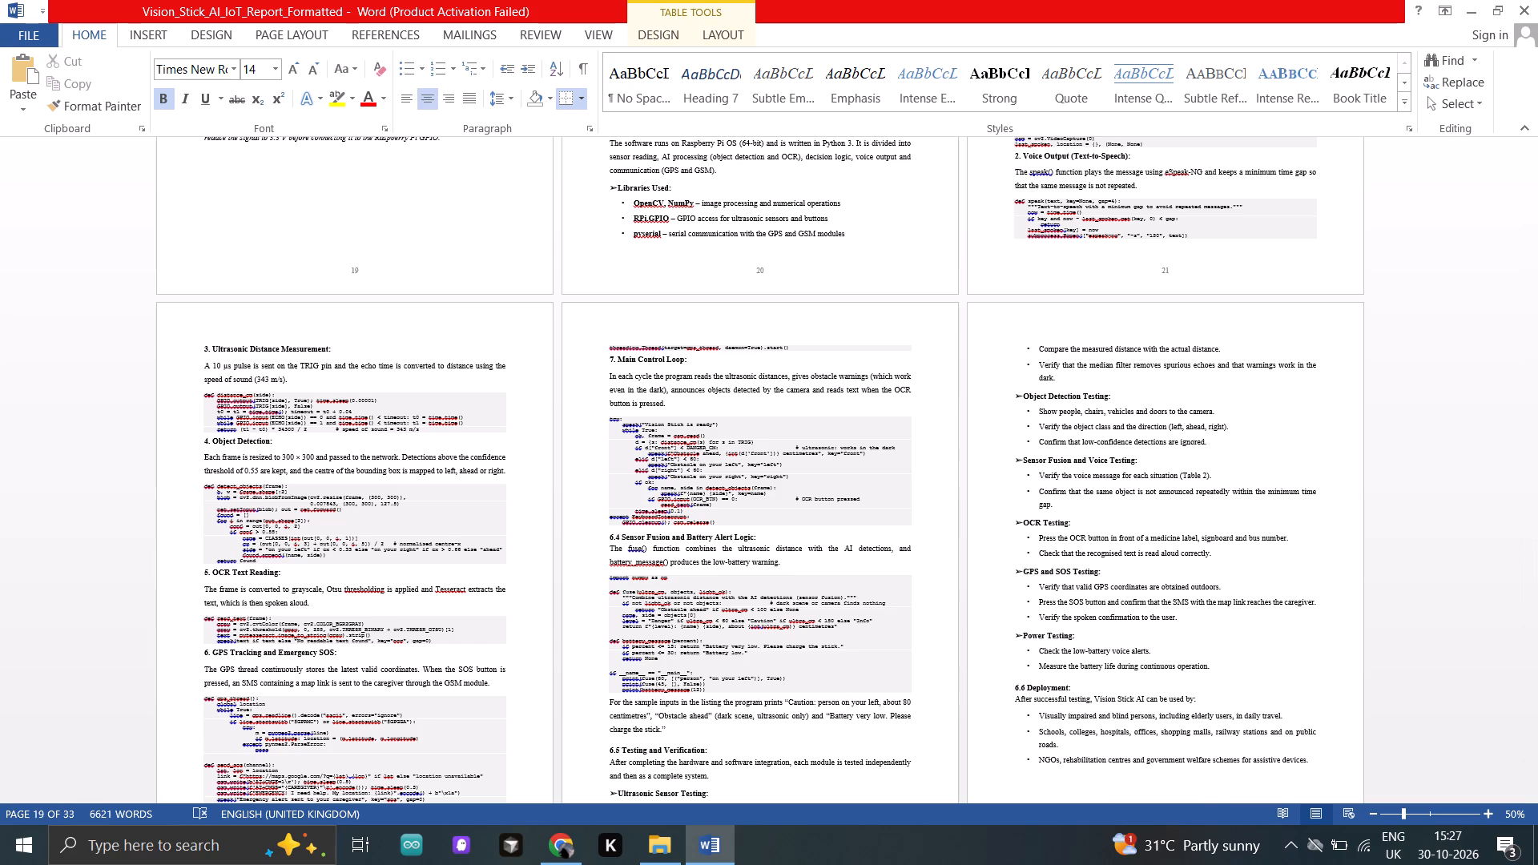
scroll(689, 537, "up", 2)
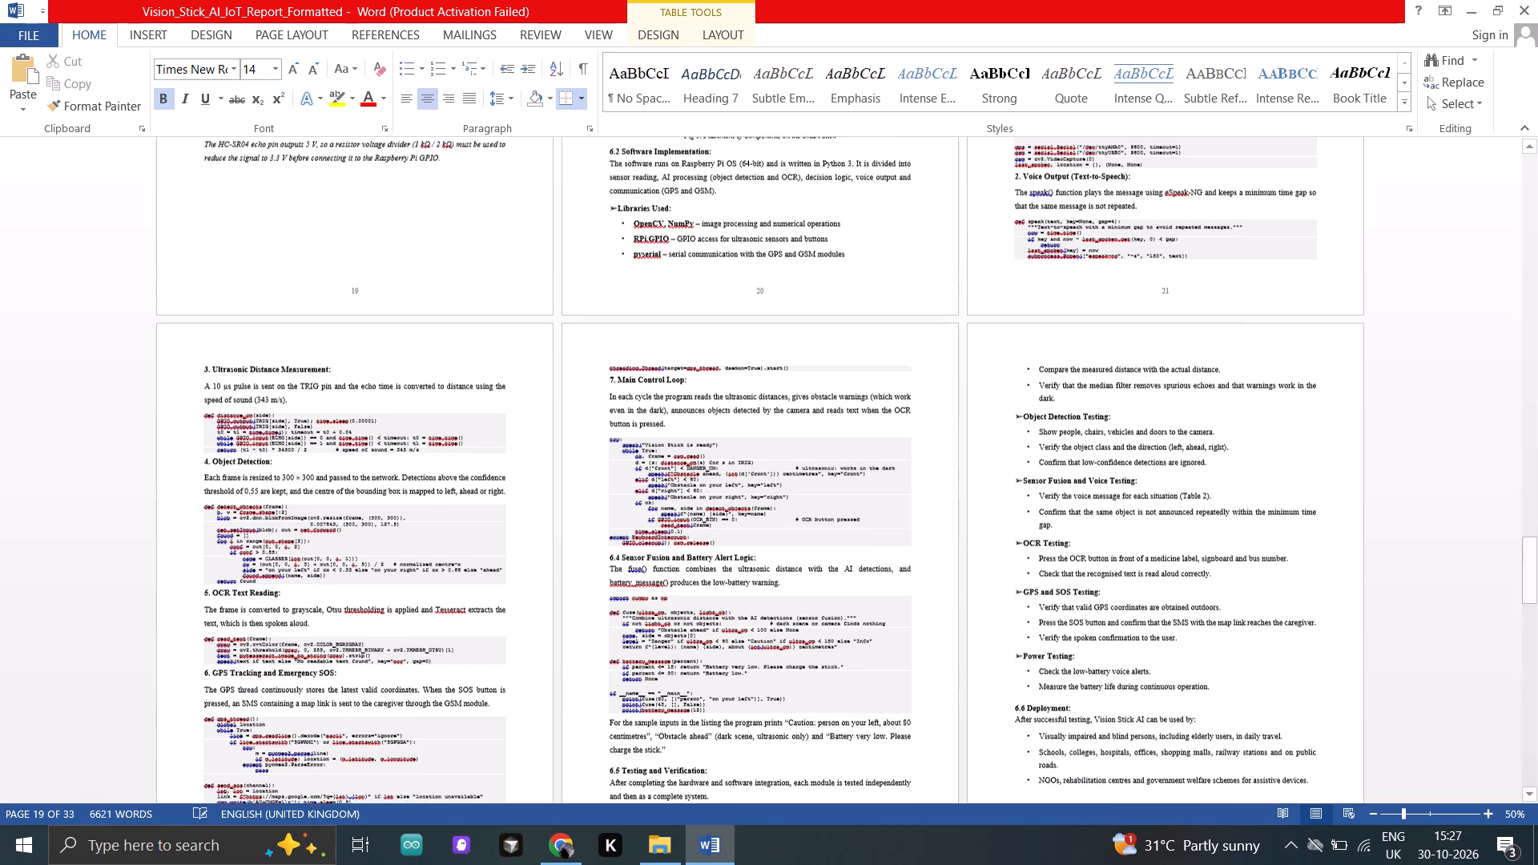
scroll(689, 537, "up", 12)
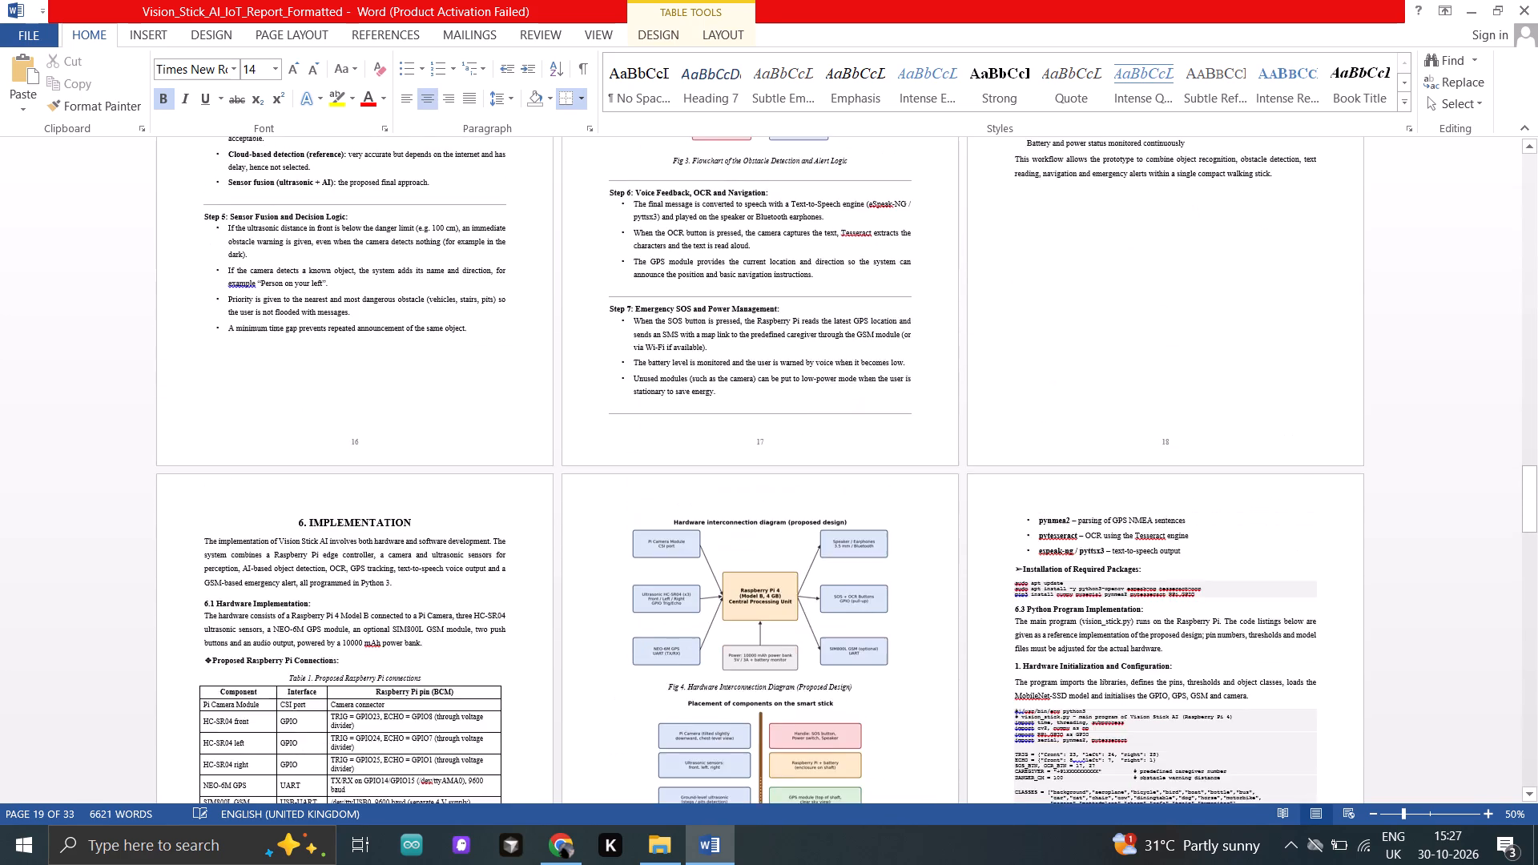
scroll(689, 537, "up", 10)
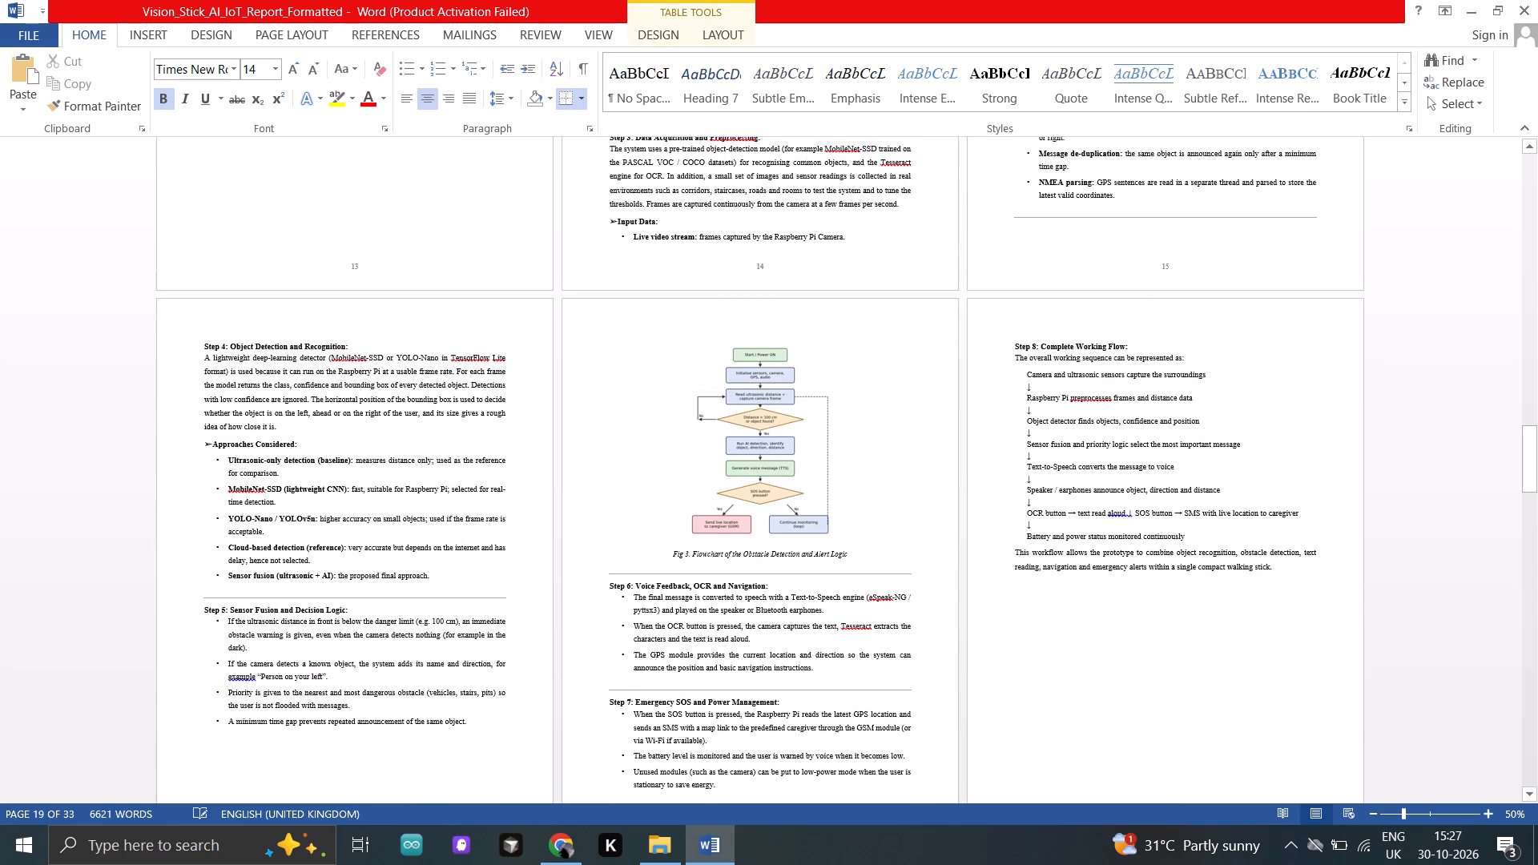
scroll(689, 539, "up", 2)
left_click(689, 541)
scroll(689, 541, "down", 11)
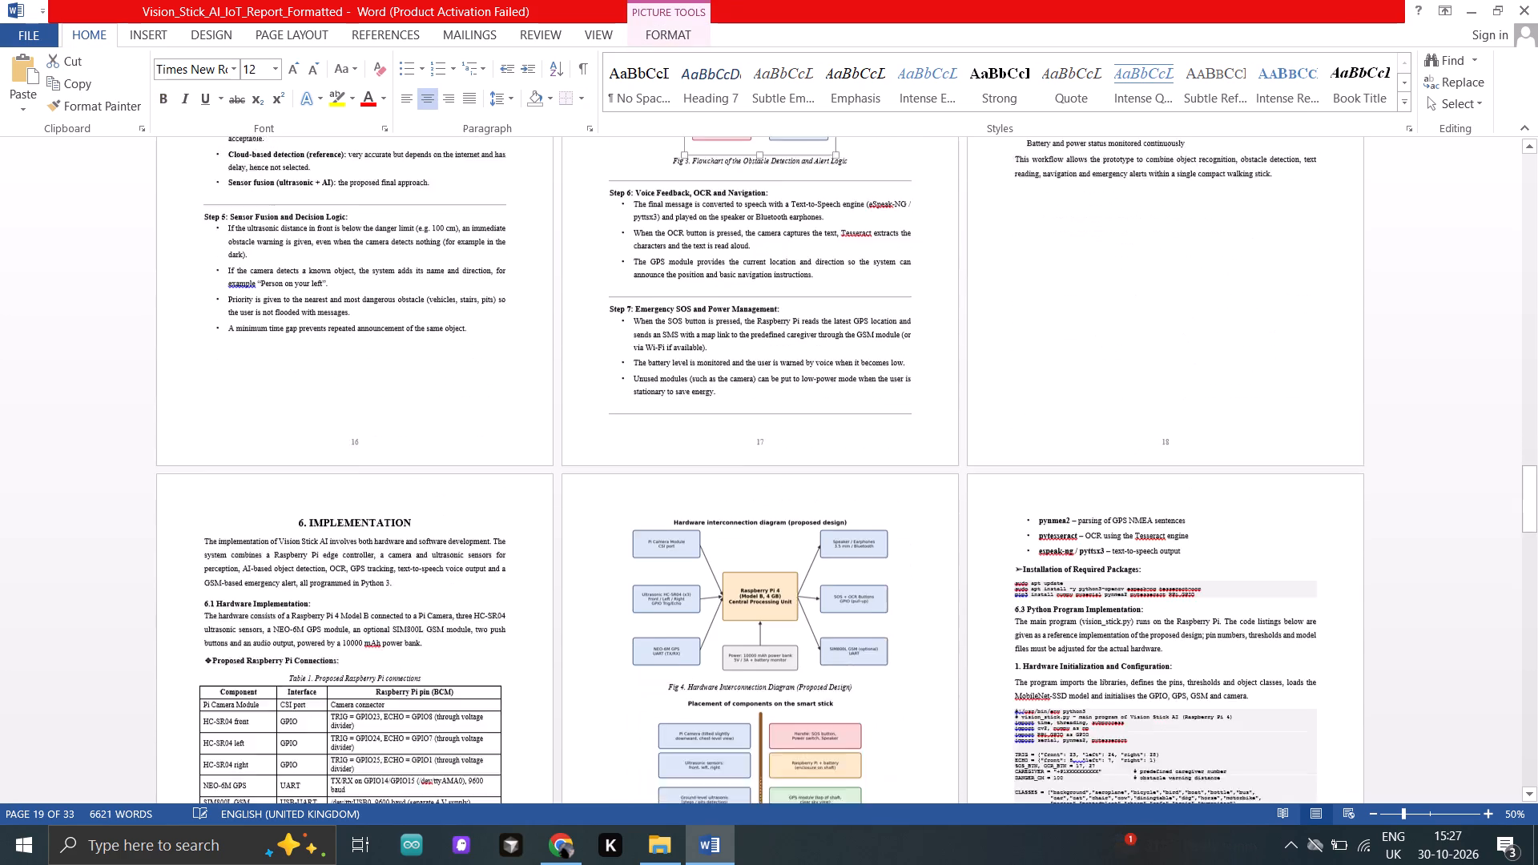
scroll(689, 541, "down", 6)
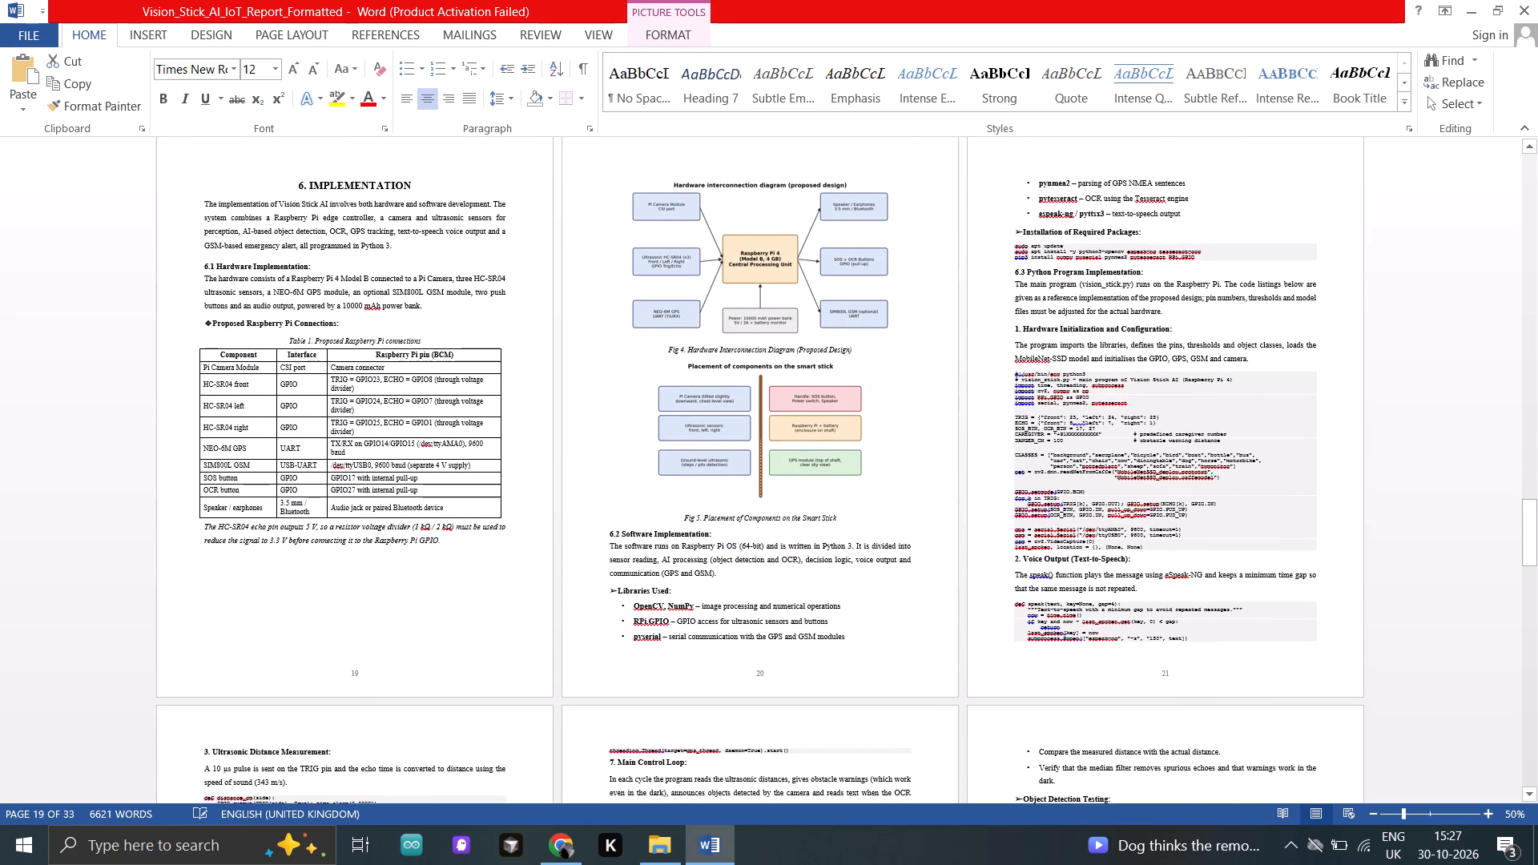
Insert blank lines after the "espeak-ng / pyttsx3" bullet on page 21 until "Installation of Required Packages" moves to the following page.
left_click(1190, 213)
key("Return")
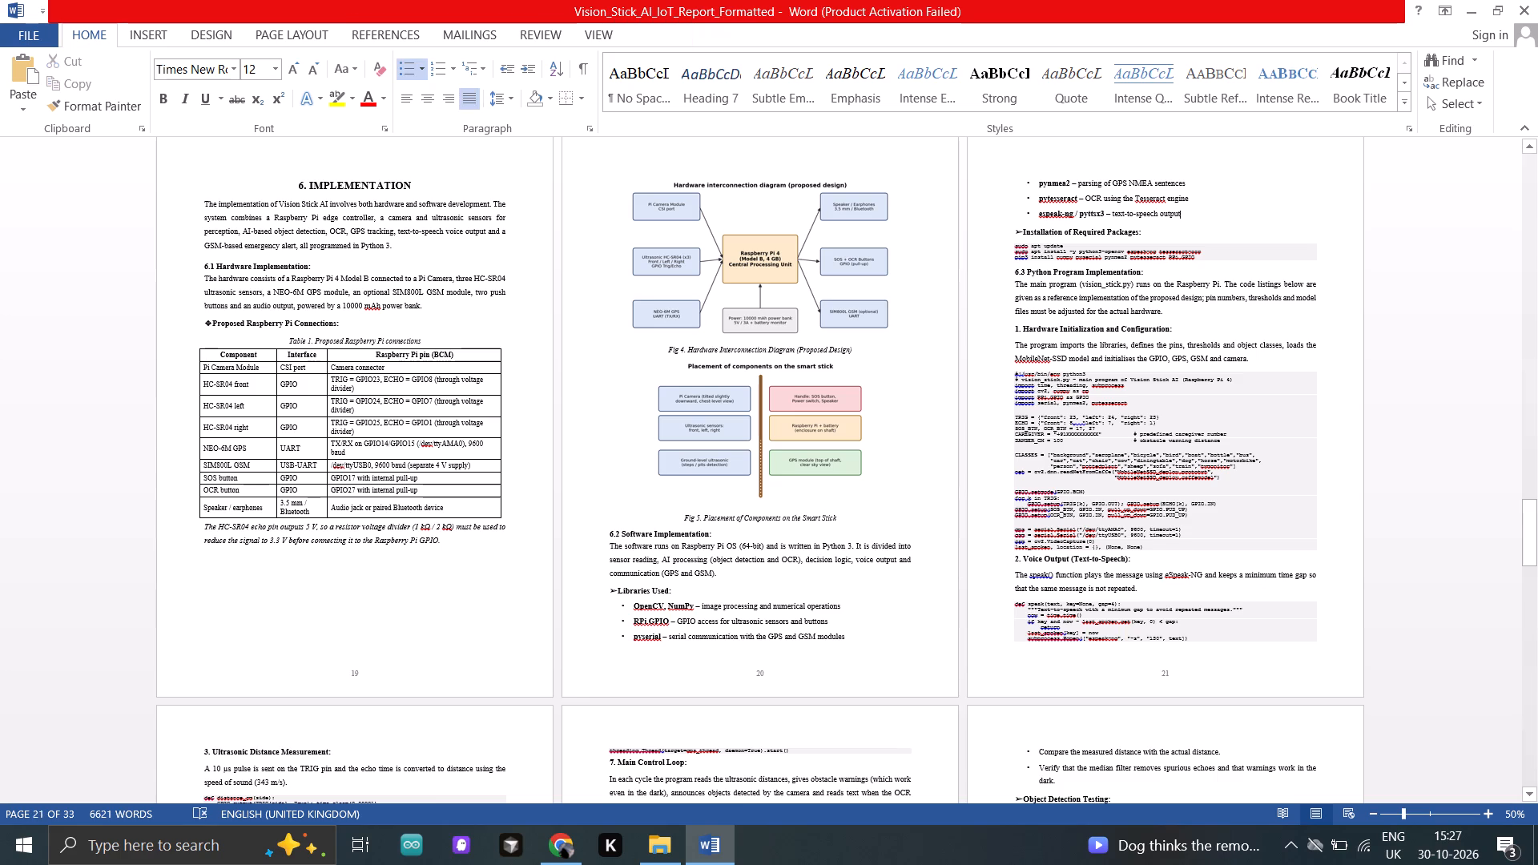
key("Return")
key("Return")
key("Return")
key("Return")
key("Return")
key("Return")
key("Return")
key("Return")
key("Return")
key("Return")
key("Return")
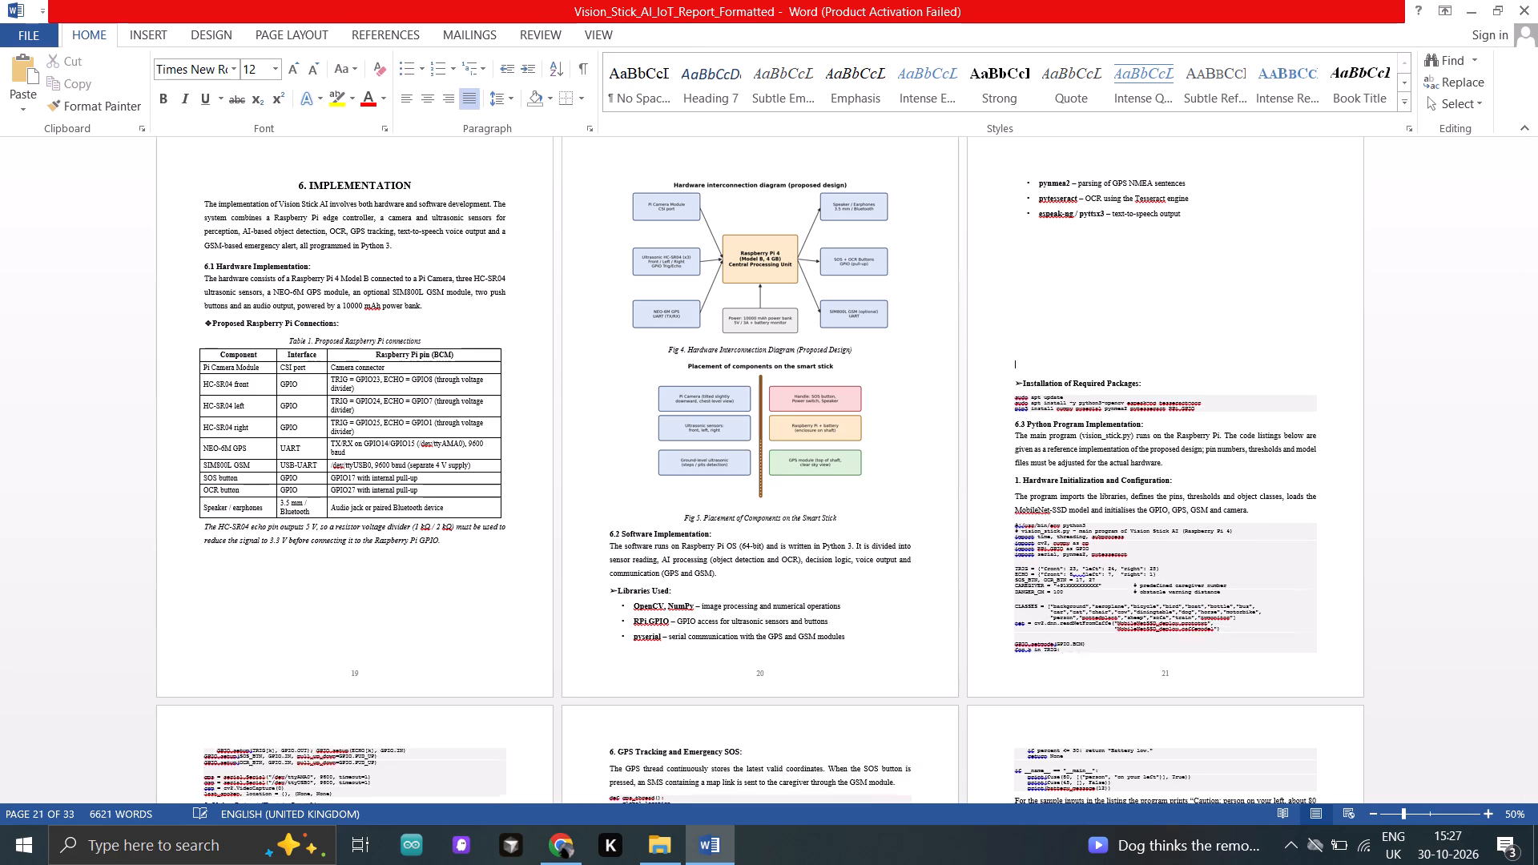
key("Return")
key("Return")
key("Return")
key("Return")
key("Return")
key("Return")
key("Return")
key("Return")
key("Return")
key("Return")
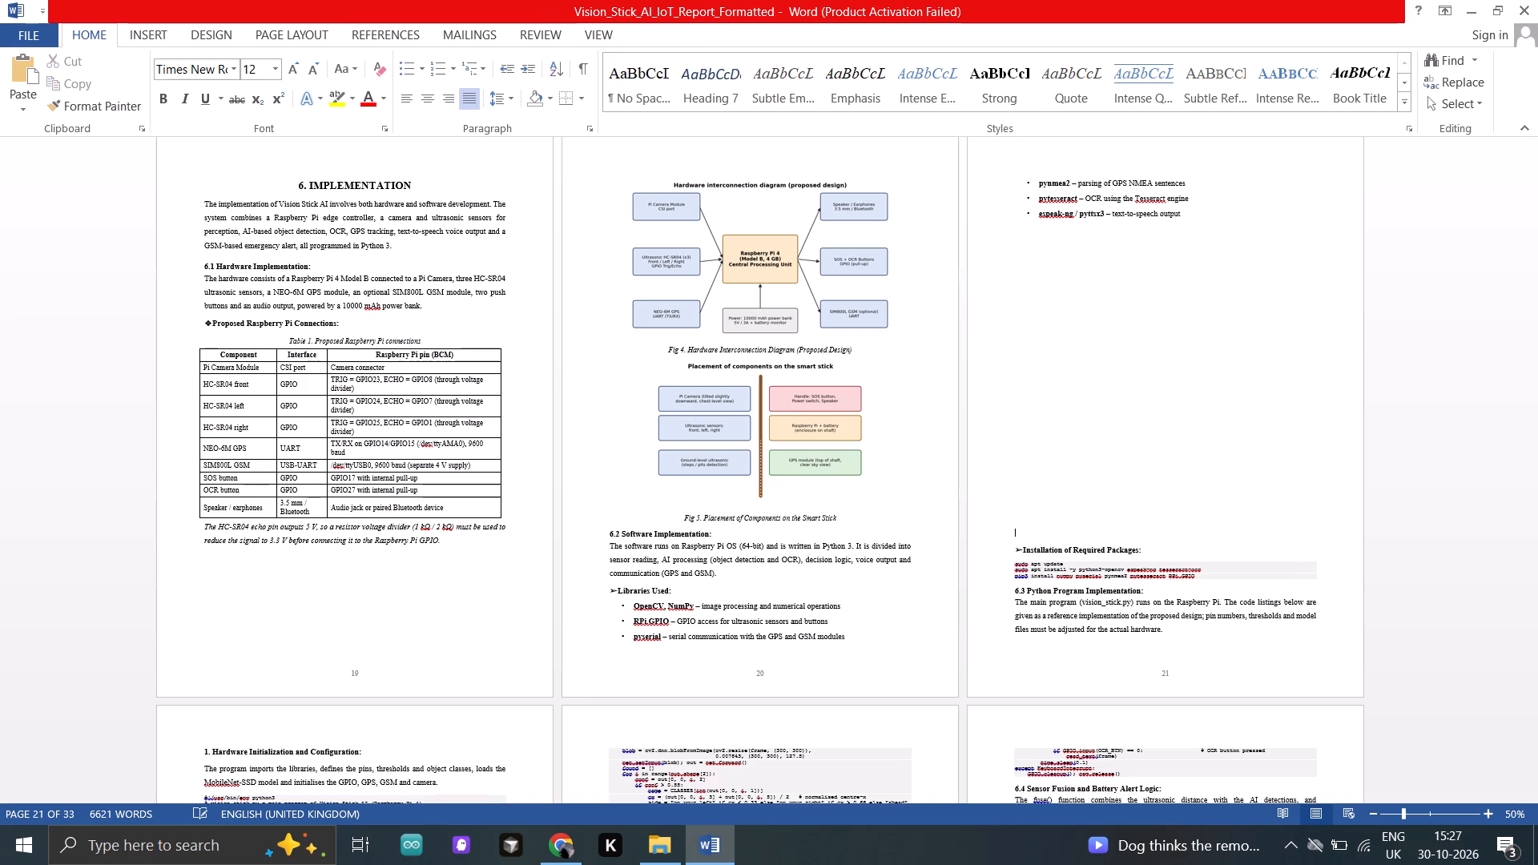
key("Return")
key("Return")
key("Return")
key("Return")
key("Return")
key("Return")
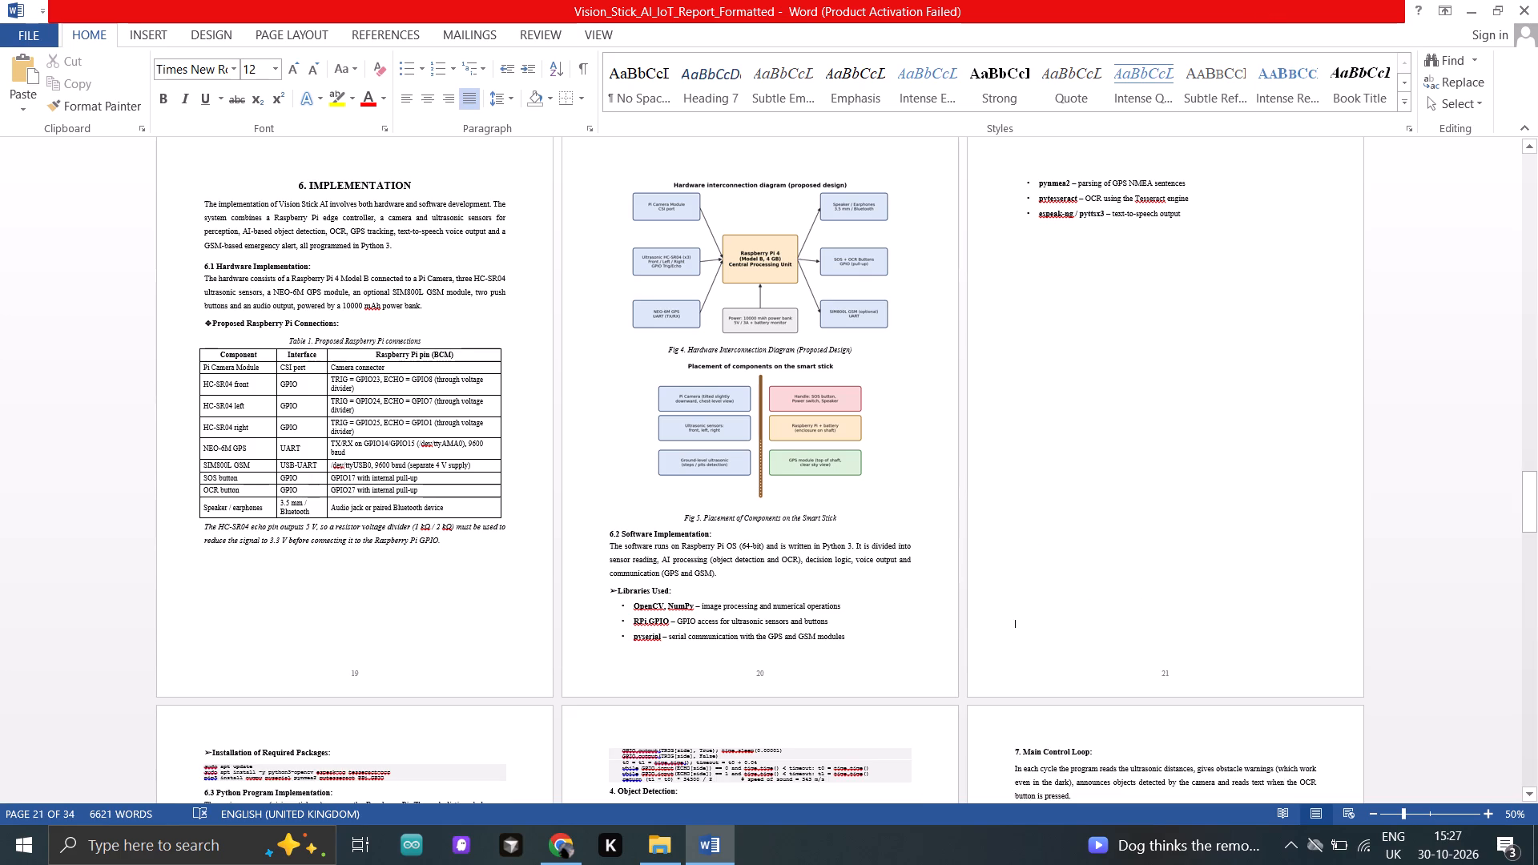
Add the heading text "Workflow Diagram" in the empty area of page 21, two lines below the bullet list.
left_click(1221, 228)
left_click(1221, 228)
key("Return")
key("Return")
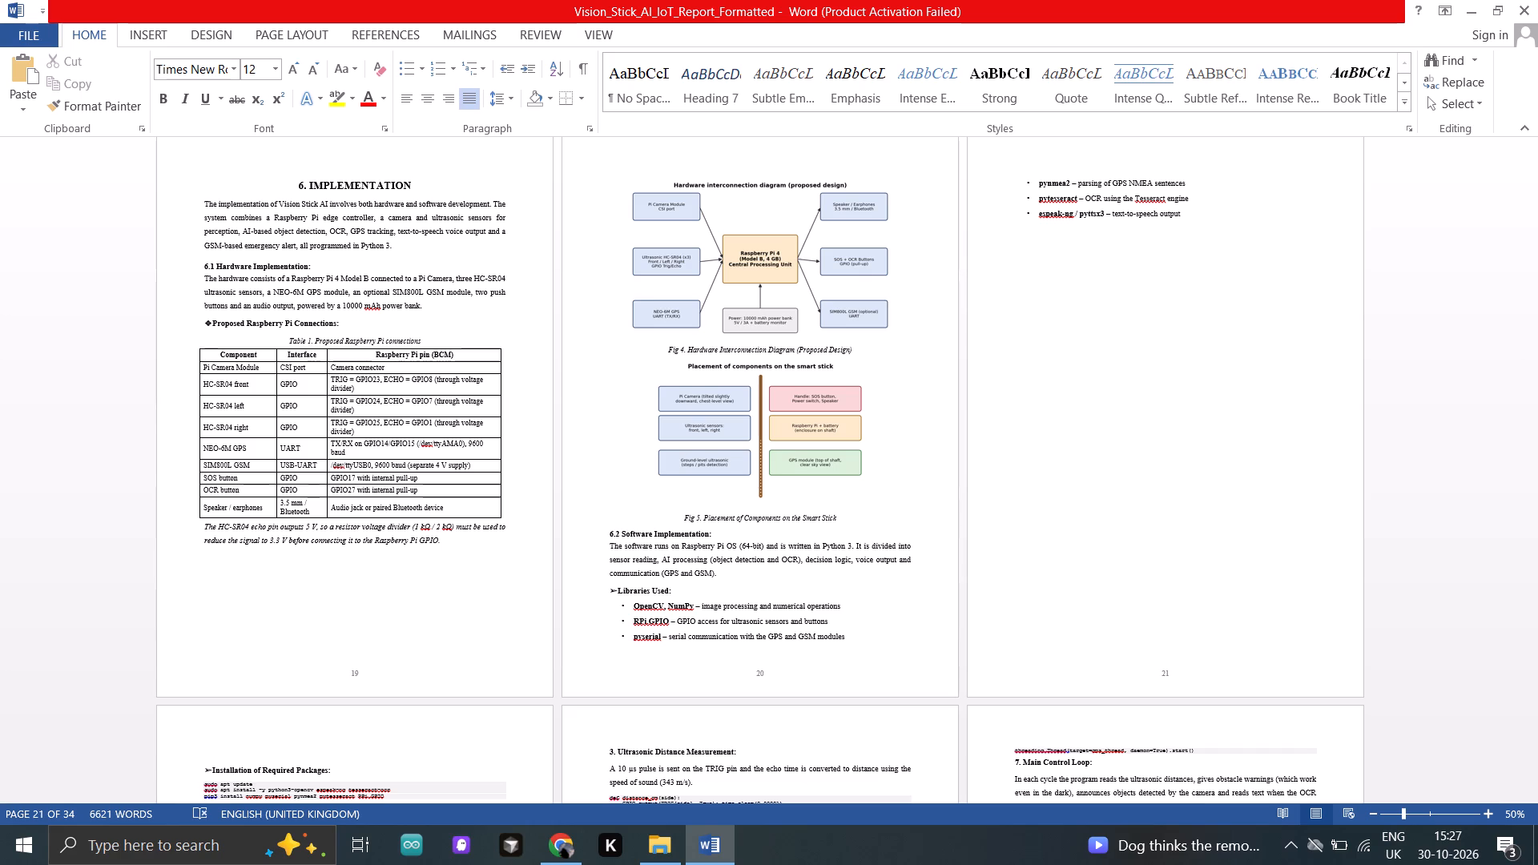
type("Work")
type("flow")
key("space")
type("Diagram")
key("space")
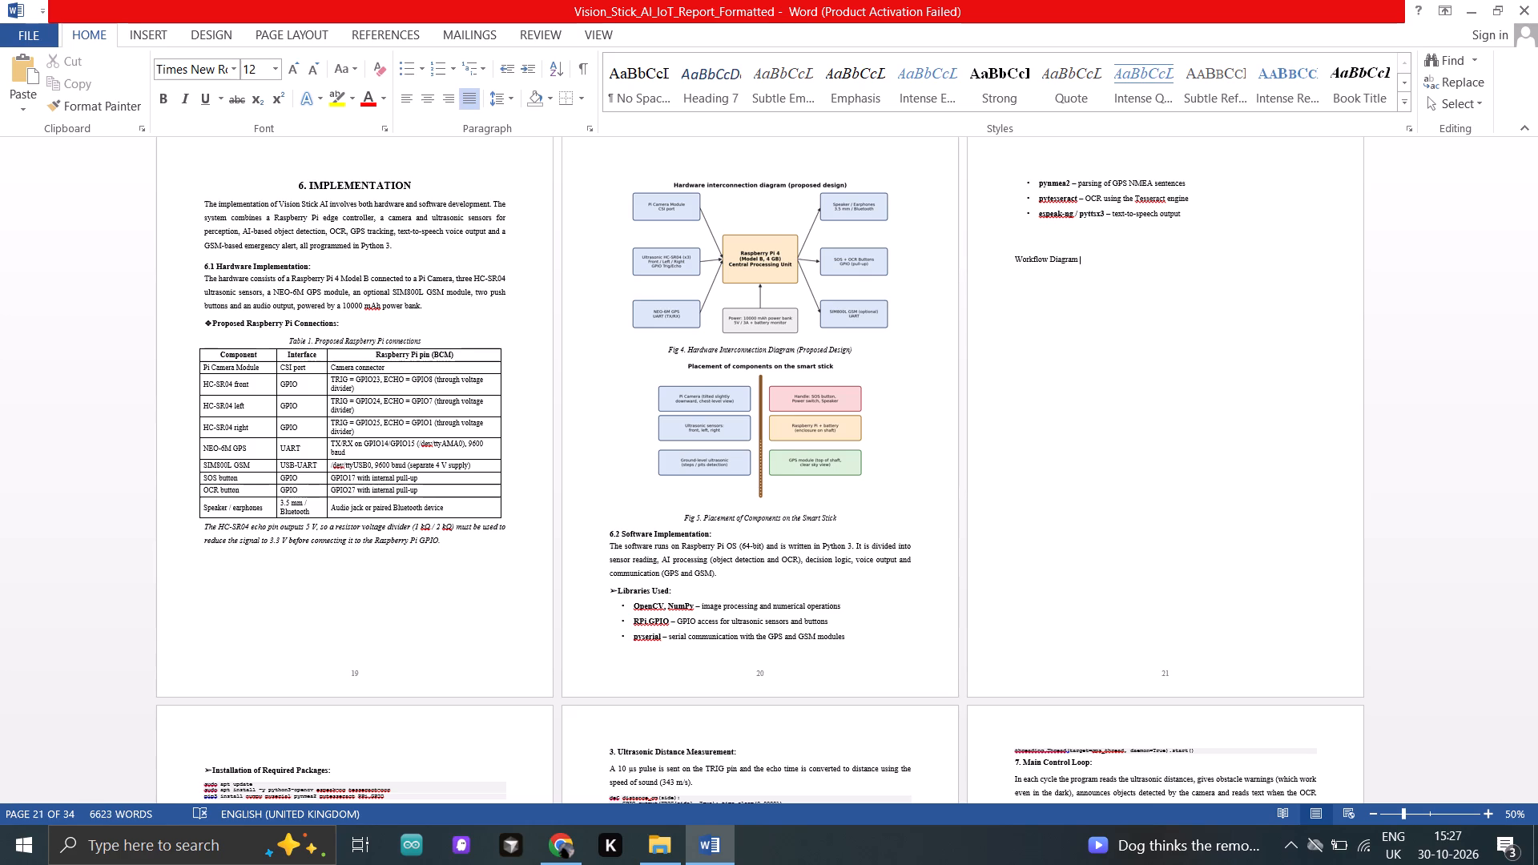
Set the font size of the "Workflow Diagram" text to 16.
key("ctrl+shift+Left")
key("ctrl+shift+Left")
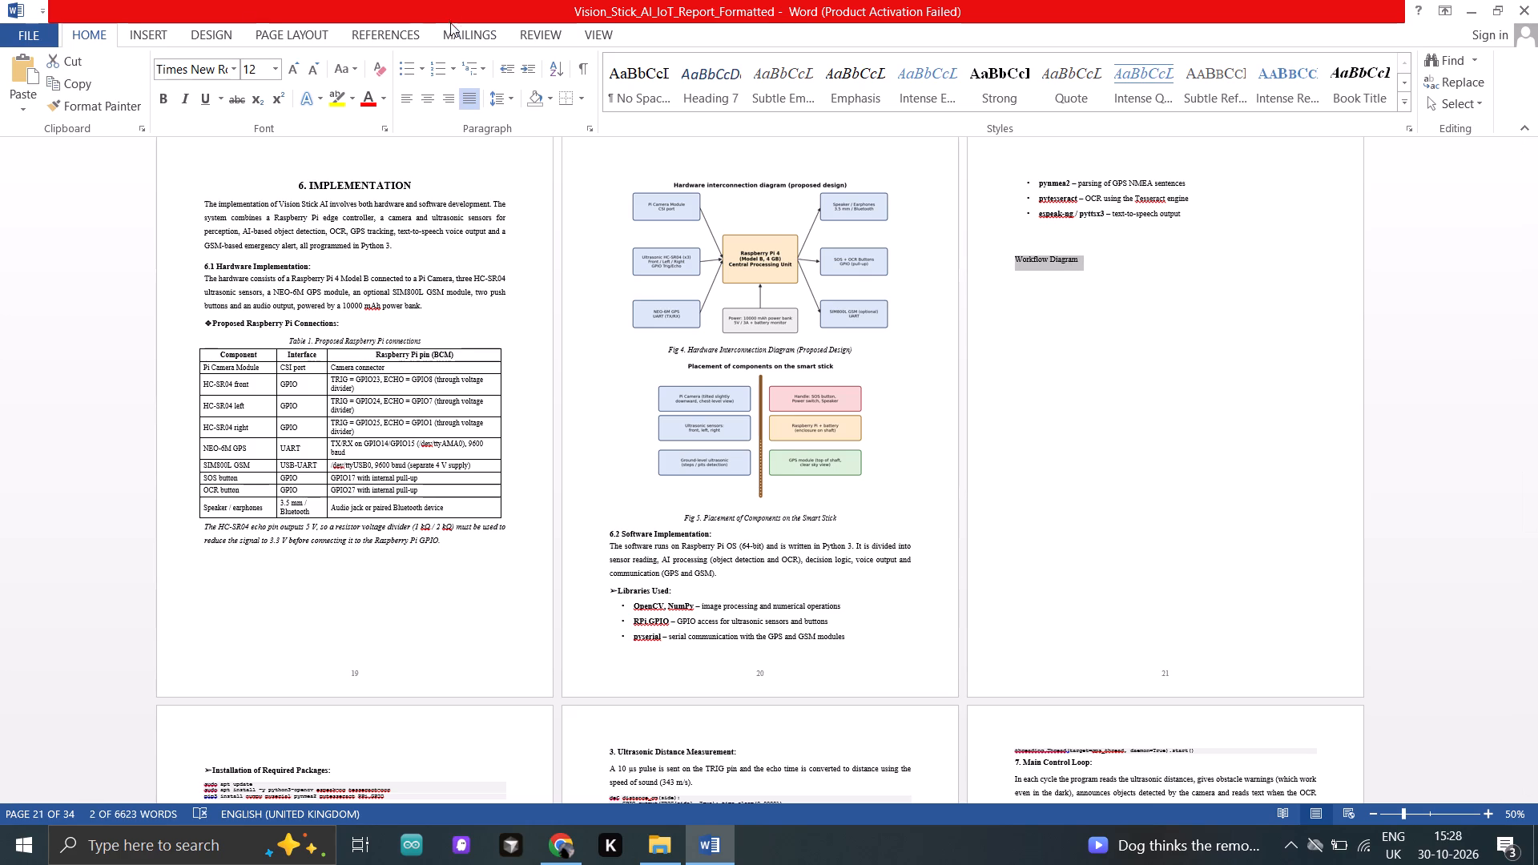
left_click(276, 74)
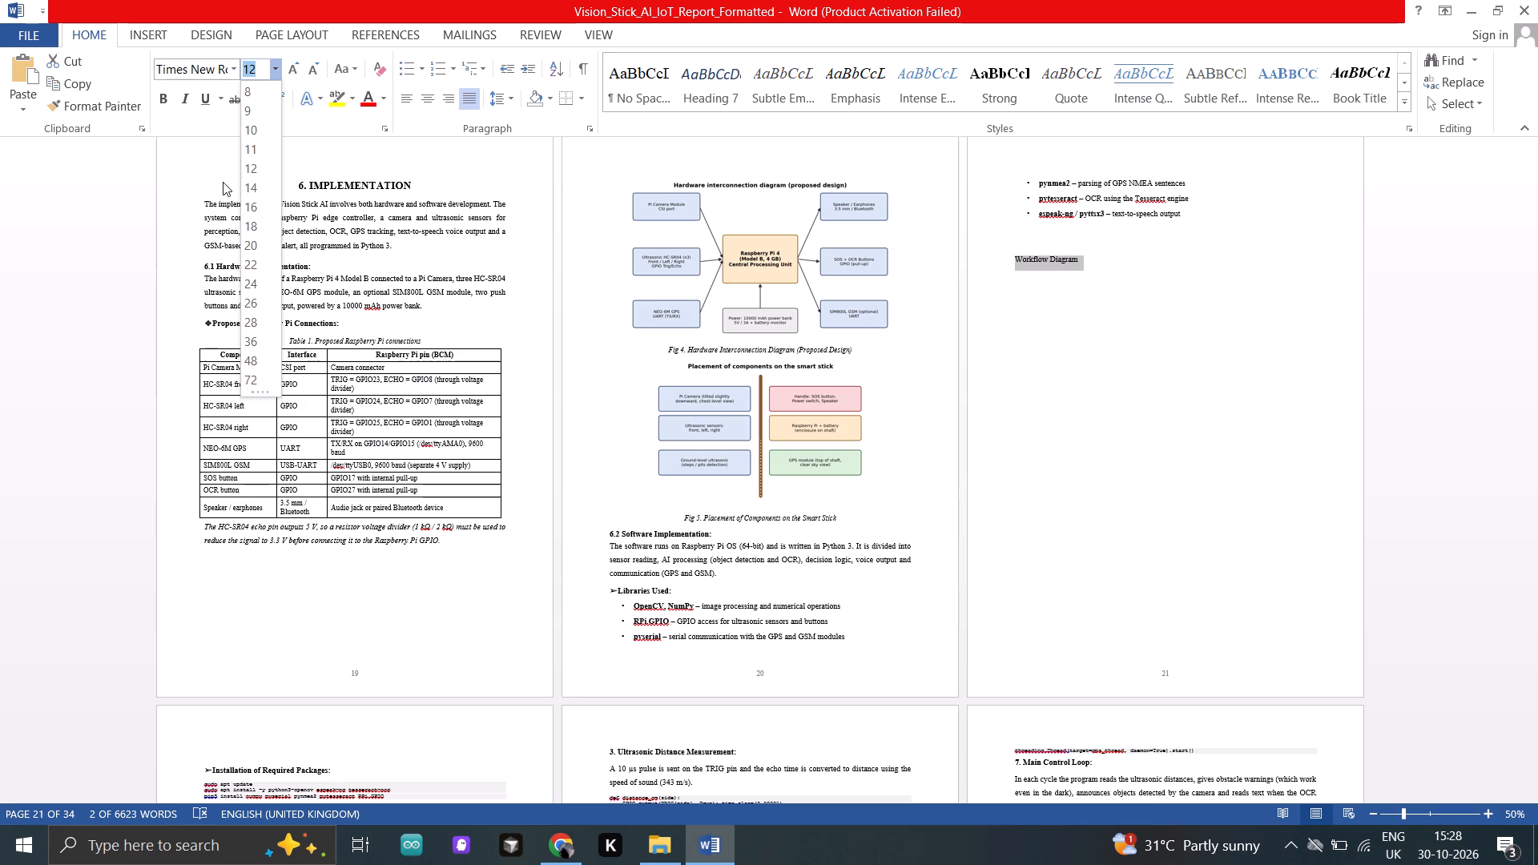
left_click(251, 213)
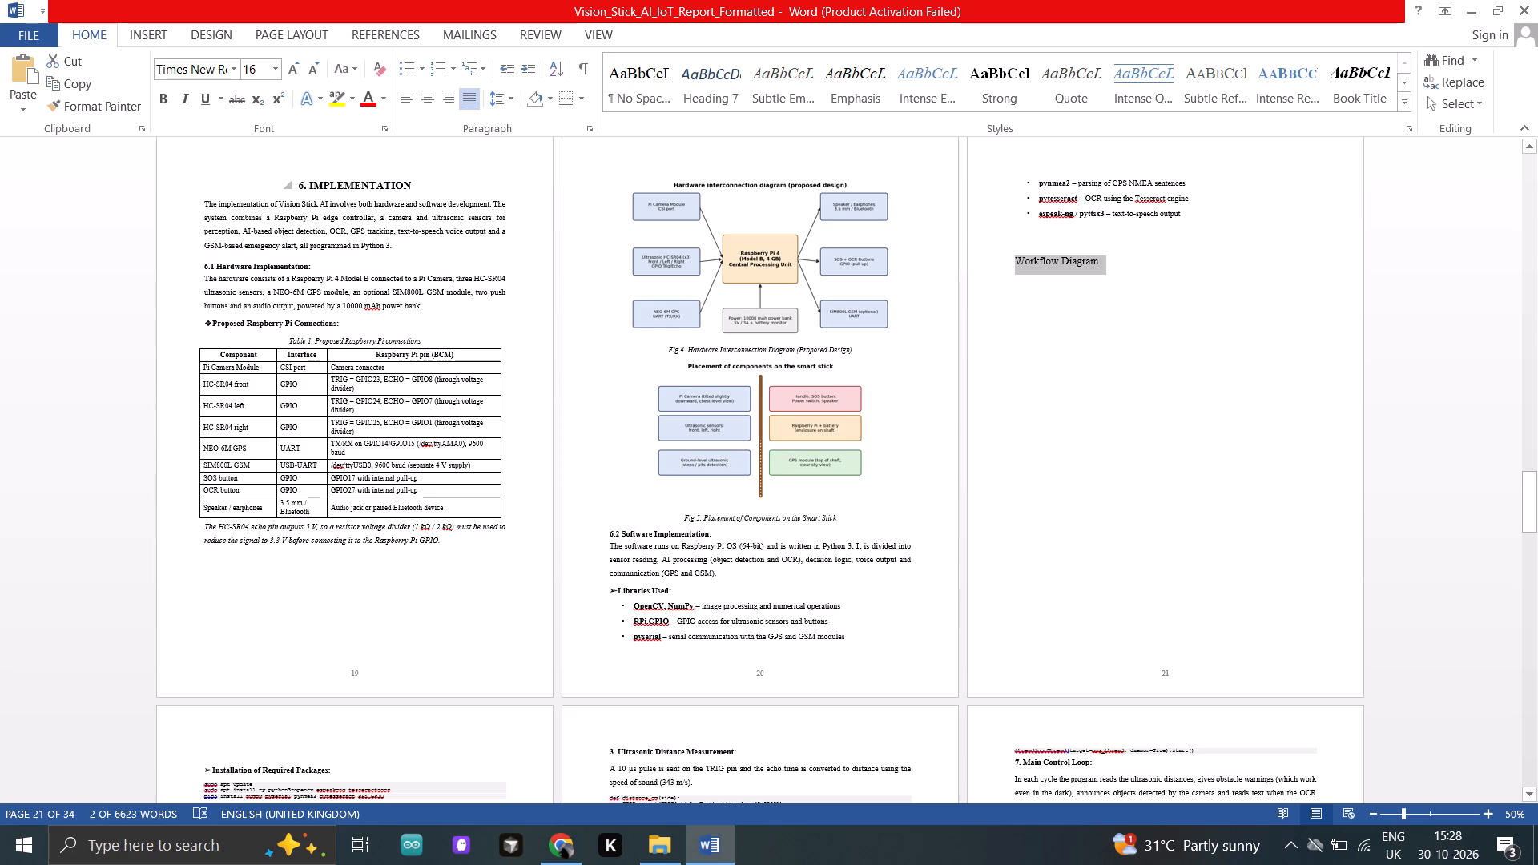
Copy the formatting of the "6. IMPLEMENTATION" heading onto "Workflow Diagram" with Format Painter.
left_click_drag(420, 185, 202, 187)
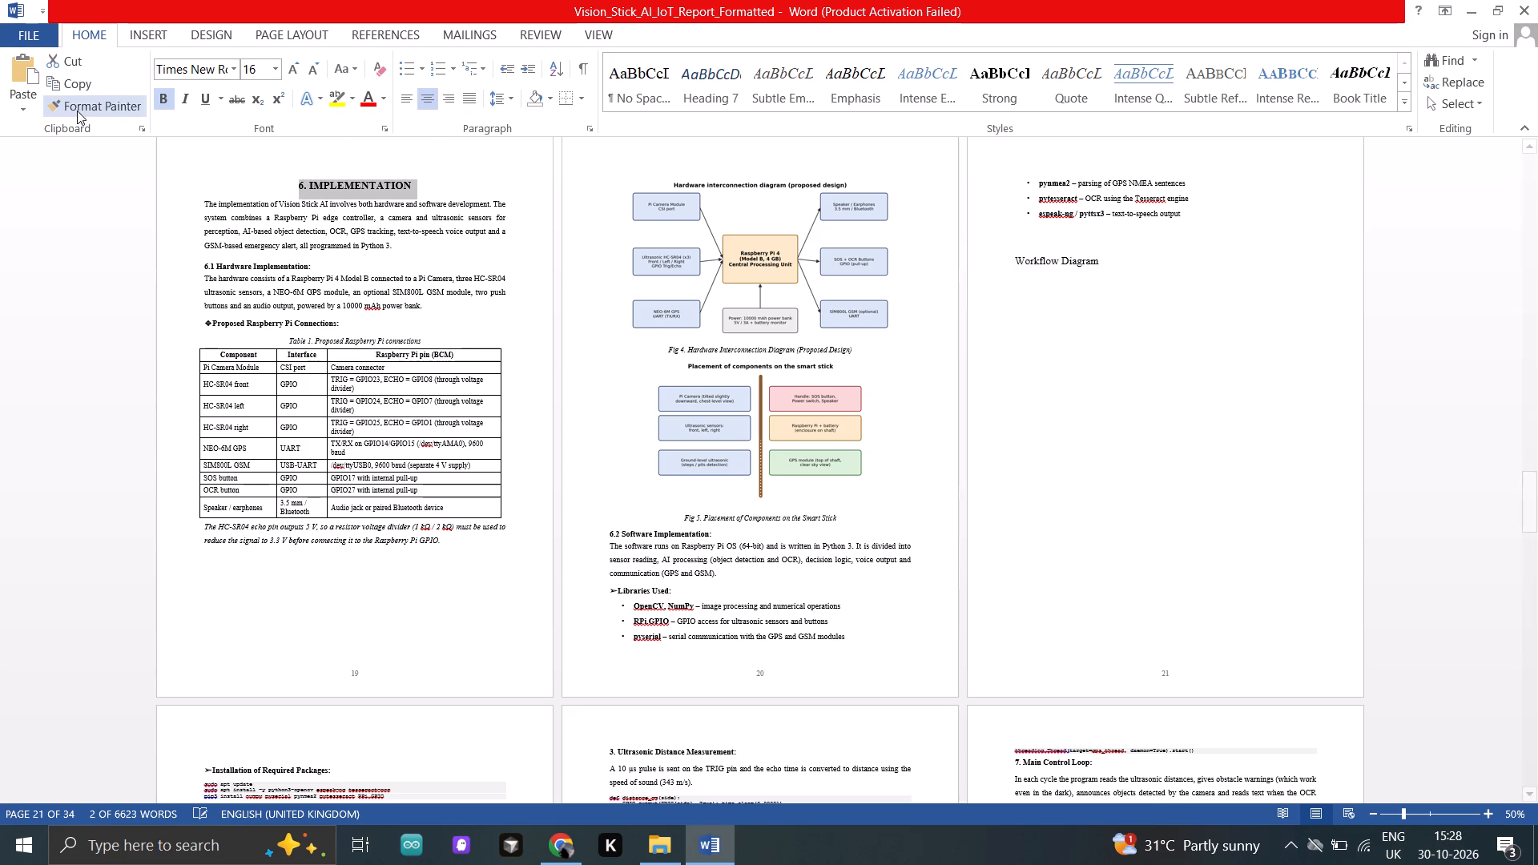
left_click(113, 98)
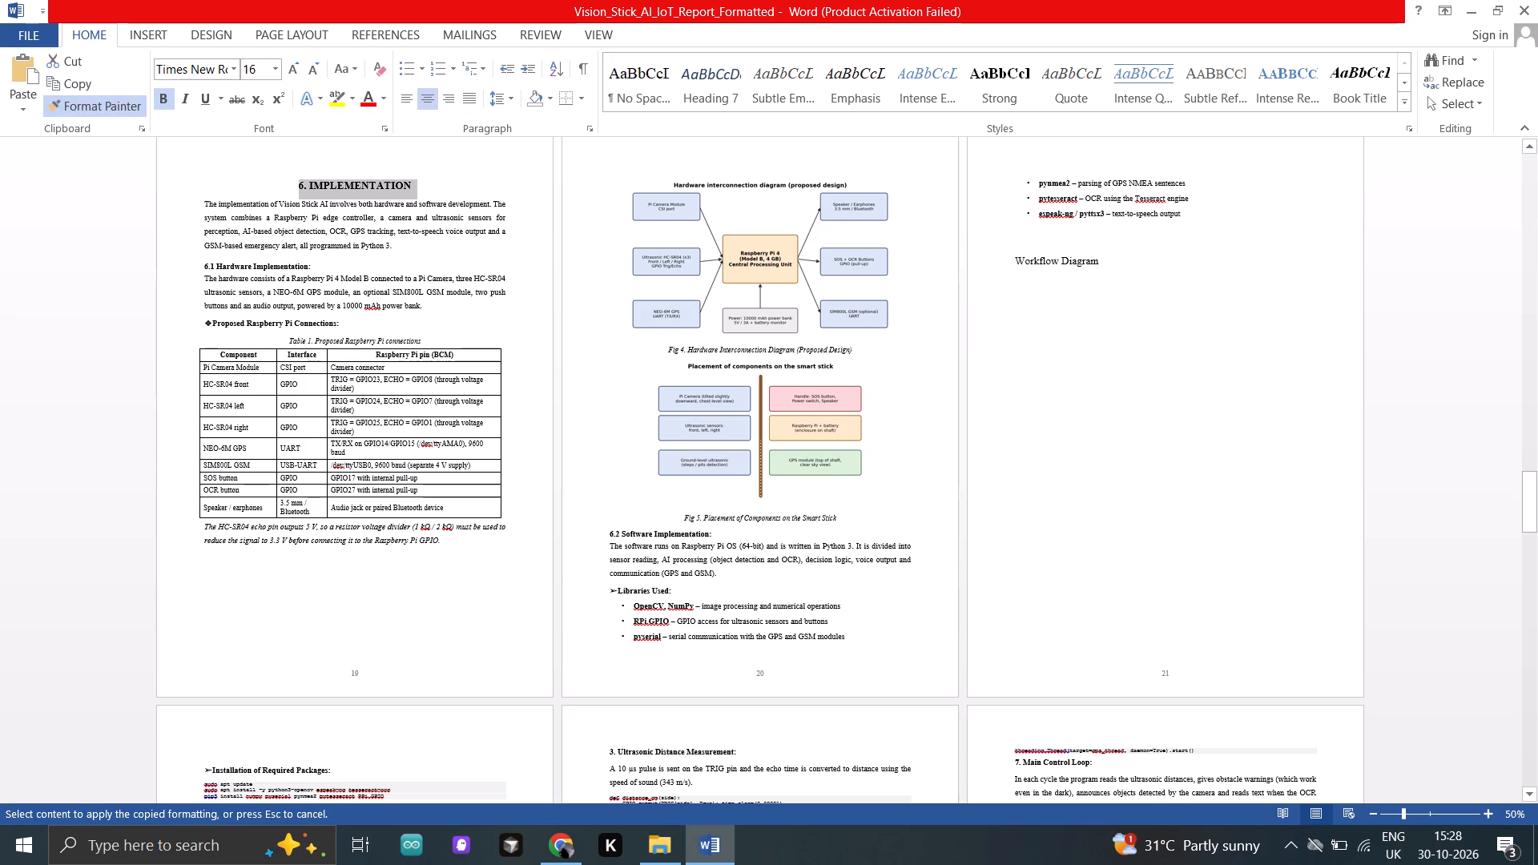
left_click_drag(1101, 264, 948, 248)
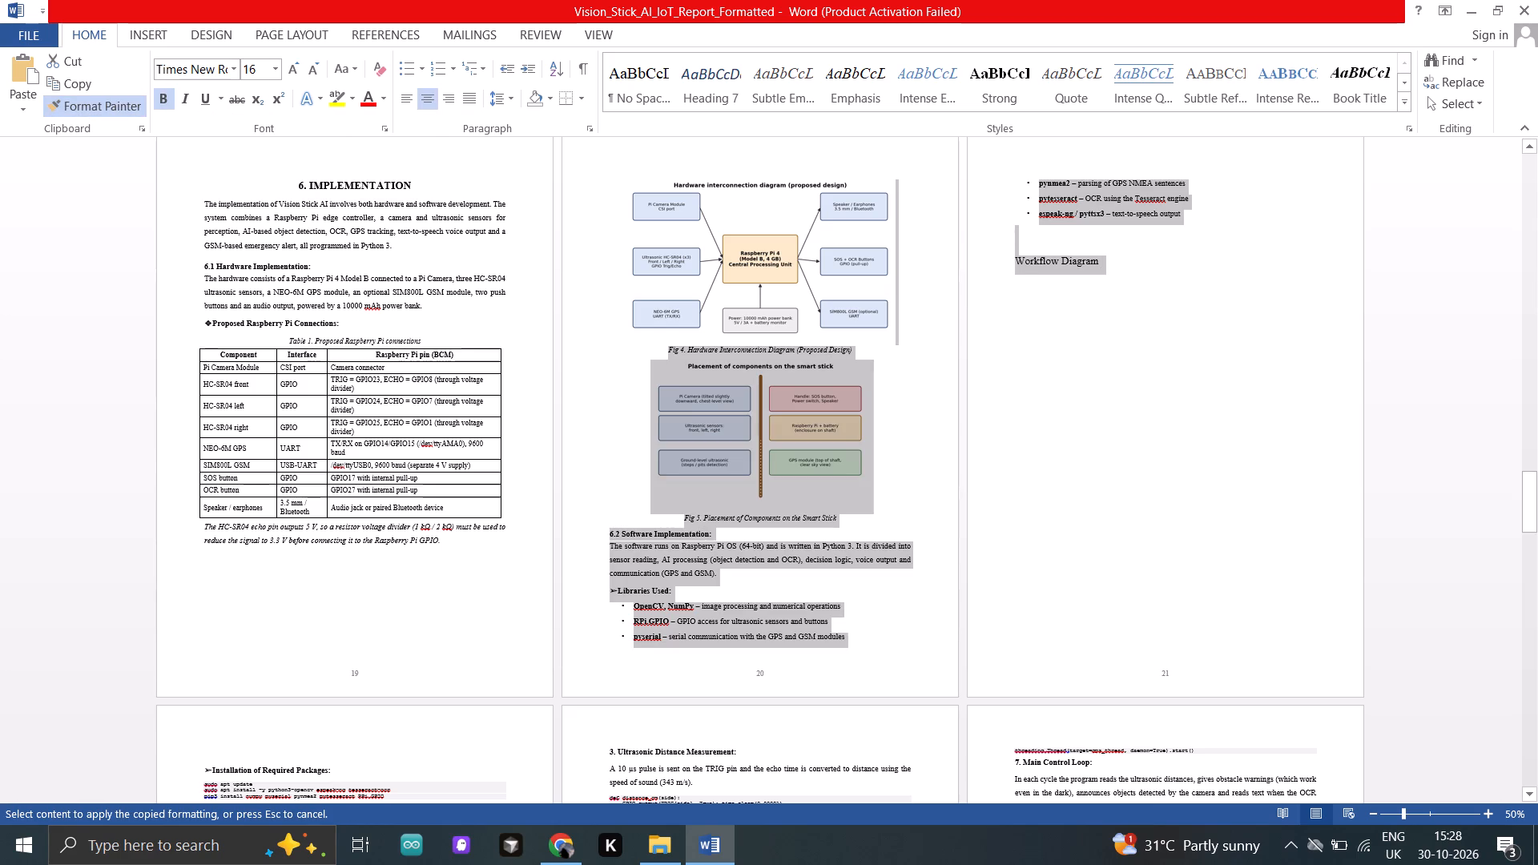
left_click_drag(948, 248, 1022, 264)
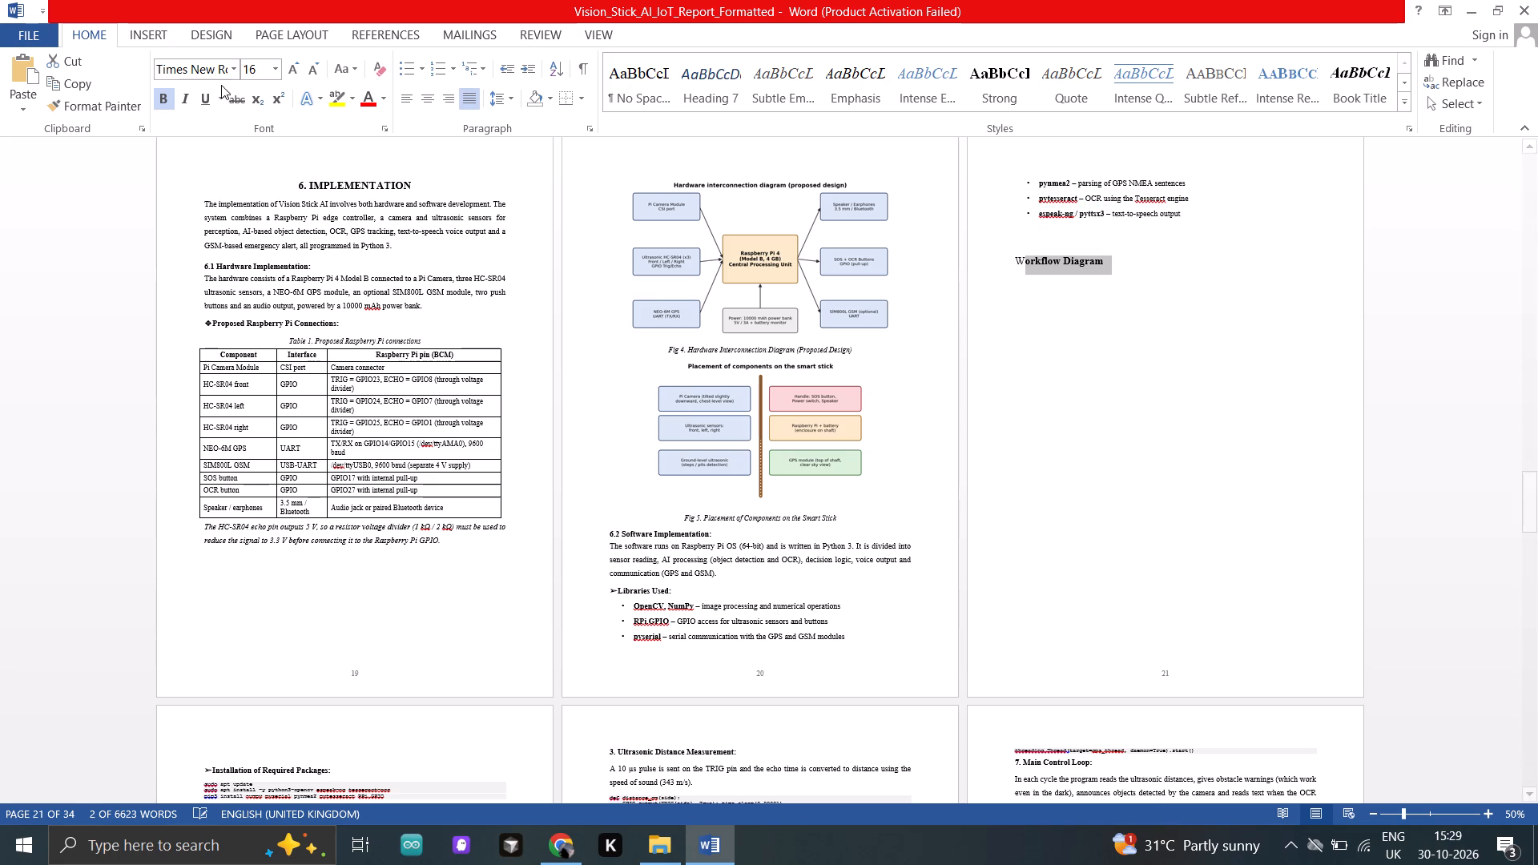
Copy the bold formatting of "orkflow Diagram" onto the initial "W" of the page 21 heading with Format Painter.
left_click(130, 106)
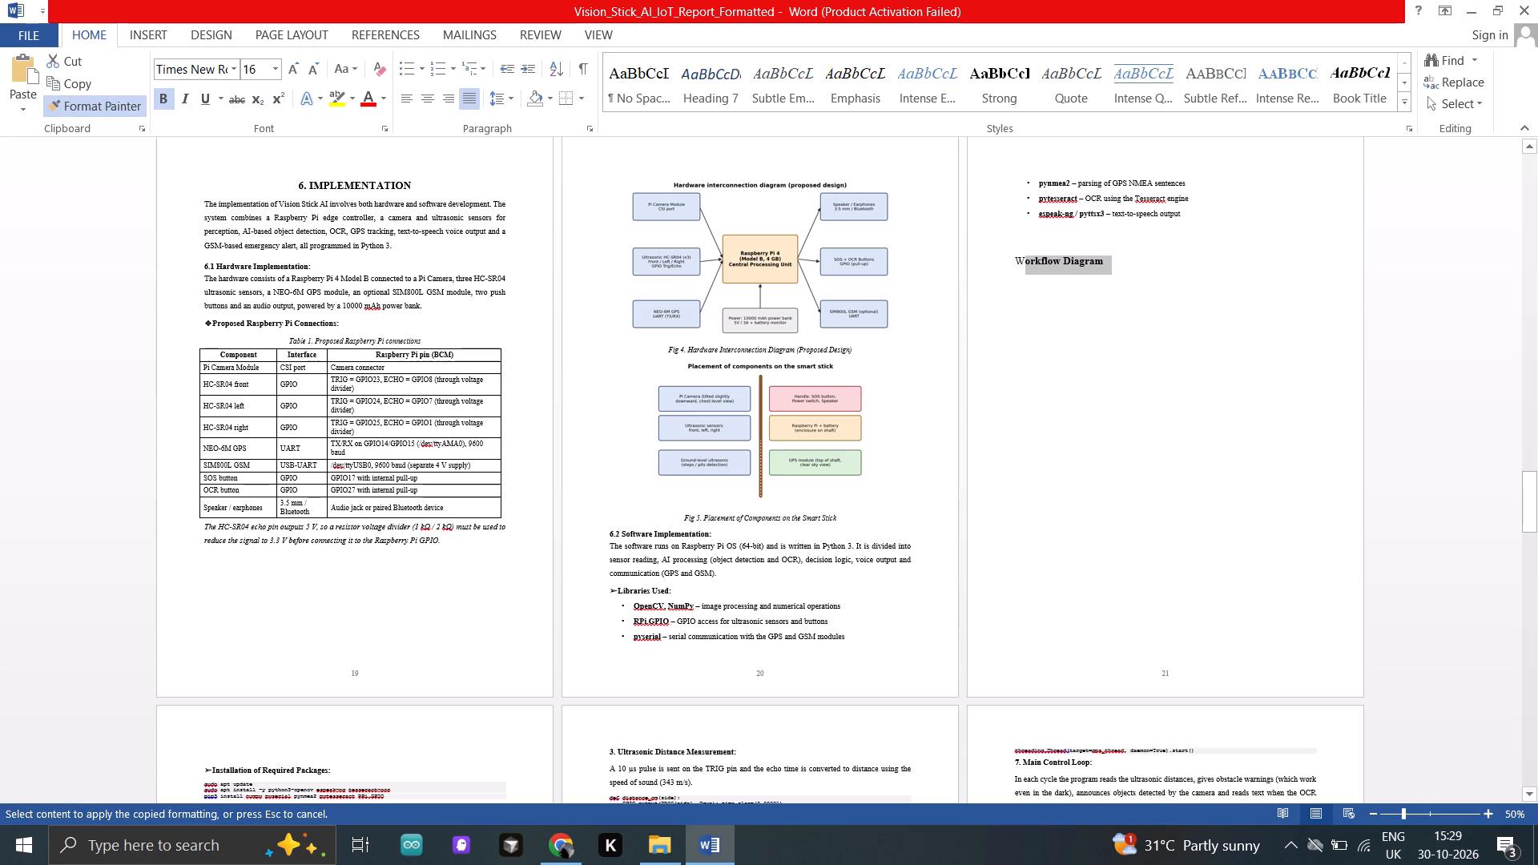
scroll(854, 217, "up", 9, "ctrl")
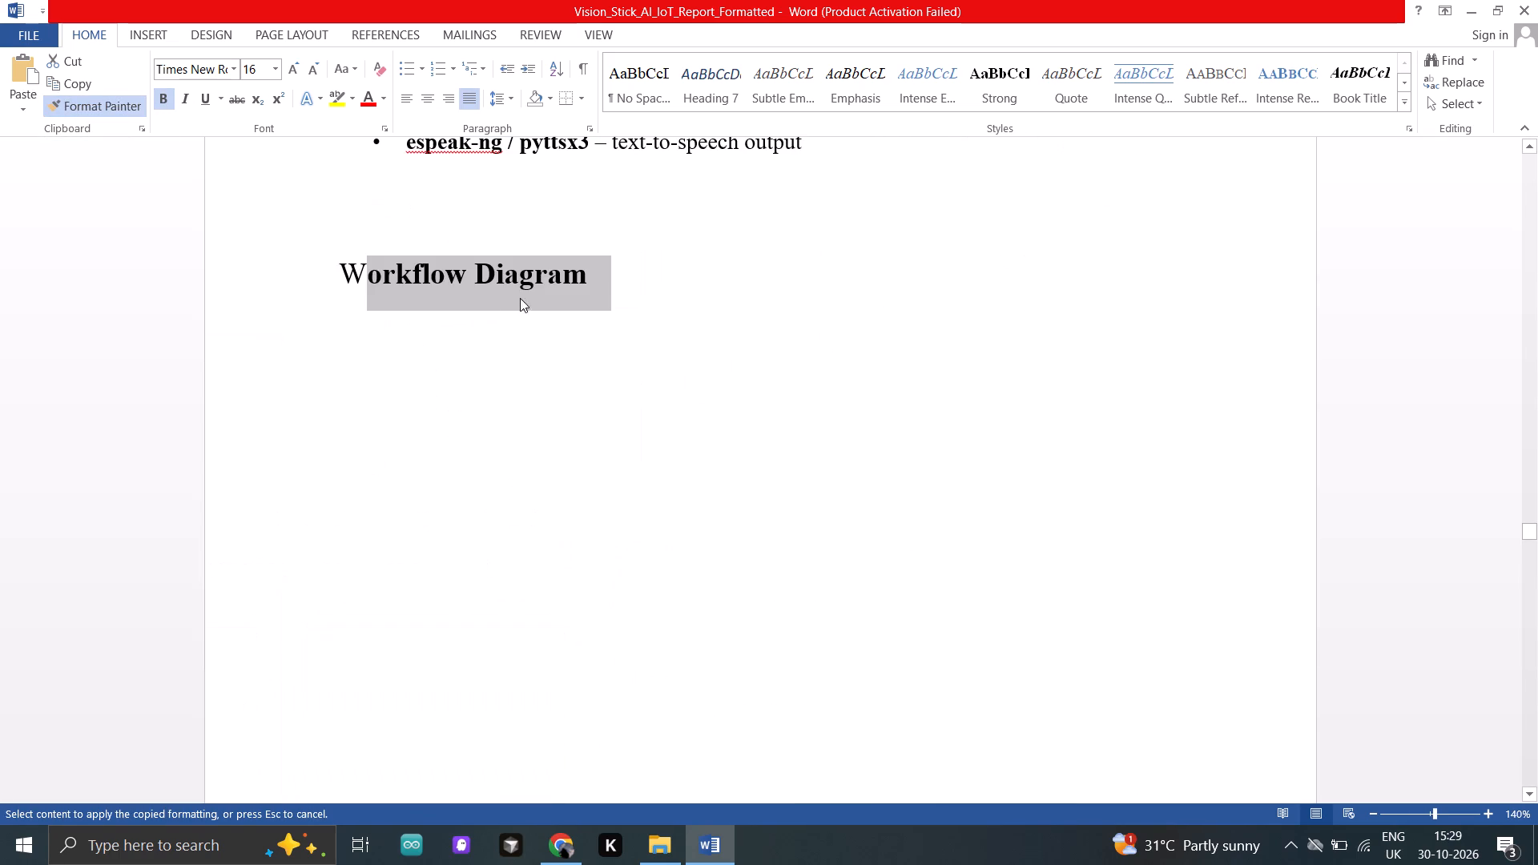
left_click_drag(336, 269, 364, 272)
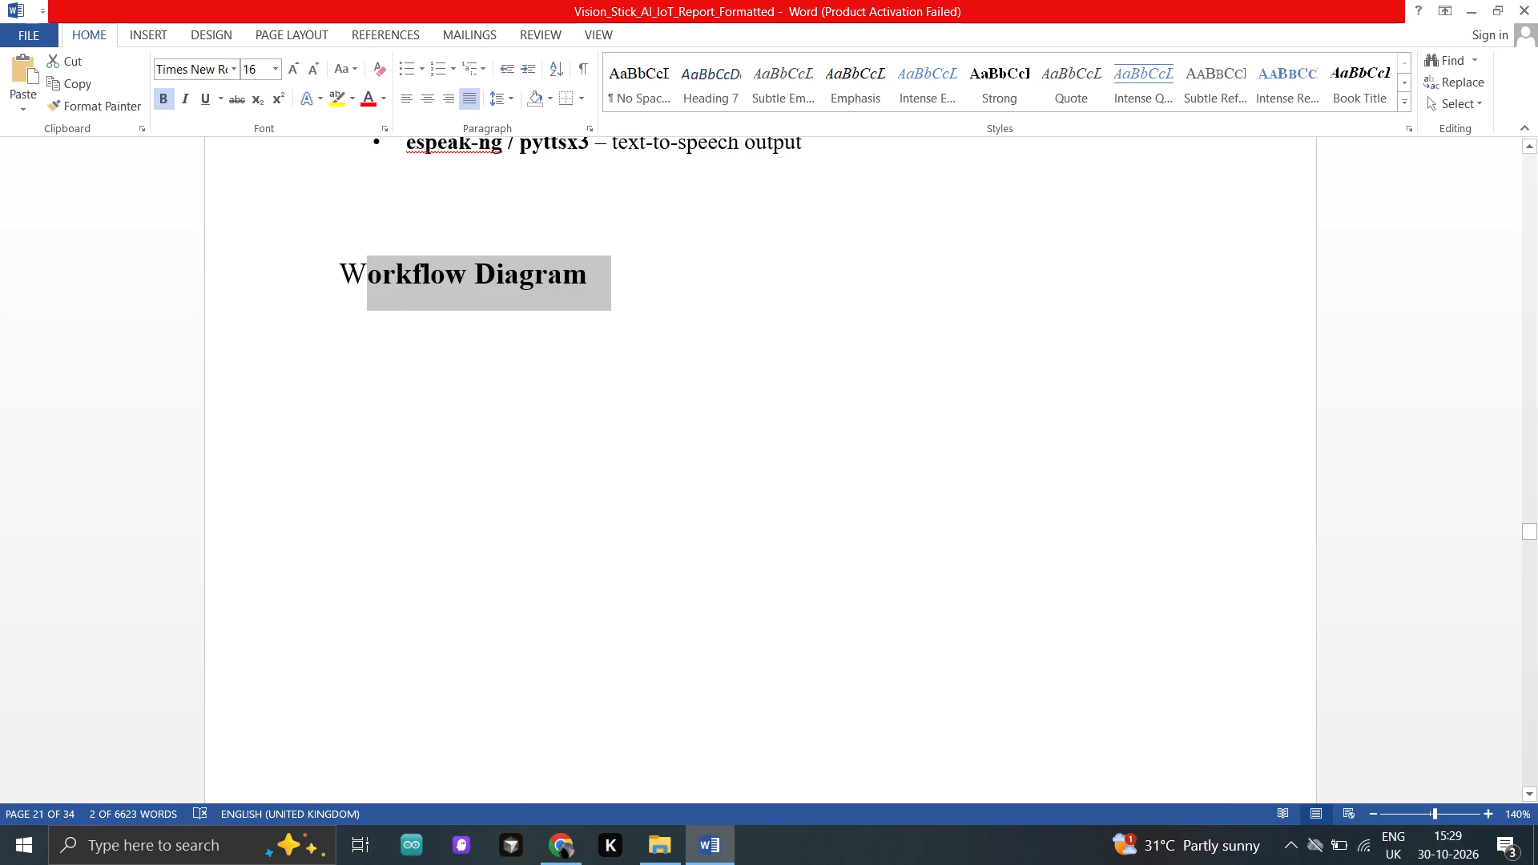
left_click(83, 108)
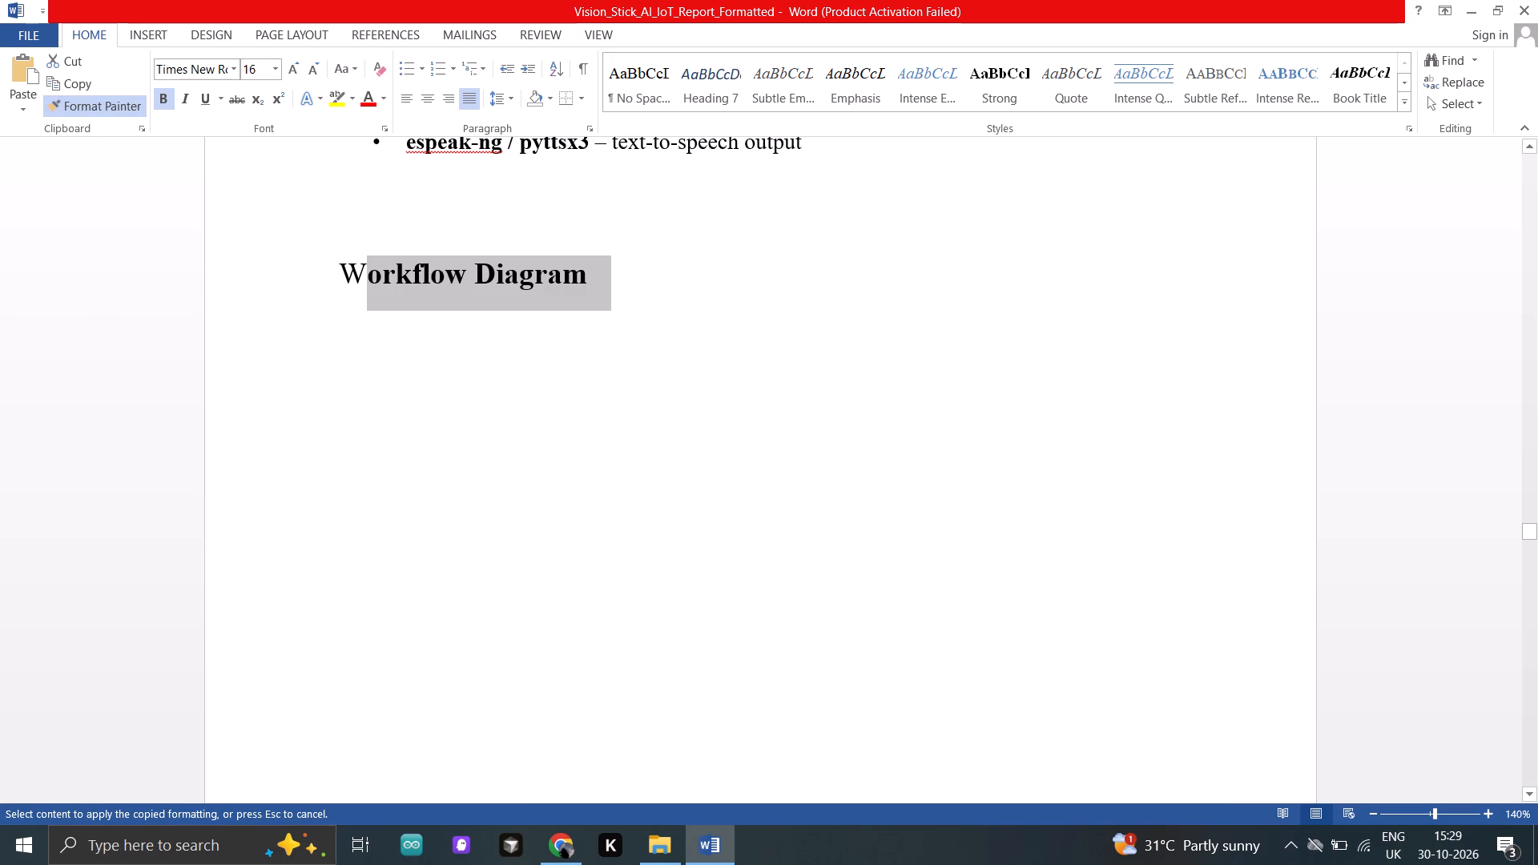
left_click_drag(342, 275, 380, 281)
Paste the copied VisionStick AI poster image a few lines below the "Workflow Diagram" heading.
left_click(723, 407)
scroll(723, 407, "down", 1)
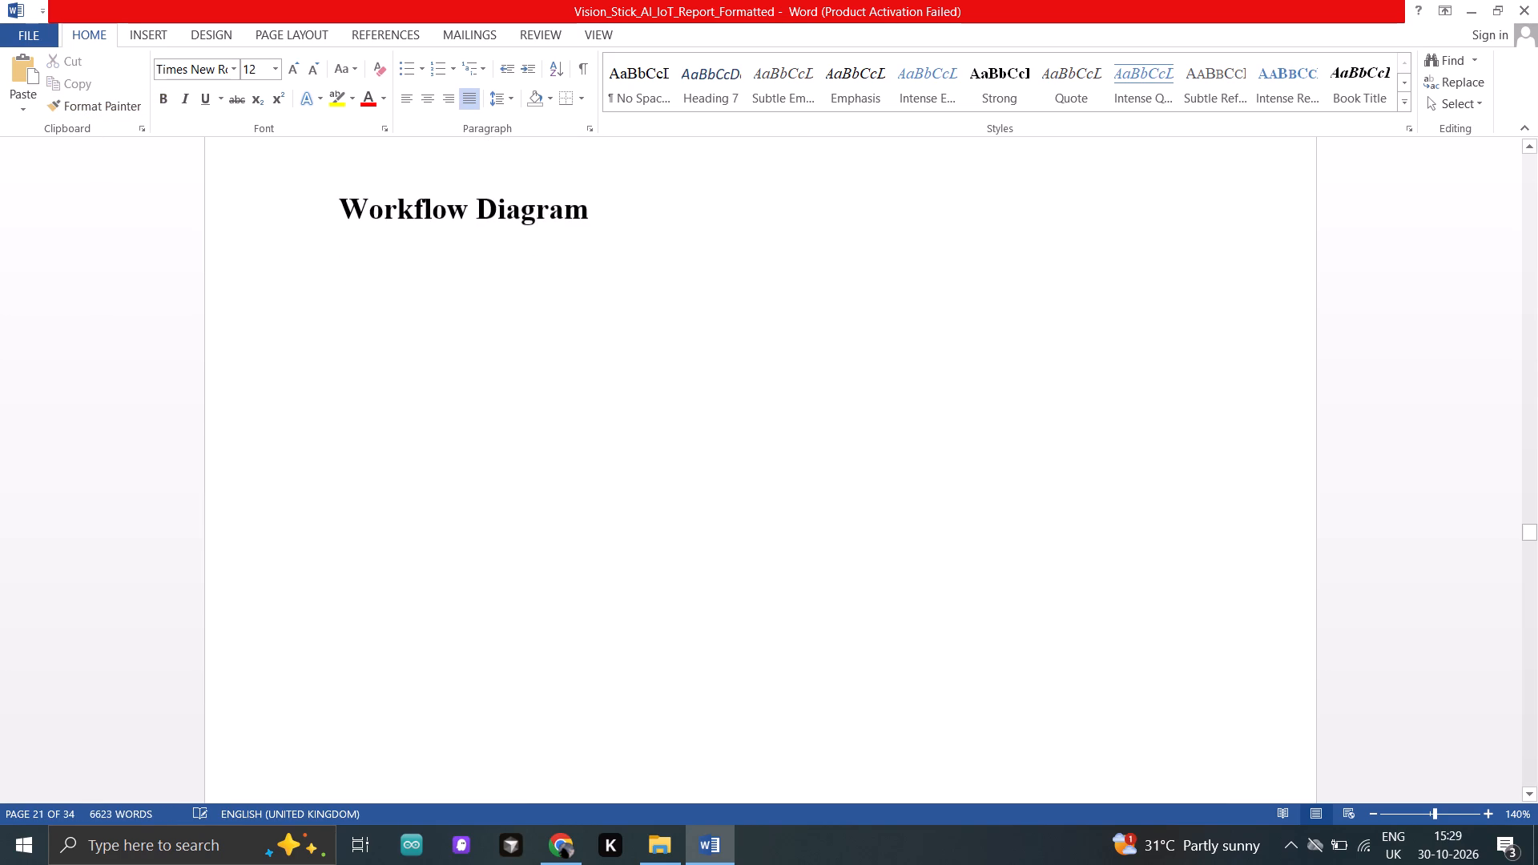
scroll(723, 407, "down", 5, "ctrl")
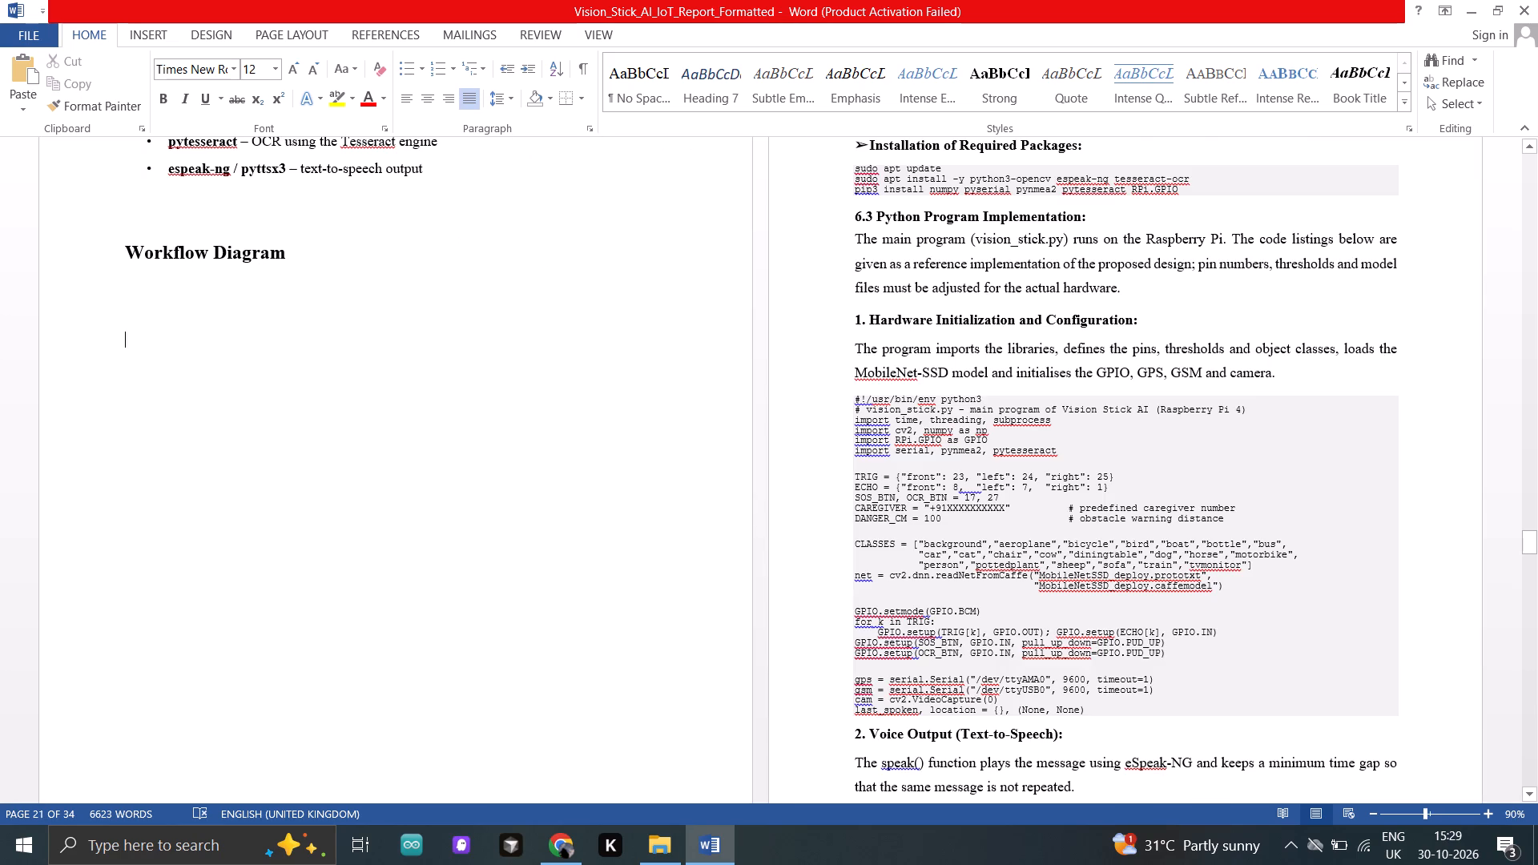
key("ctrl+v")
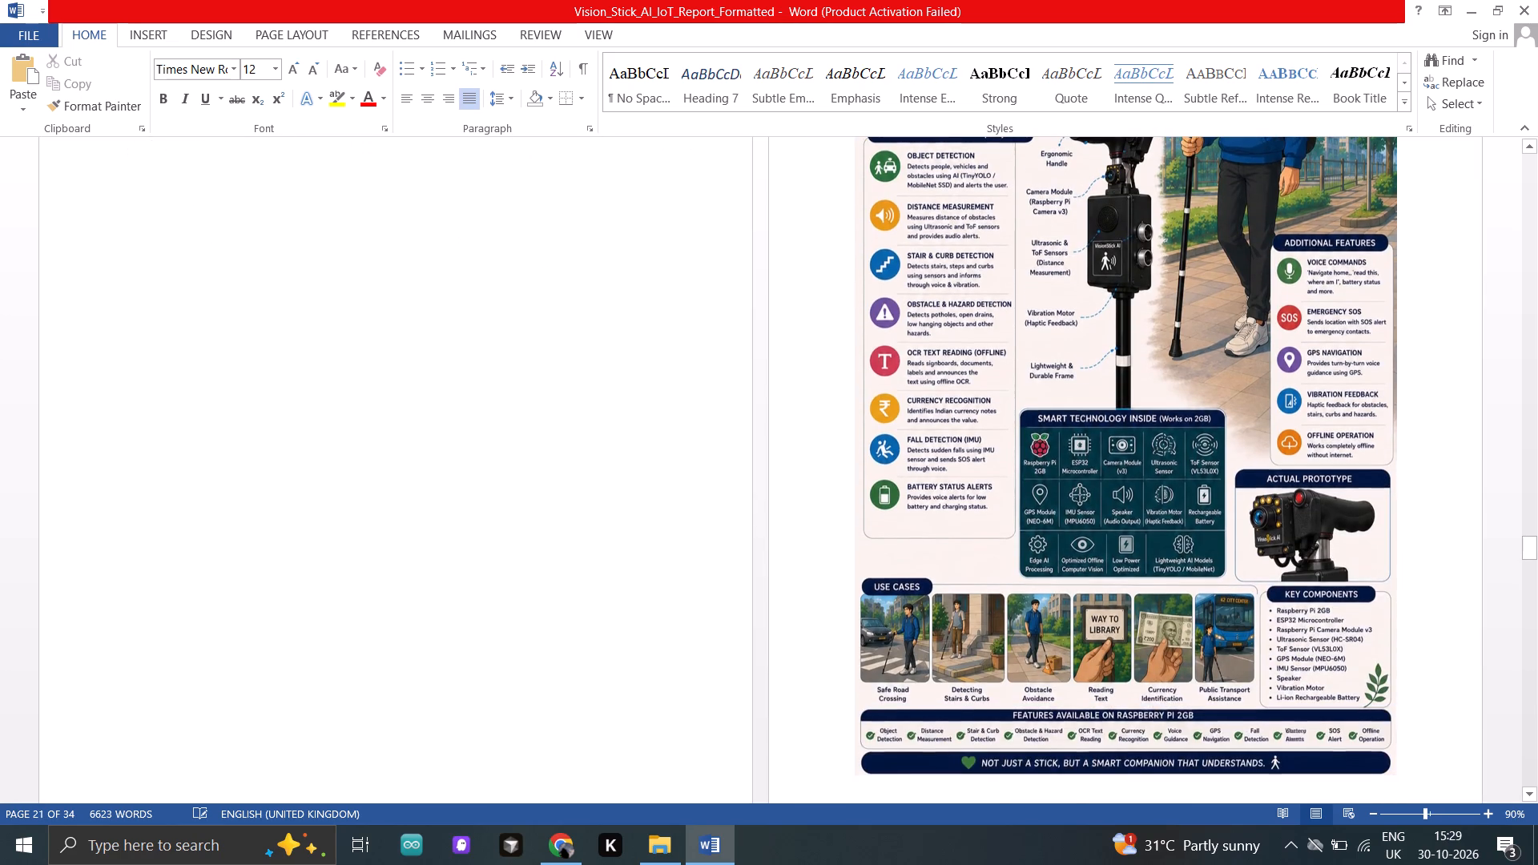
scroll(1253, 330, "up", 3)
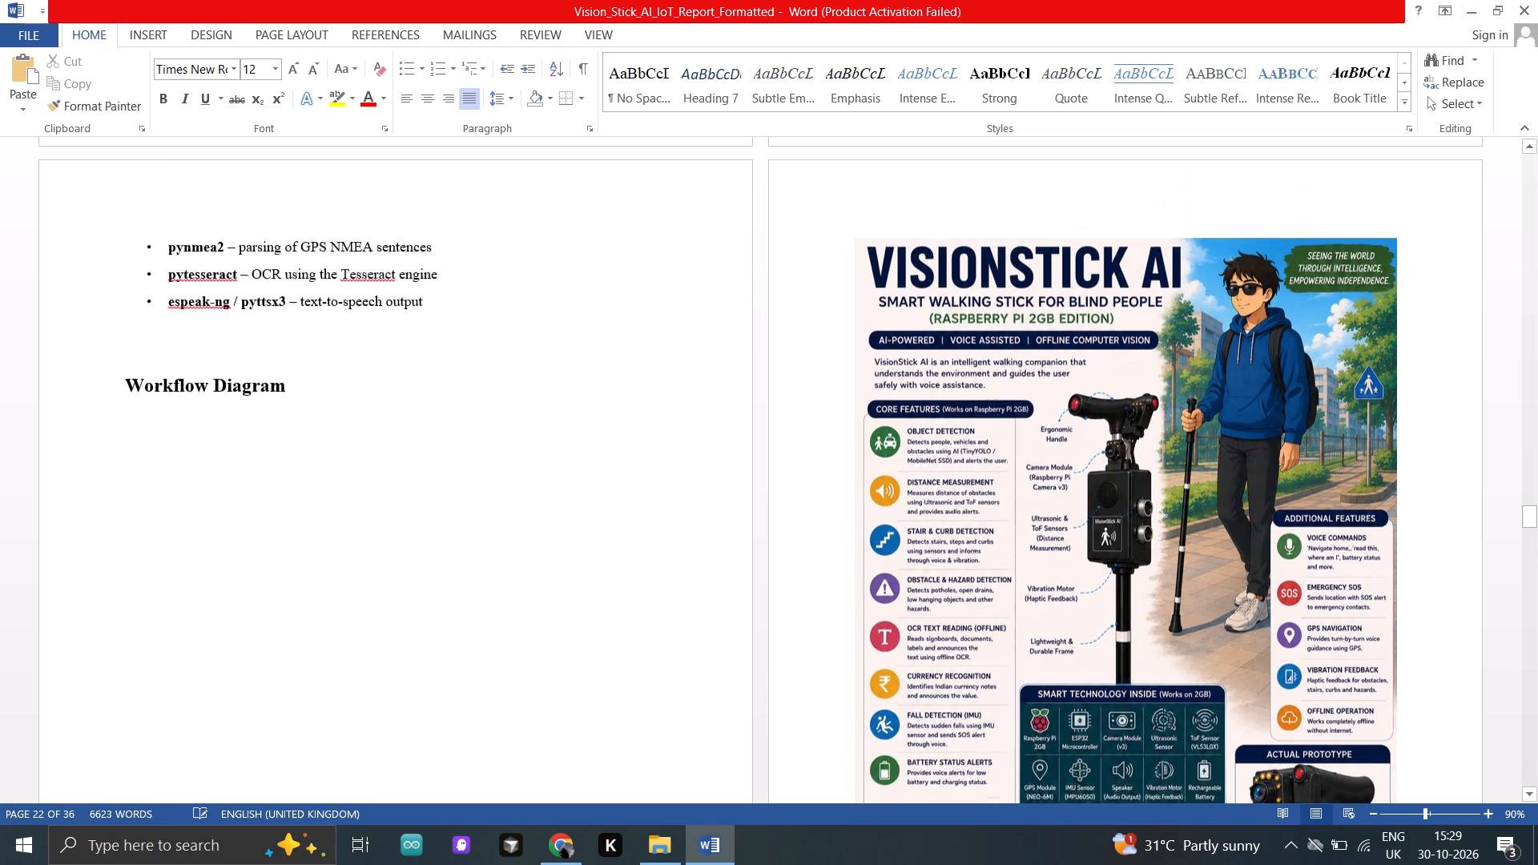
Set the text wrapping of the VisionStick AI poster to Top and Bottom.
left_click_drag(1253, 330, 1067, 397)
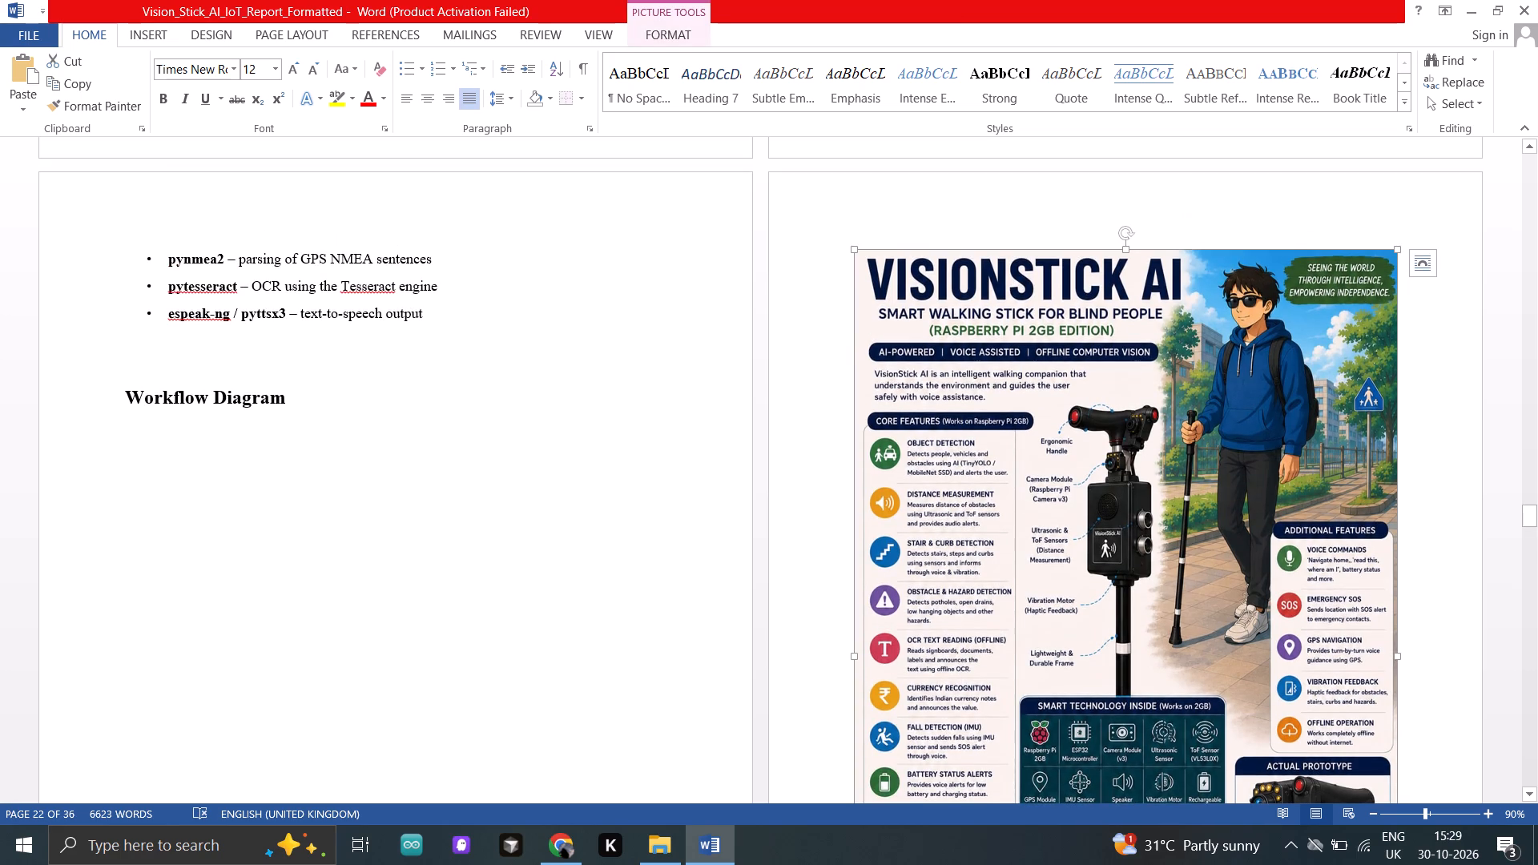
left_click(1418, 251)
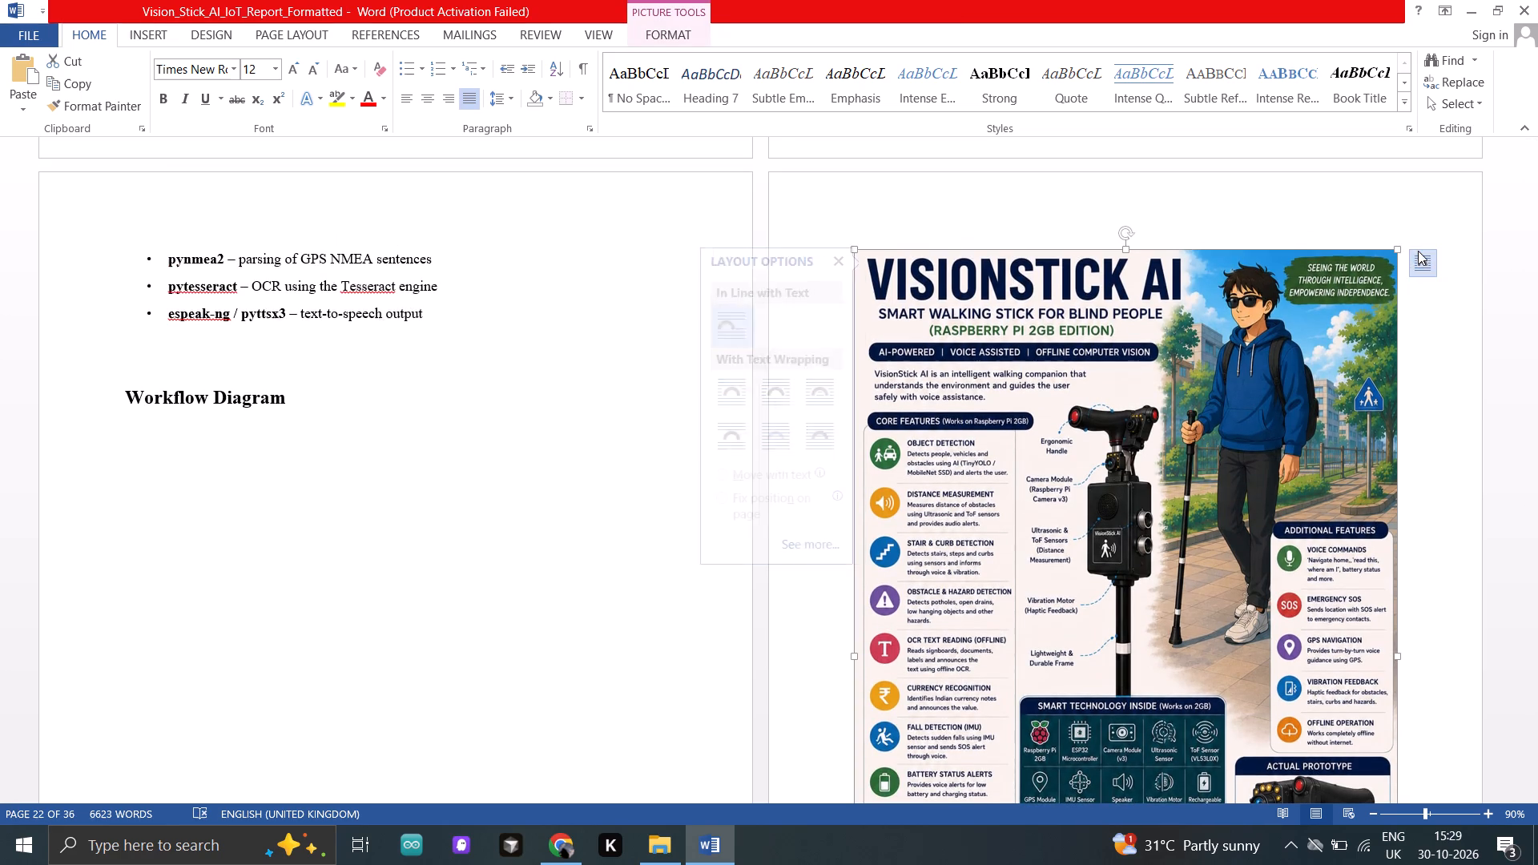
left_click(736, 445)
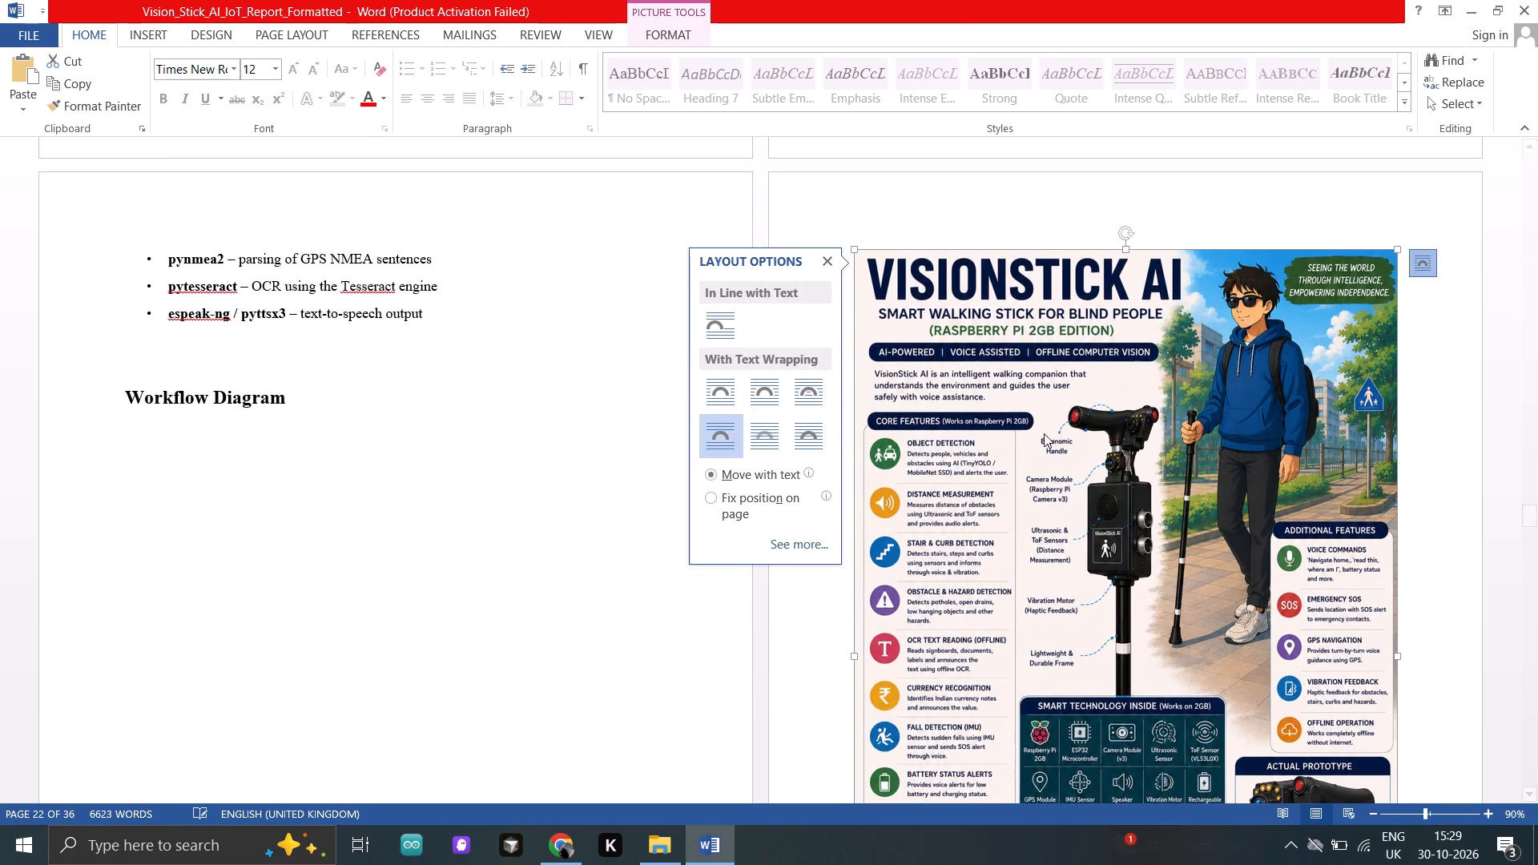
Move the VisionStick AI poster back from page 22 onto page 21.
left_click_drag(1152, 451, 316, 585)
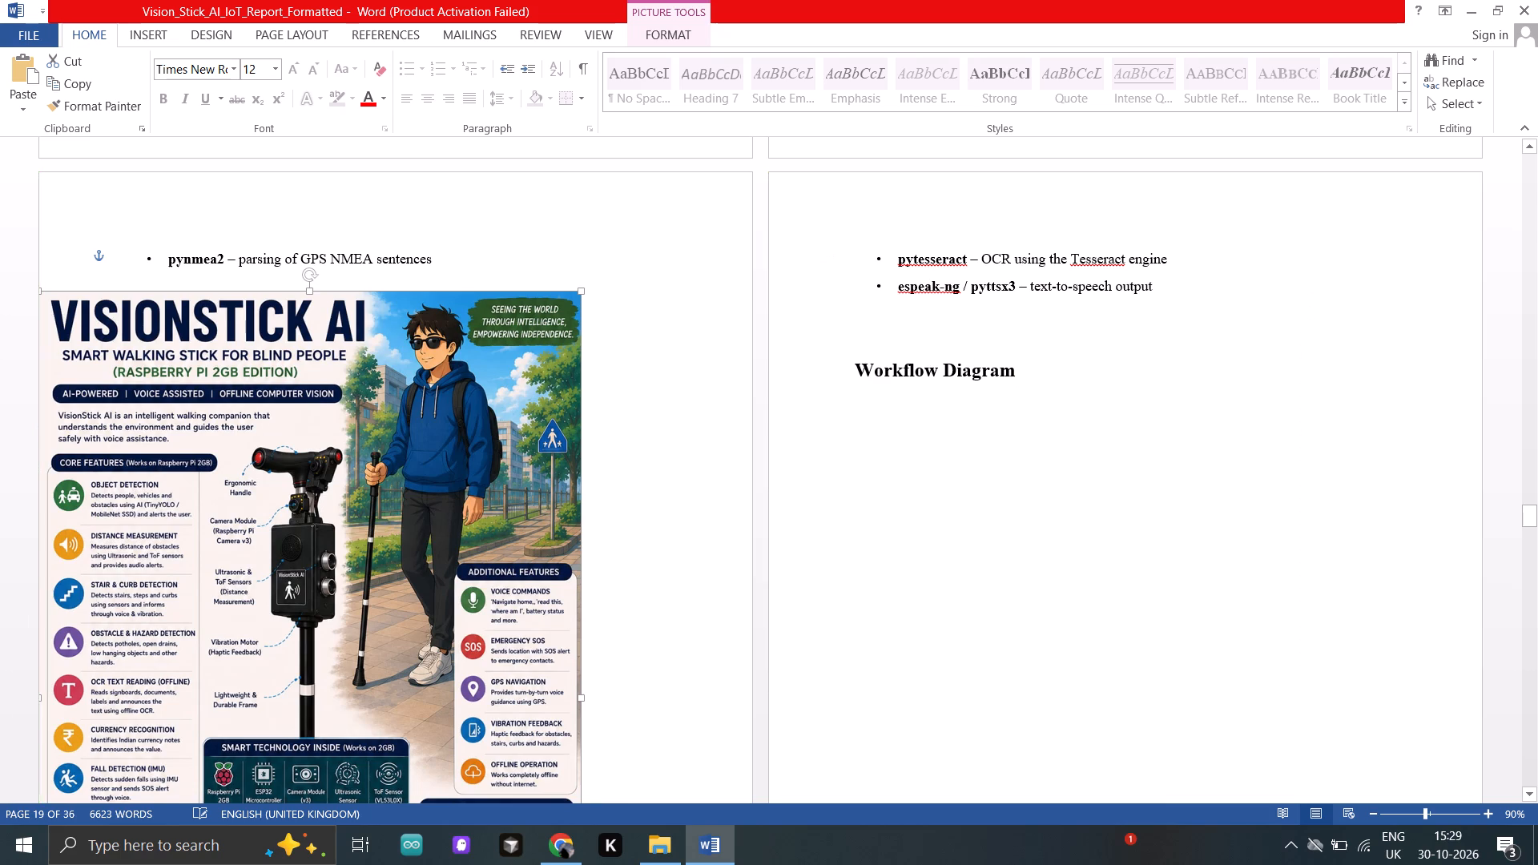
left_click_drag(316, 585, 697, 736)
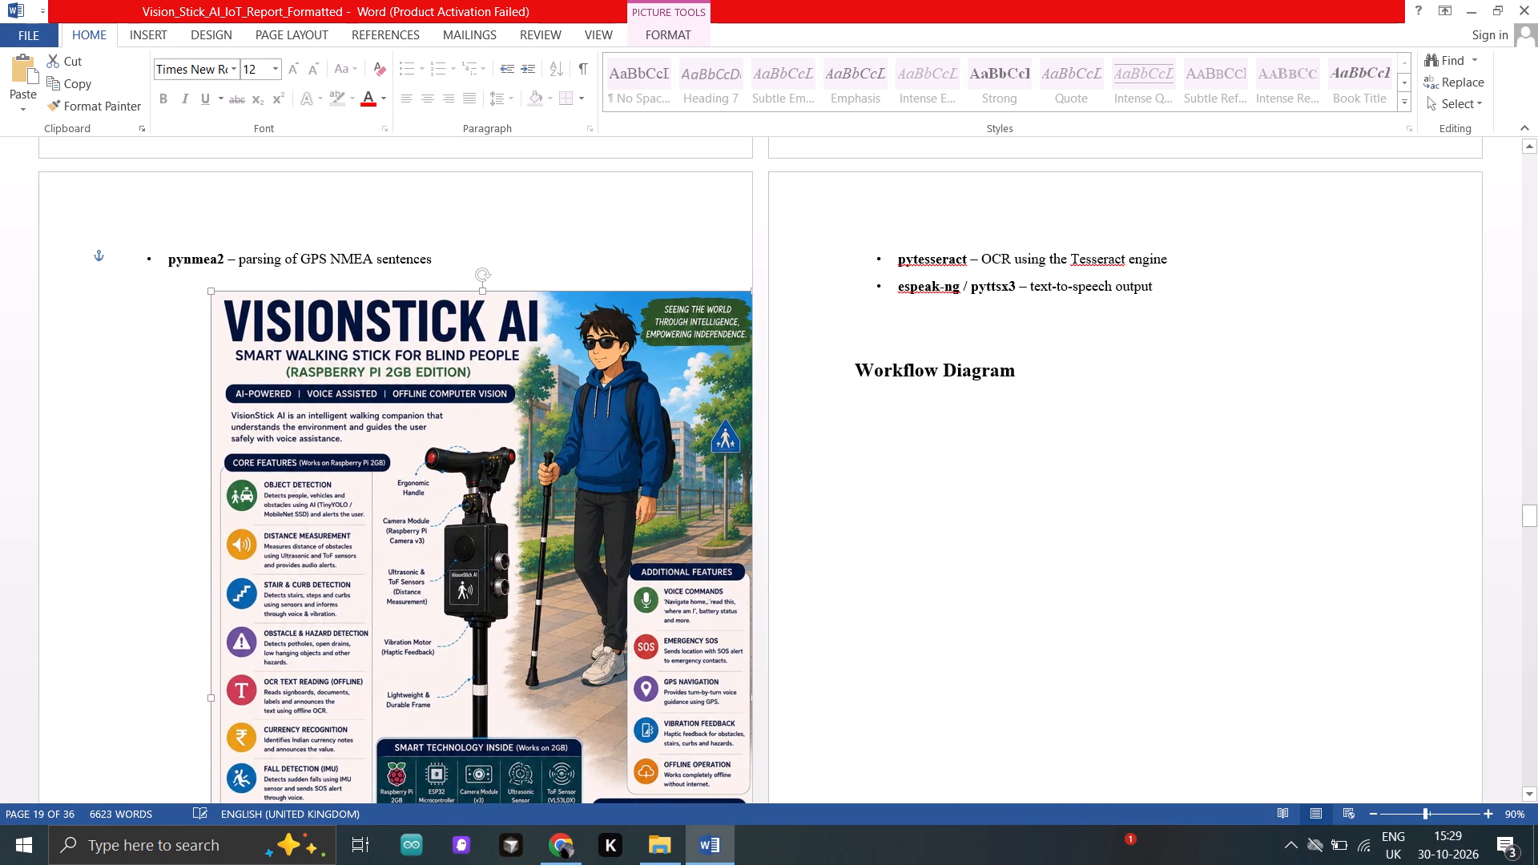
left_click_drag(697, 736, 735, 668)
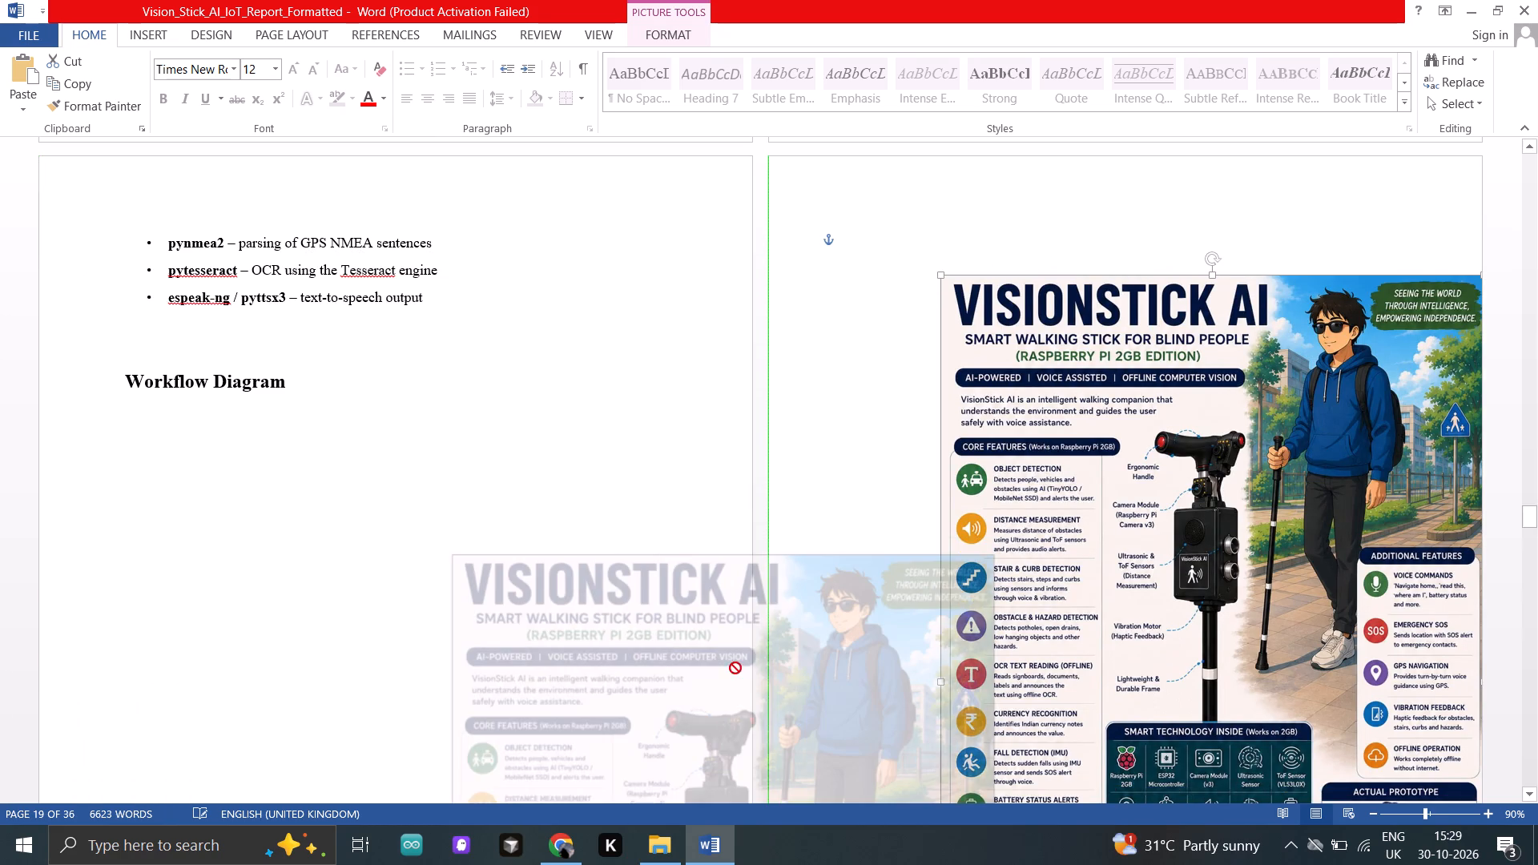
left_click_drag(735, 668, 658, 553)
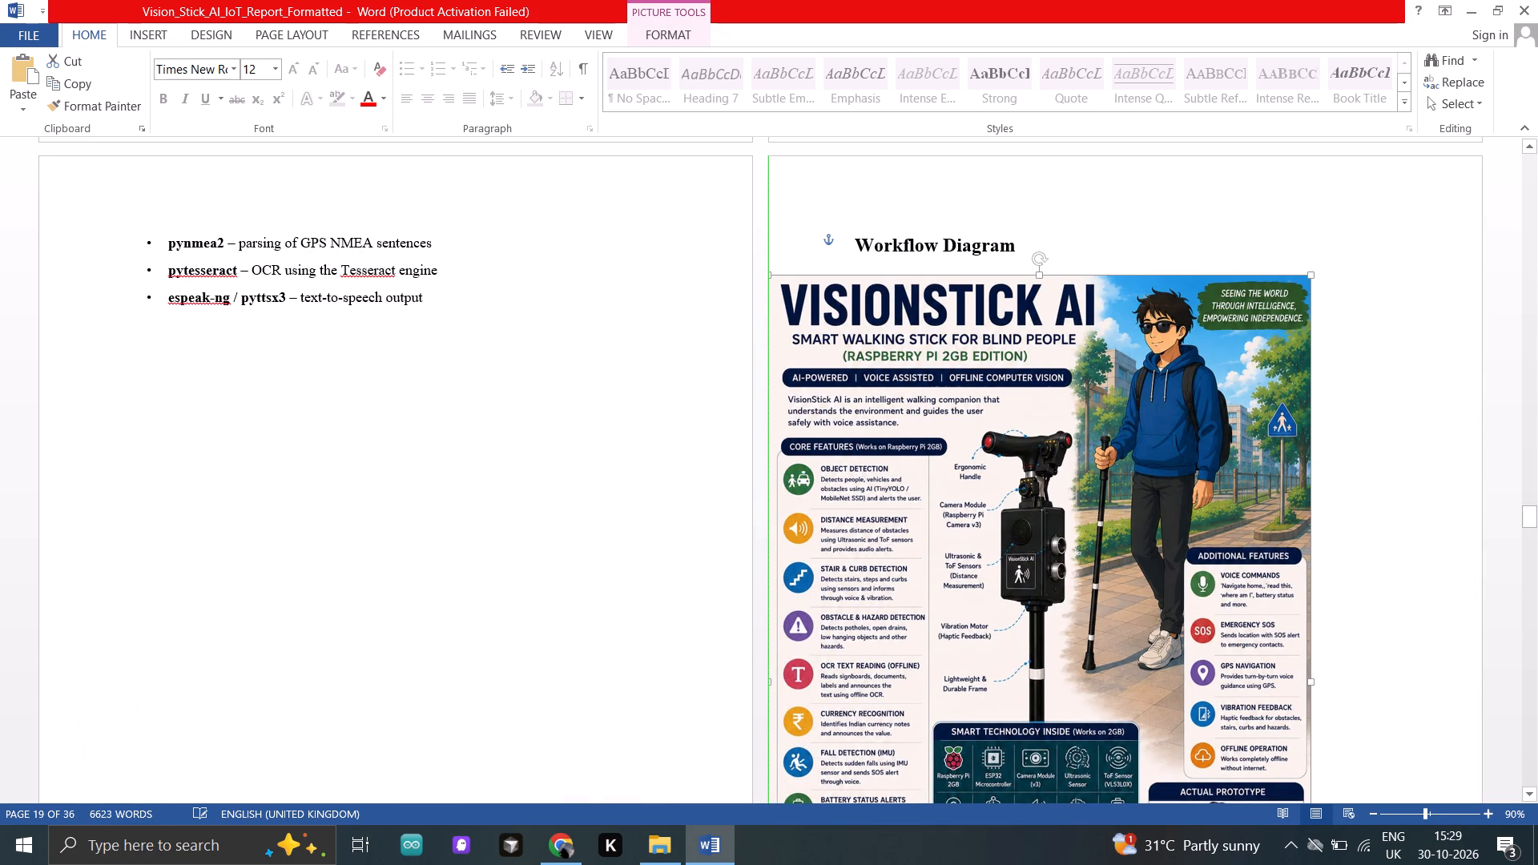
left_click_drag(658, 553, 472, 625)
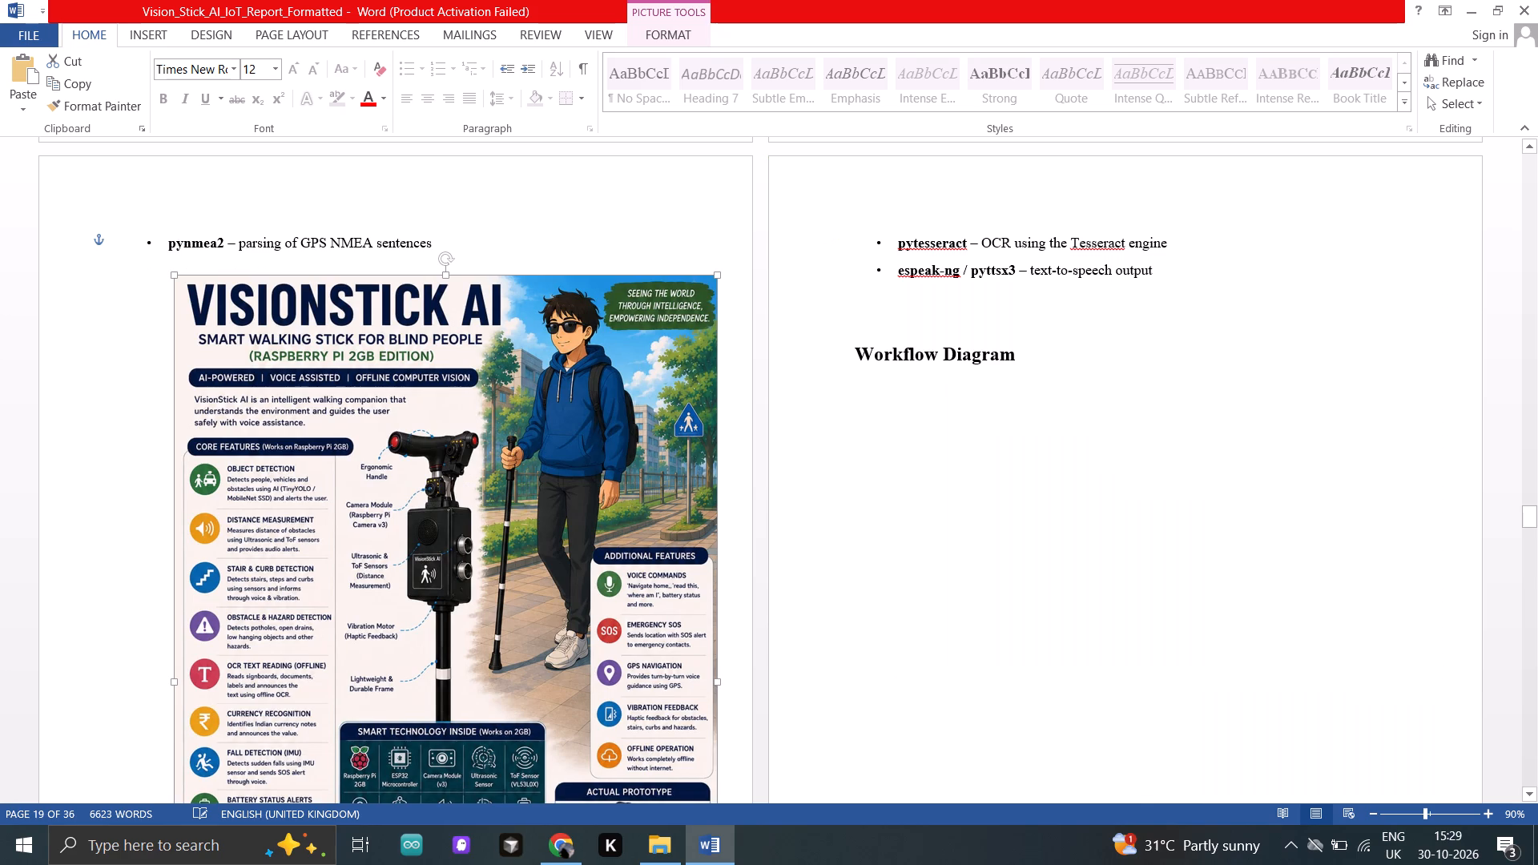
left_click_drag(472, 625, 738, 618)
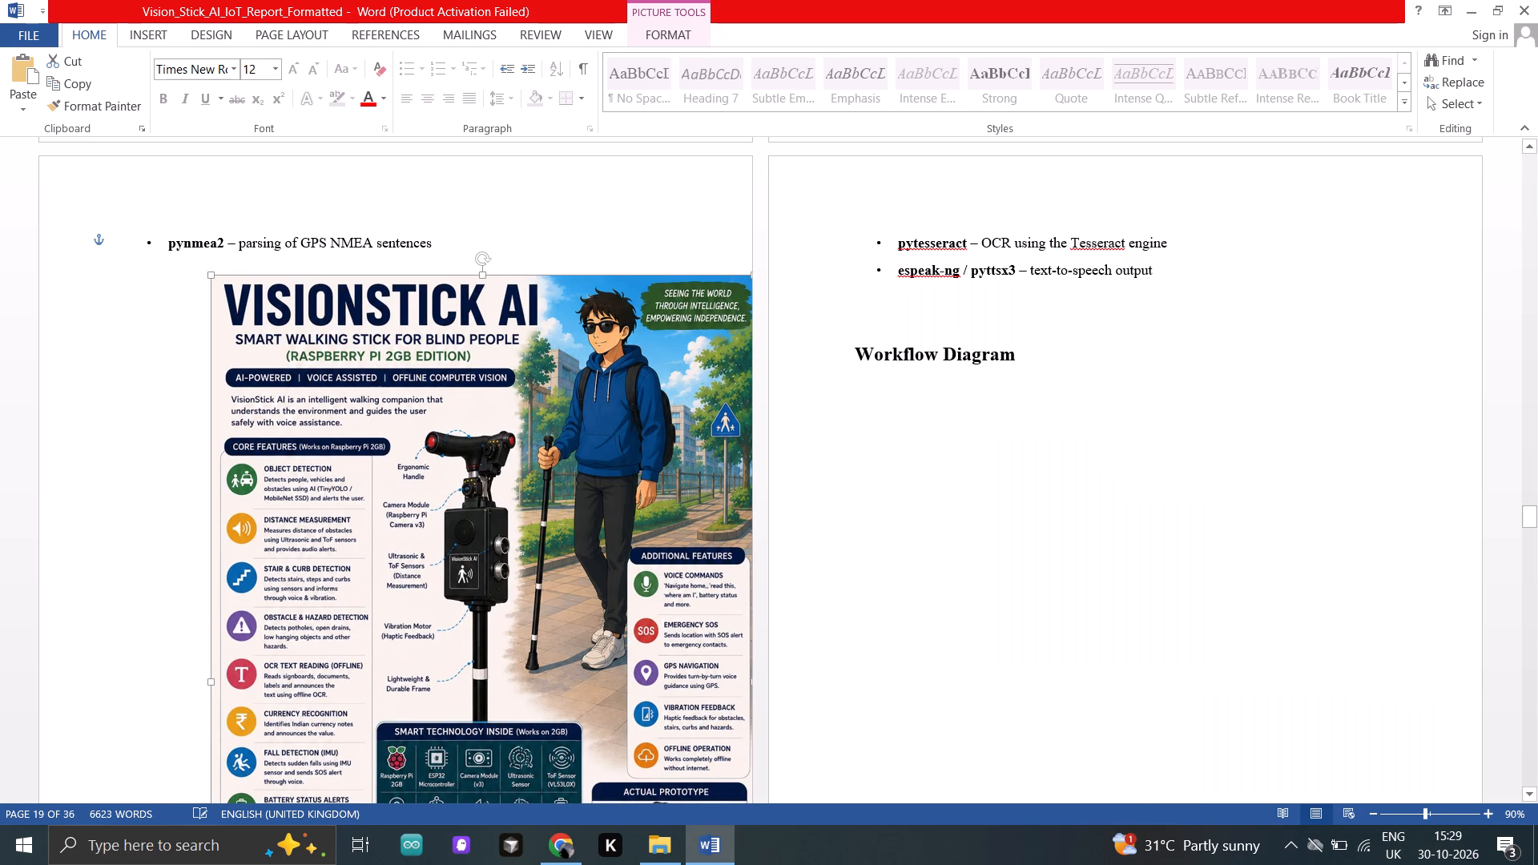
Shrink the VisionStick AI poster to about three quarters of its size so it fits on page 21 with the bullets and heading.
scroll(738, 618, "down", 8, "ctrl")
scroll(738, 618, "up", 3, "ctrl")
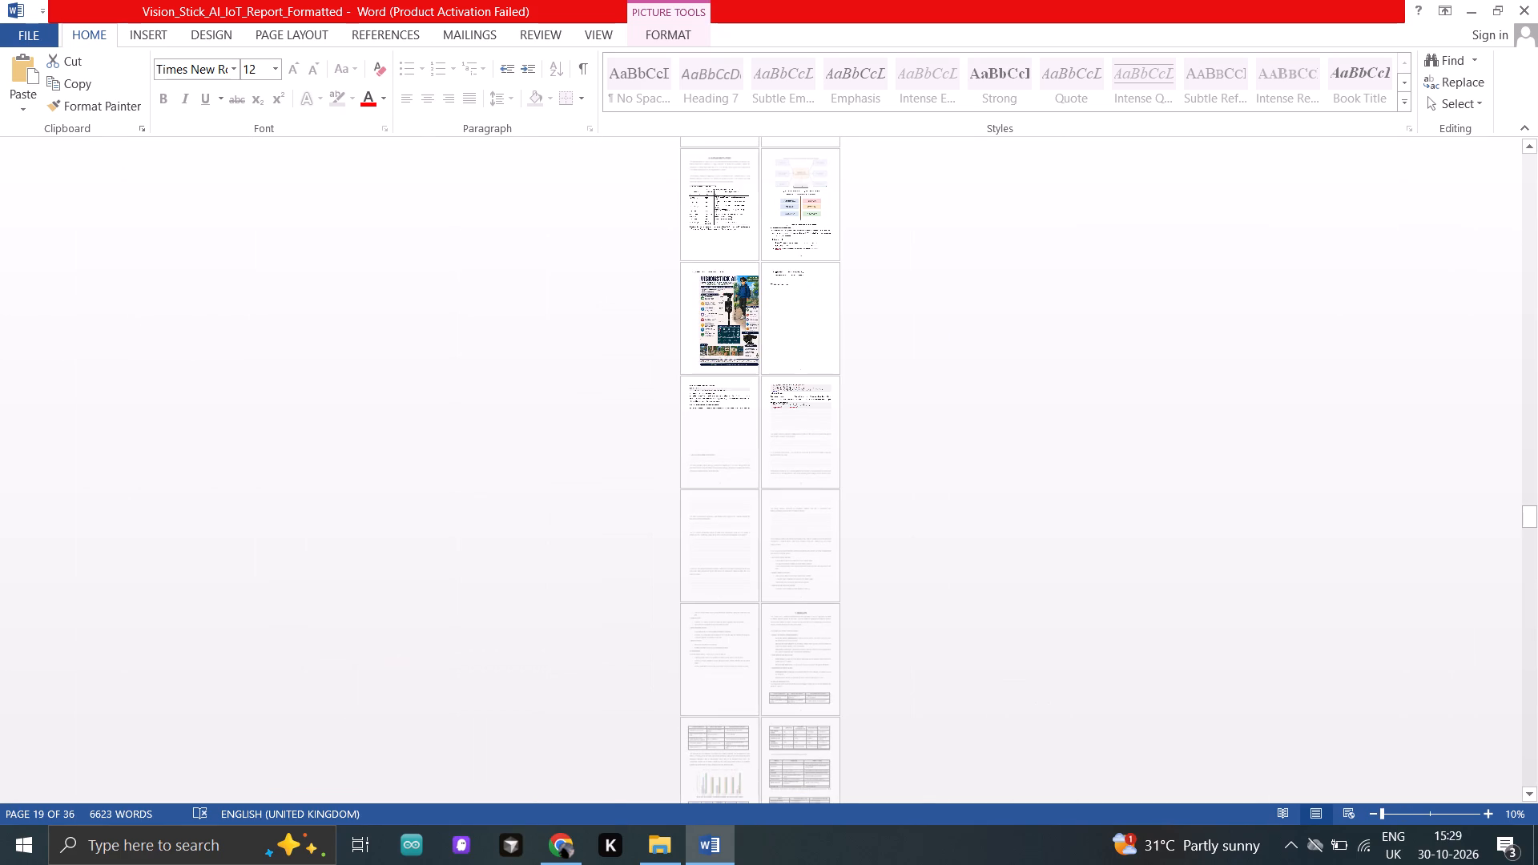
scroll(738, 618, "up", 2, "ctrl")
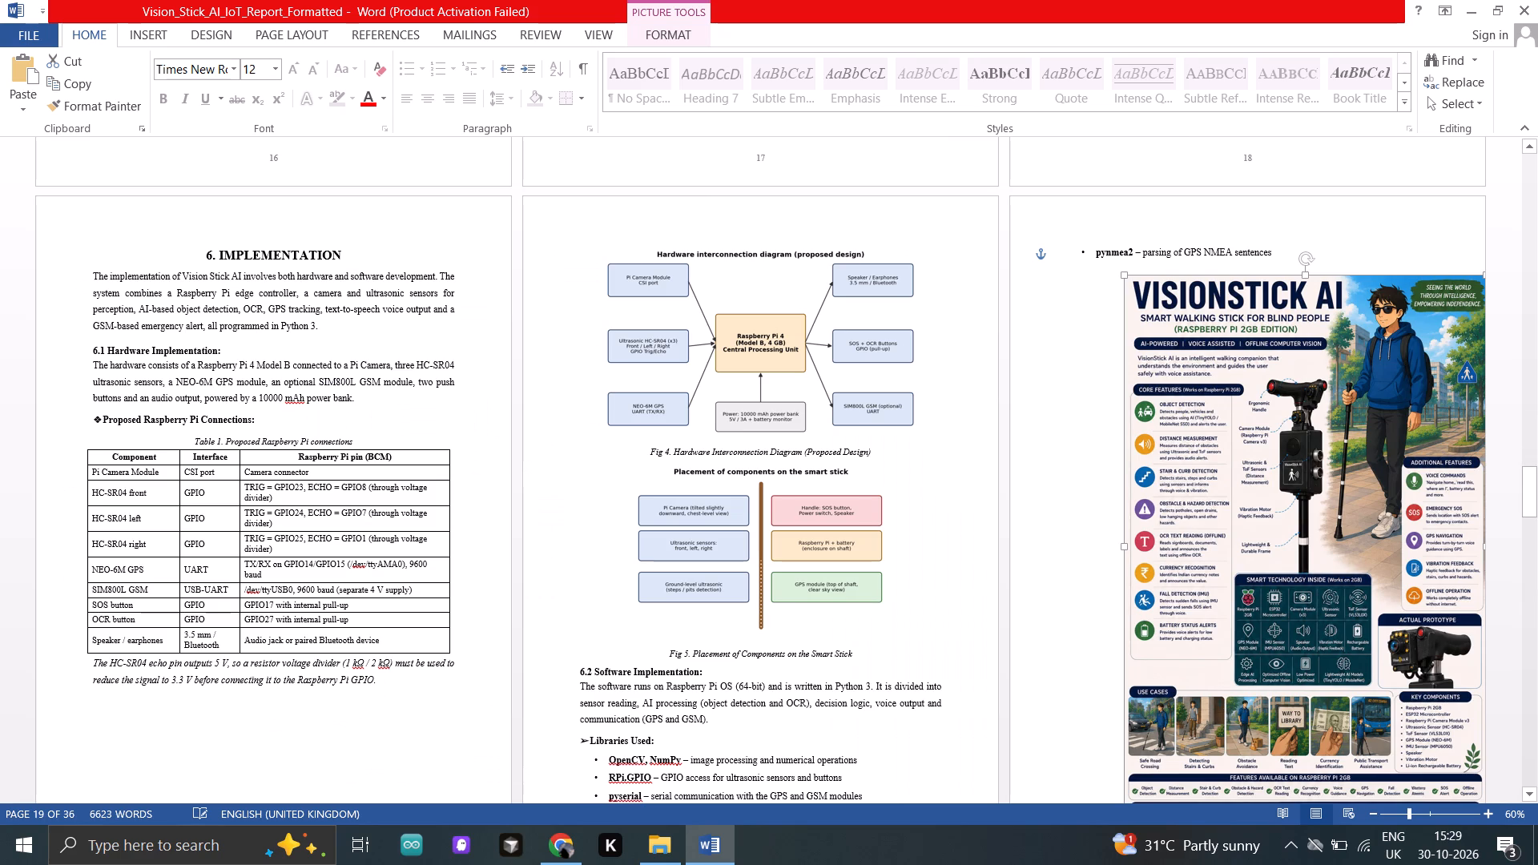
left_click_drag(1121, 274, 1246, 418)
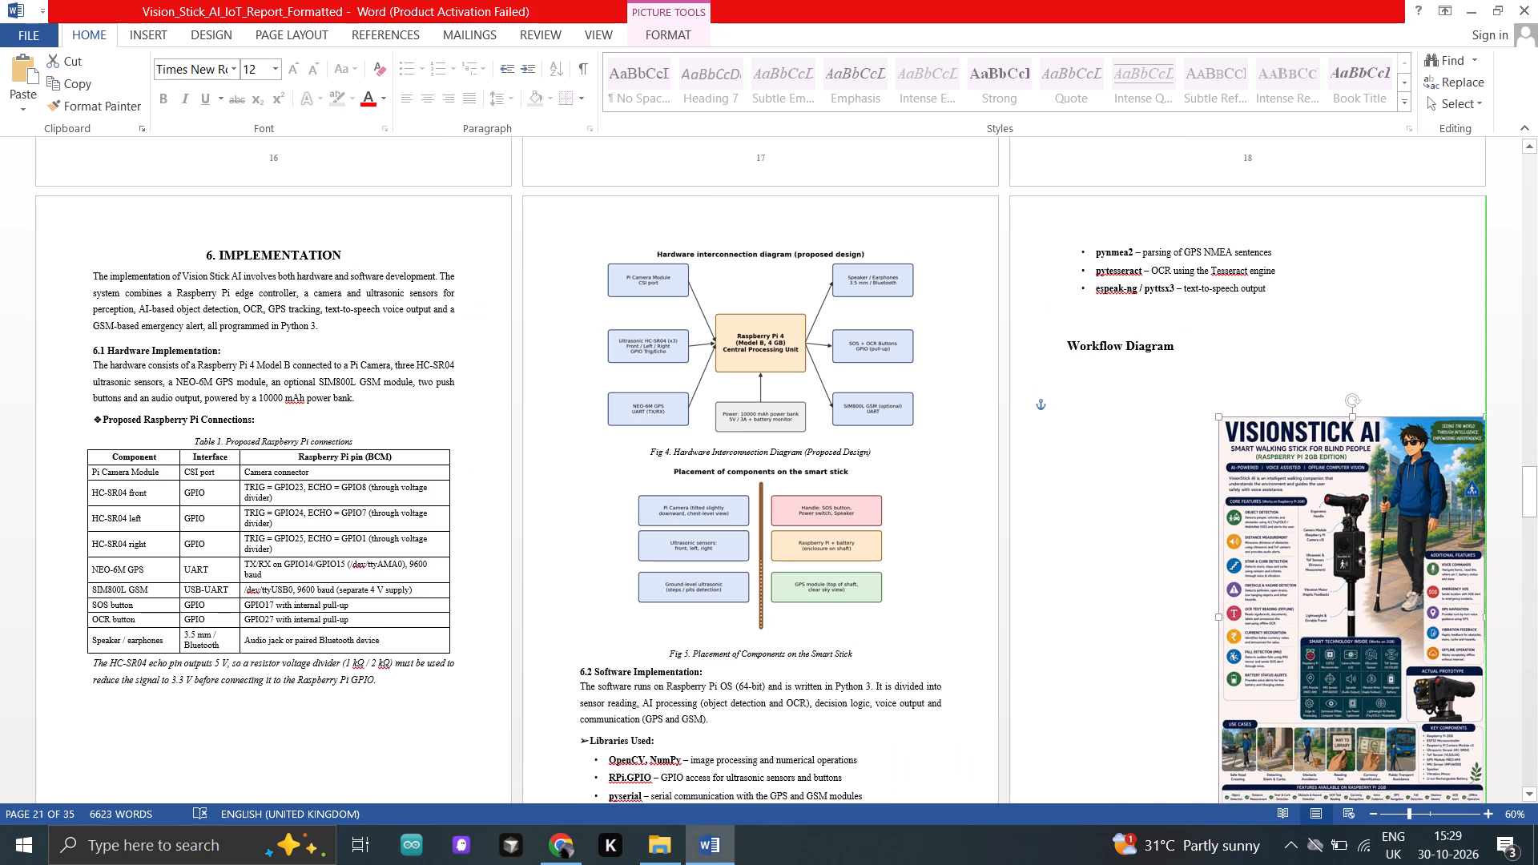
Position the VisionStick AI poster directly below the "Workflow Diagram" heading, centred horizontally on page 21.
left_click_drag(1402, 518, 1279, 497)
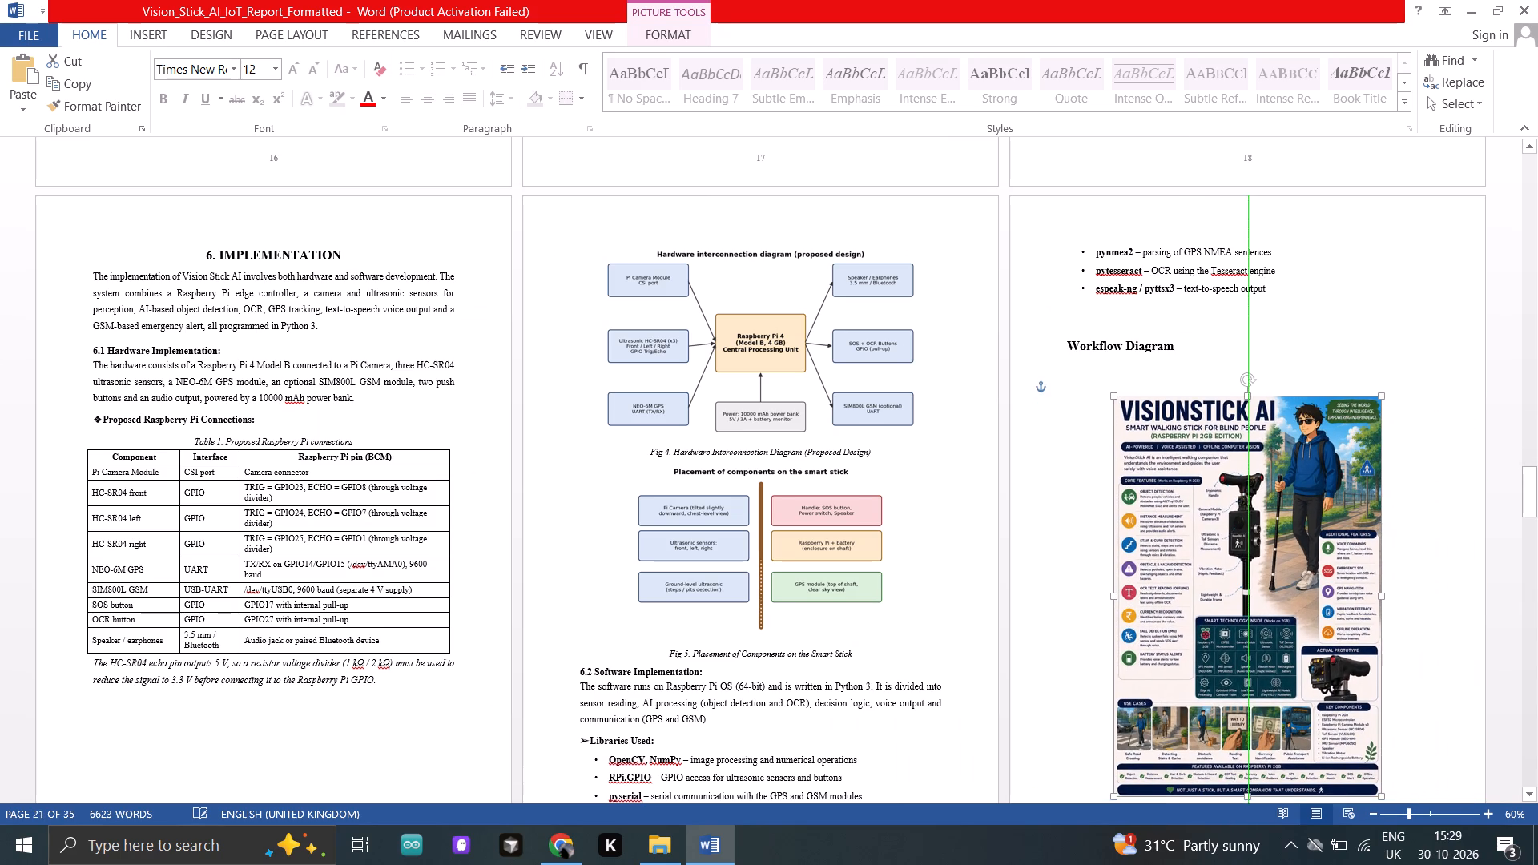
left_click_drag(1279, 497, 1278, 473)
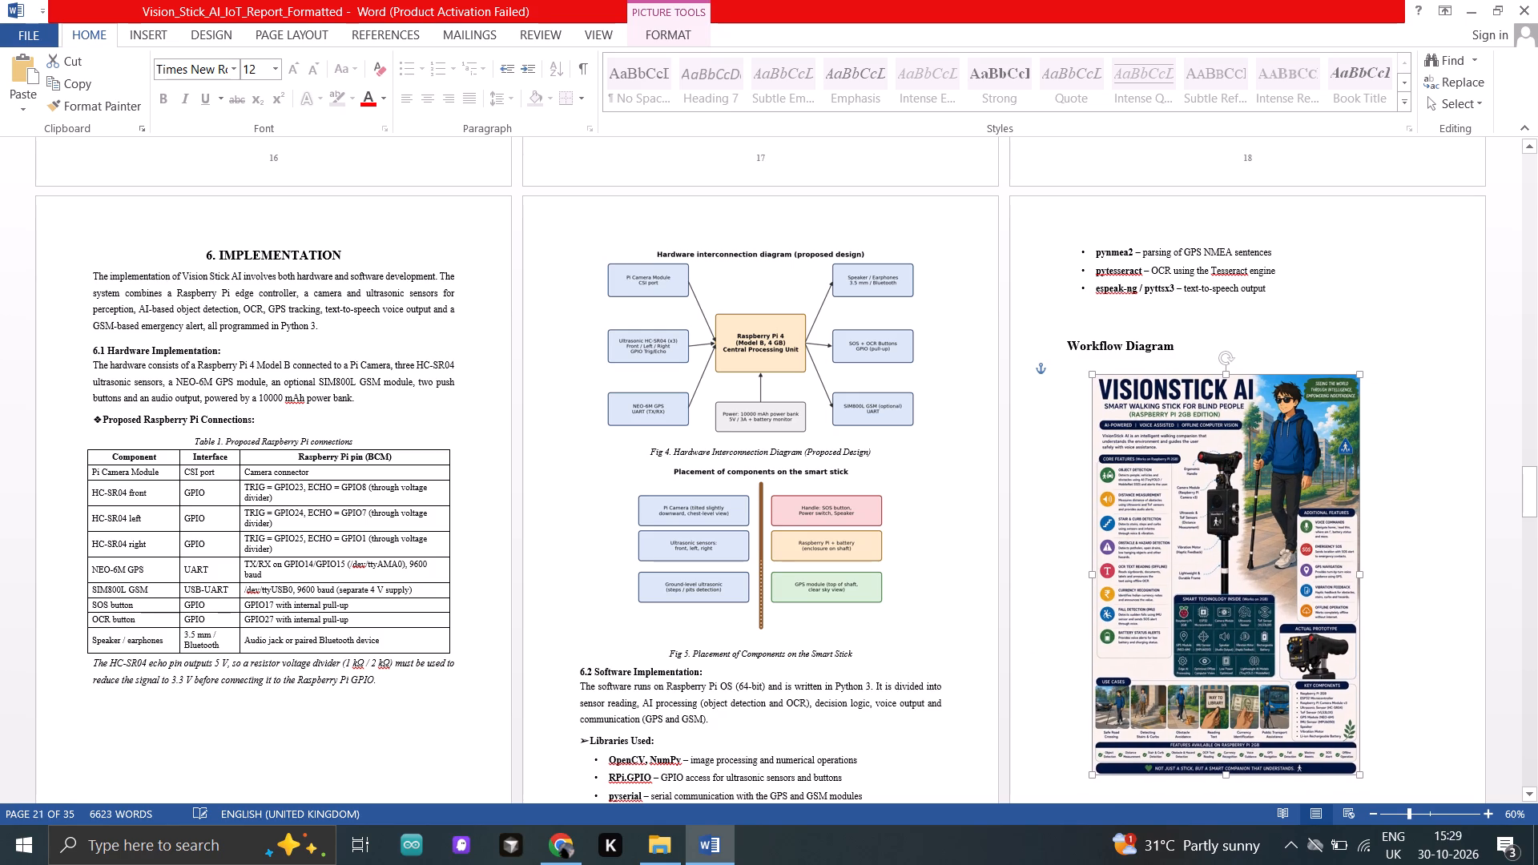
left_click_drag(1278, 473, 1307, 476)
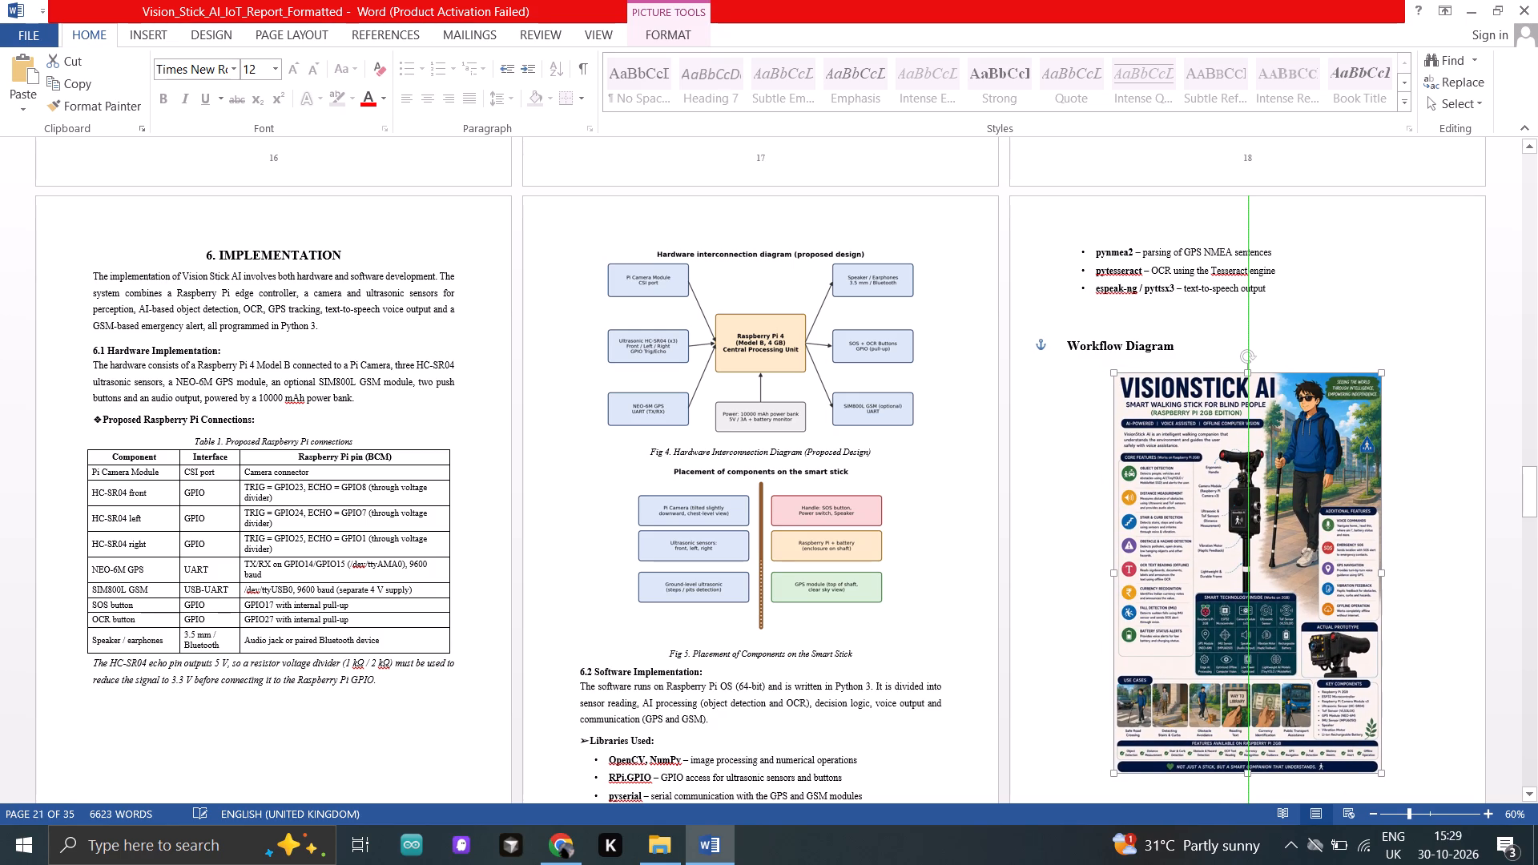
left_click_drag(1307, 476, 1311, 480)
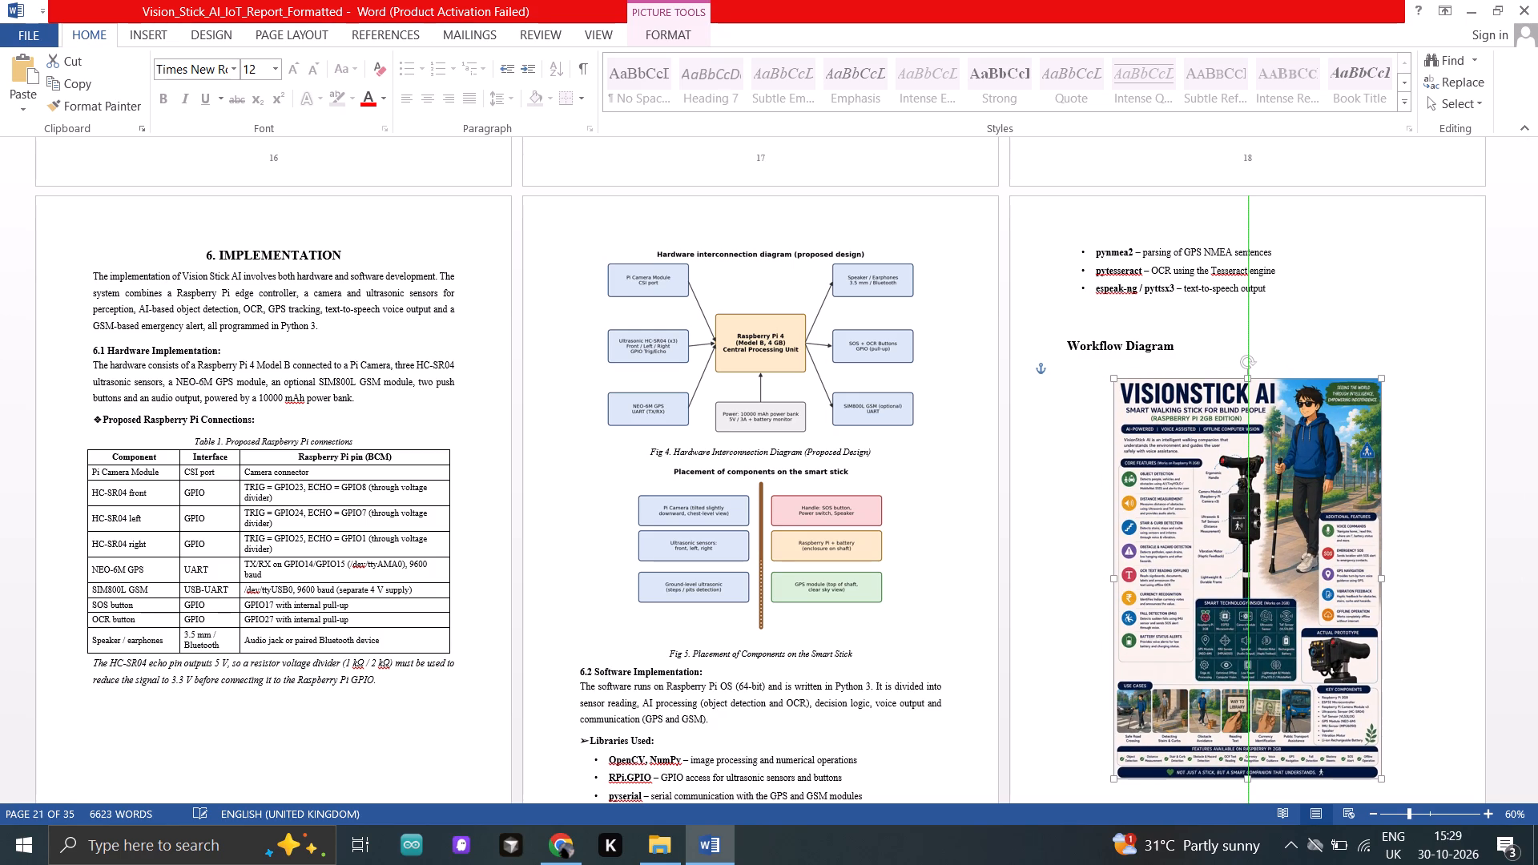
left_click_drag(1311, 480, 1310, 478)
left_click(1450, 477)
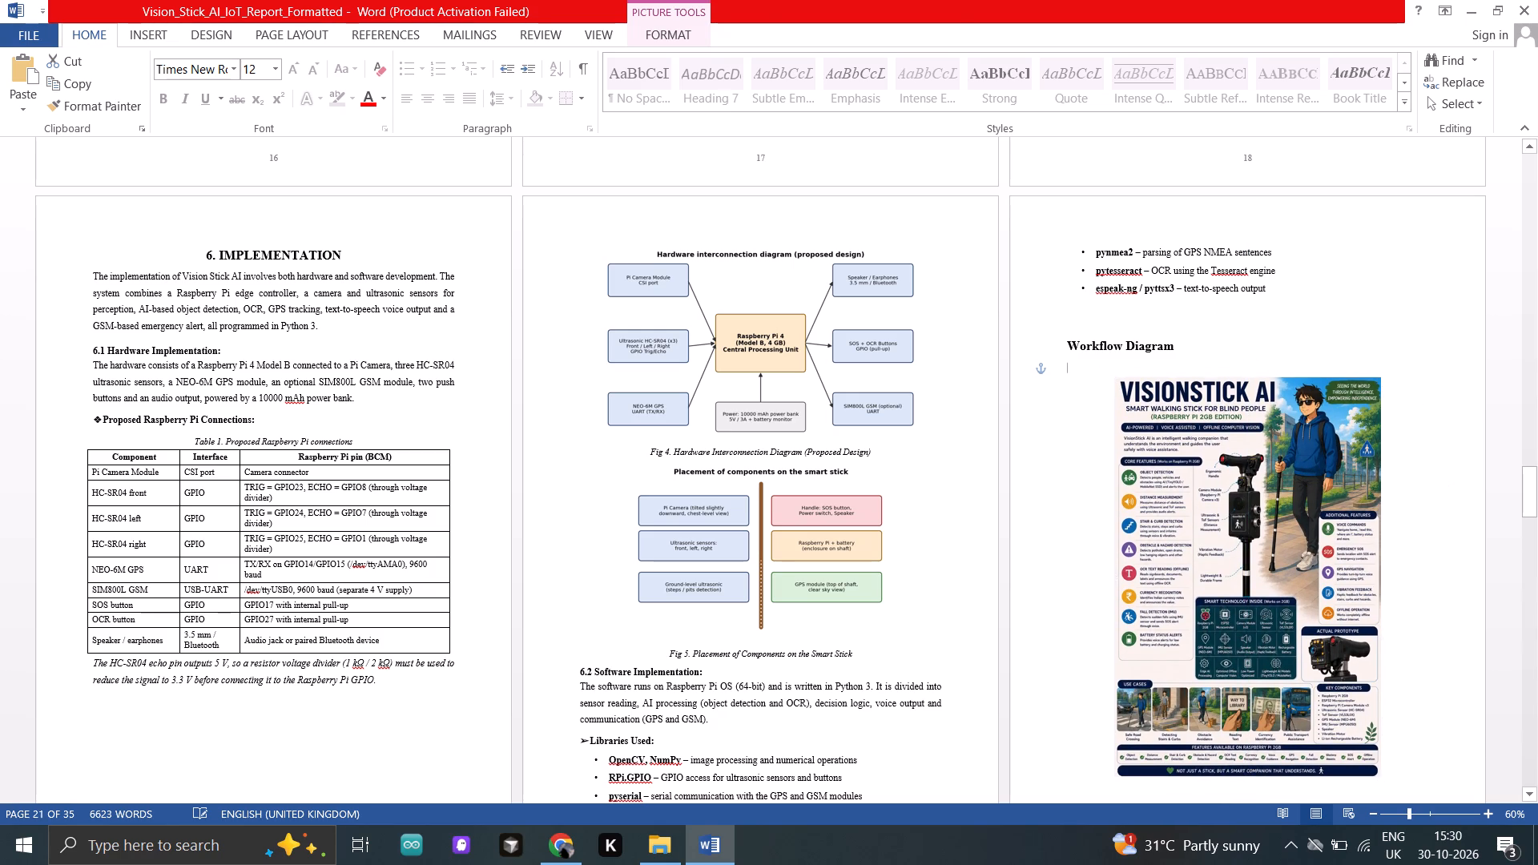
Remove the surplus blank lines above "Installation of Required Packages", keeping just enough for it to start at the top of page 22.
scroll(1454, 477, "down", 3)
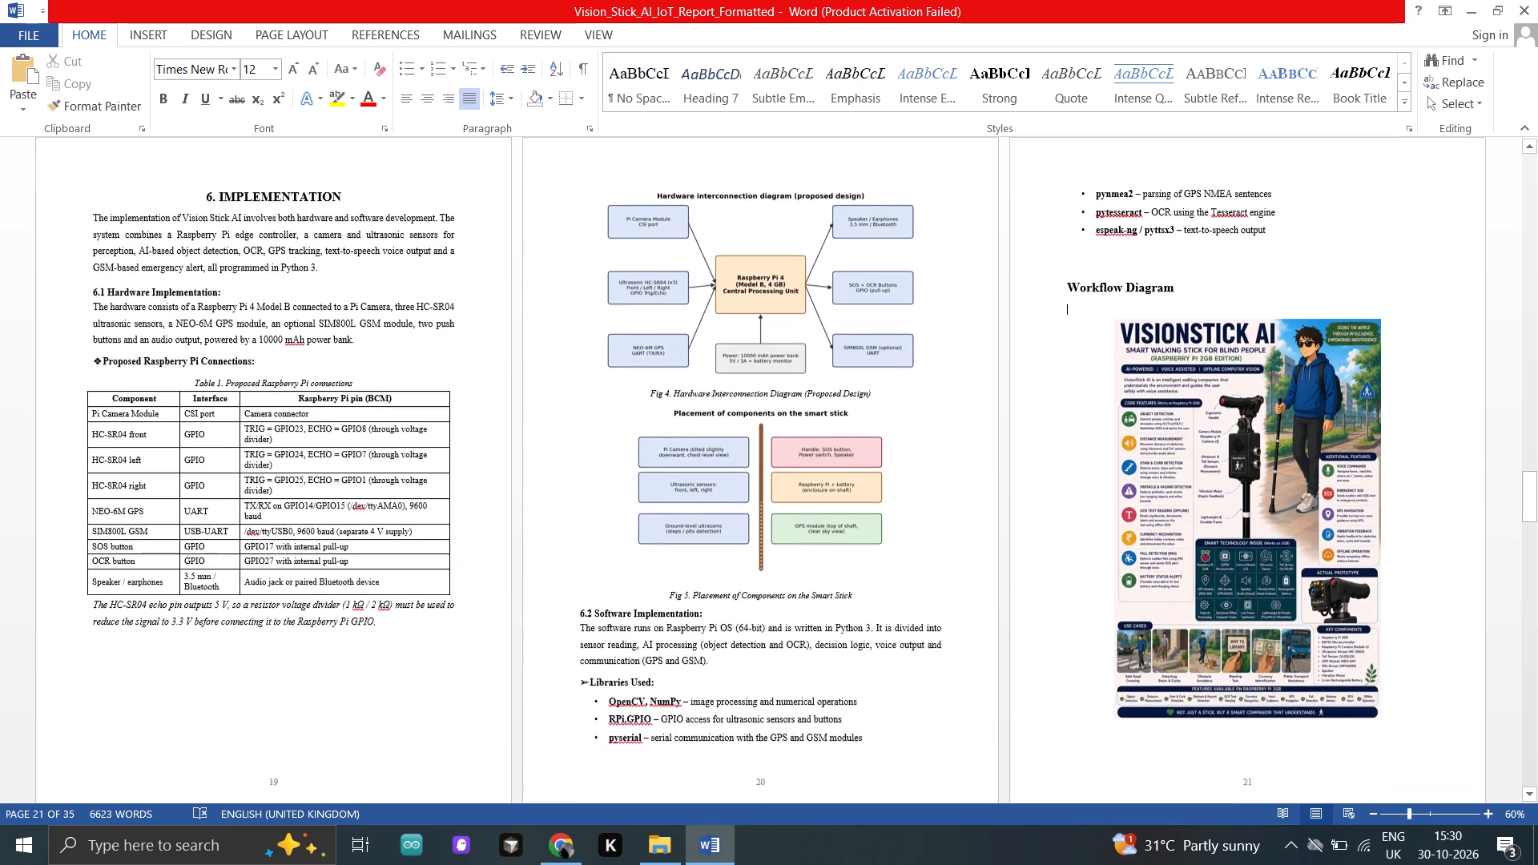
scroll(1454, 477, "down", 12)
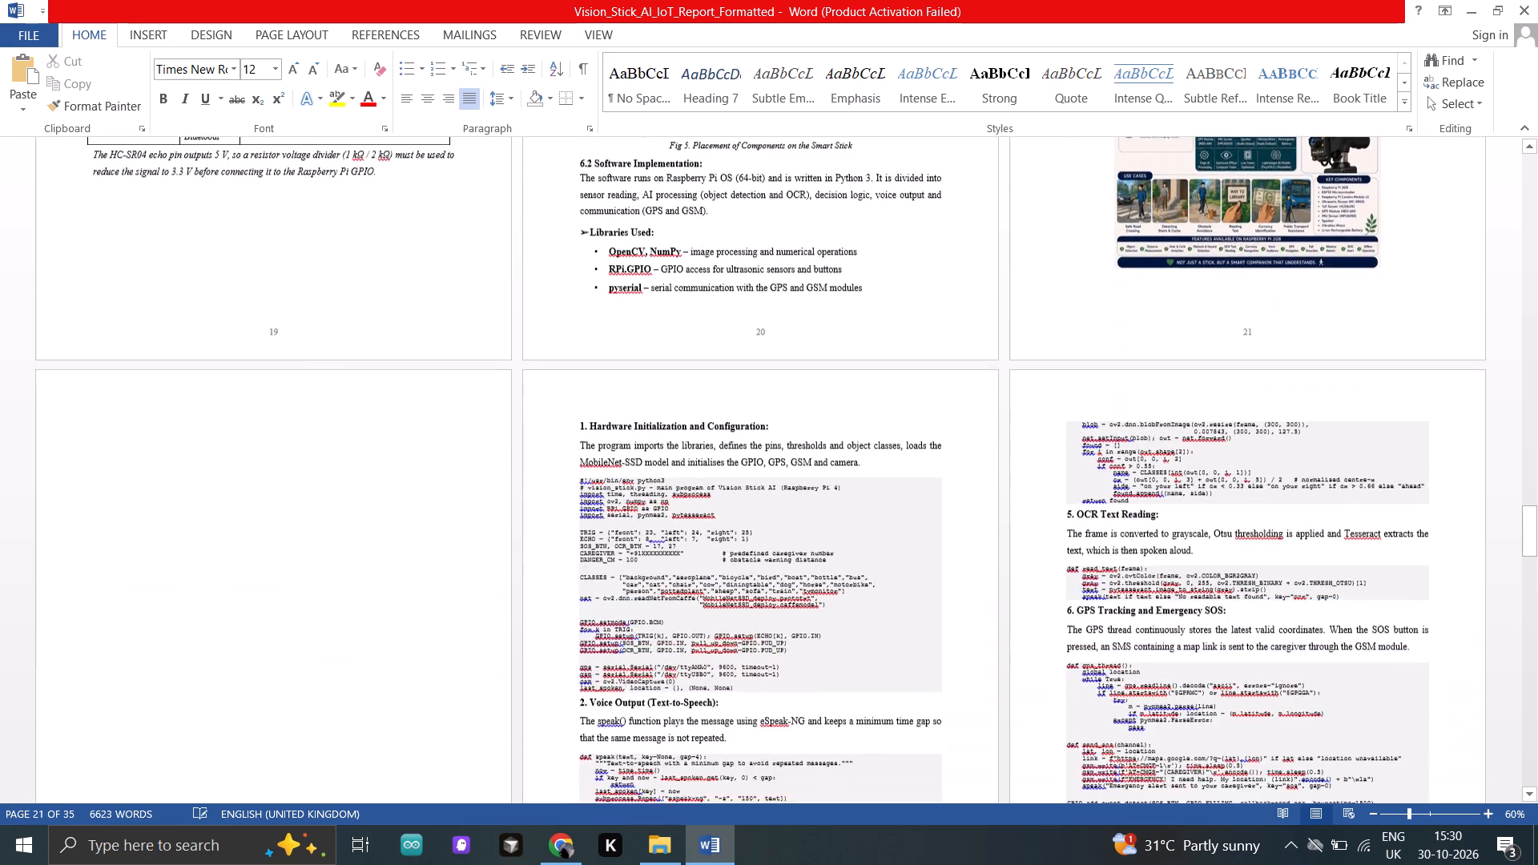
scroll(1454, 477, "down", 1)
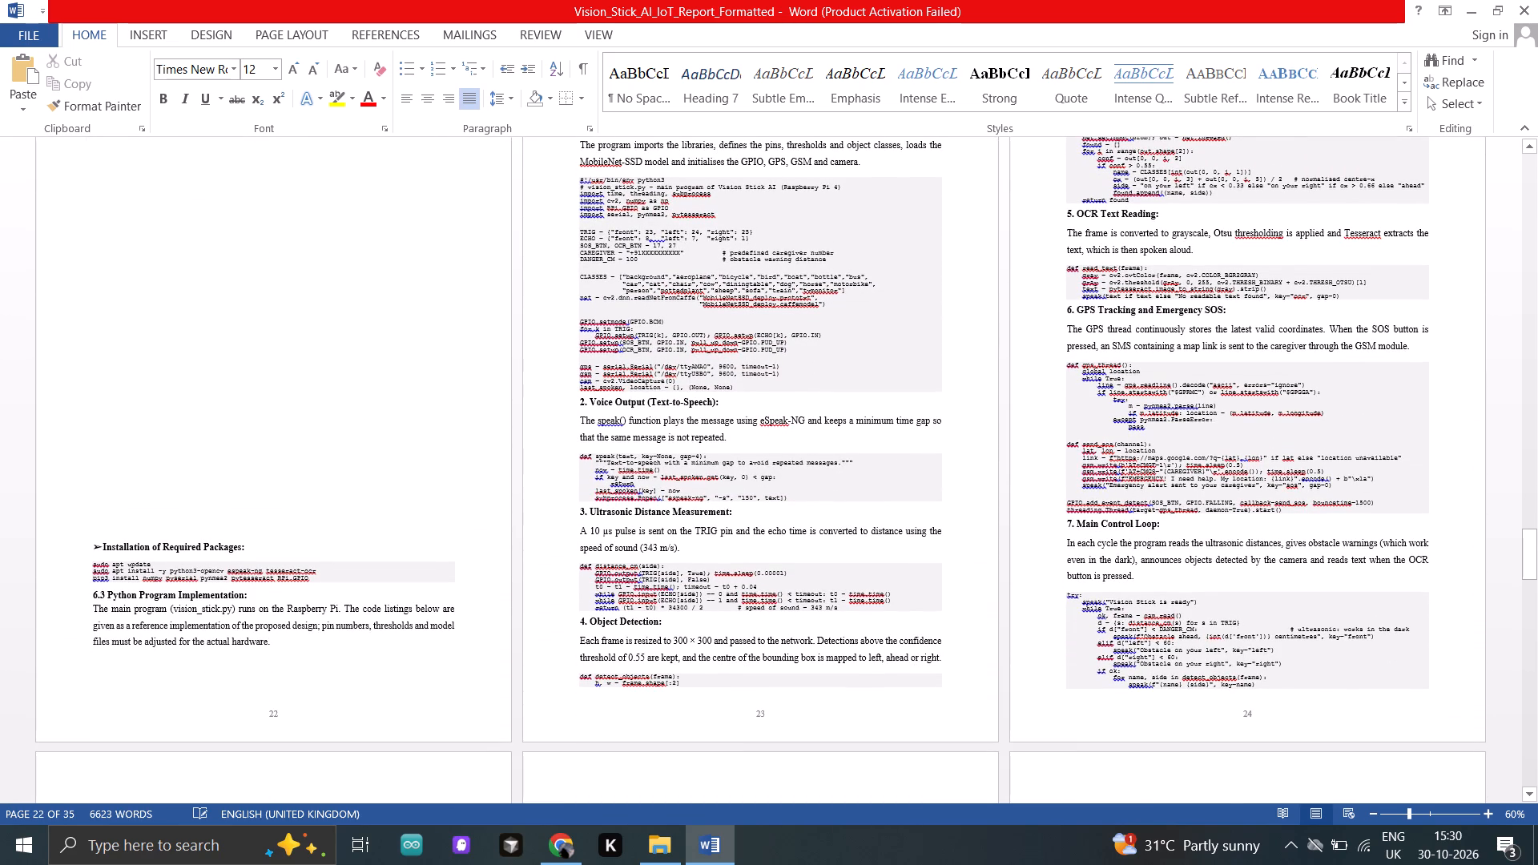
left_click(91, 521)
key("BackSpace")
key("BackSpace")
key("BackSpace")
key("BackSpace")
key("BackSpace")
key("BackSpace")
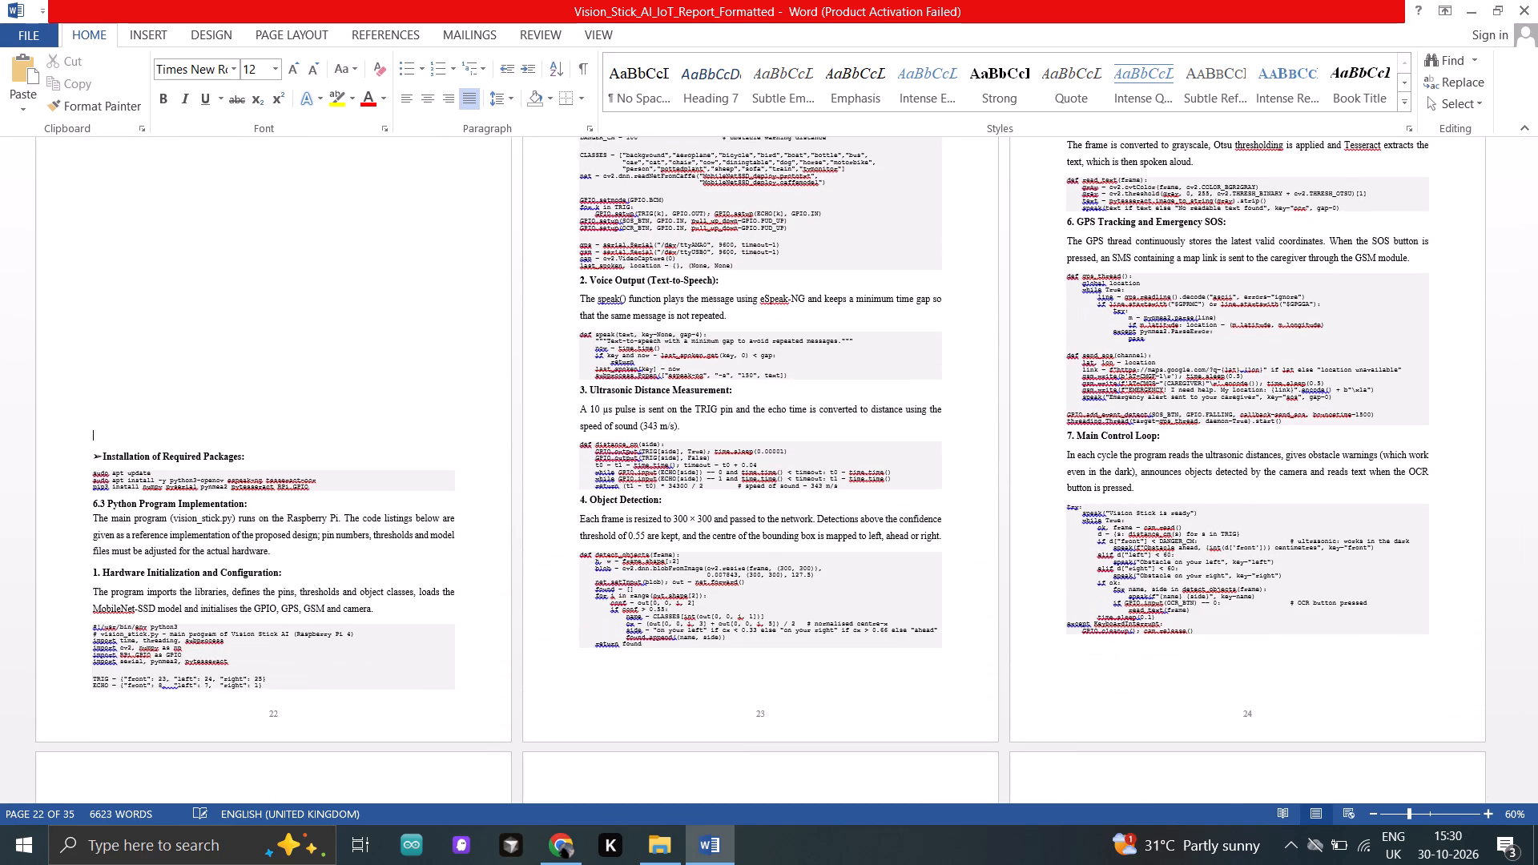
scroll(91, 521, "up", 7)
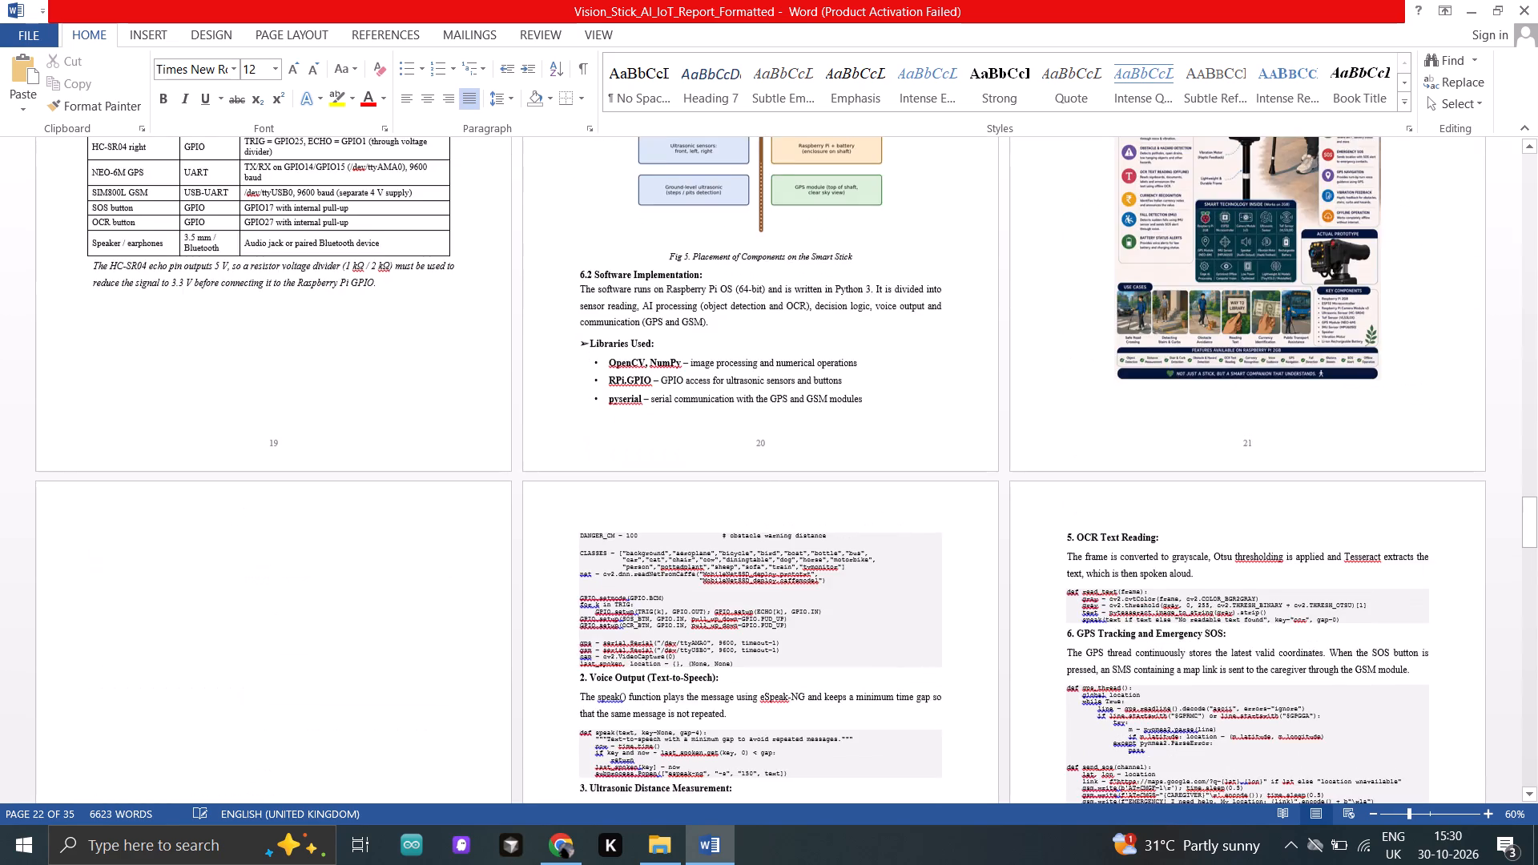
scroll(91, 521, "down", 3)
key("BackSpace")
key("BackSpace")
key("BackSpace")
key("BackSpace")
key("BackSpace")
key("BackSpace")
key("BackSpace")
key("BackSpace")
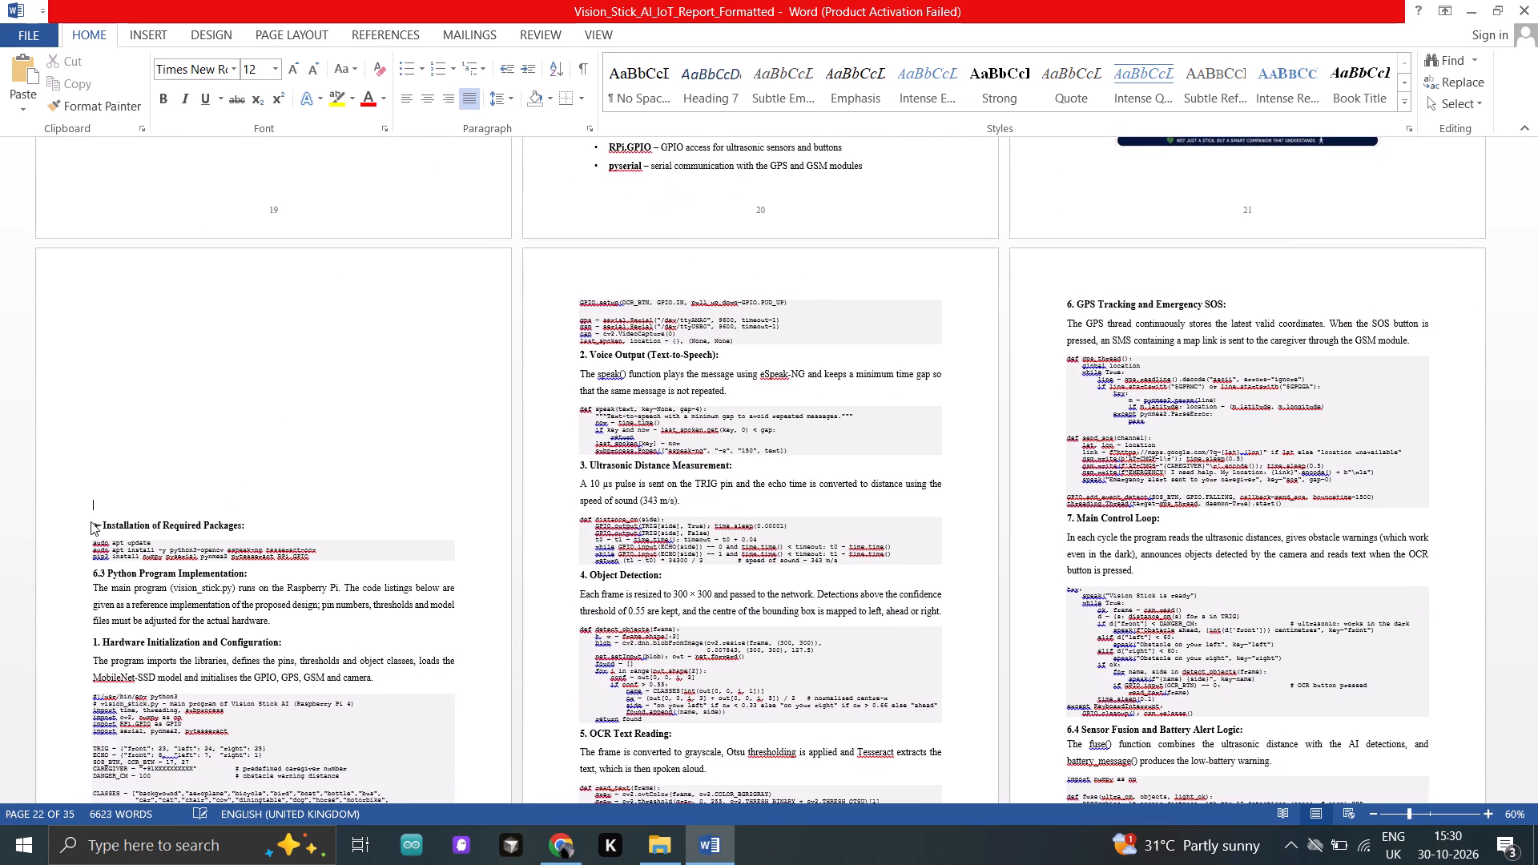
key("BackSpace")
key("BackSpace")
key("BackSpace")
key("BackSpace")
key("BackSpace")
key("BackSpace")
key("BackSpace")
key("BackSpace")
key("BackSpace")
key("BackSpace")
key("BackSpace")
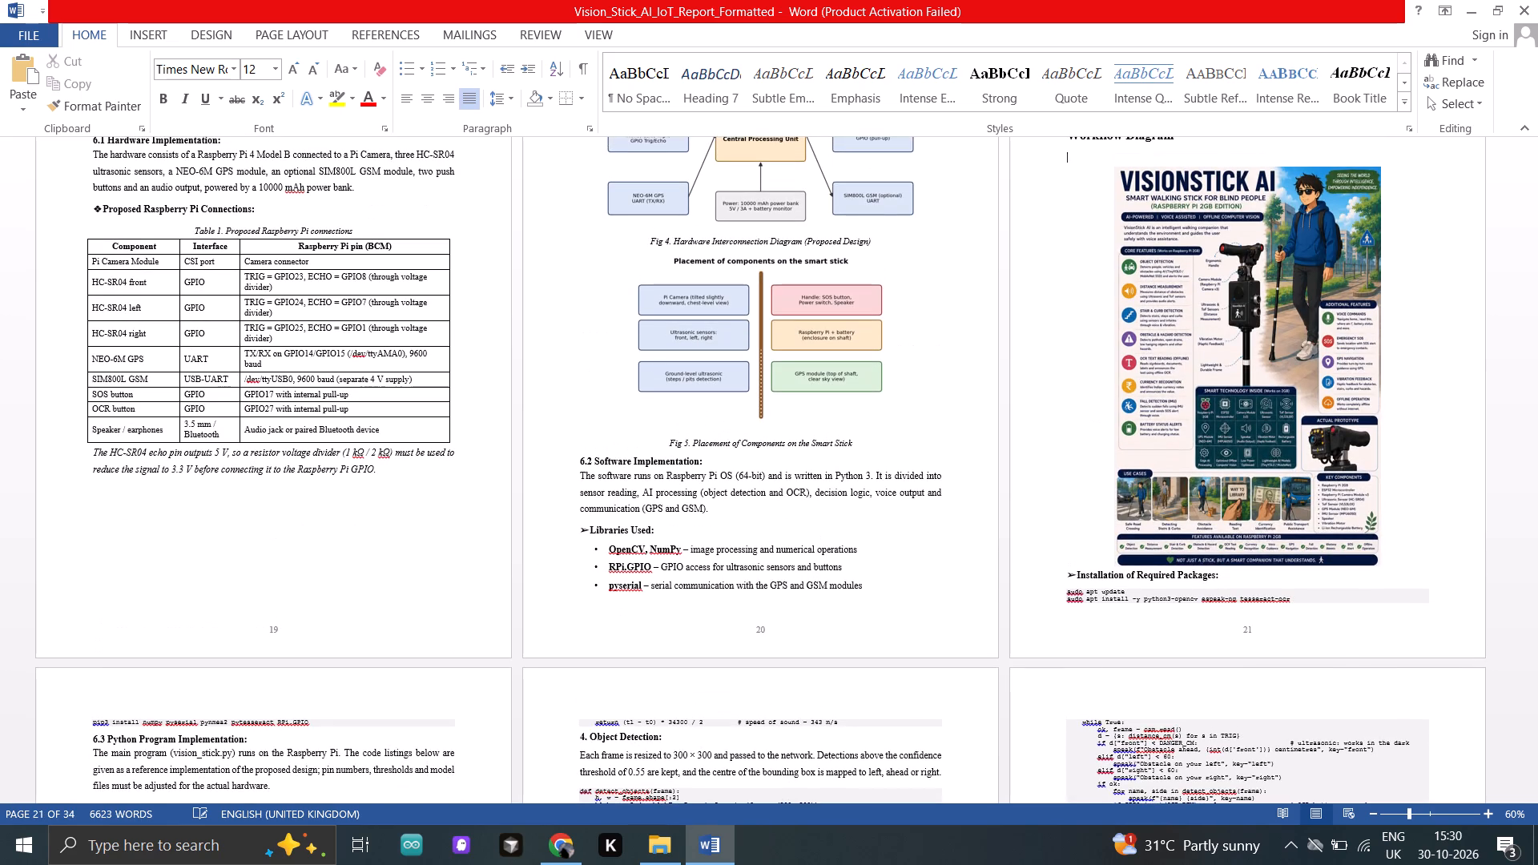
key("Return")
scroll(91, 521, "down", 5)
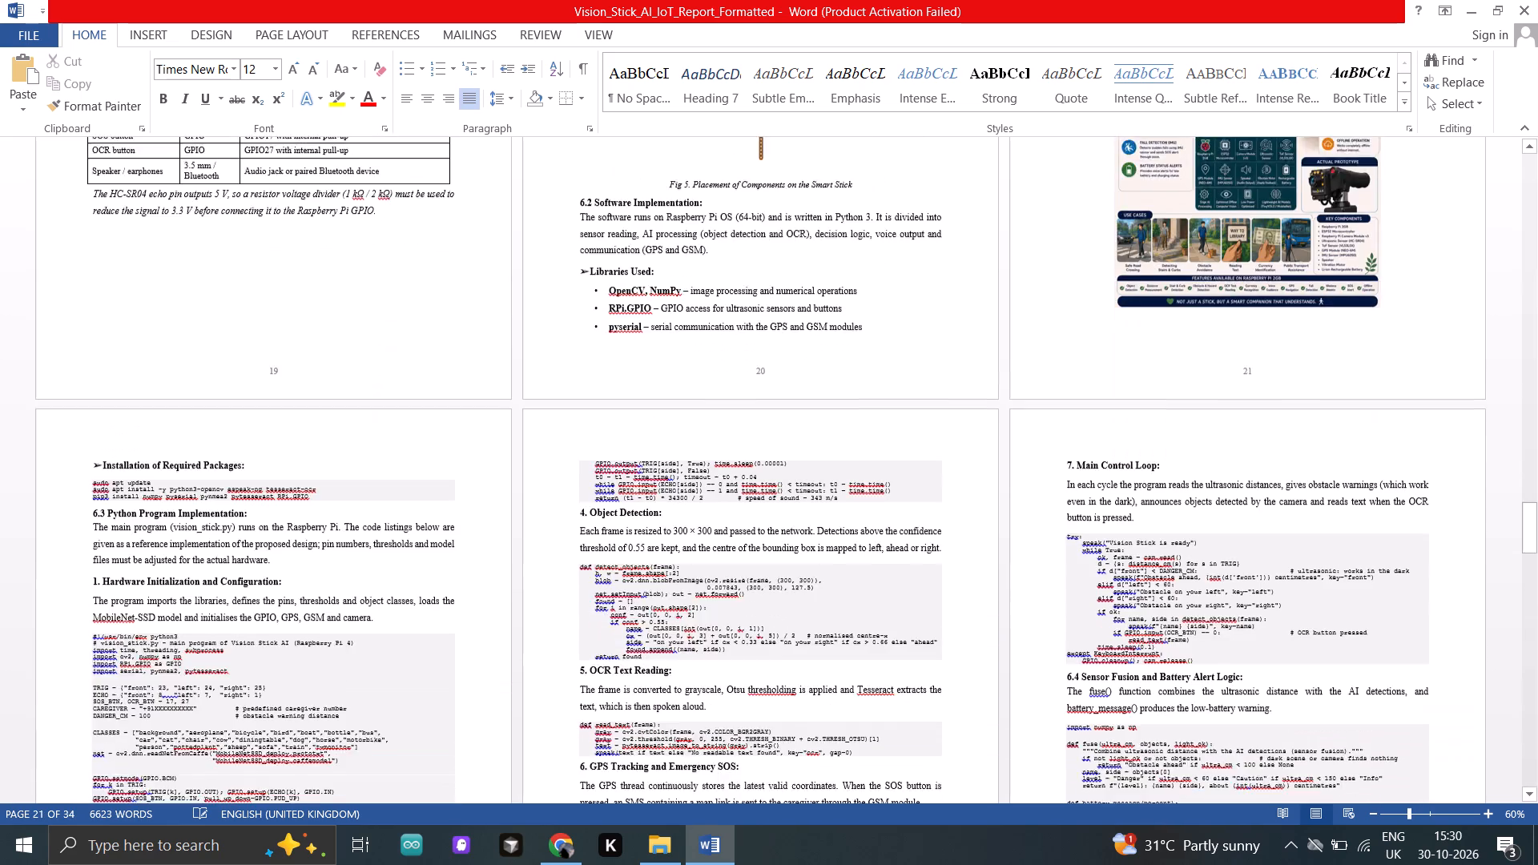
scroll(91, 521, "down", 8)
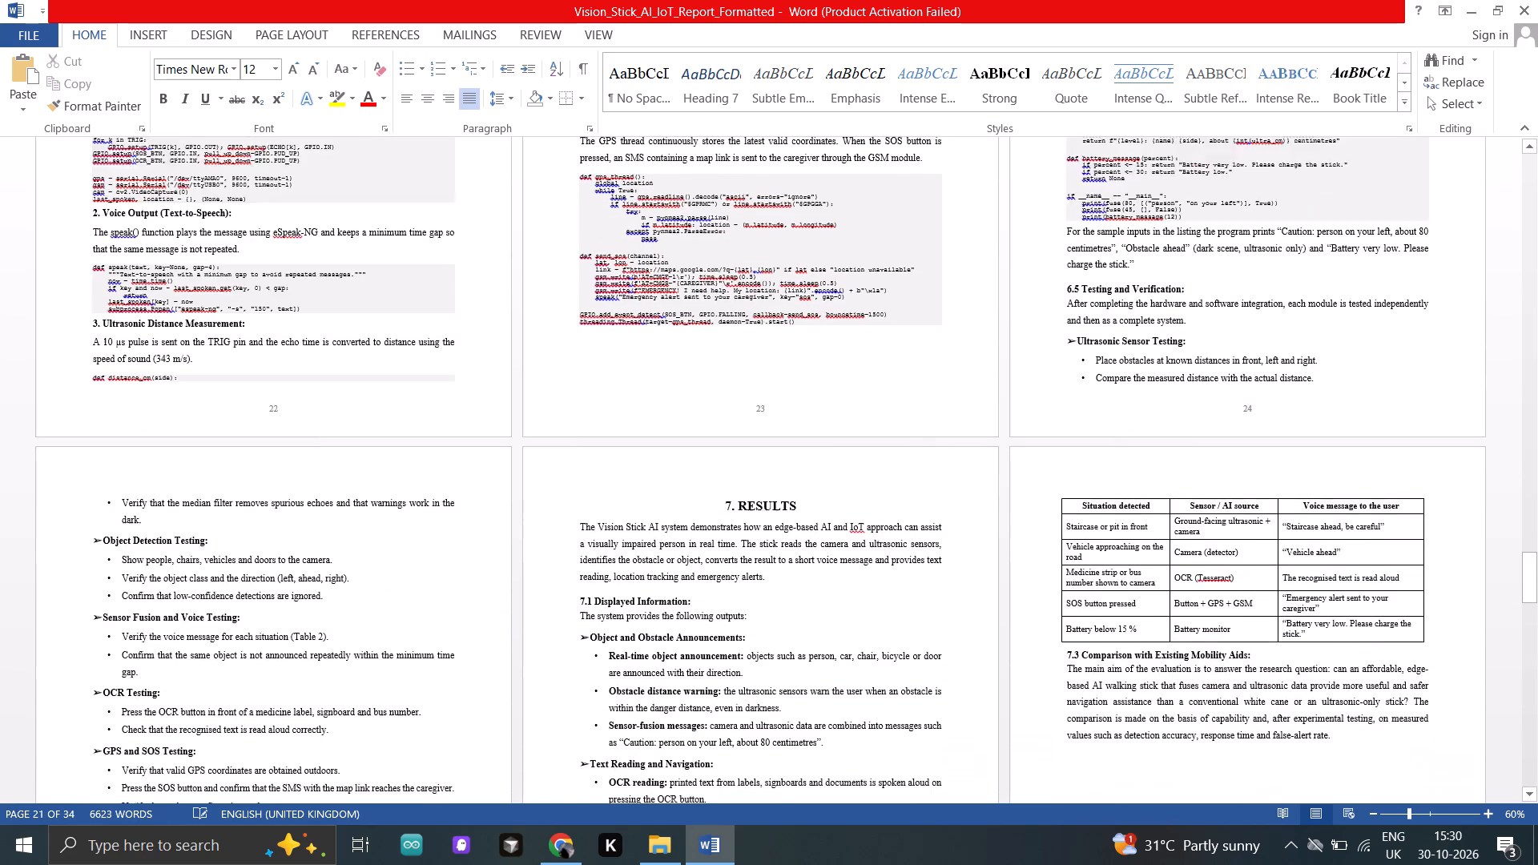
Insert a blank line above the "3. Ultrasonic Distance Measurement" heading so that the section starts on page 23.
scroll(91, 521, "down", 3)
scroll(91, 521, "up", 4)
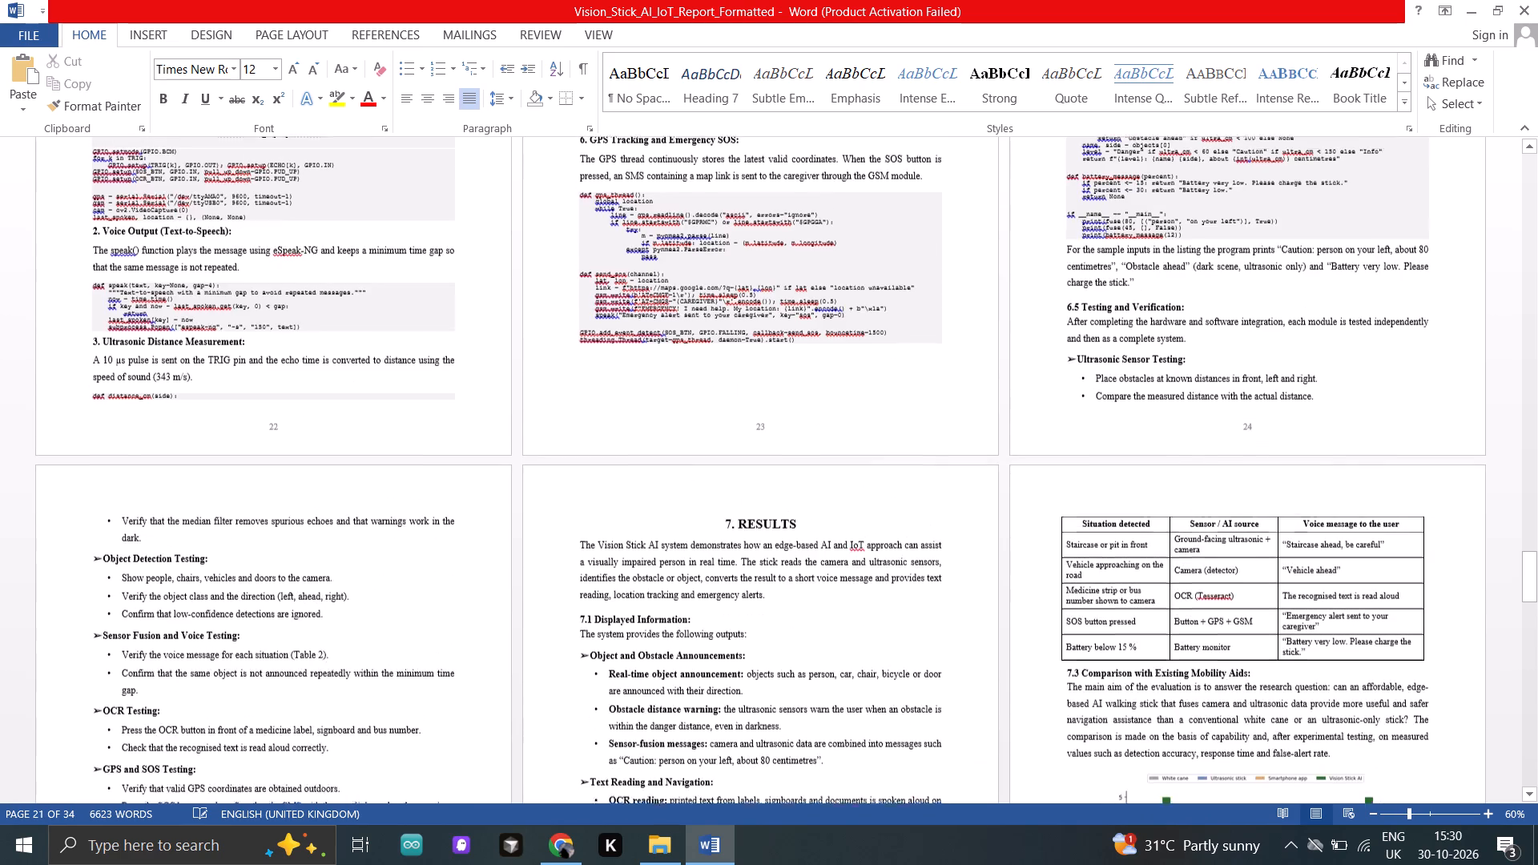
scroll(91, 521, "up", 1)
scroll(91, 521, "down", 1)
scroll(91, 521, "up", 3)
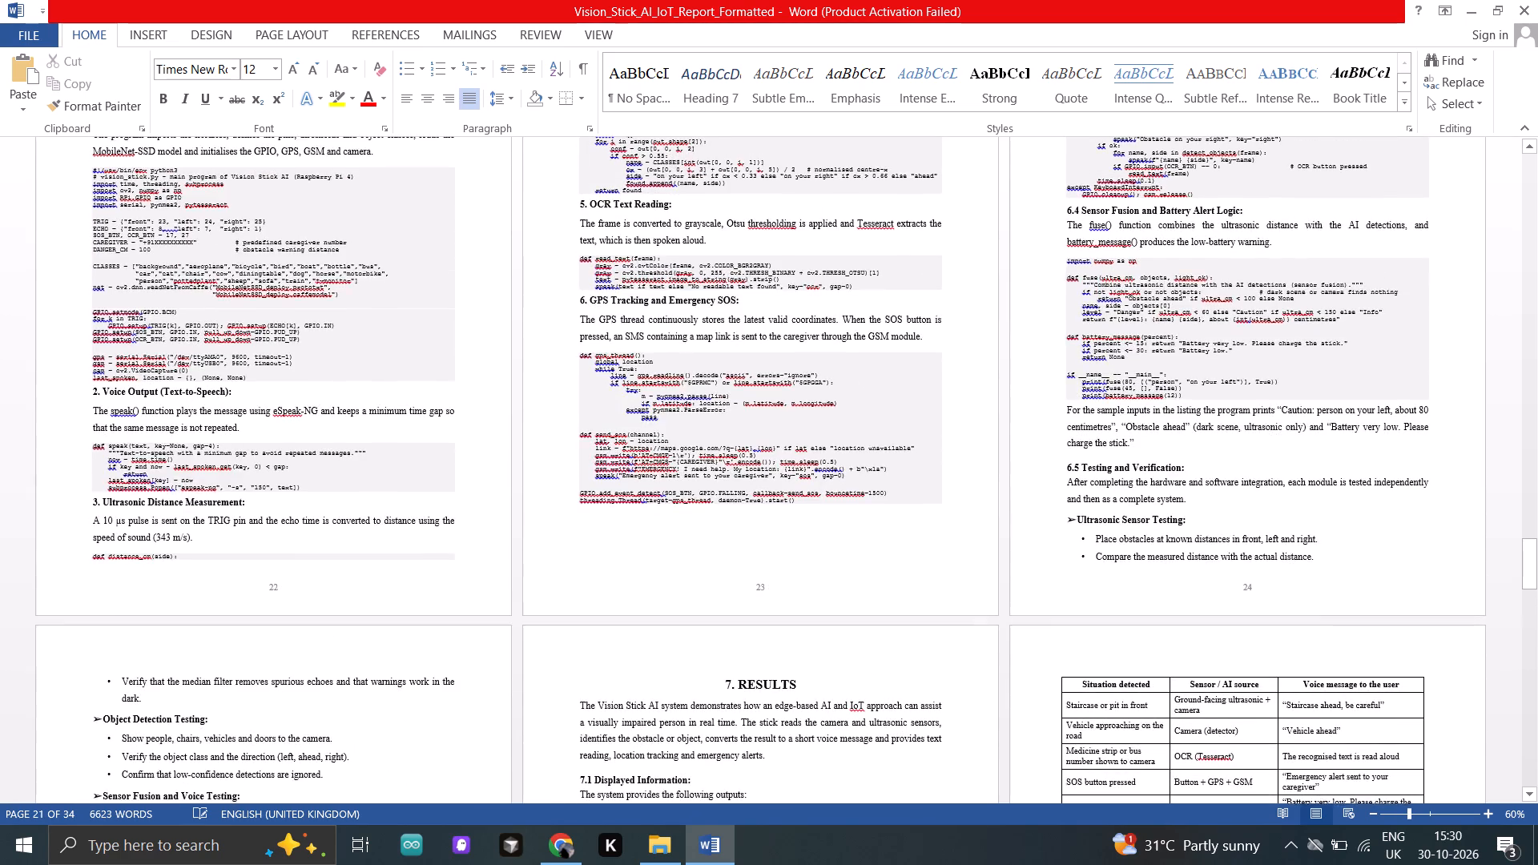
scroll(91, 521, "up", 1)
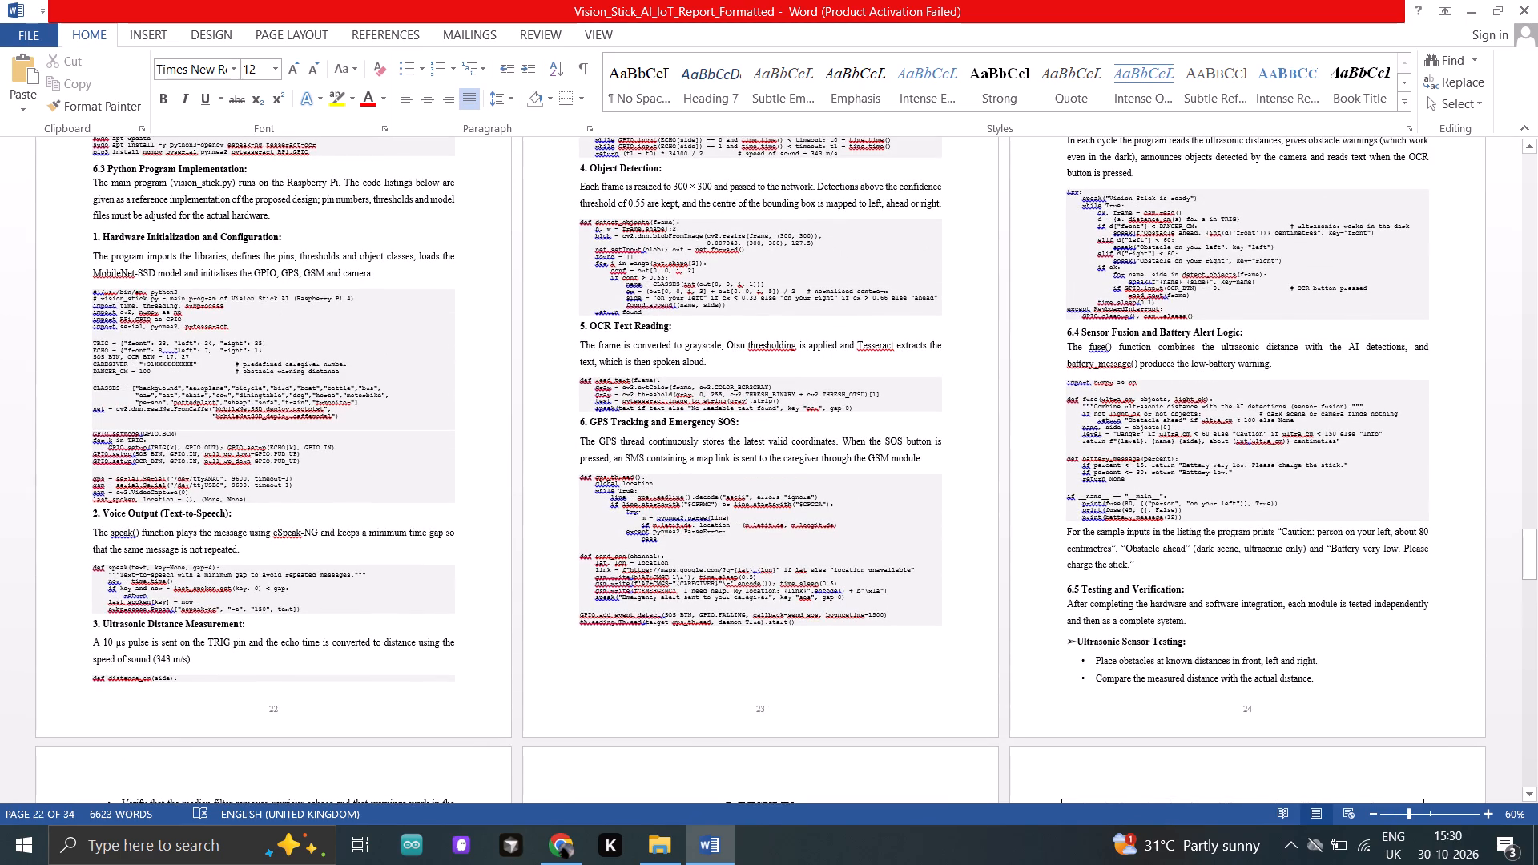
left_click(84, 633)
key("Return")
key("Return")
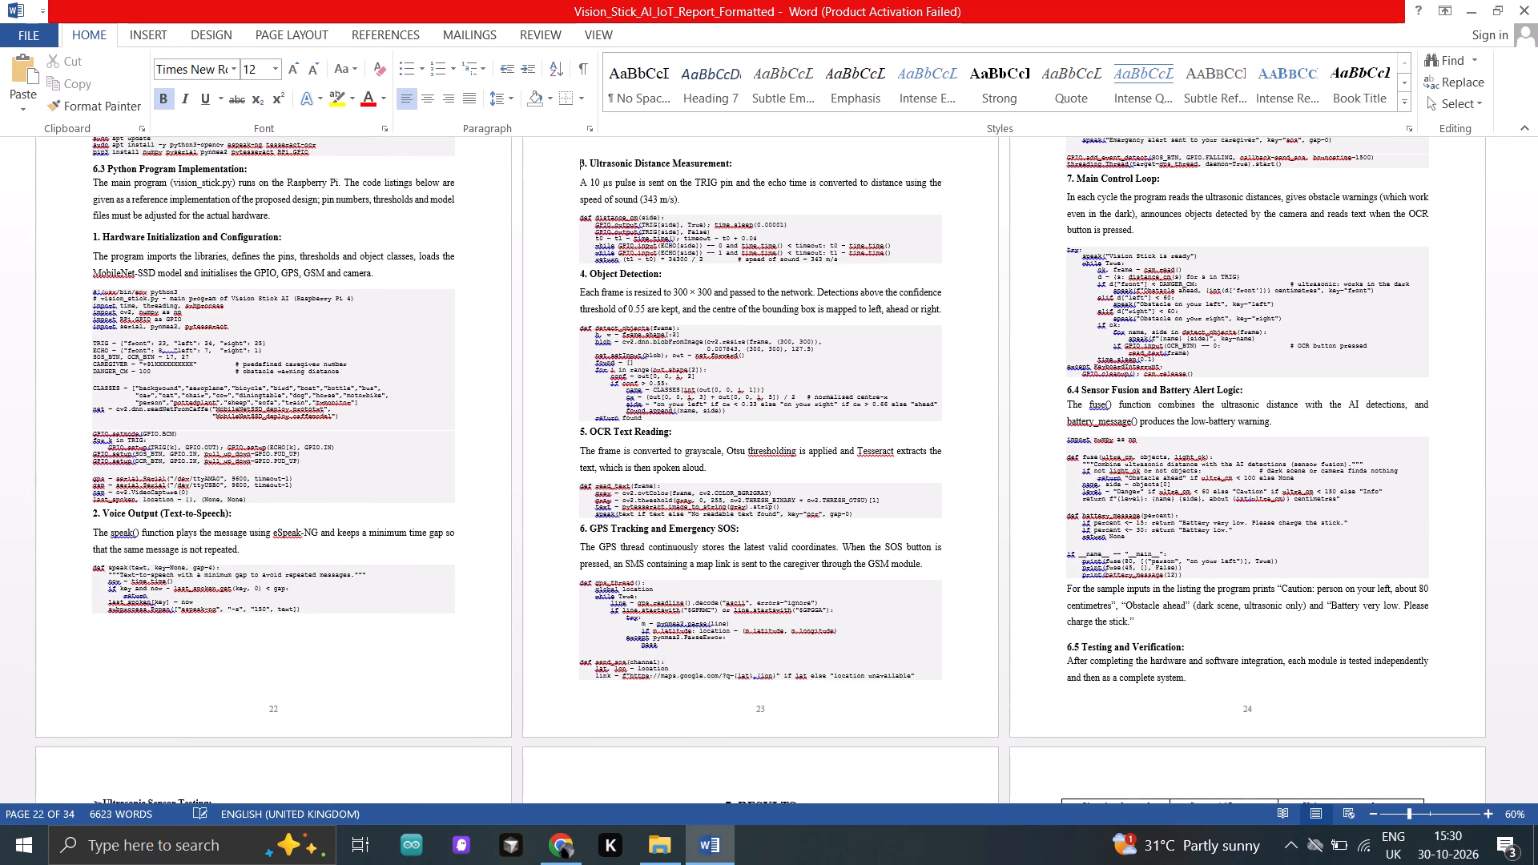
scroll(84, 633, "up", 2)
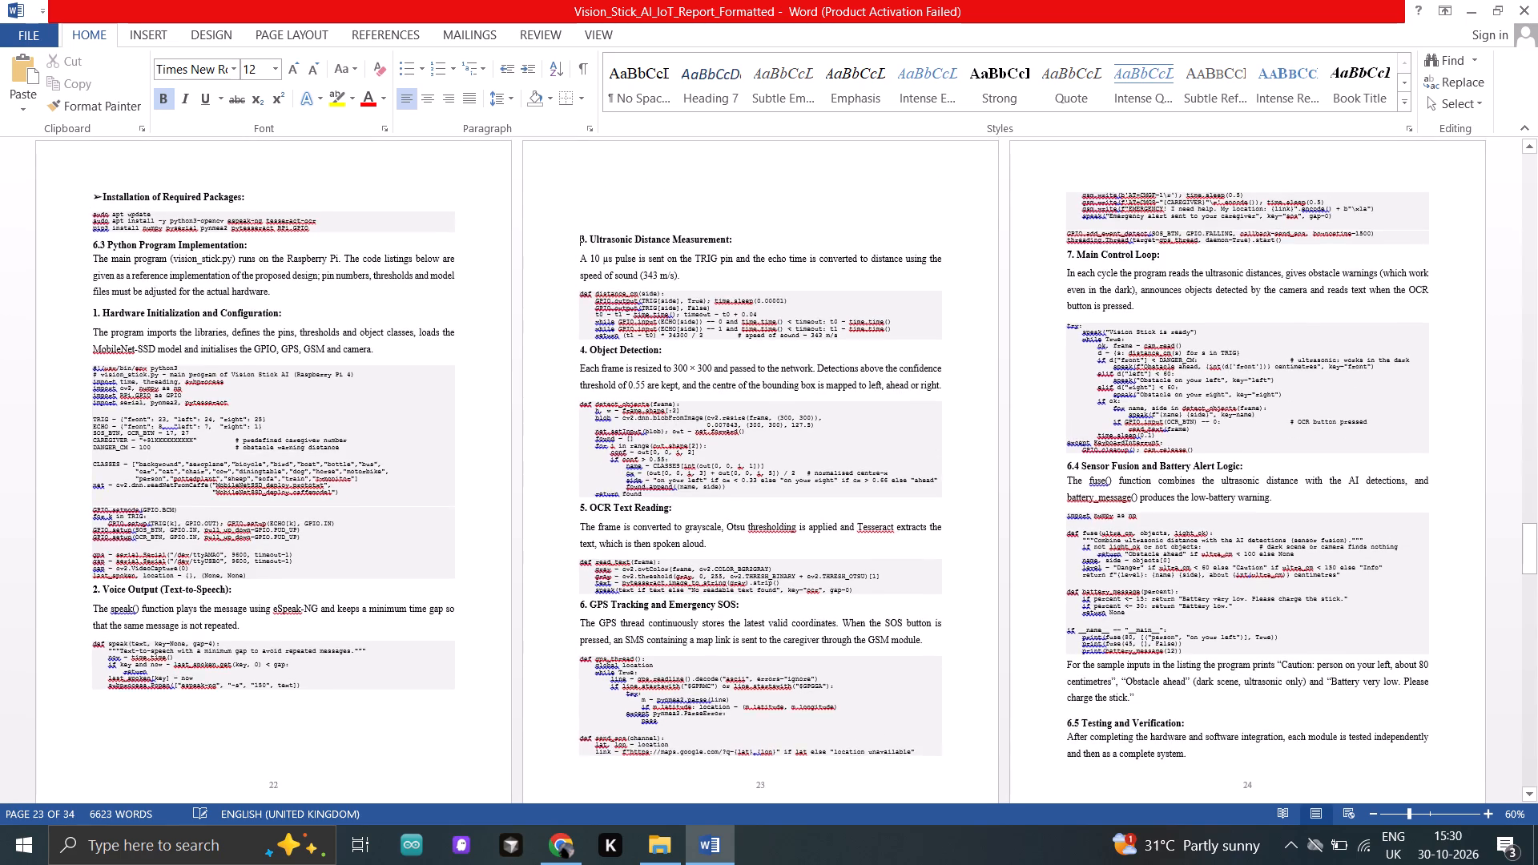
scroll(84, 633, "up", 1)
key("BackSpace")
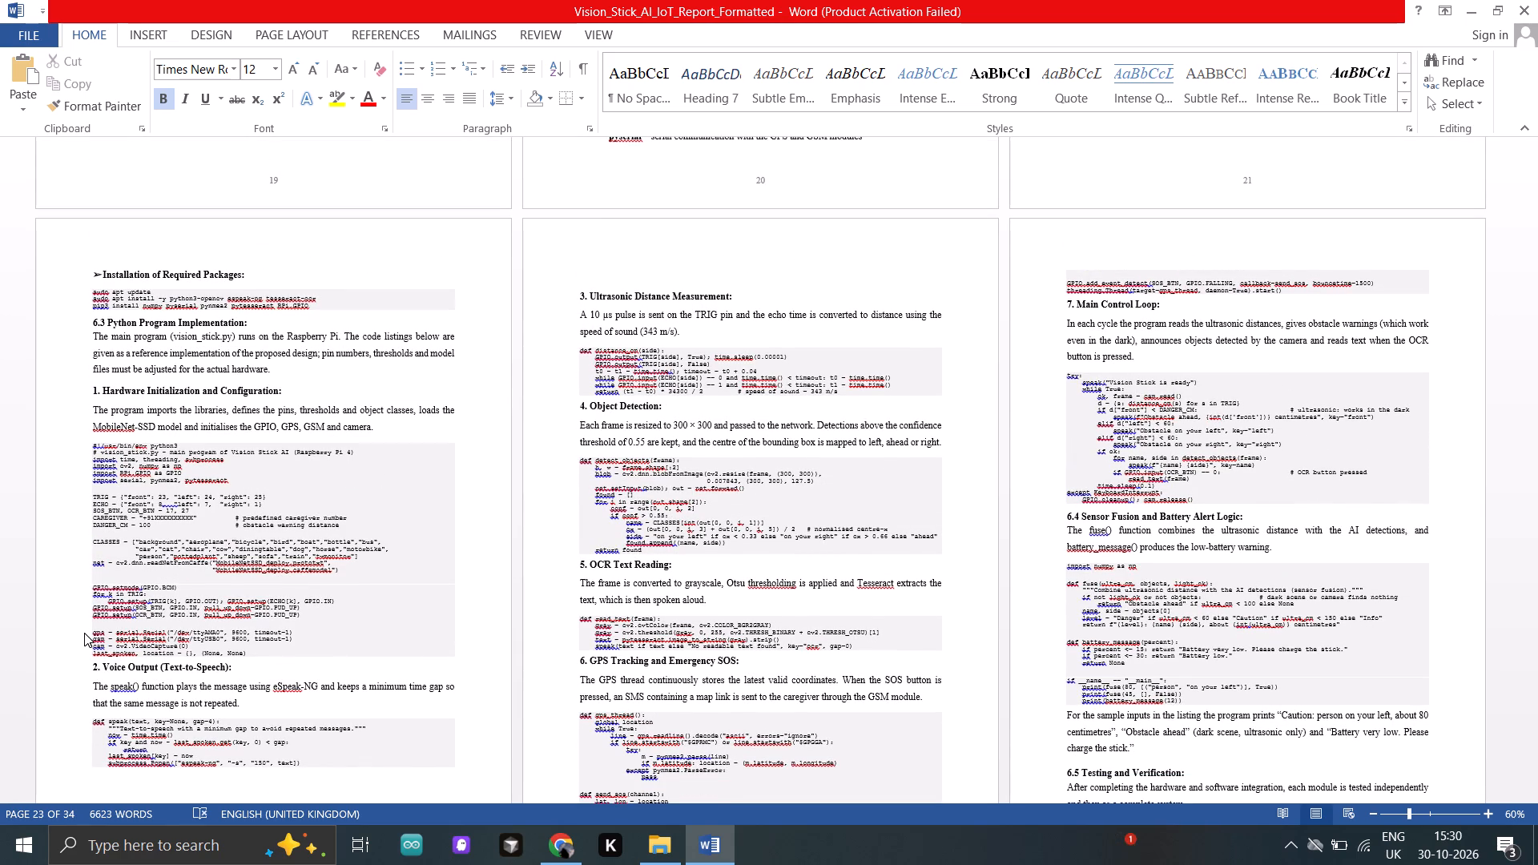
key("BackSpace")
key("Return")
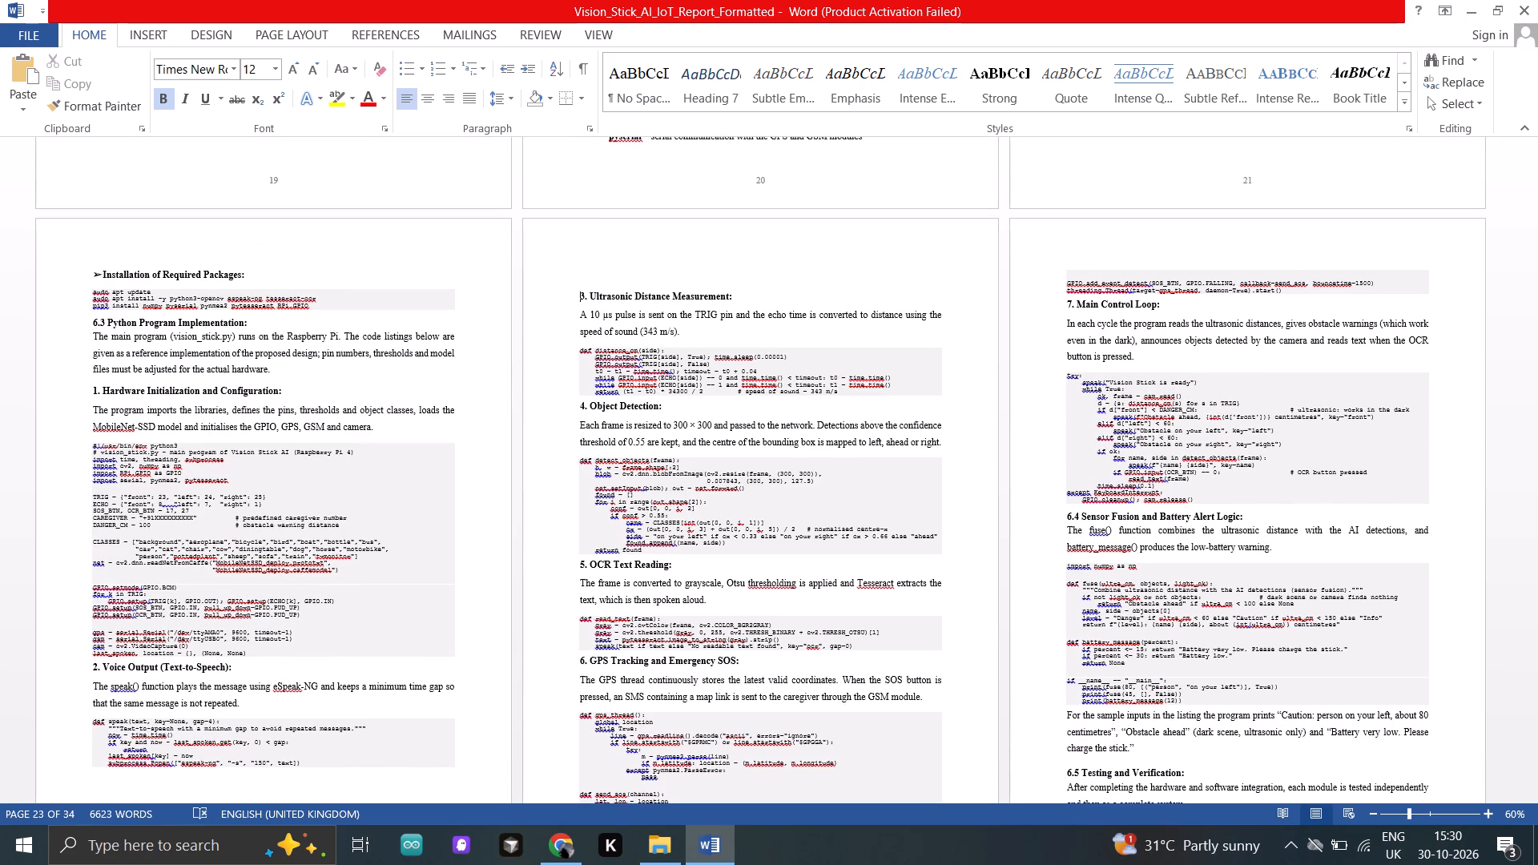
Check the page layout from page 22 through the "12. Photo of Presentation" page, and return through the contents page to the cover page.
scroll(84, 633, "down", 3)
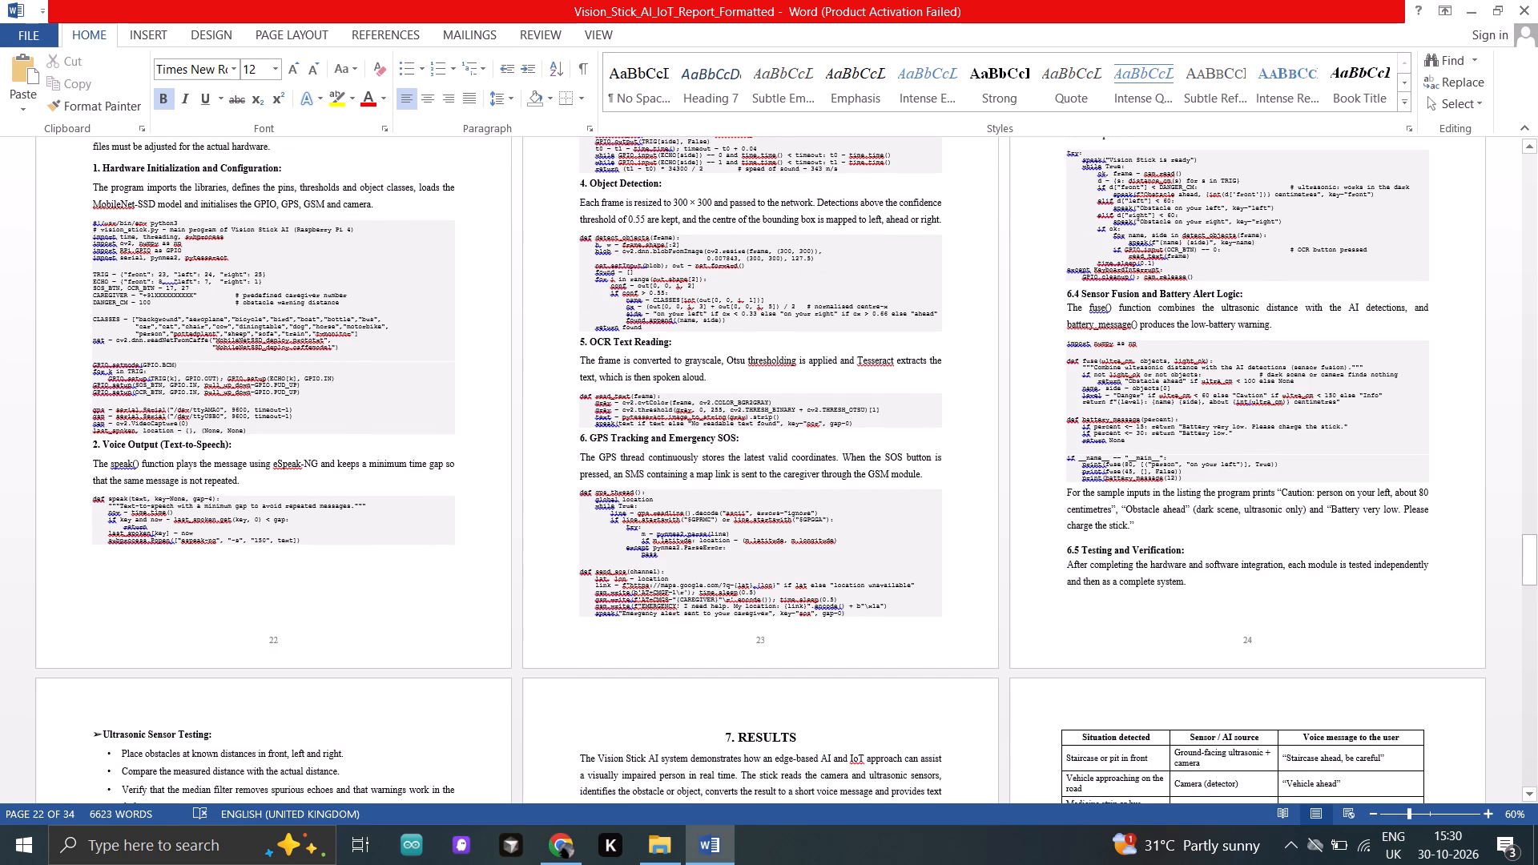
scroll(84, 633, "down", 10)
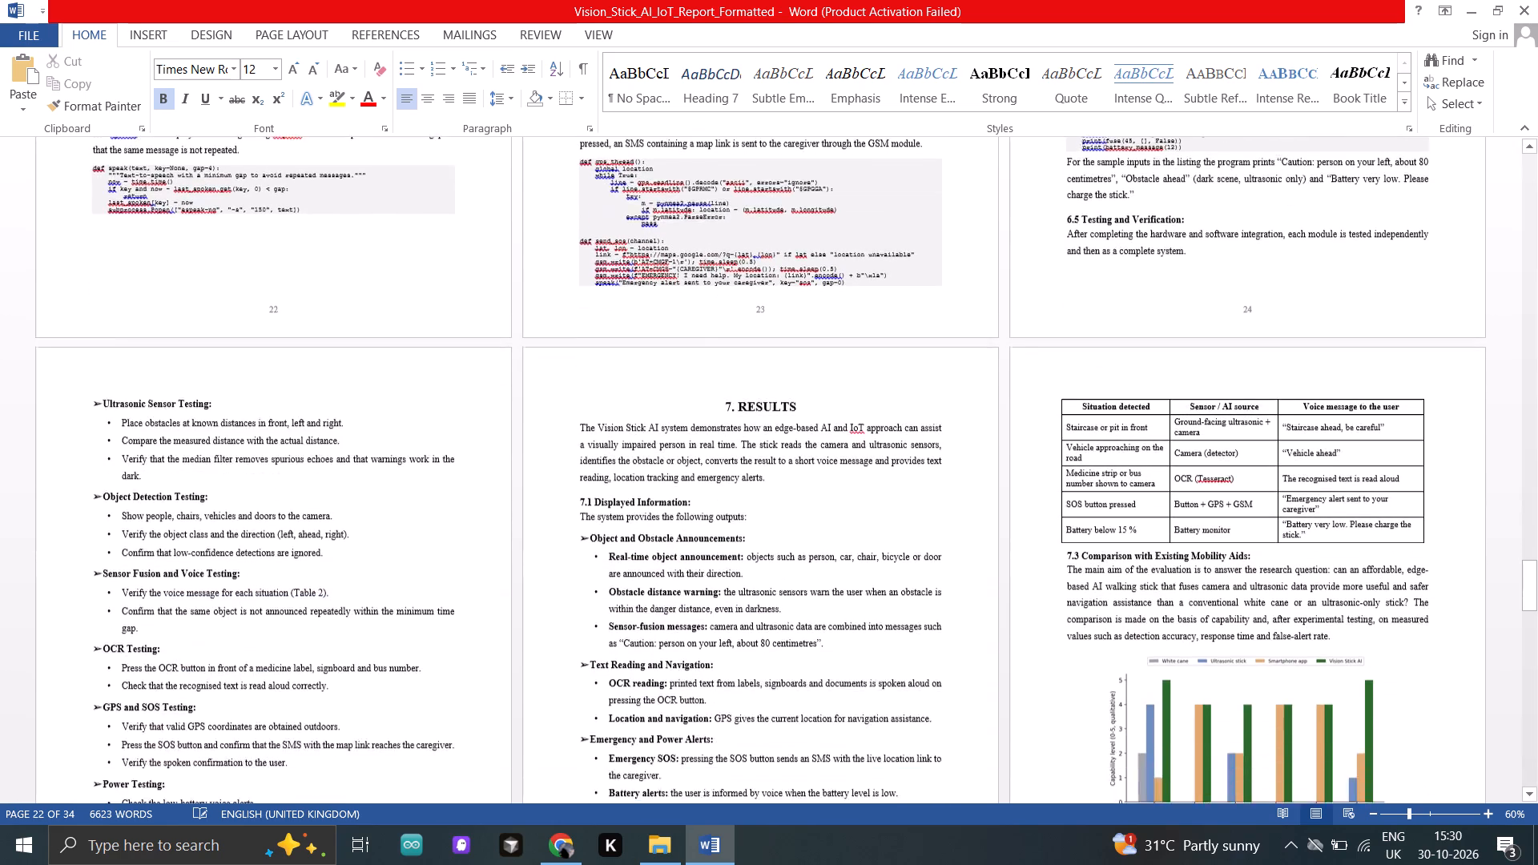
scroll(84, 633, "down", 11)
scroll(84, 633, "down", 15)
scroll(84, 633, "down", 6)
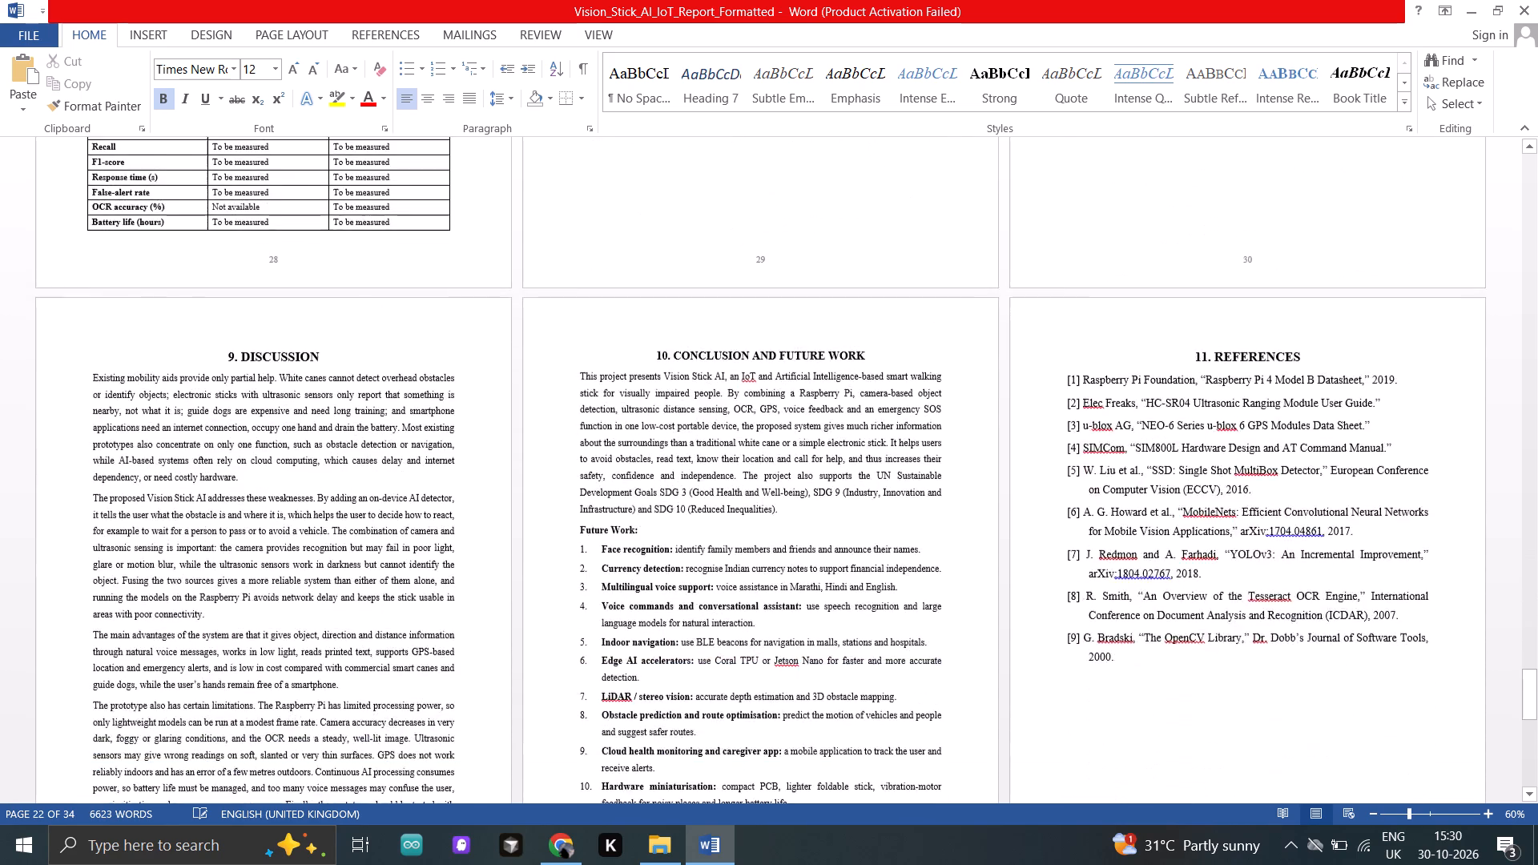
scroll(84, 633, "down", 12)
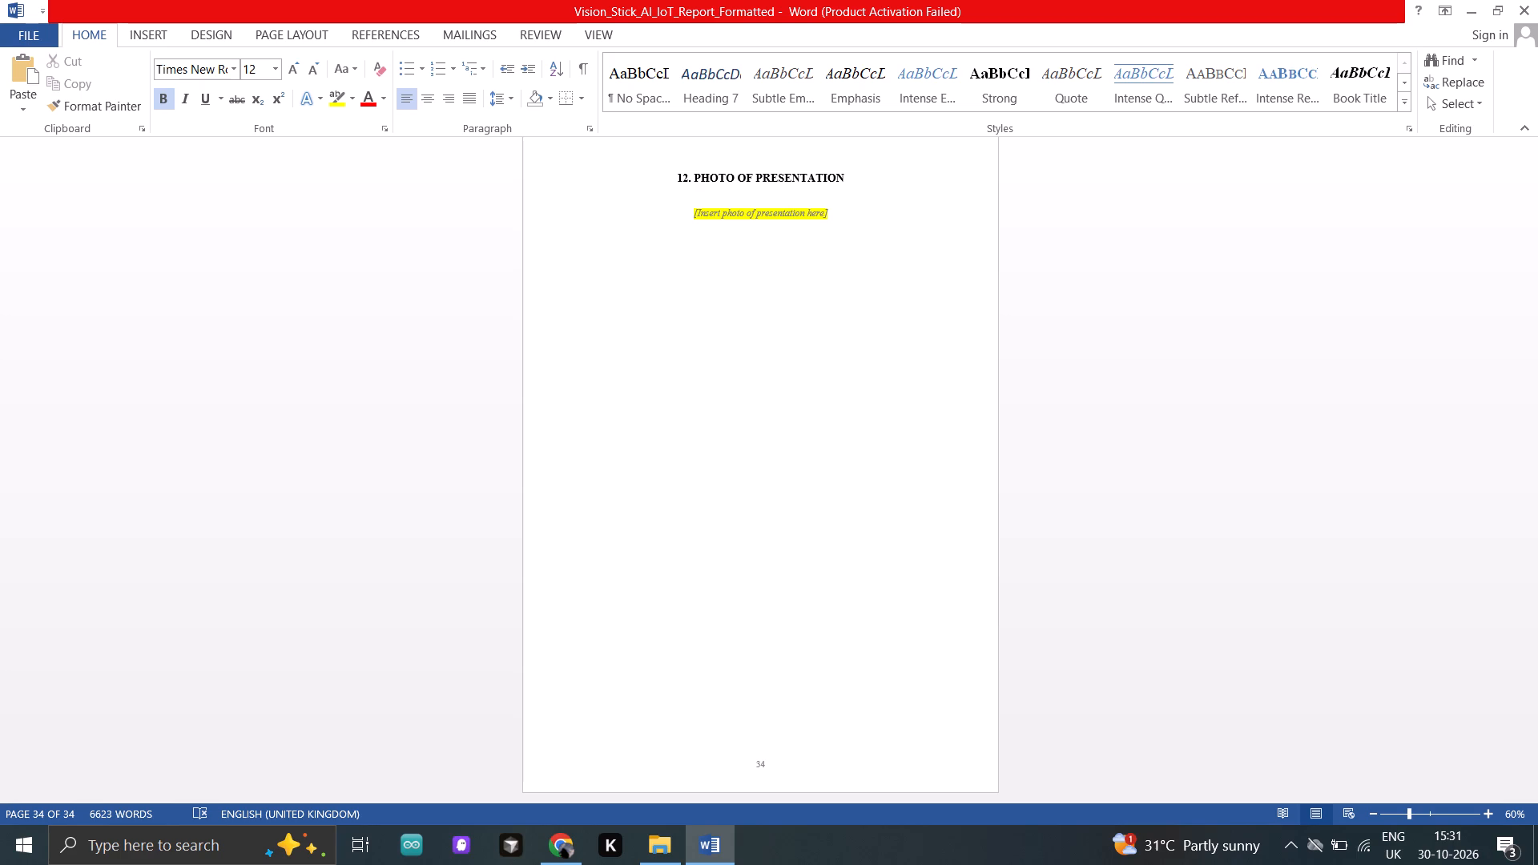
scroll(84, 633, "up", 5)
scroll(84, 633, "up", 20)
scroll(84, 633, "up", 20)
scroll(84, 633, "up", 15)
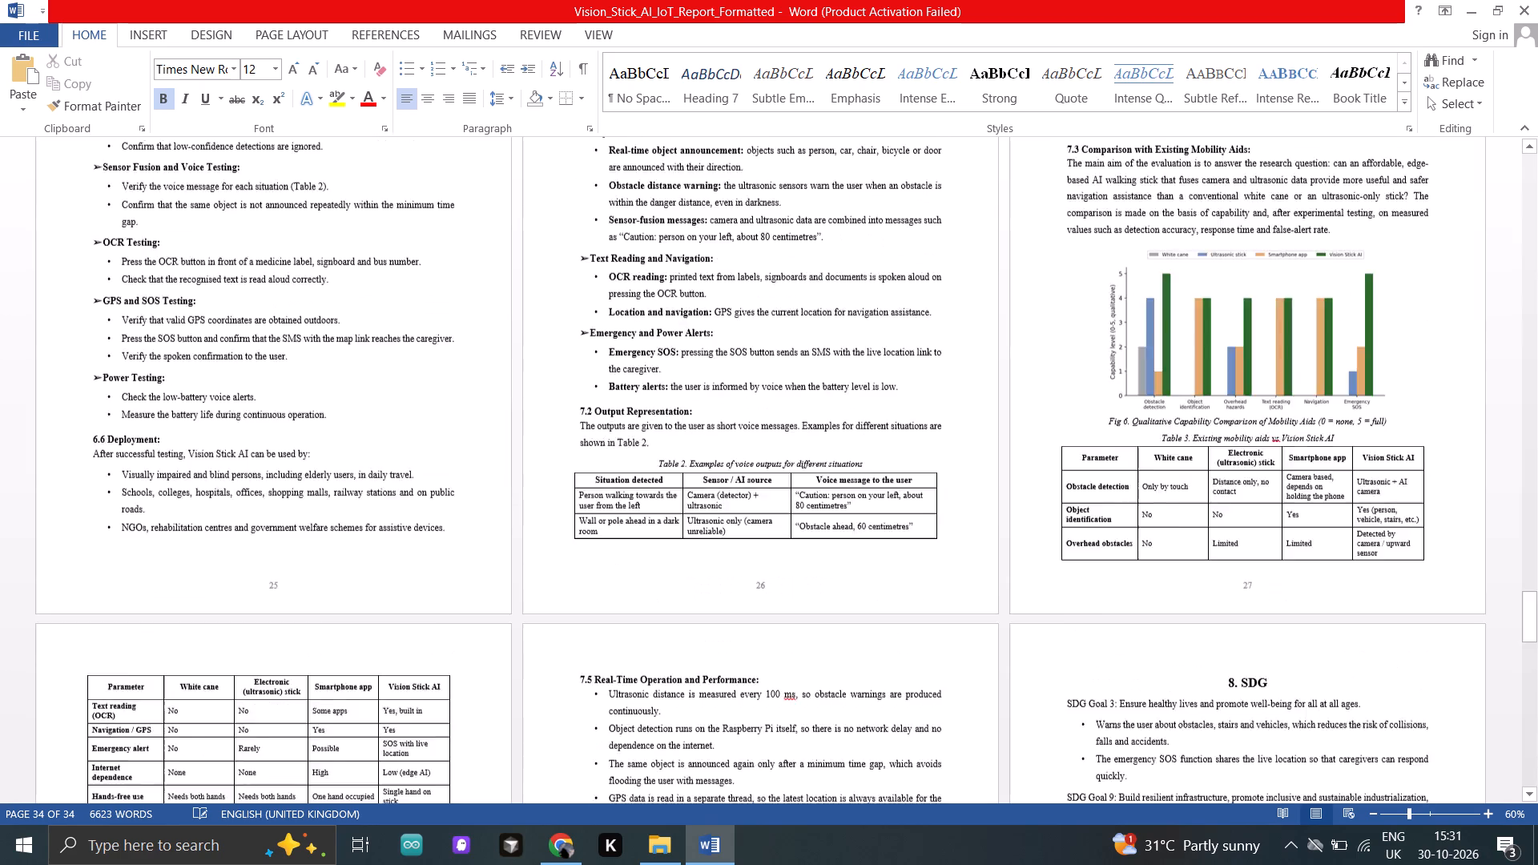
scroll(84, 633, "up", 20)
scroll(84, 633, "up", 20)
scroll(84, 633, "up", 20)
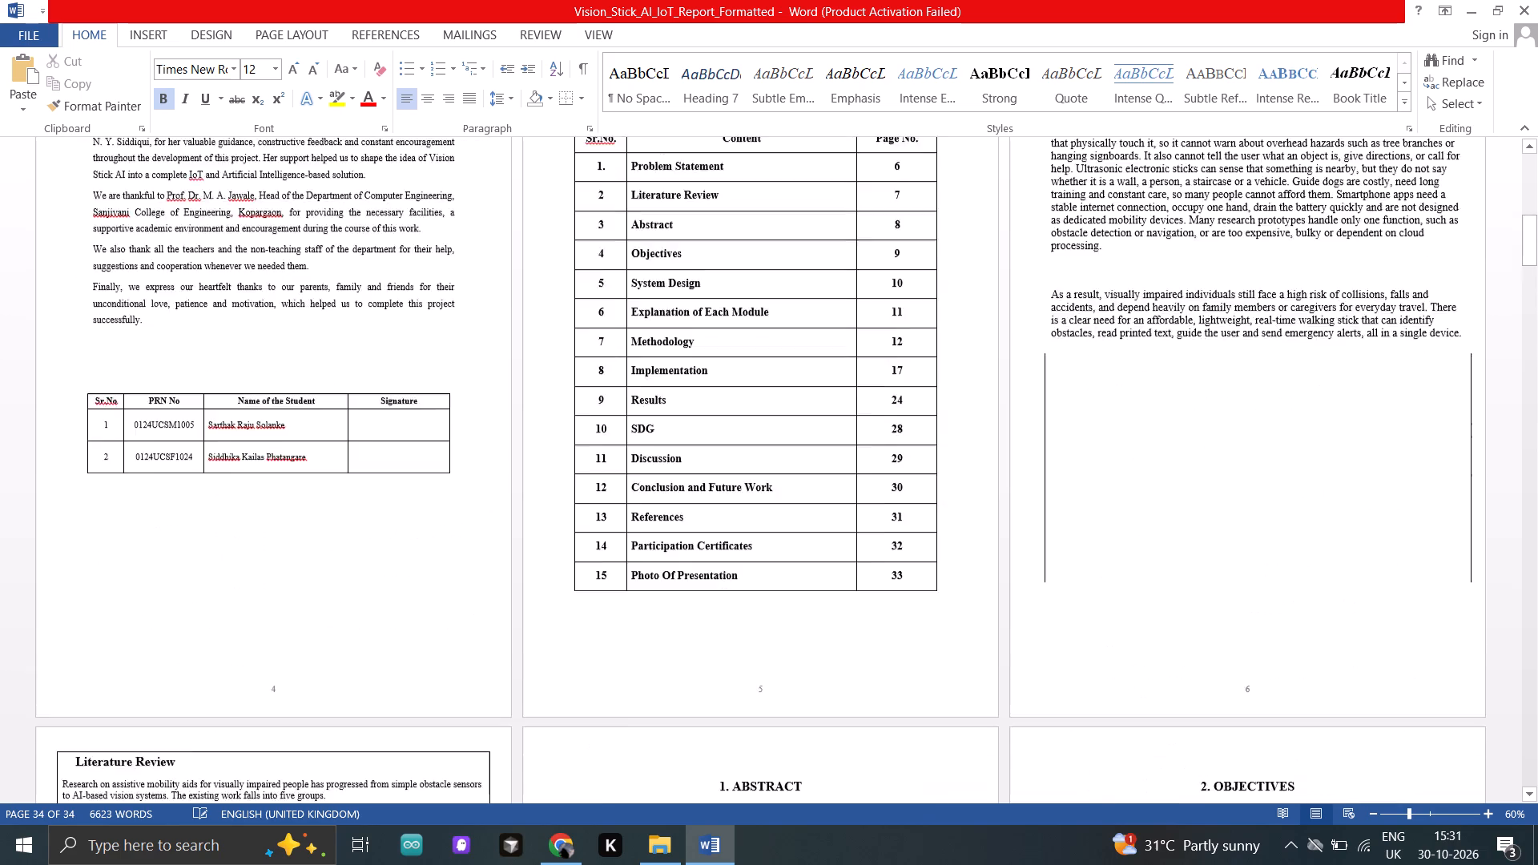
scroll(84, 633, "up", 20)
scroll(84, 633, "up", 20)
scroll(84, 633, "up", 20)
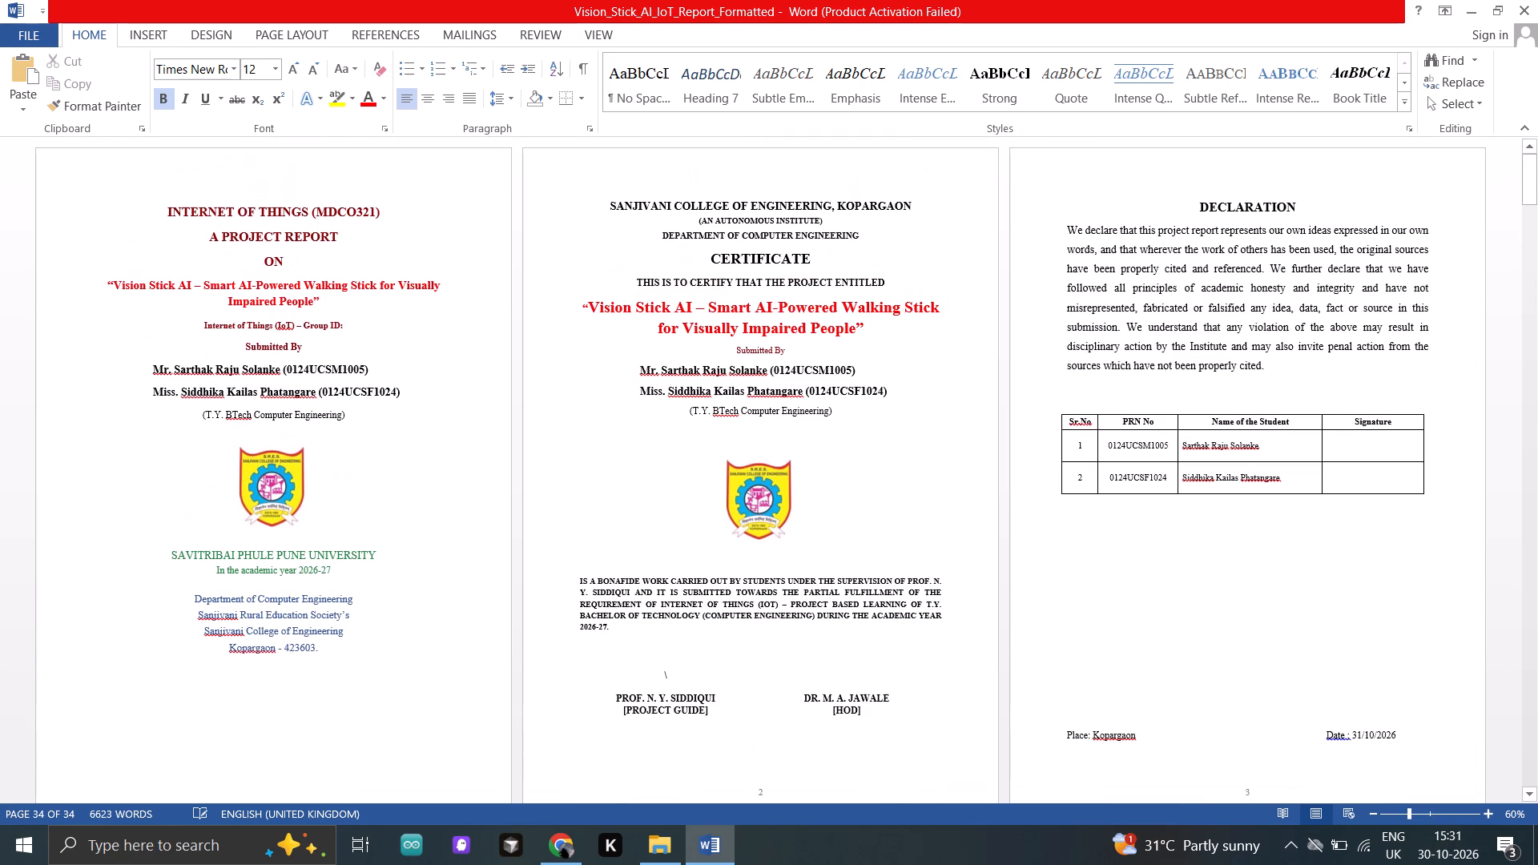
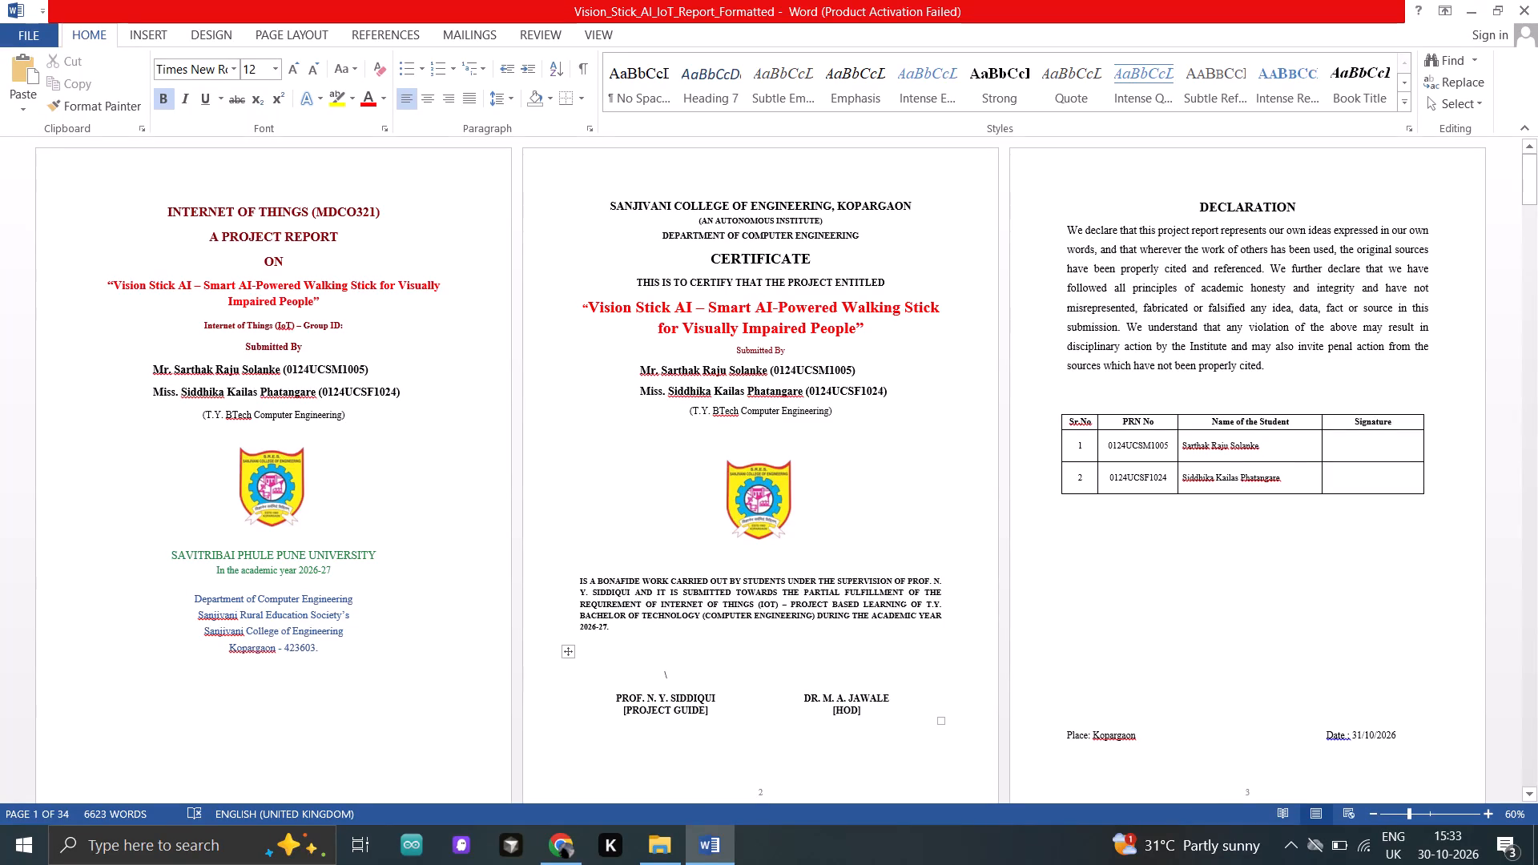
Review the report's front matter at 100% zoom, from the cover page through the Certificate and Declaration to the Acknowledgement page.
triple_click(1494, 813)
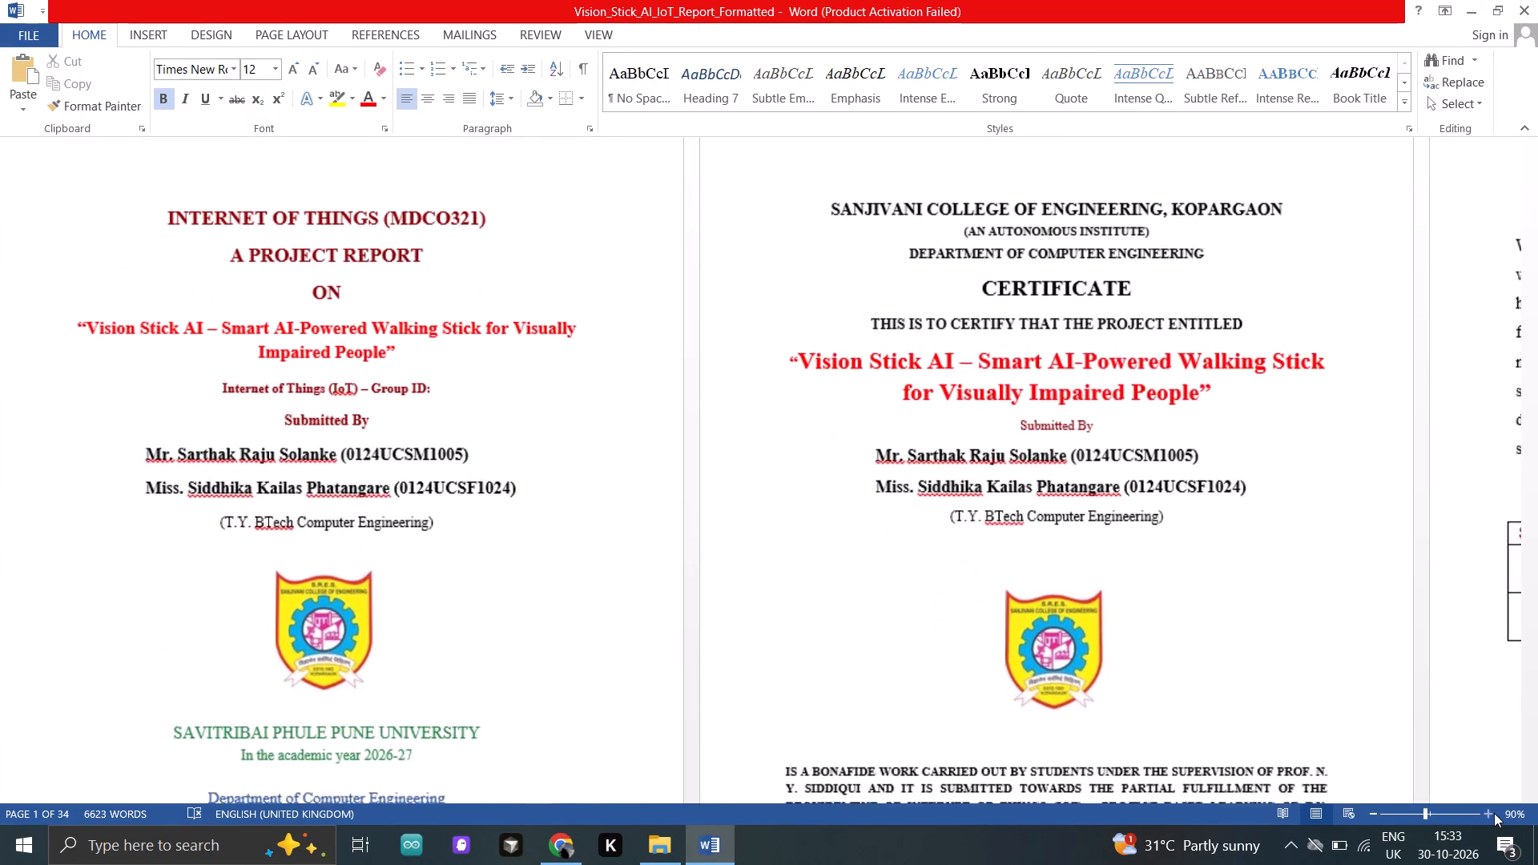
left_click(1494, 813)
left_click(1494, 813)
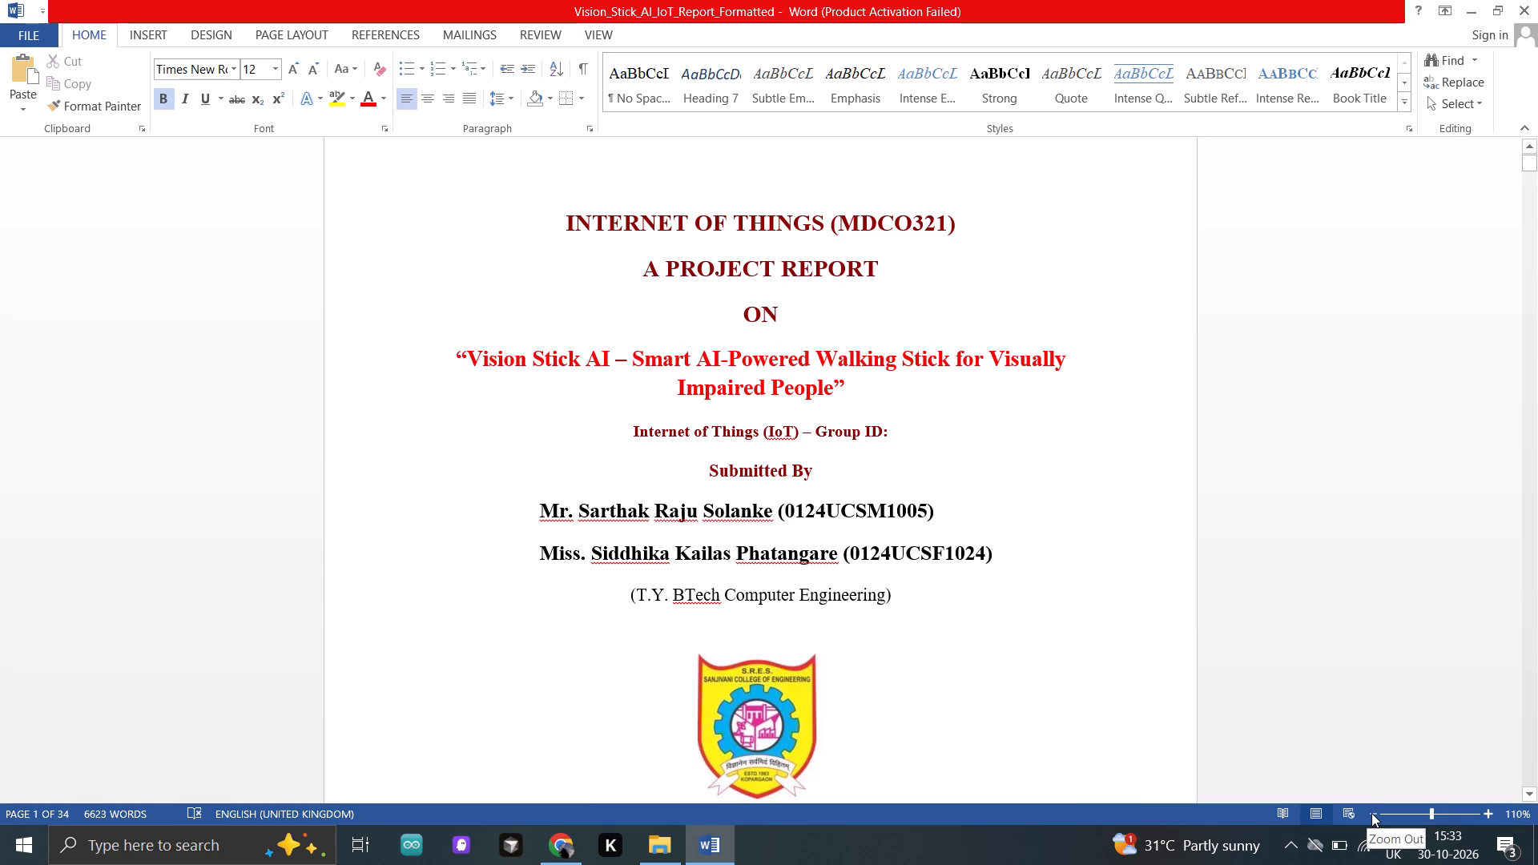
left_click(1373, 813)
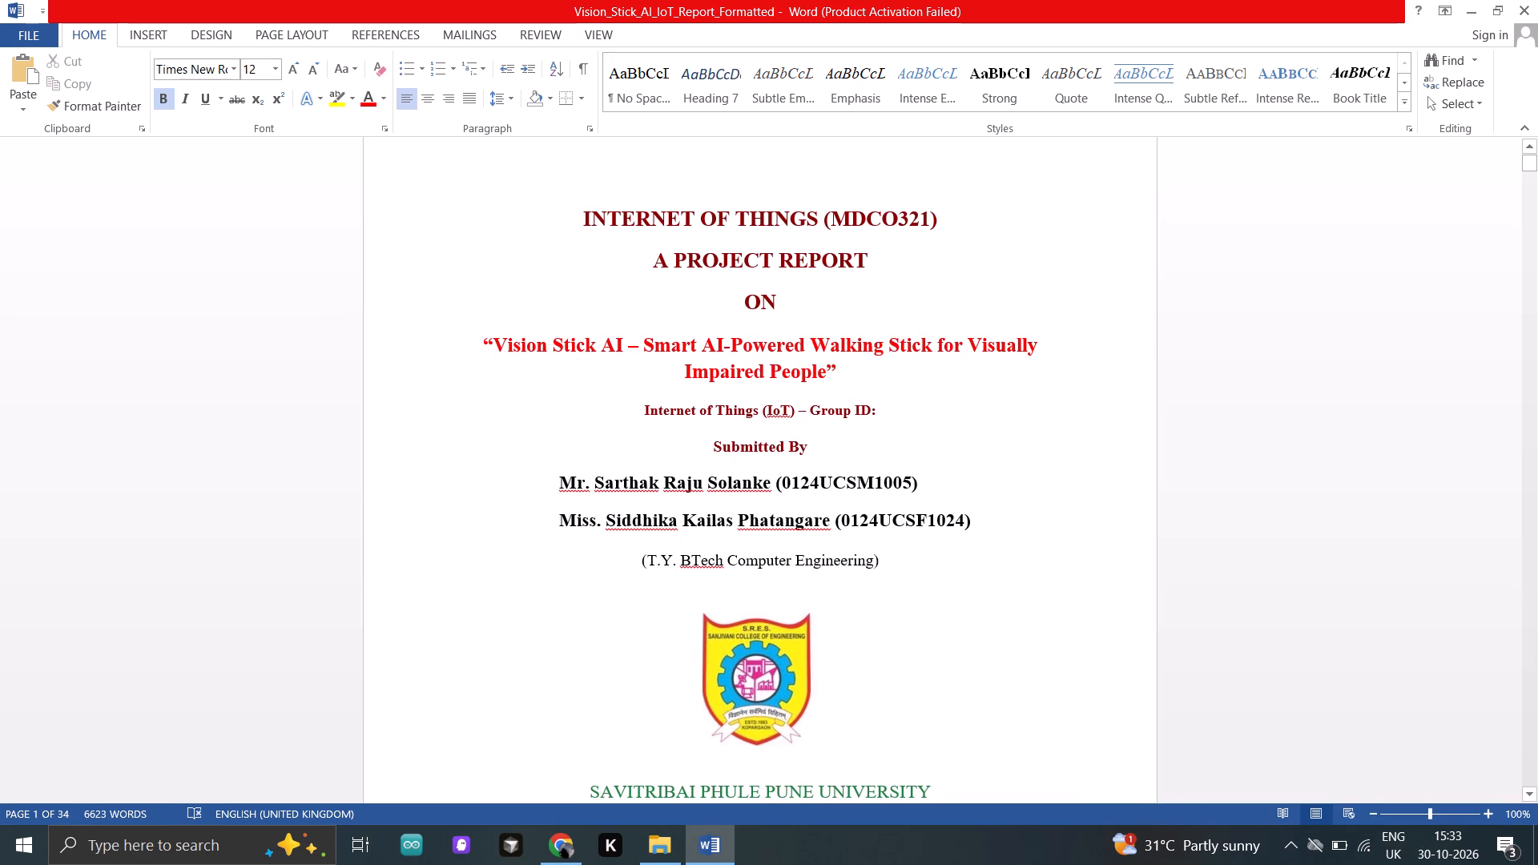
left_click(1030, 630)
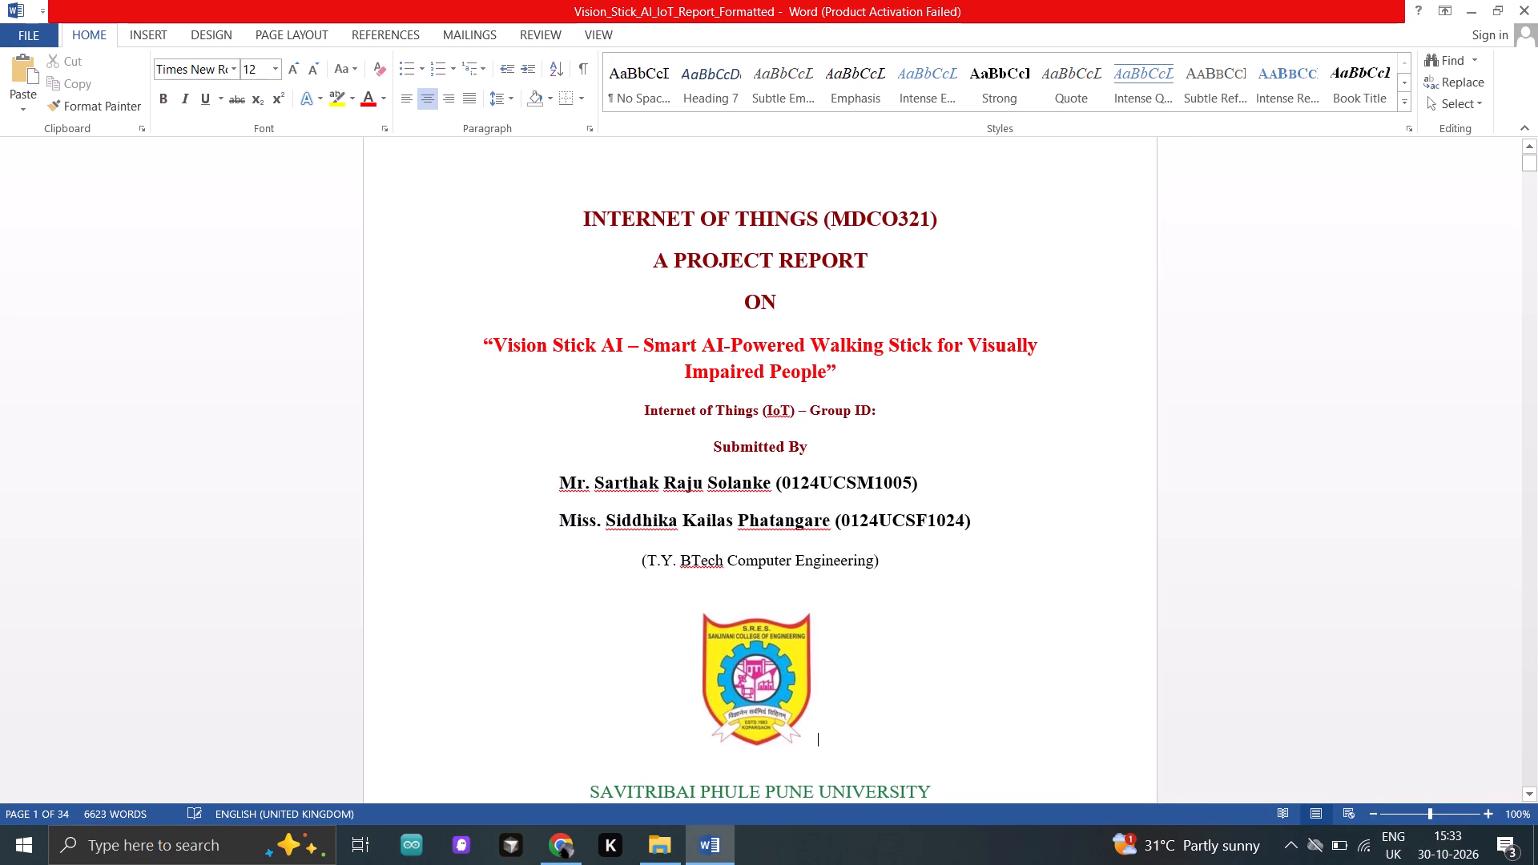
key("Down")
key("Down")
key("Down")
key("Down")
key("Down")
key("Down")
key("Down")
key("Down")
key("Down")
key("Down")
key("Down")
key("Down")
key("Down")
key("Down")
key("Down")
key("Down")
key("Down")
key("Down")
key("Down")
key("Down")
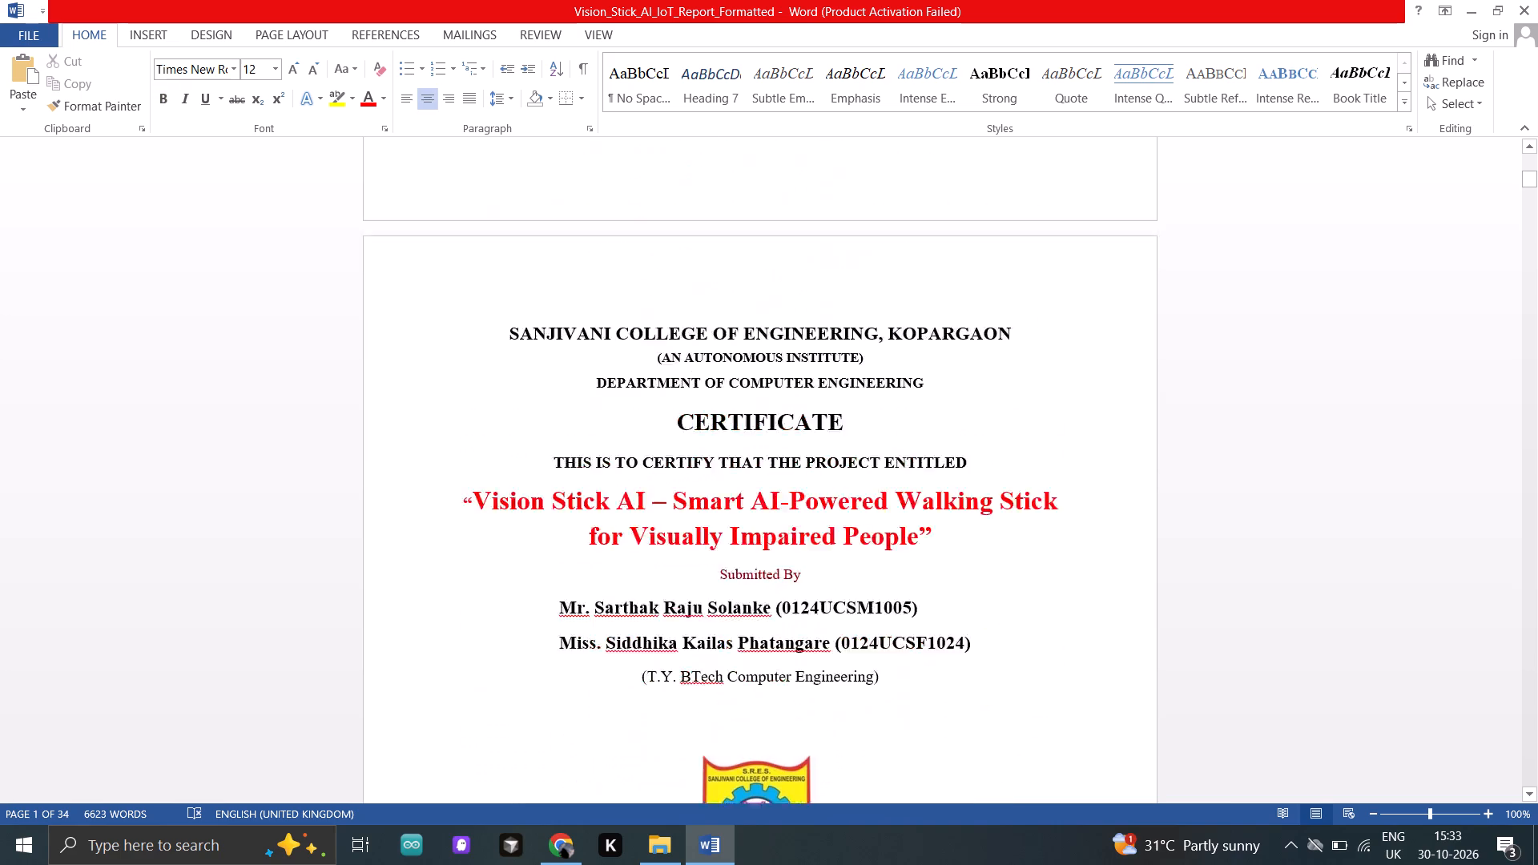
key("Down")
key("Down")
key("Down")
key("Down")
key("Down")
key("Down")
key("Down")
key("Down")
key("Down")
key("Down")
key("Down")
key("Down")
key("Down")
key("Down")
key("Down")
key("Down")
key("Down")
key("Down")
key("Down")
key("Down")
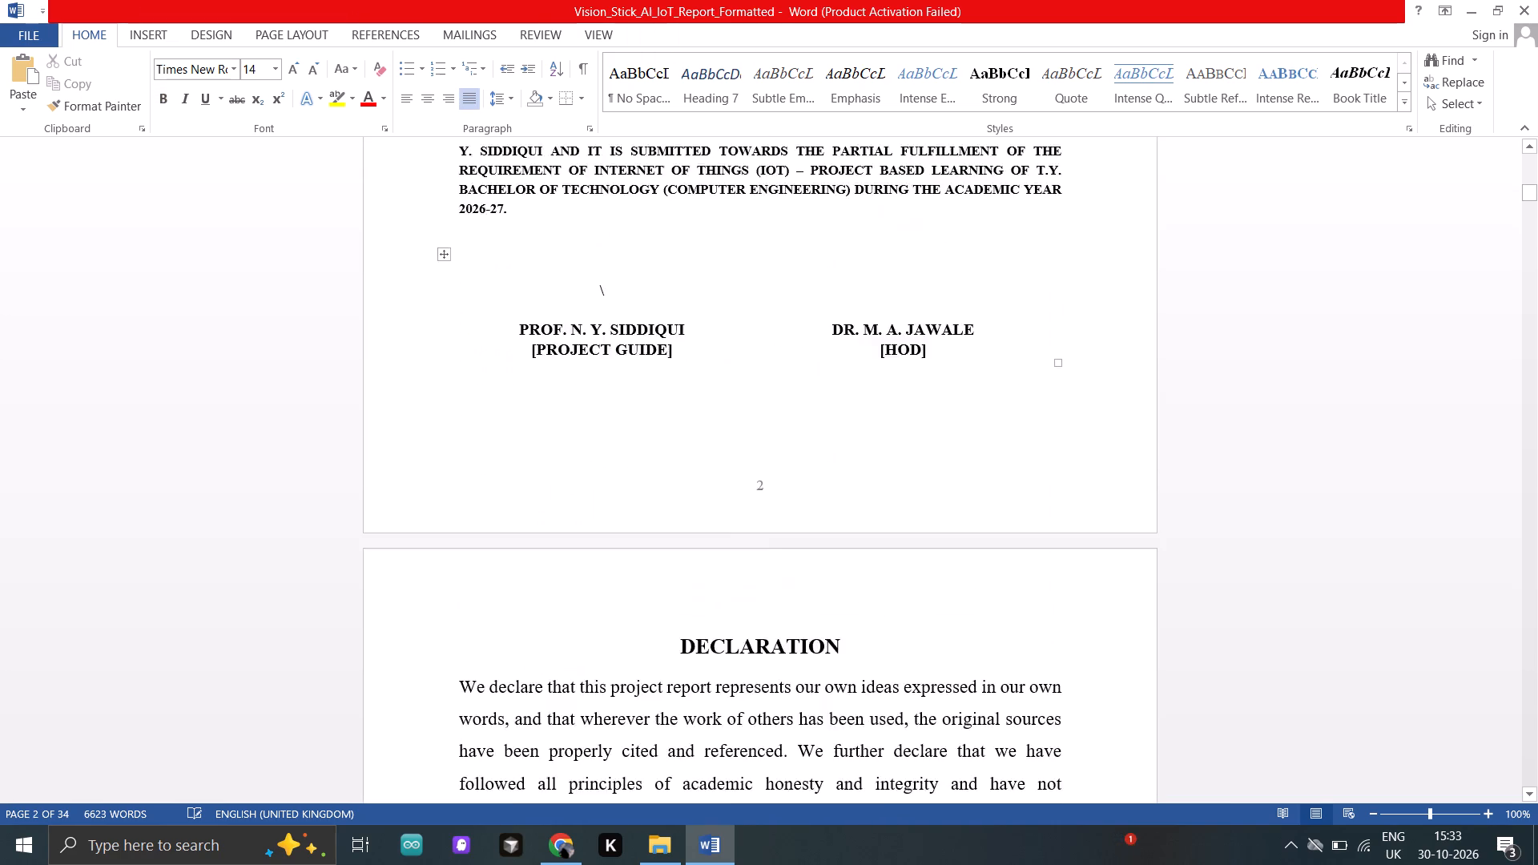
key("Down")
key("Down")
key("Down")
key("Down")
key("Down")
key("Down")
key("Down")
key("Down")
key("Down")
key("Down")
key("Down")
key("Down")
key("Down")
key("Down")
key("Down")
key("Down")
key("Down")
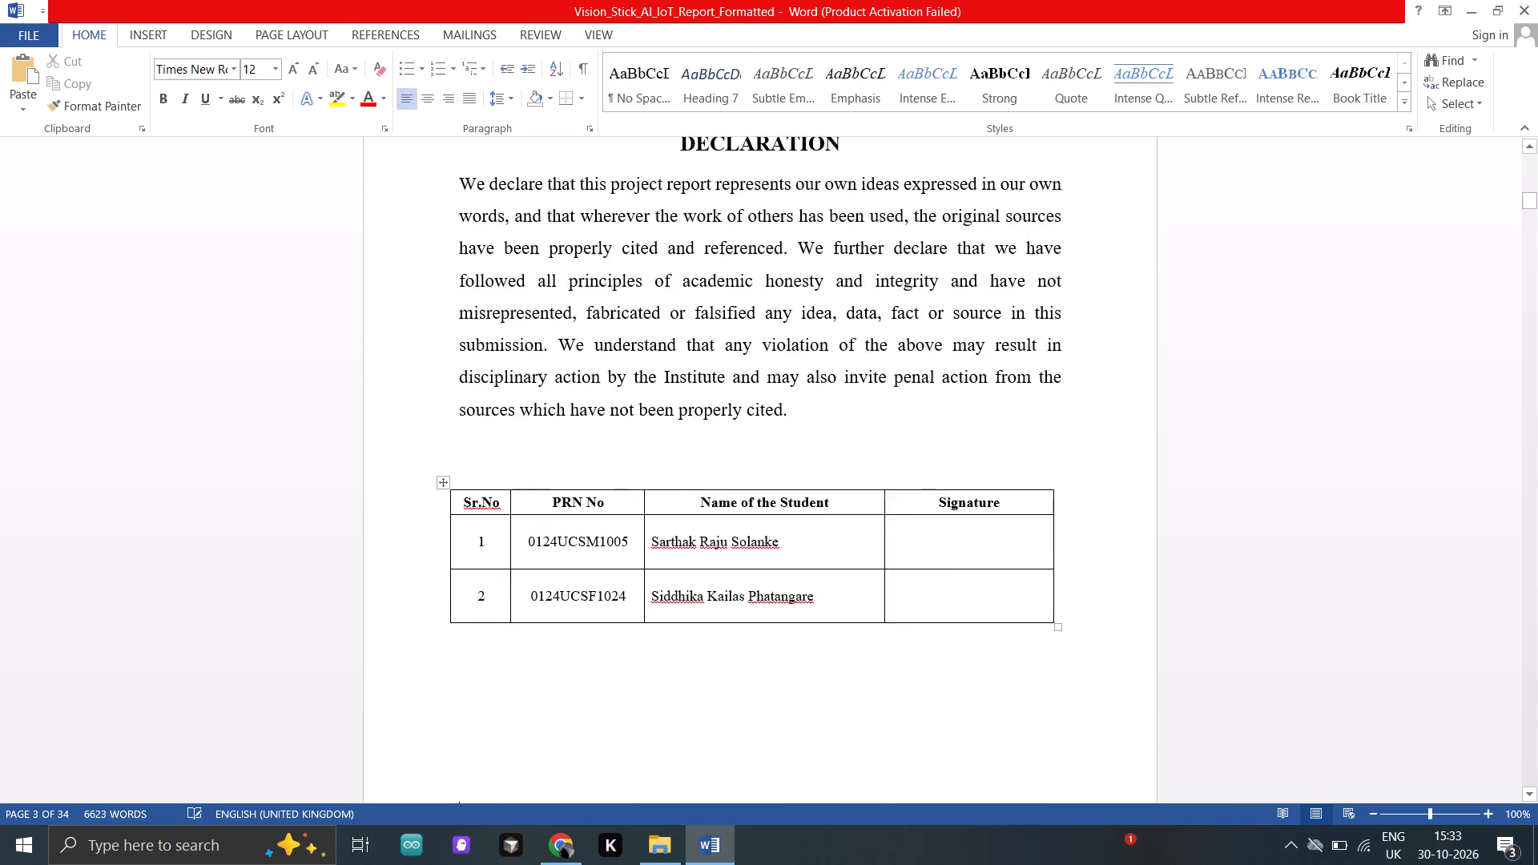
key("Down")
key("Down")
key("Down")
key("Down")
key("Down")
key("Down")
key("Down")
key("Down")
key("Down")
key("Down")
key("Down")
key("Down")
key("Down")
key("Down")
key("Down")
key("Down")
key("Down")
key("Down")
key("Down")
key("Down")
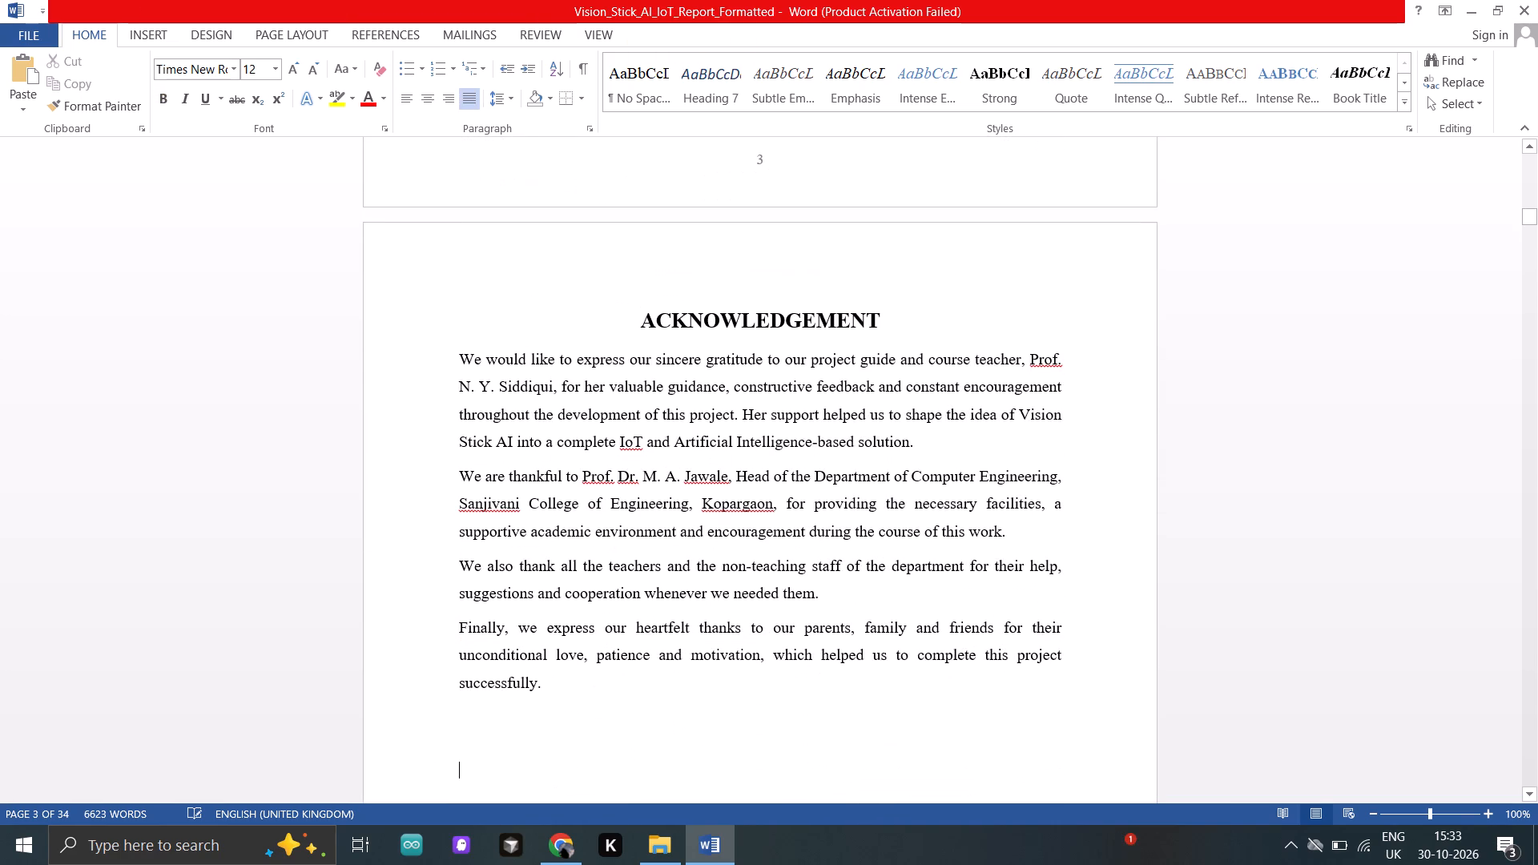
key("Down")
key("Down")
key("Down")
key("Down")
key("Down")
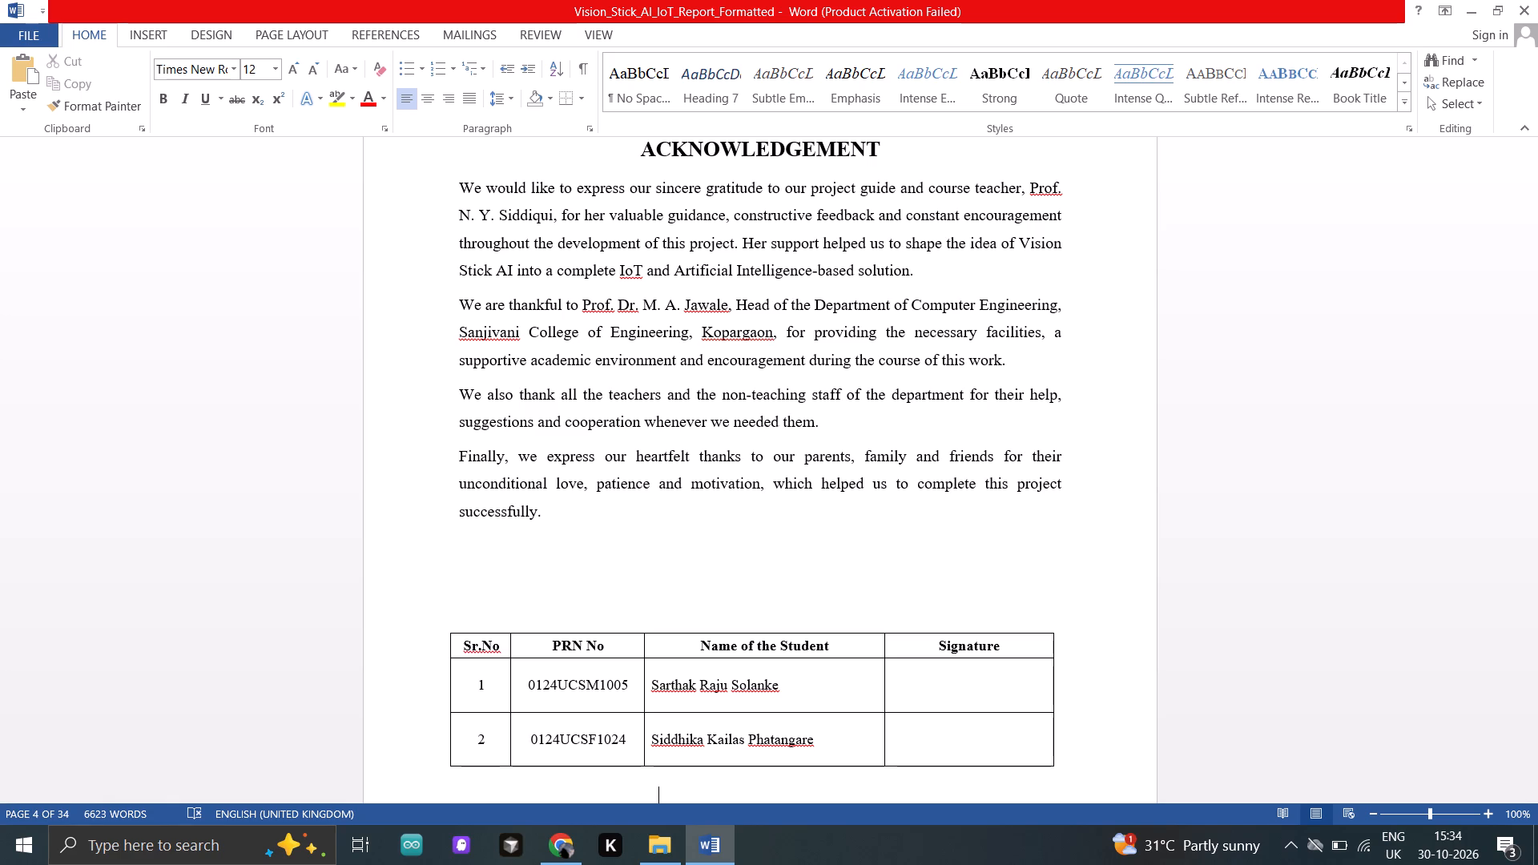
left_click(1030, 630)
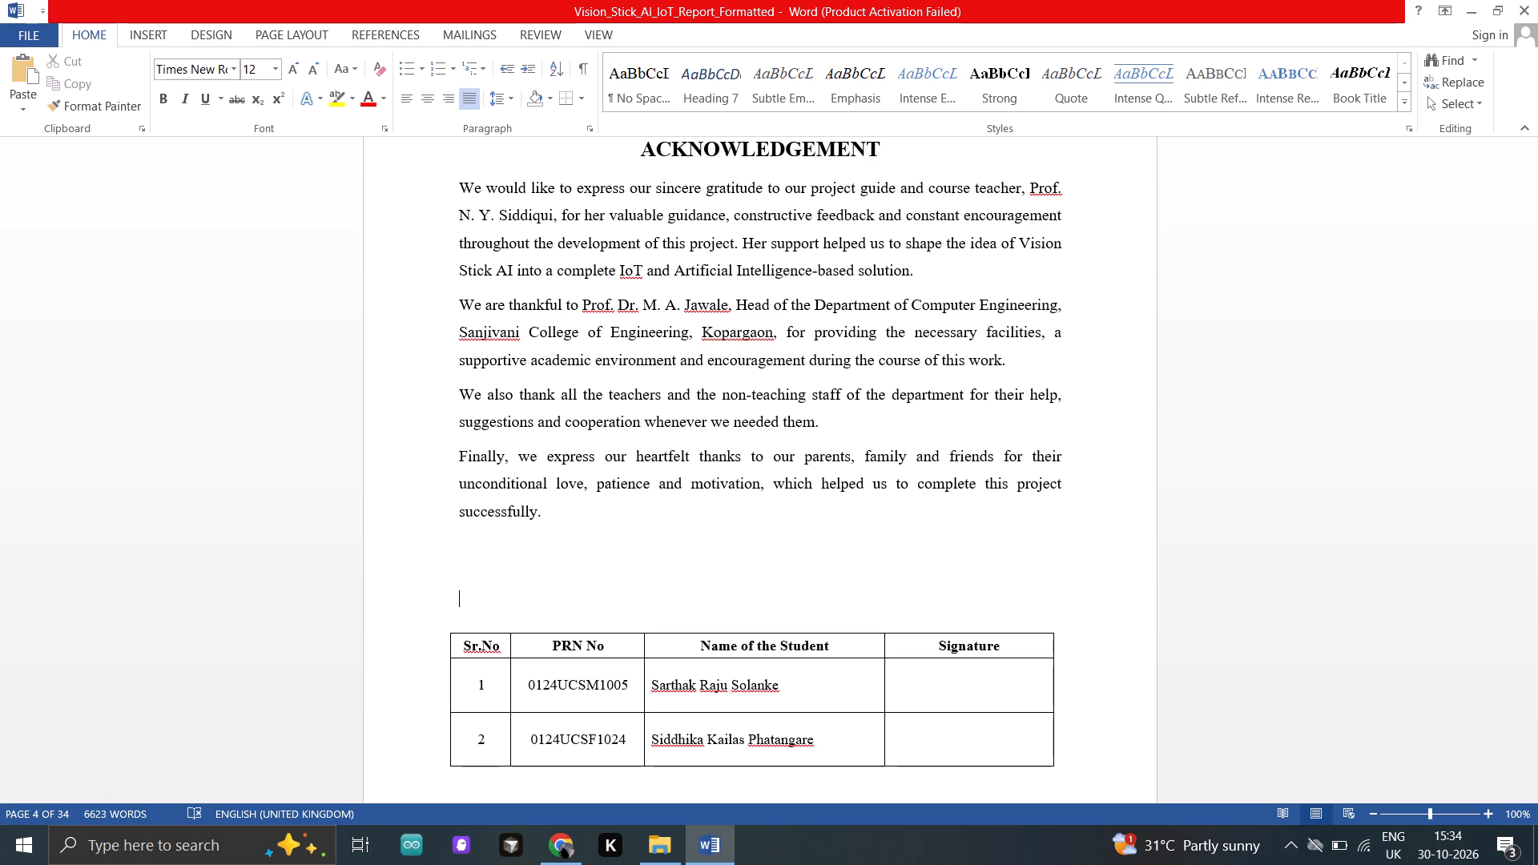
left_click(1030, 630)
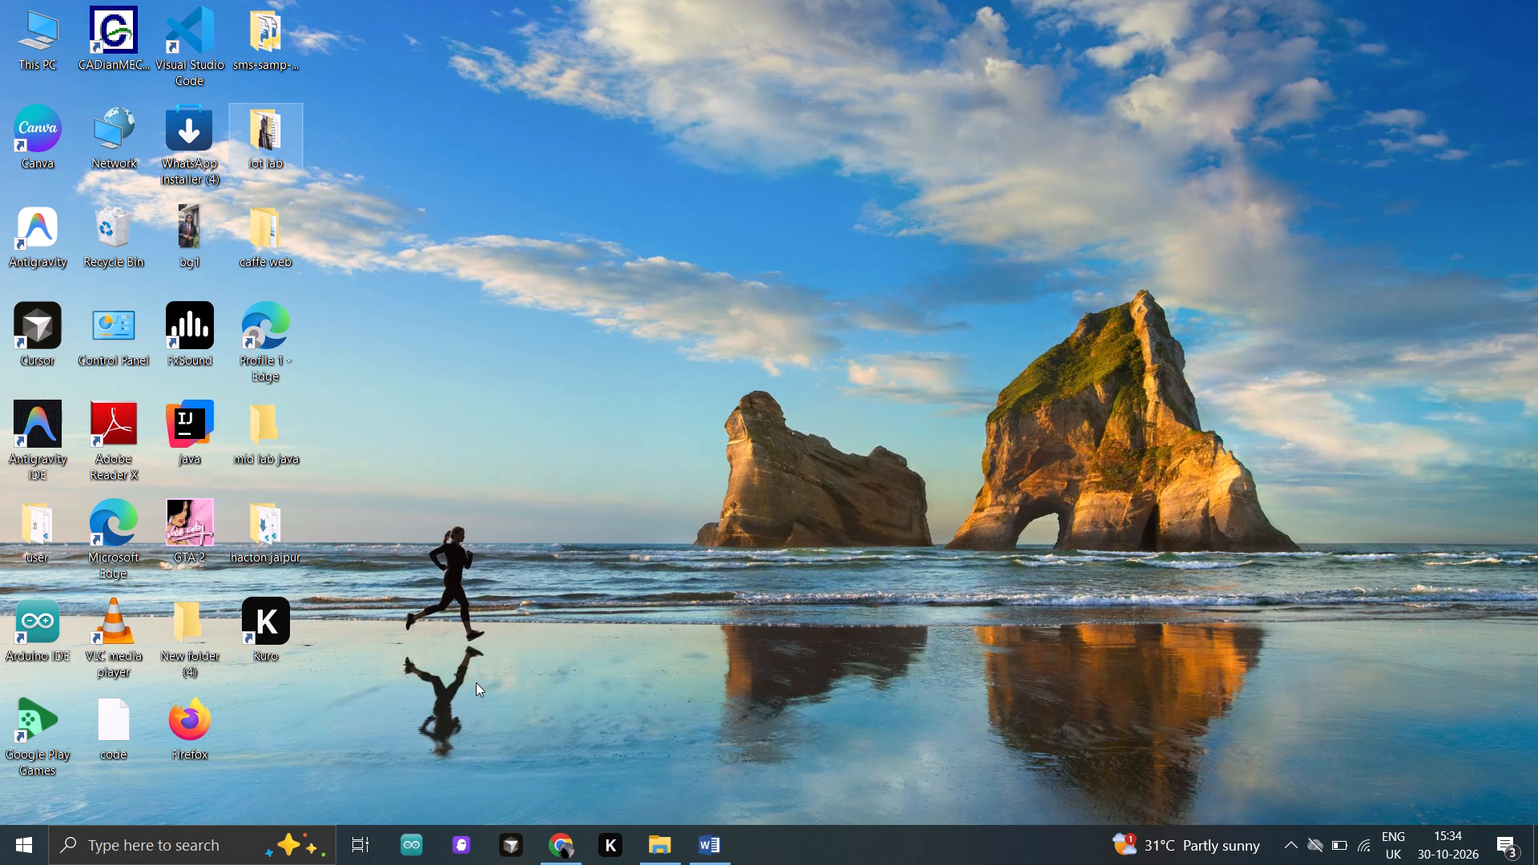
Open the Vision_Stick_AI_IoT_CIA_PartB (2) presentation from the desktop's iot lab folder in PowerPoint and enable editing, dismissing the activation wizard.
double_click(264, 161)
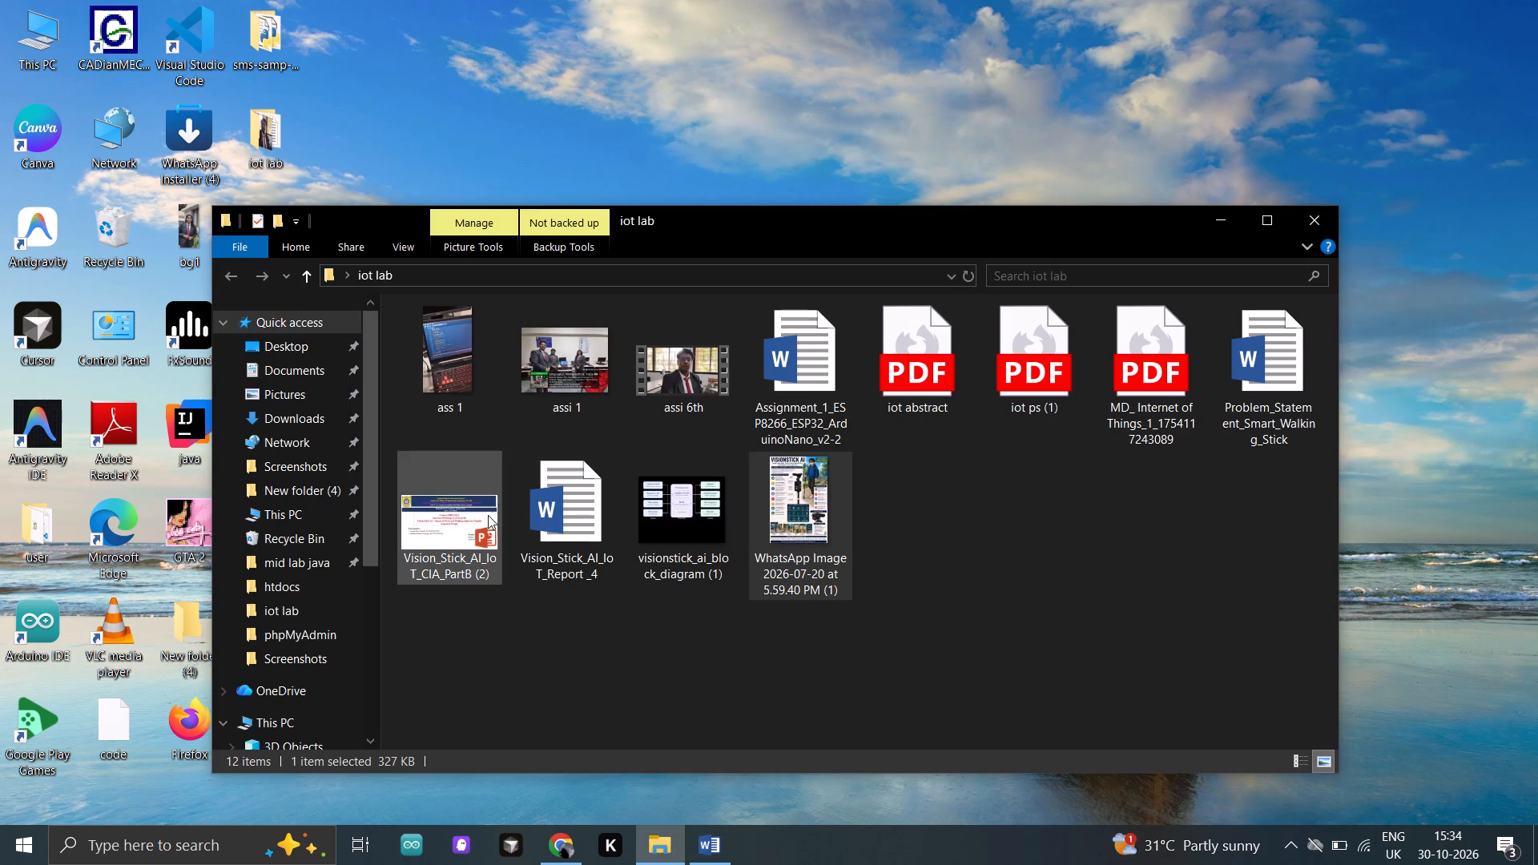
double_click(486, 516)
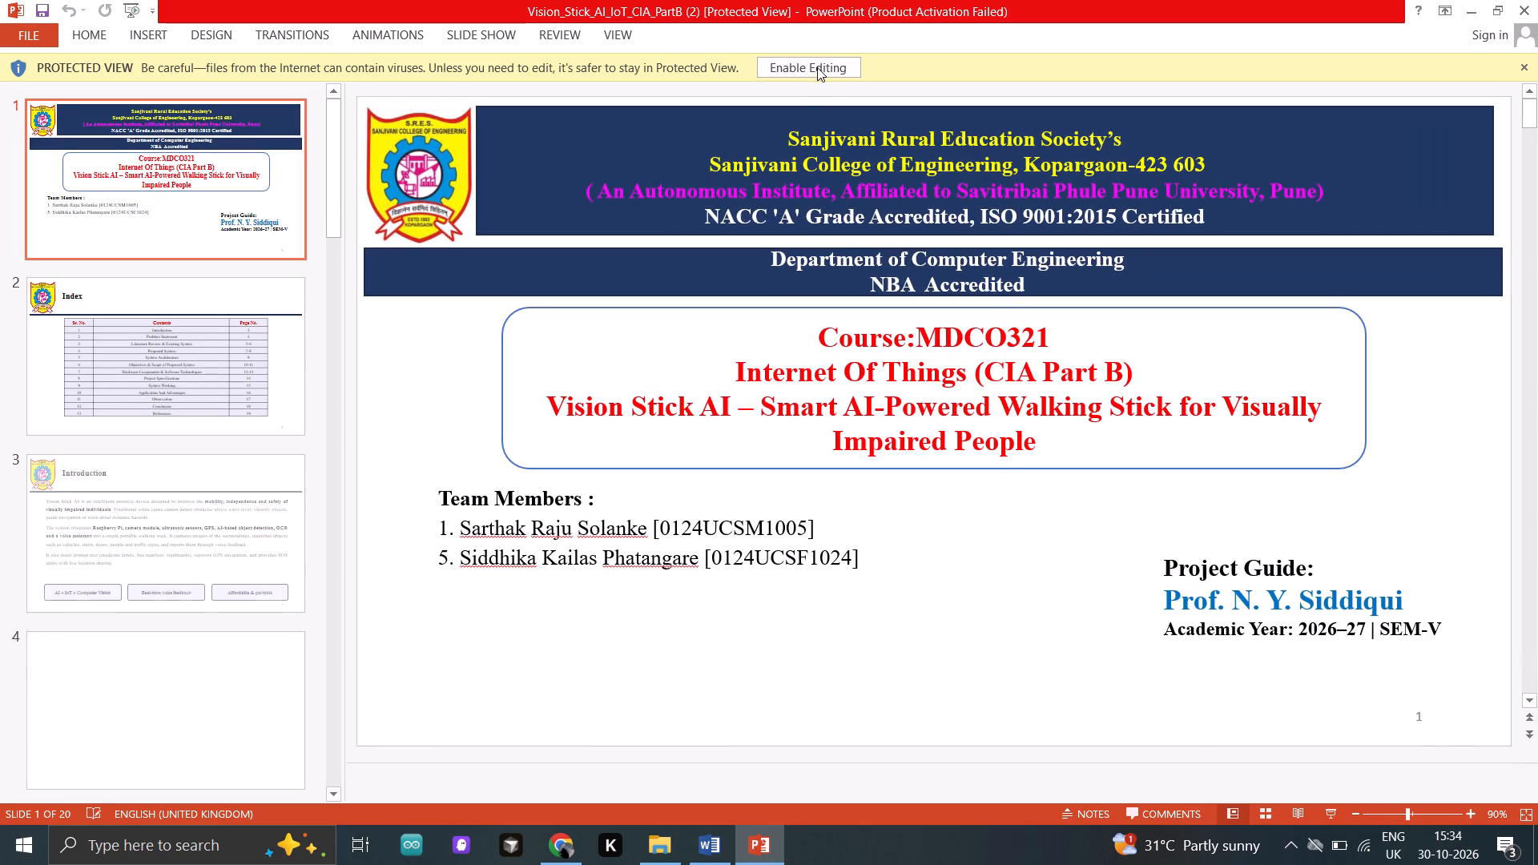
left_click(811, 65)
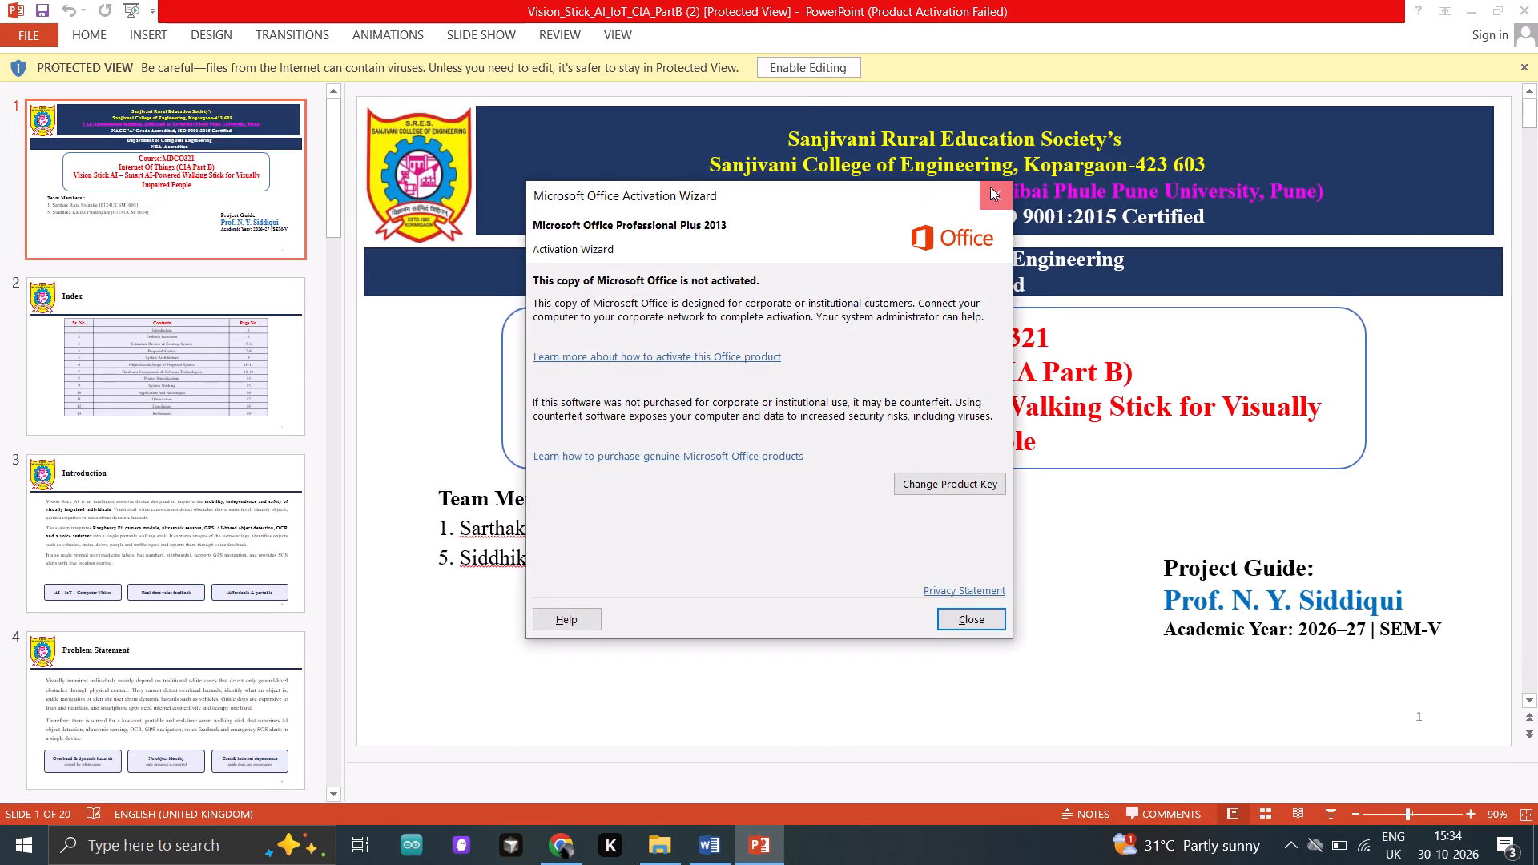
left_click(990, 187)
left_click(827, 72)
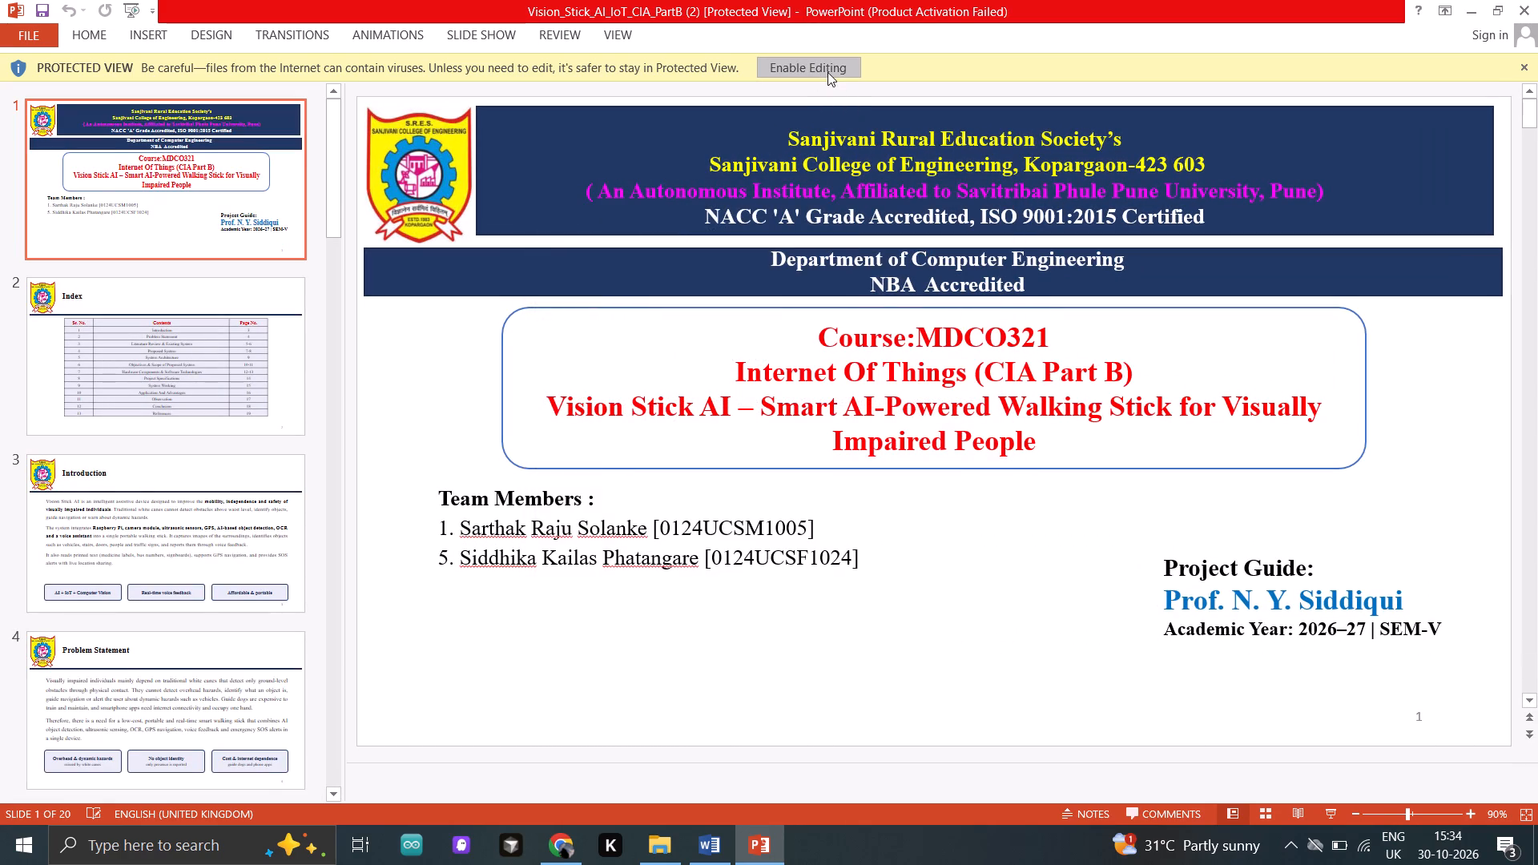
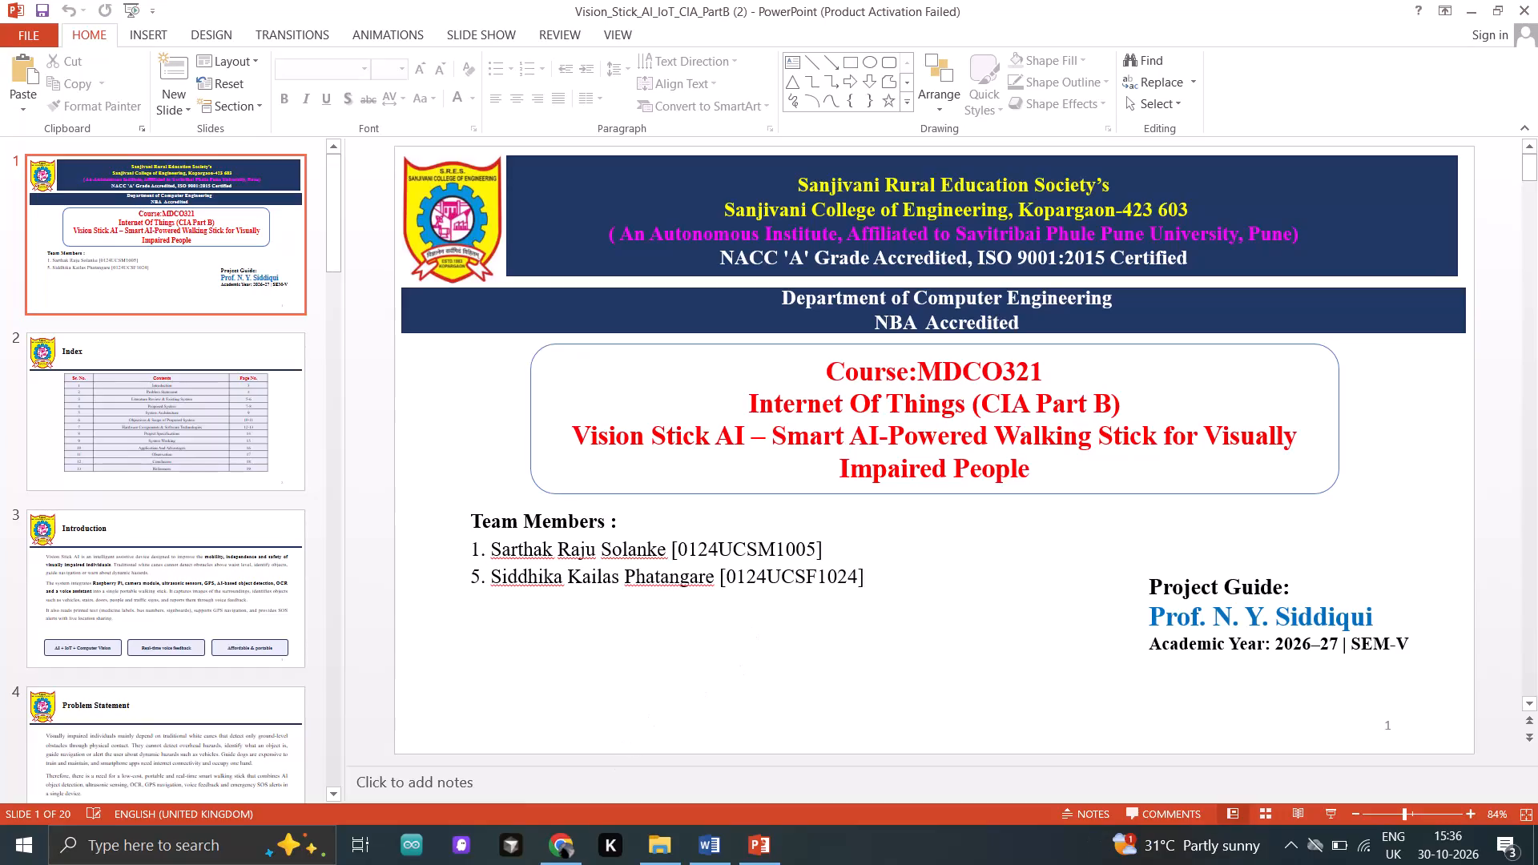
Switch to the iot lab folder in File Explorer and continue without scanning the ARCH_202608 (D:) drive.
left_click(642, 831)
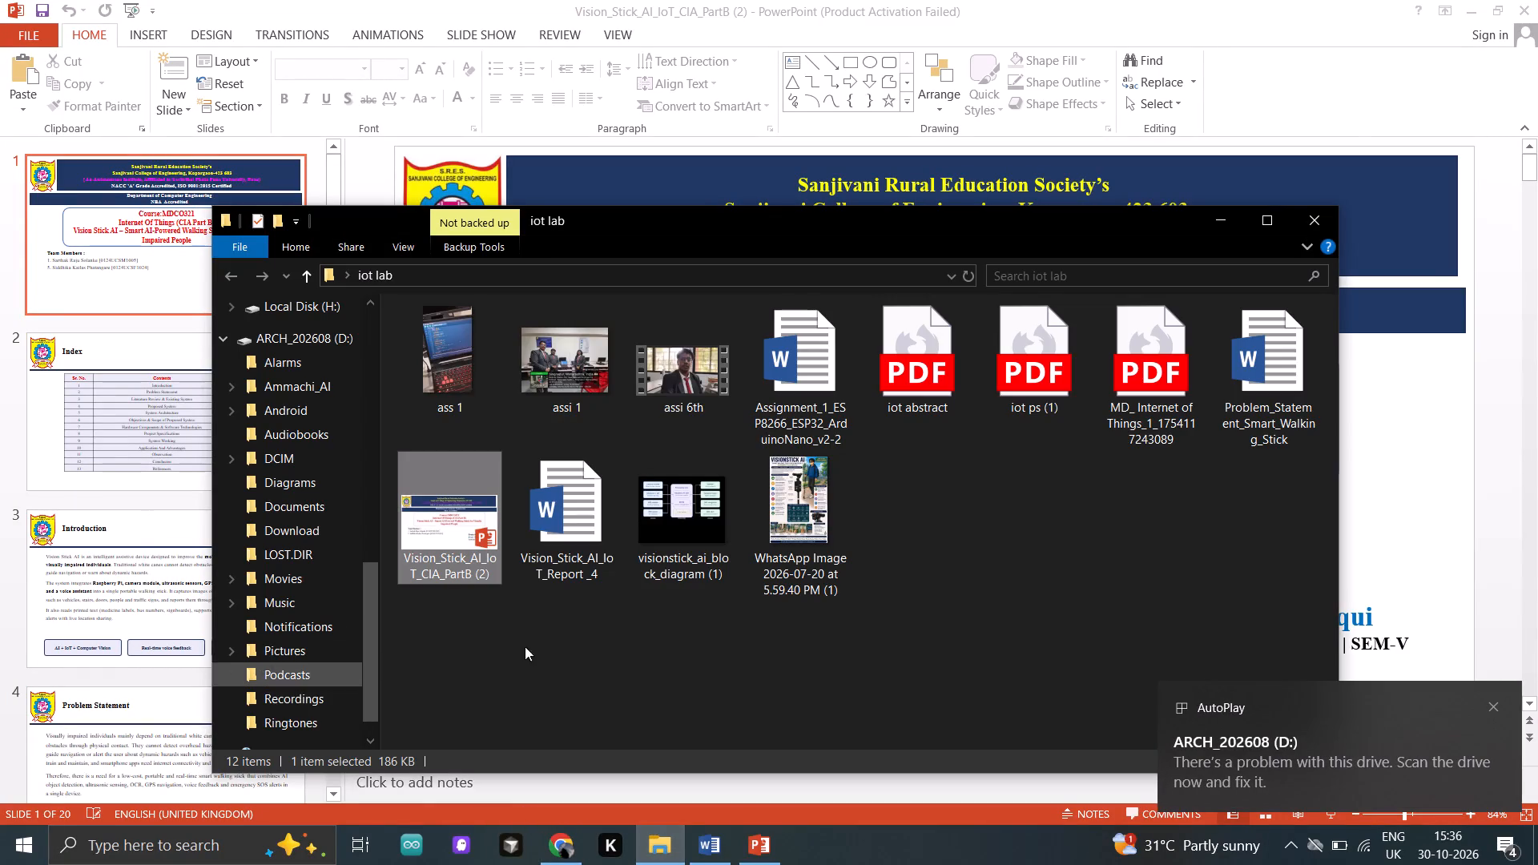
left_click(1240, 742)
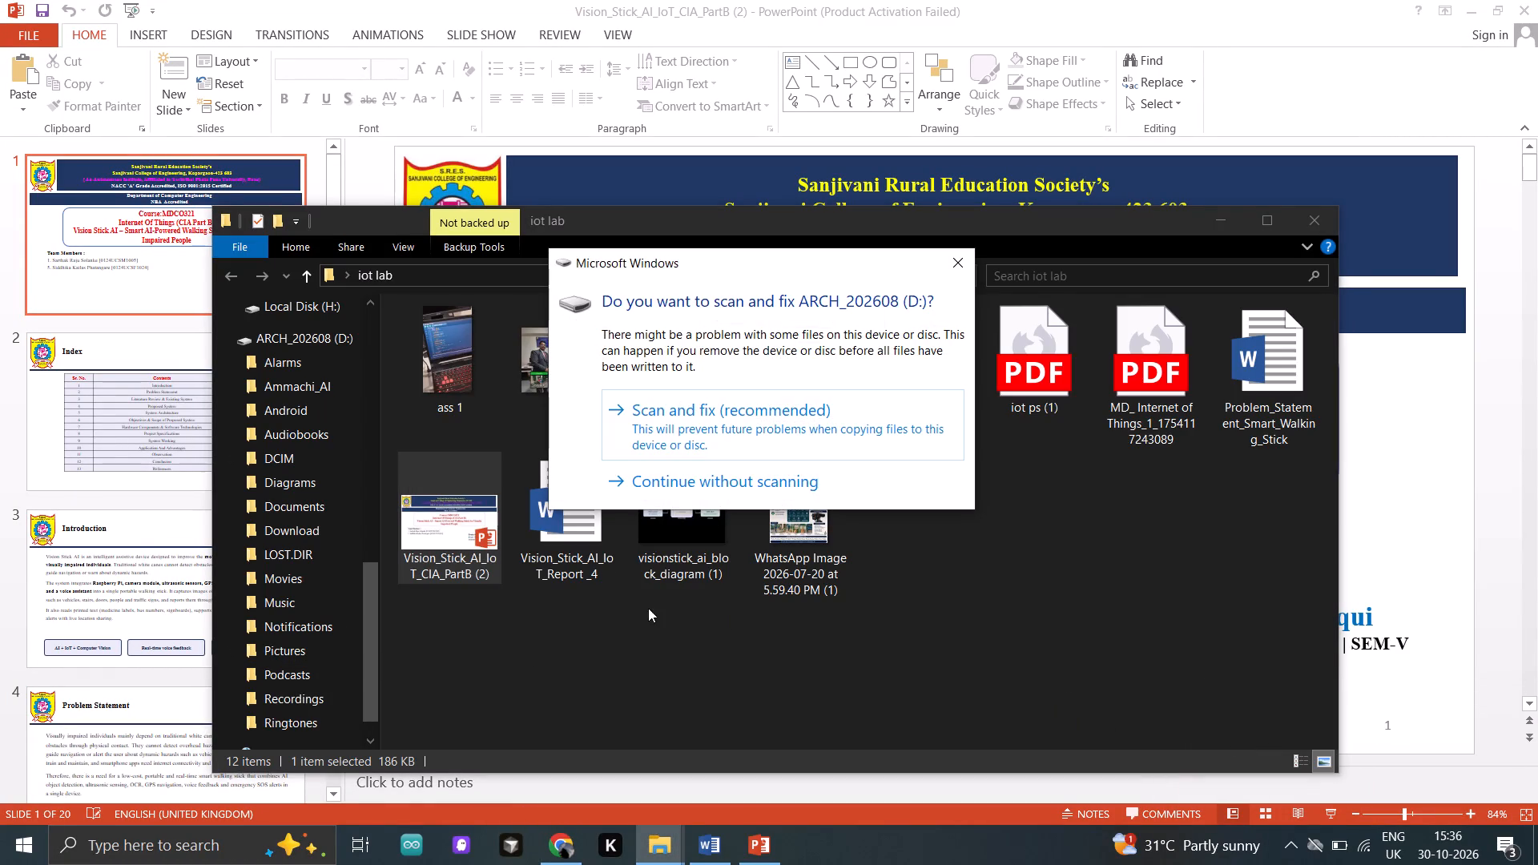
left_click(698, 481)
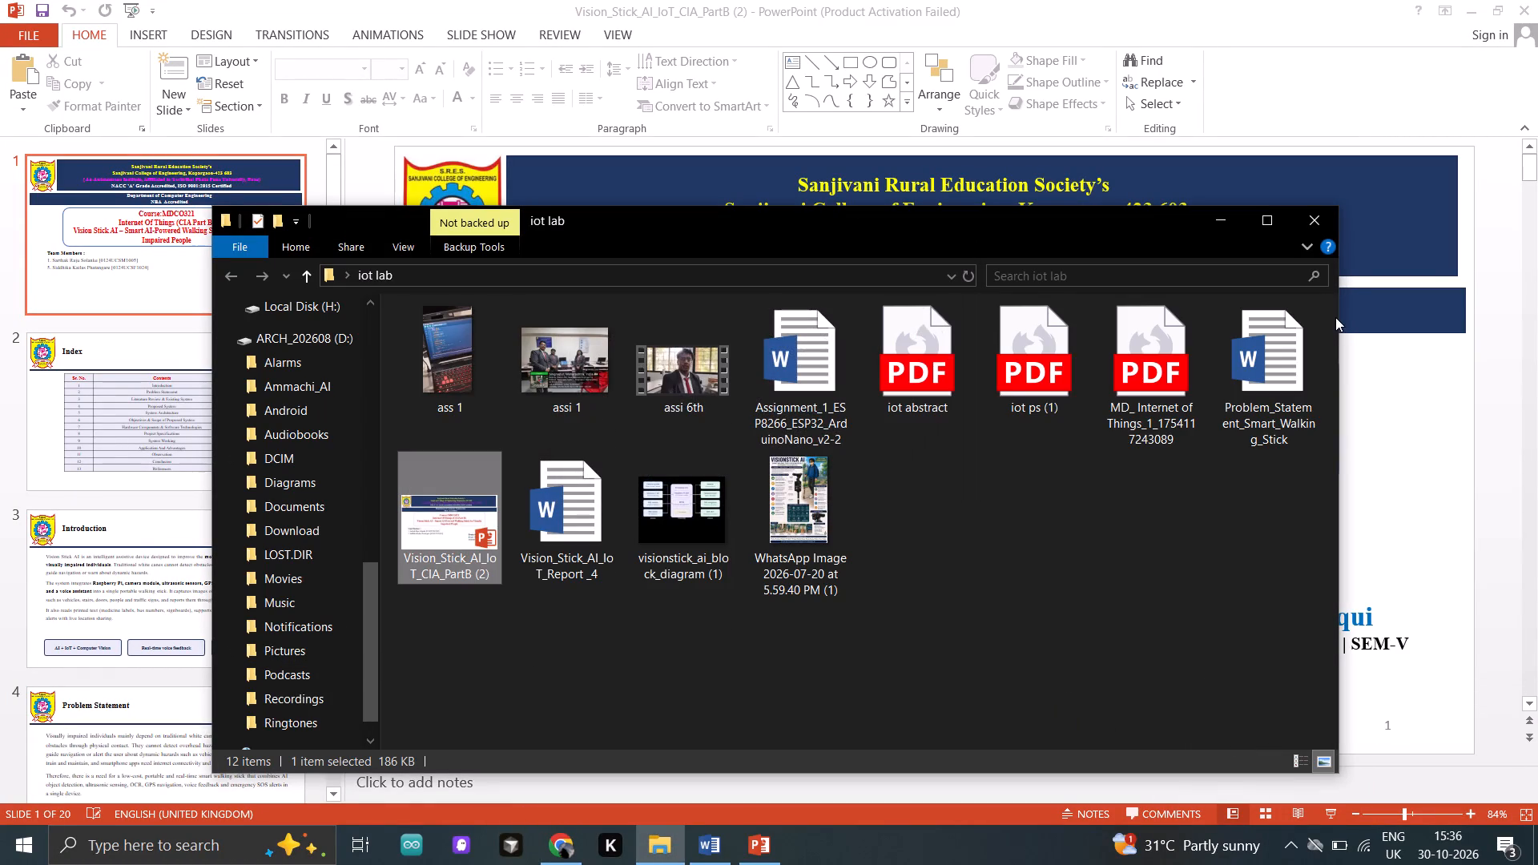
Copy the Vision_Stick_AI_IoT_CIA_PartB (2) presentation from the iot lab folder to the root of the ARCH_202608 (D:) drive.
left_click(1260, 216)
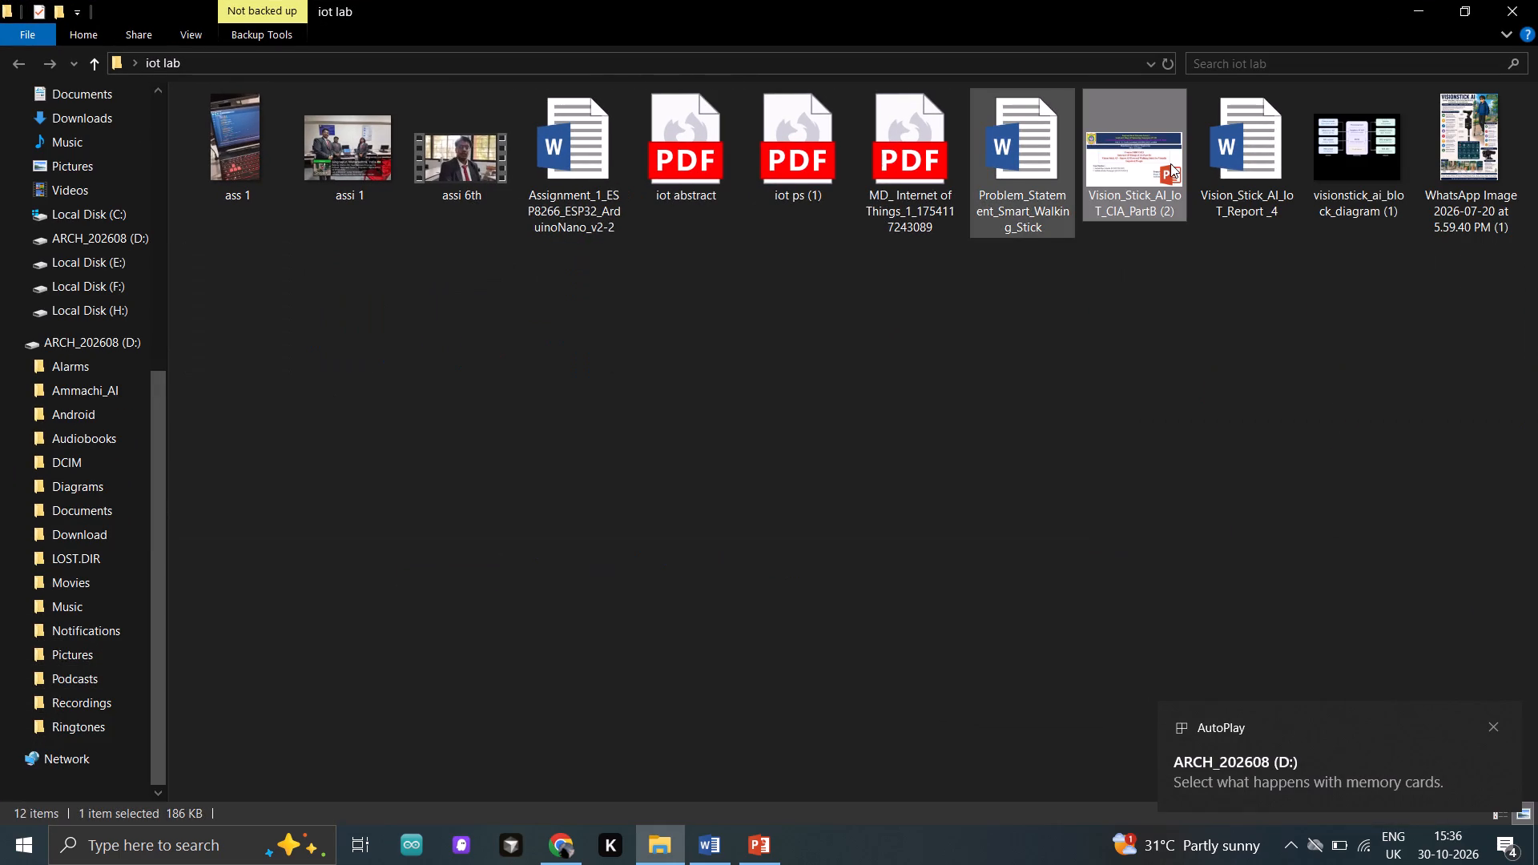
key("ctrl+x")
key("Escape")
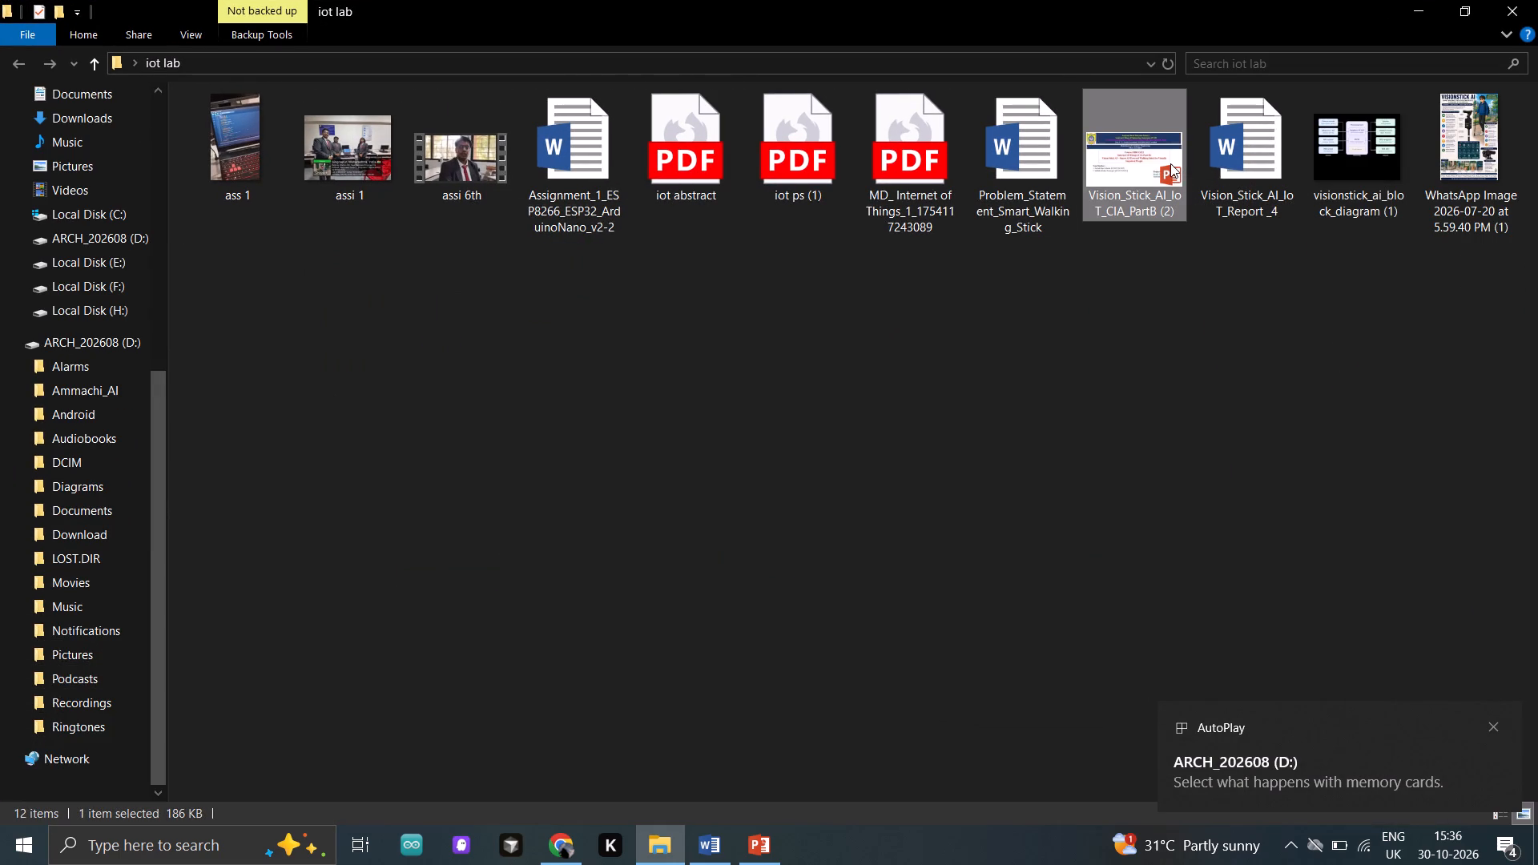
key("ctrl+c")
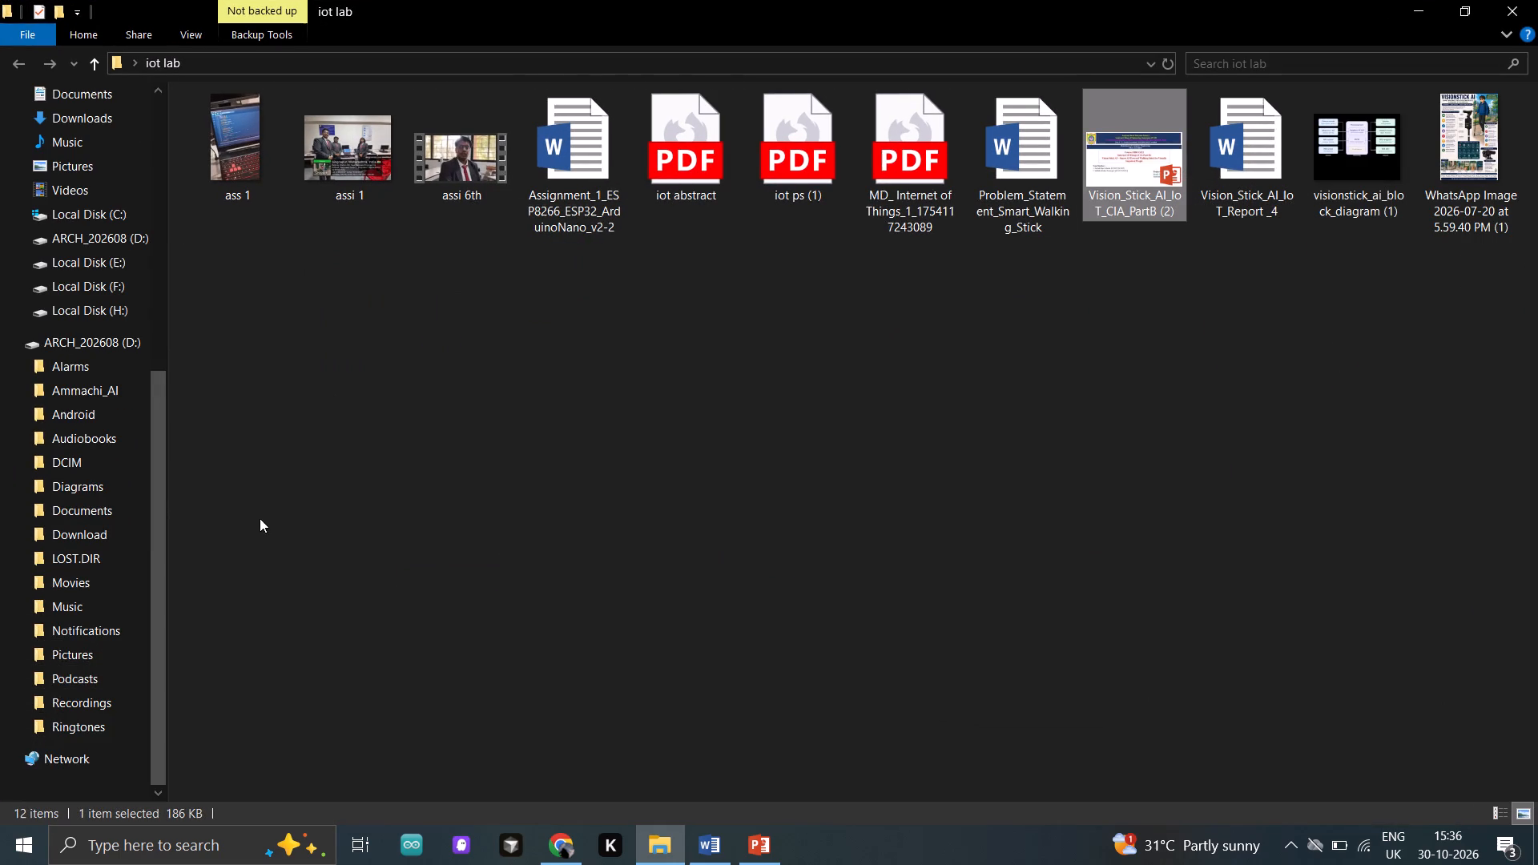
left_click(99, 258)
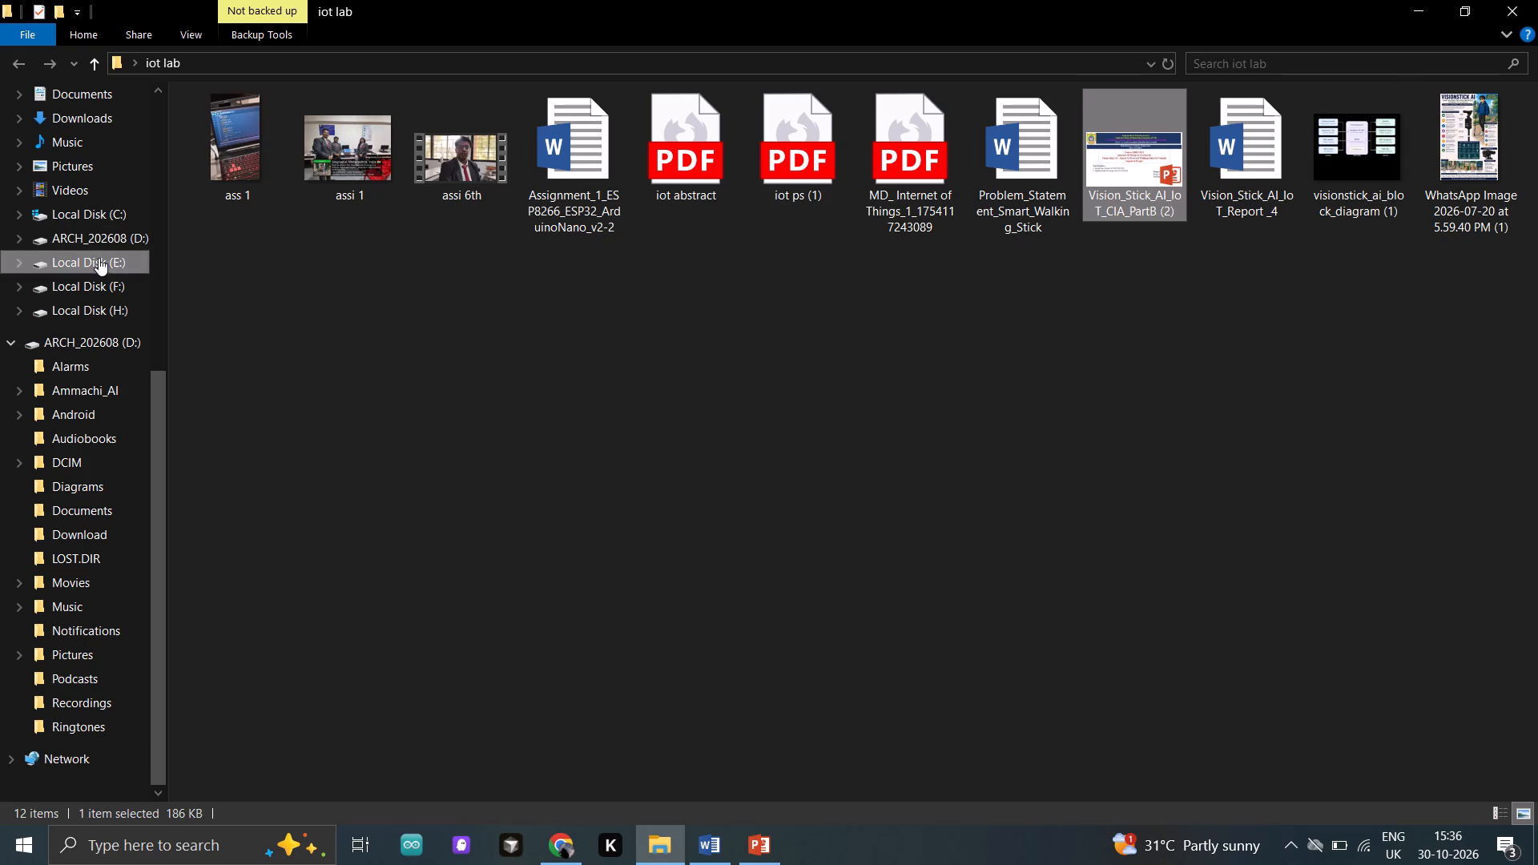
left_click(103, 231)
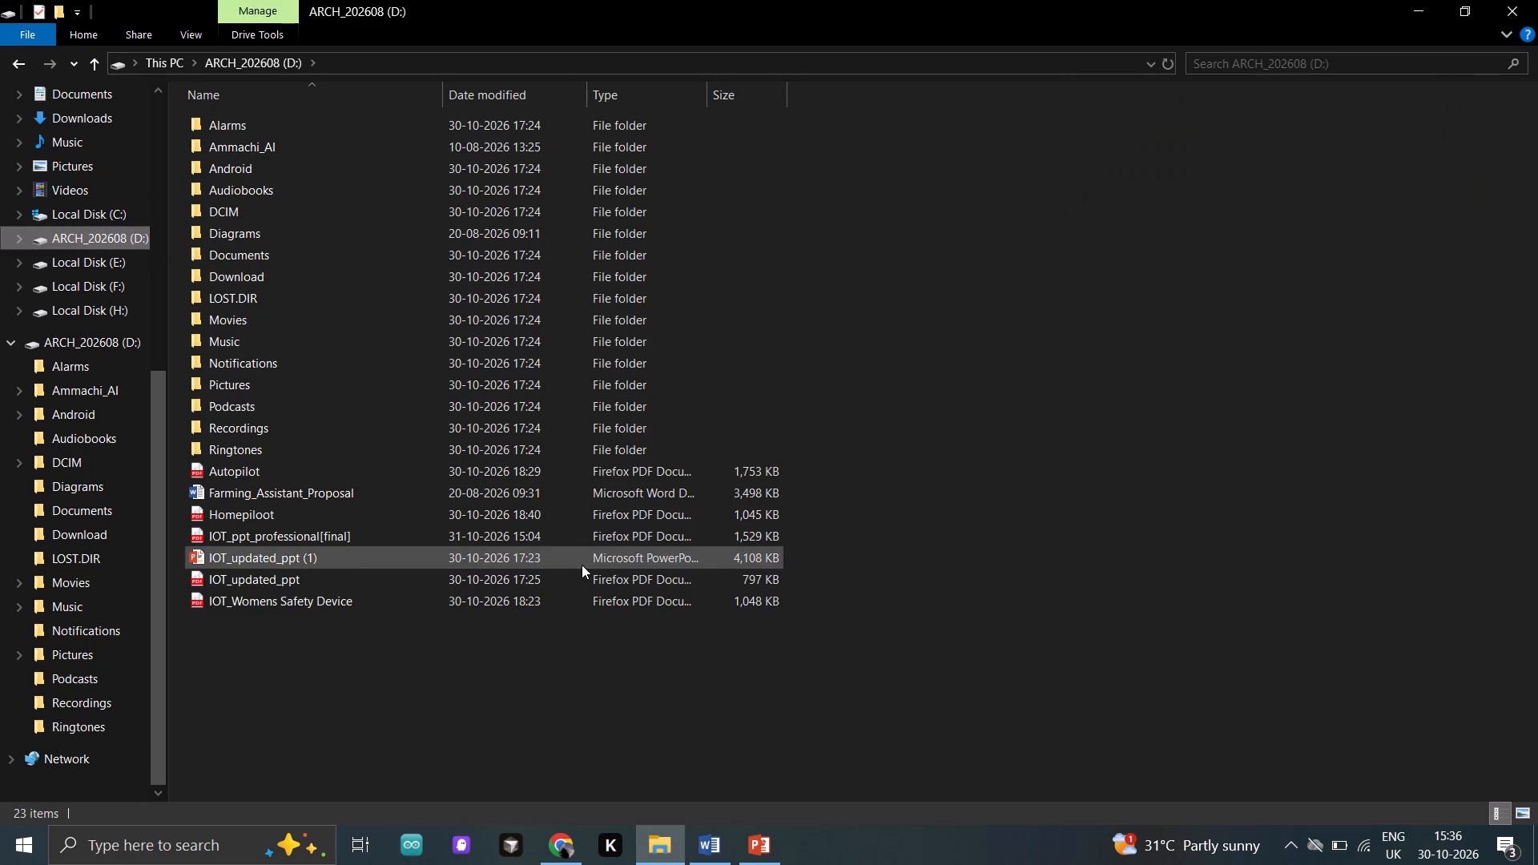
key("ctrl+v")
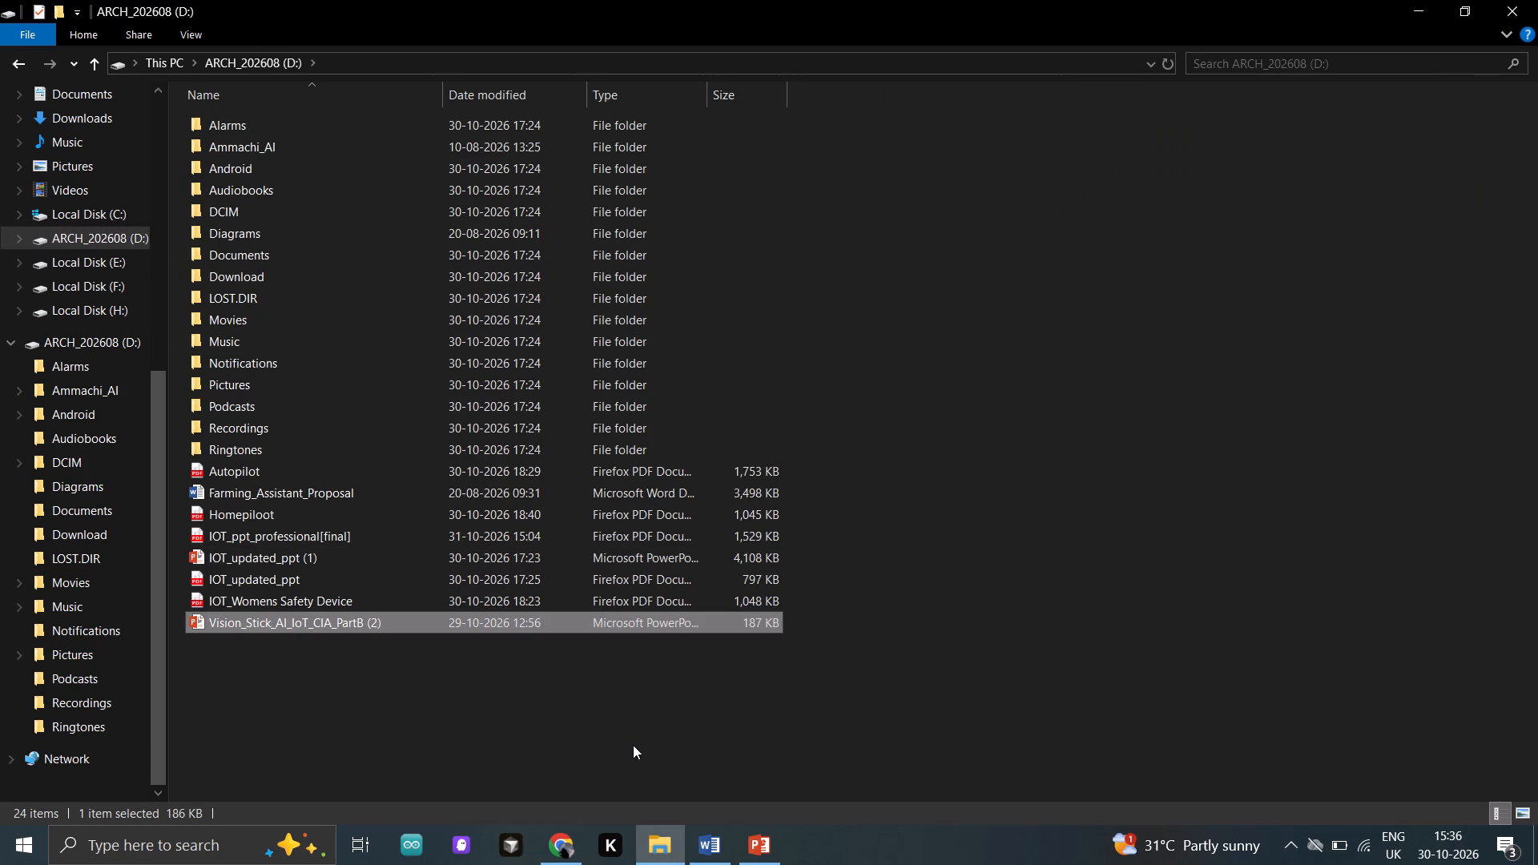
left_click(554, 714)
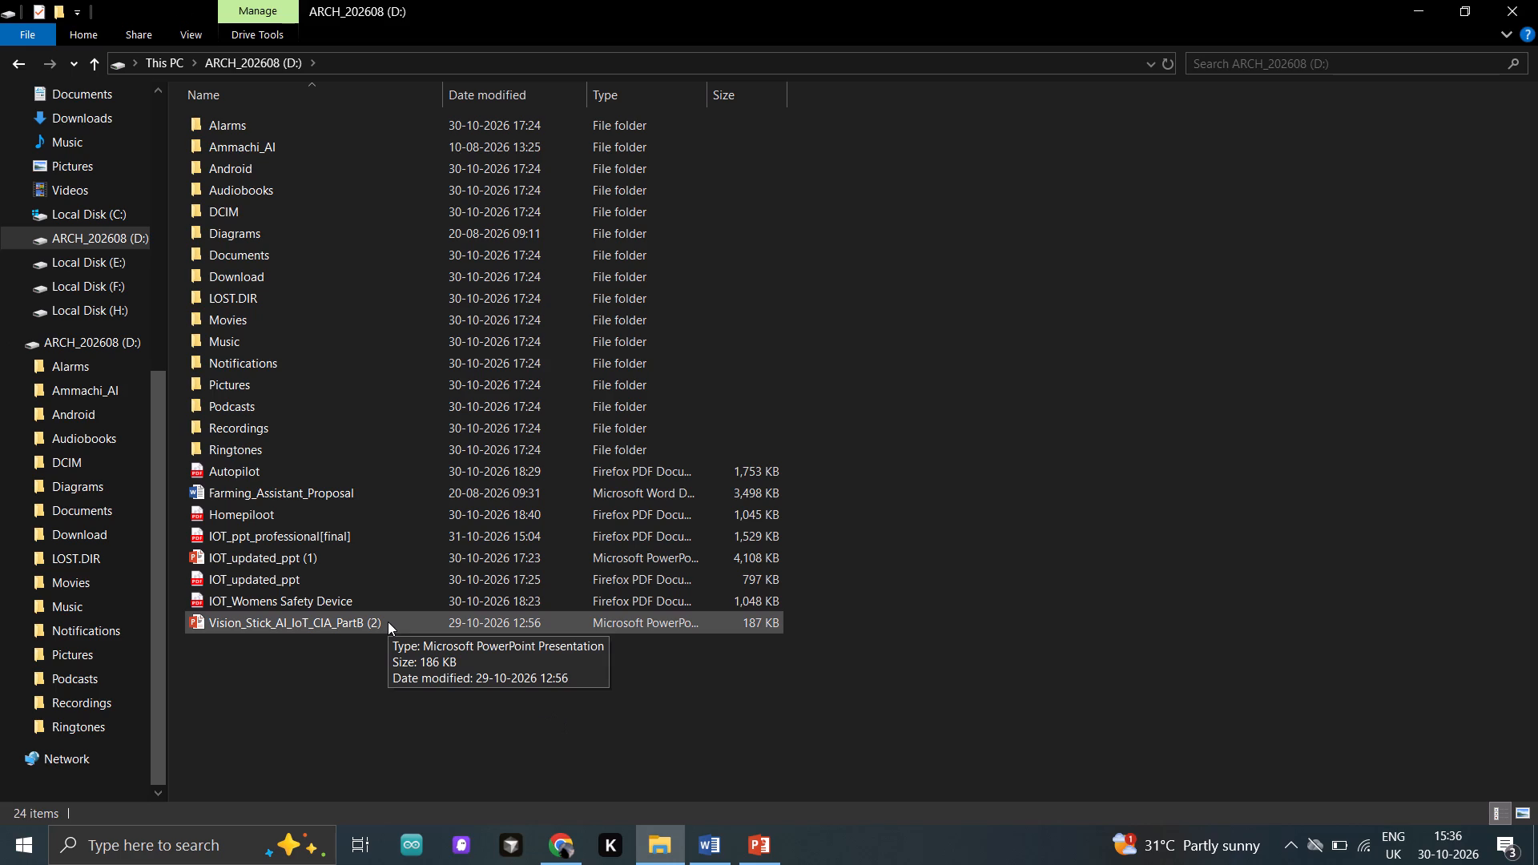
Safely eject the USB mass storage device that holds the ARCH_202608 (D:) drive.
left_click(1281, 846)
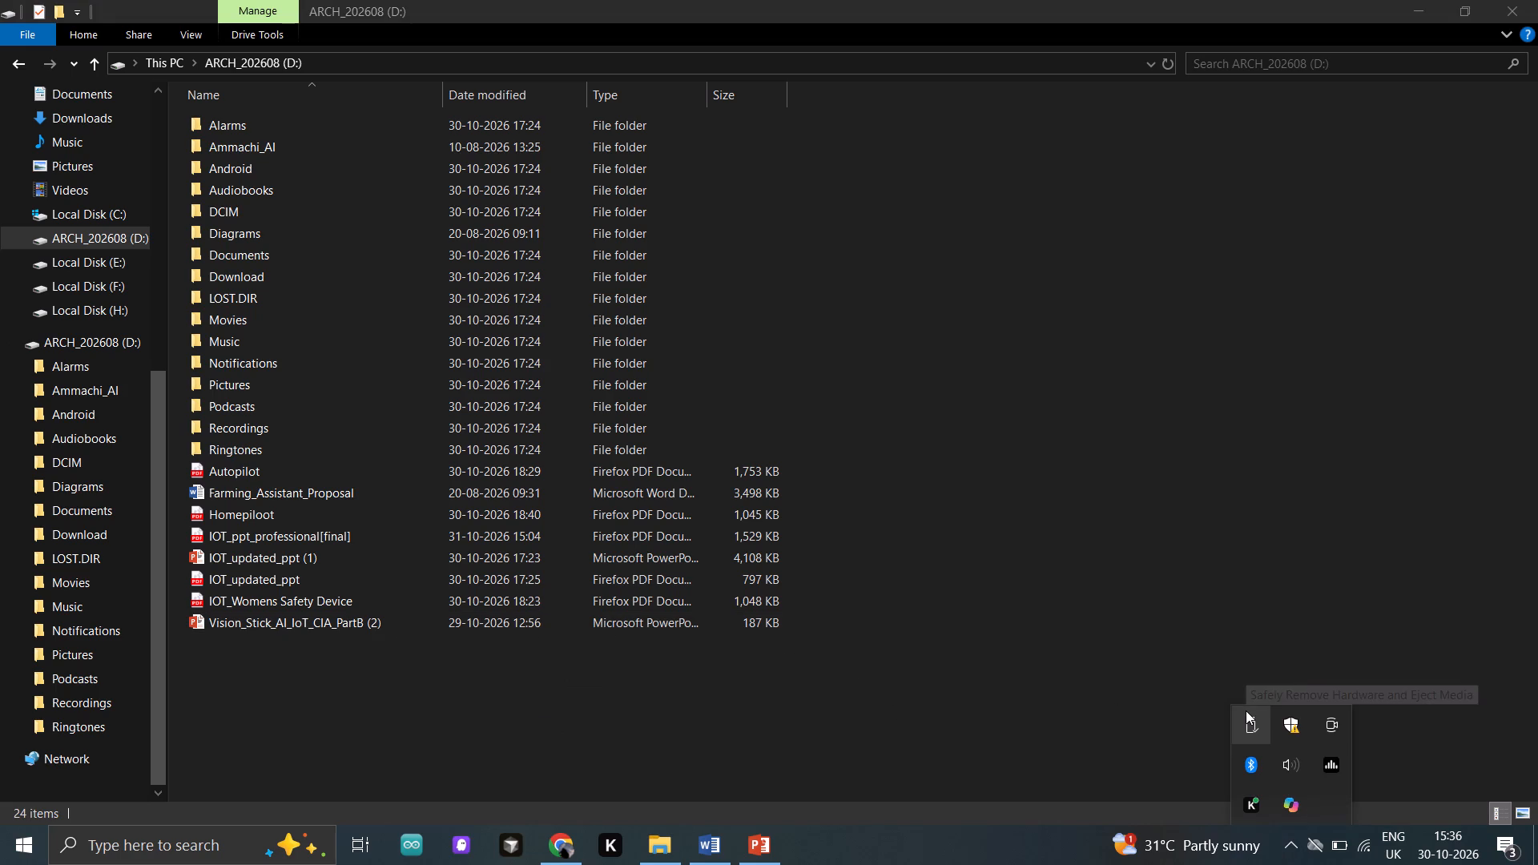
right_click(1246, 710)
left_click(1302, 749)
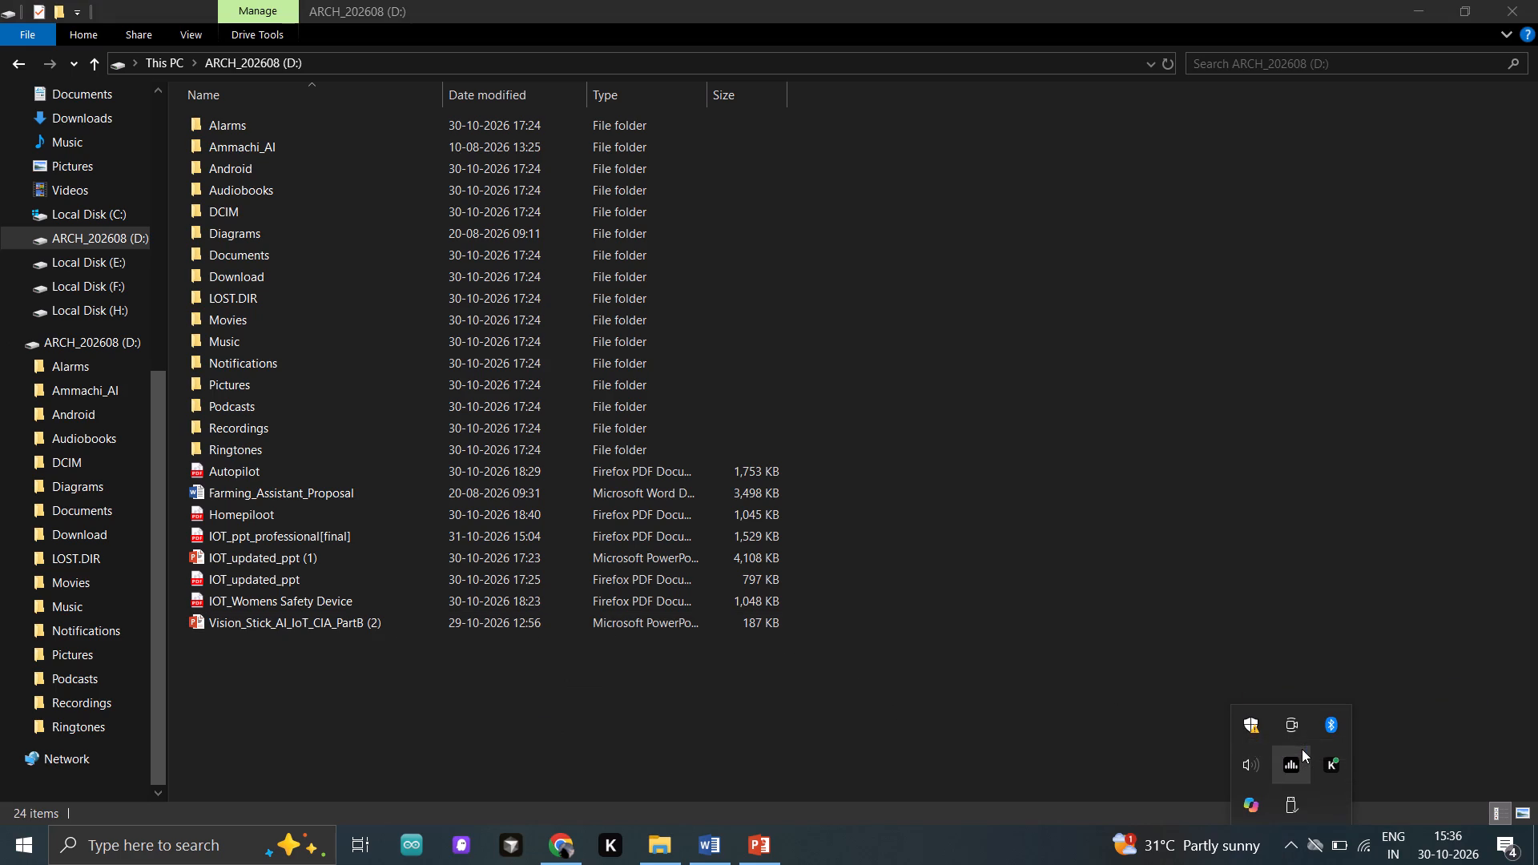
left_click(1213, 553)
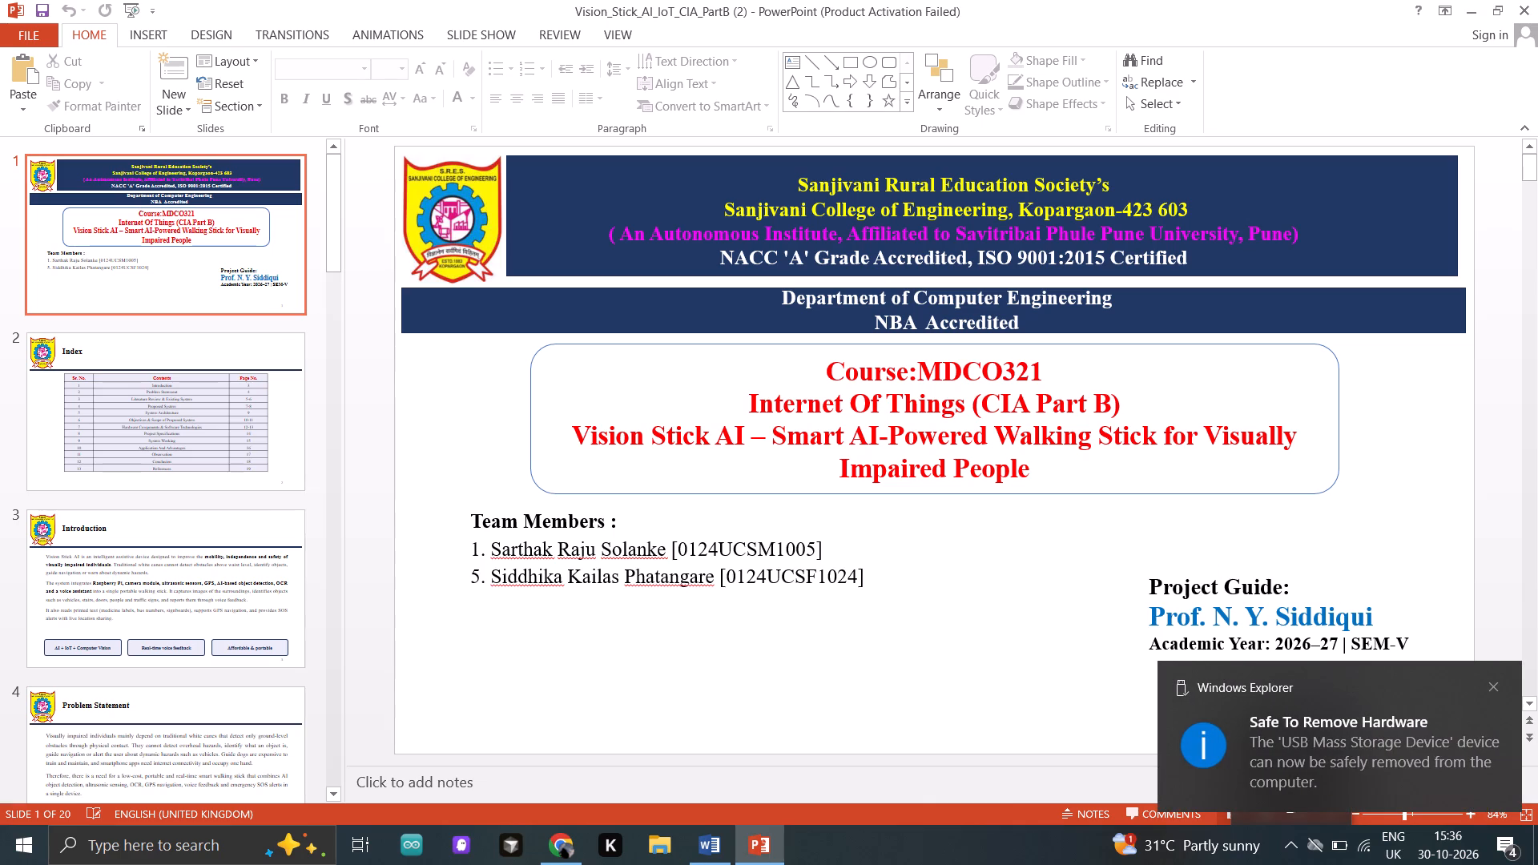
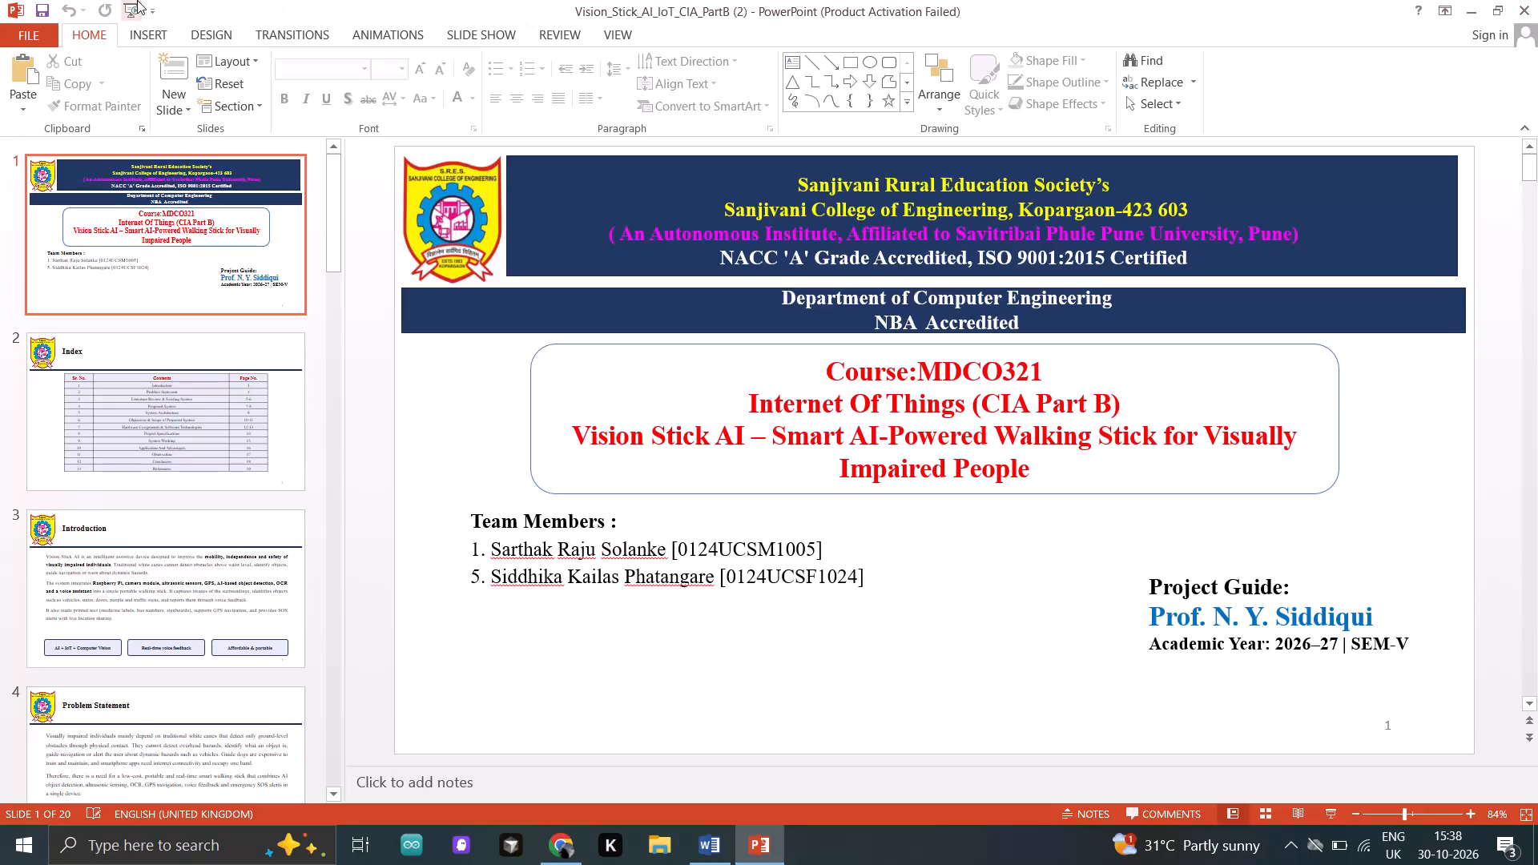
Print all slides of the presentation with Microsoft Print to PDF, saving the output as report in the iot lab folder.
left_click(33, 28)
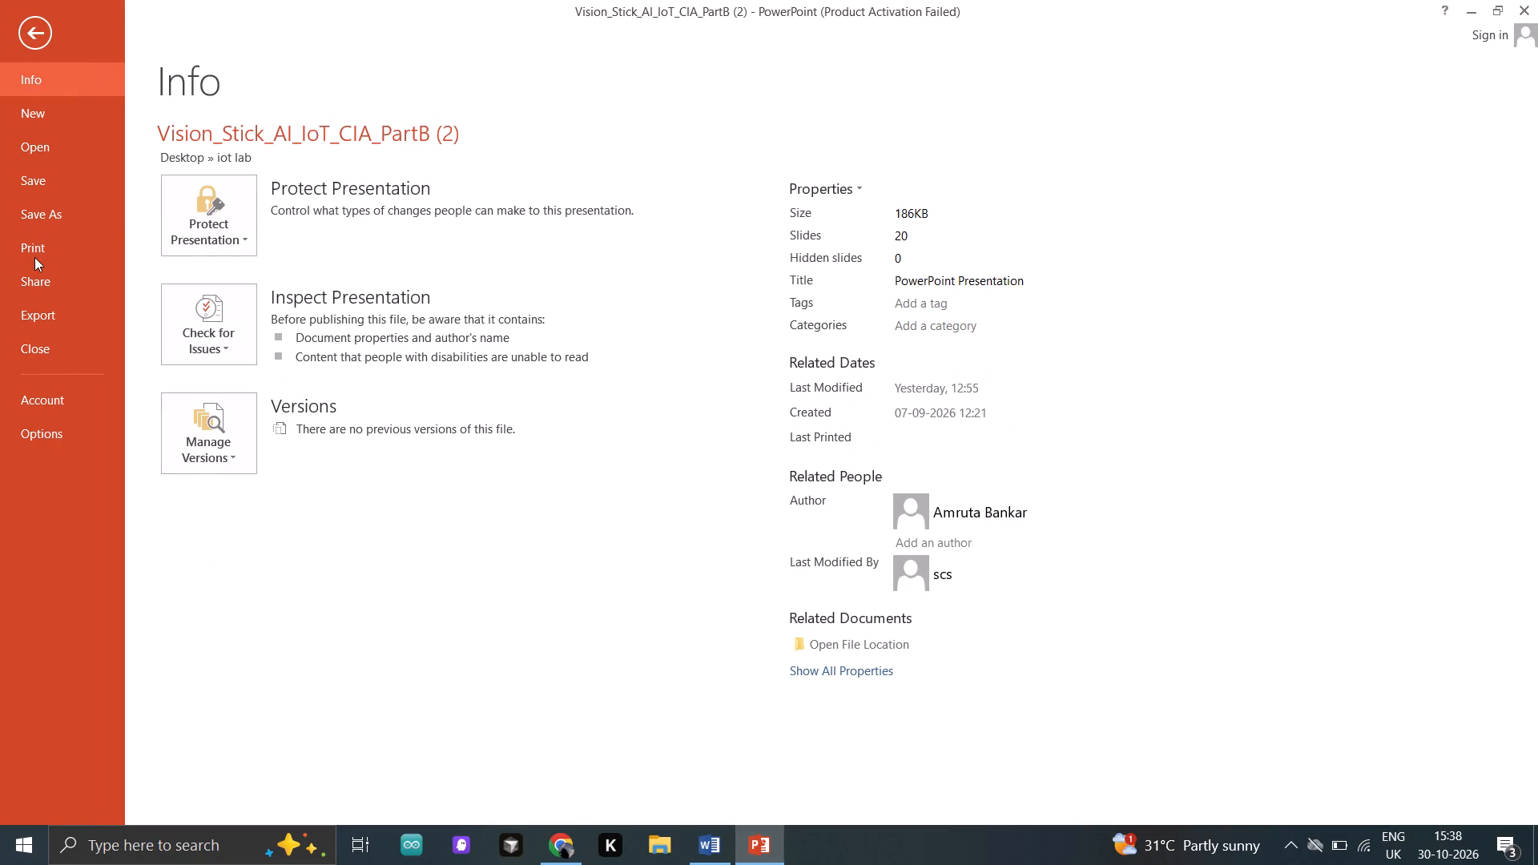
left_click(34, 257)
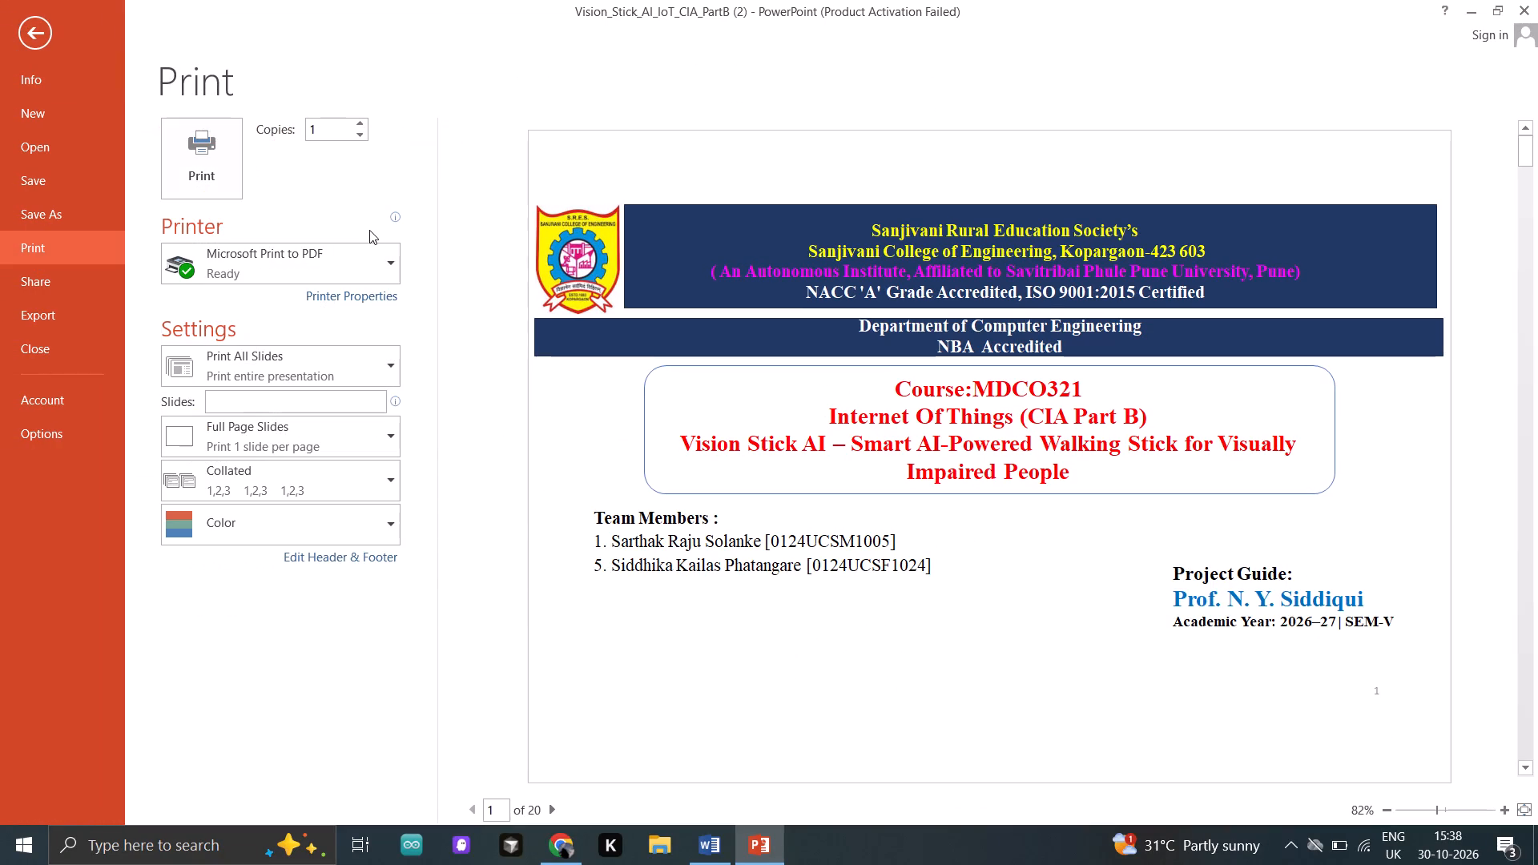
left_click(221, 139)
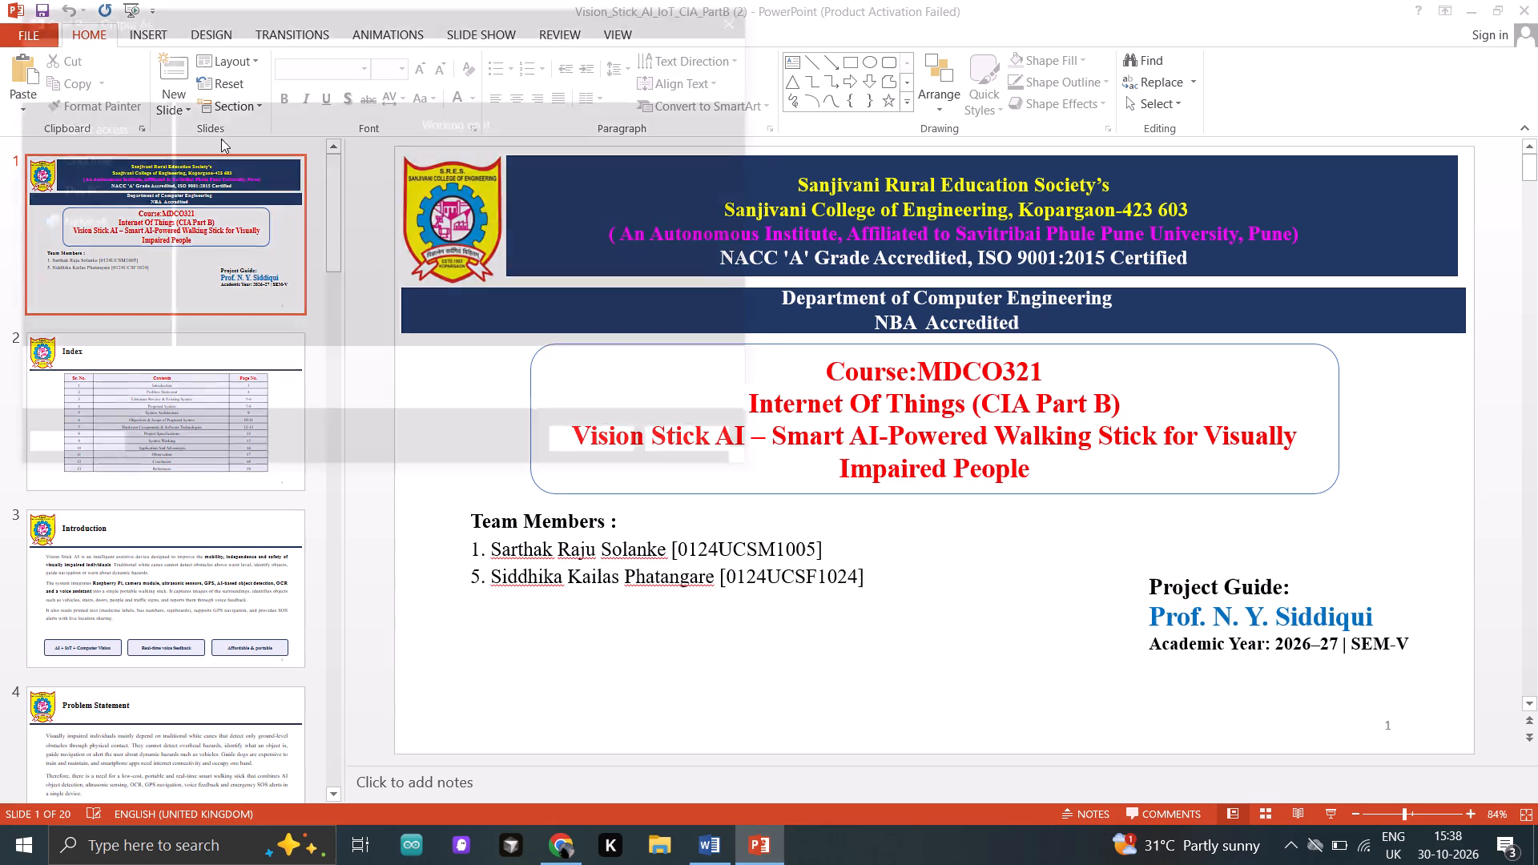
left_click_drag(221, 139, 328, 278)
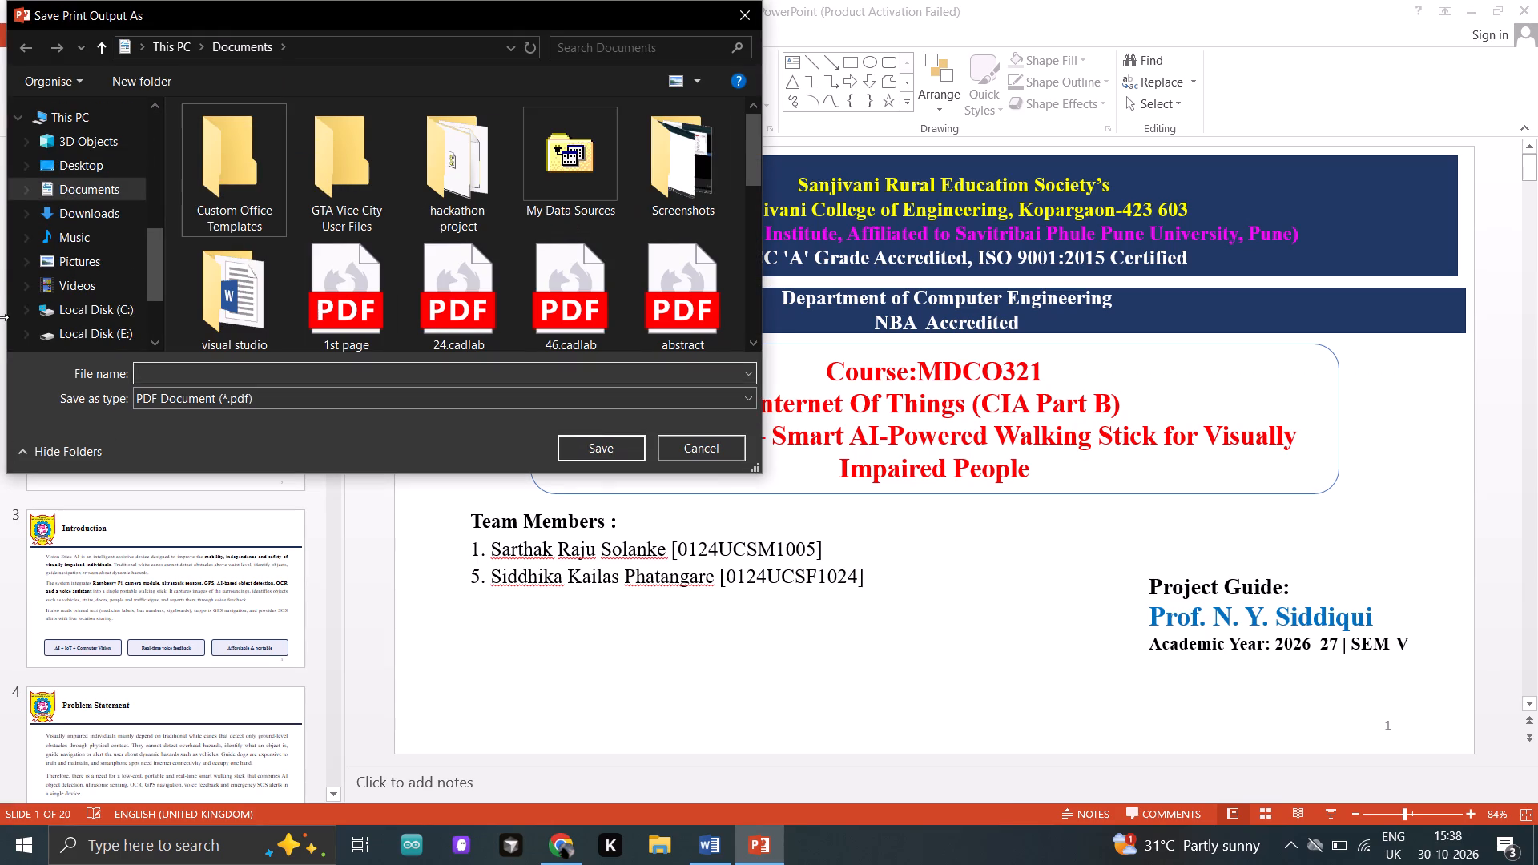
scroll(139, 286, "down", 2)
scroll(0, 191, "up", 2)
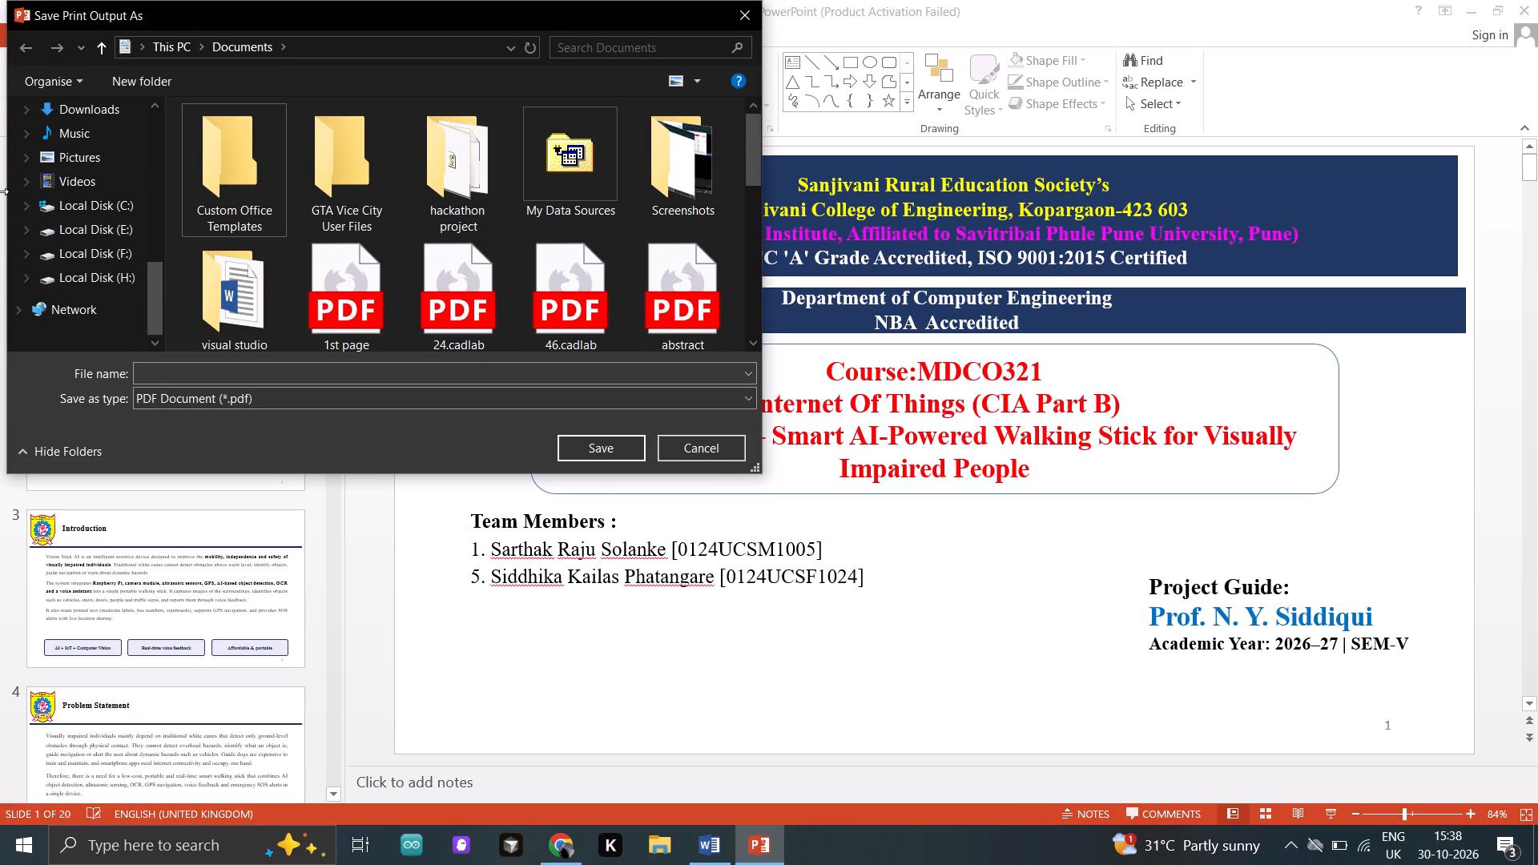
scroll(0, 191, "up", 1)
scroll(45, 138, "up", 9)
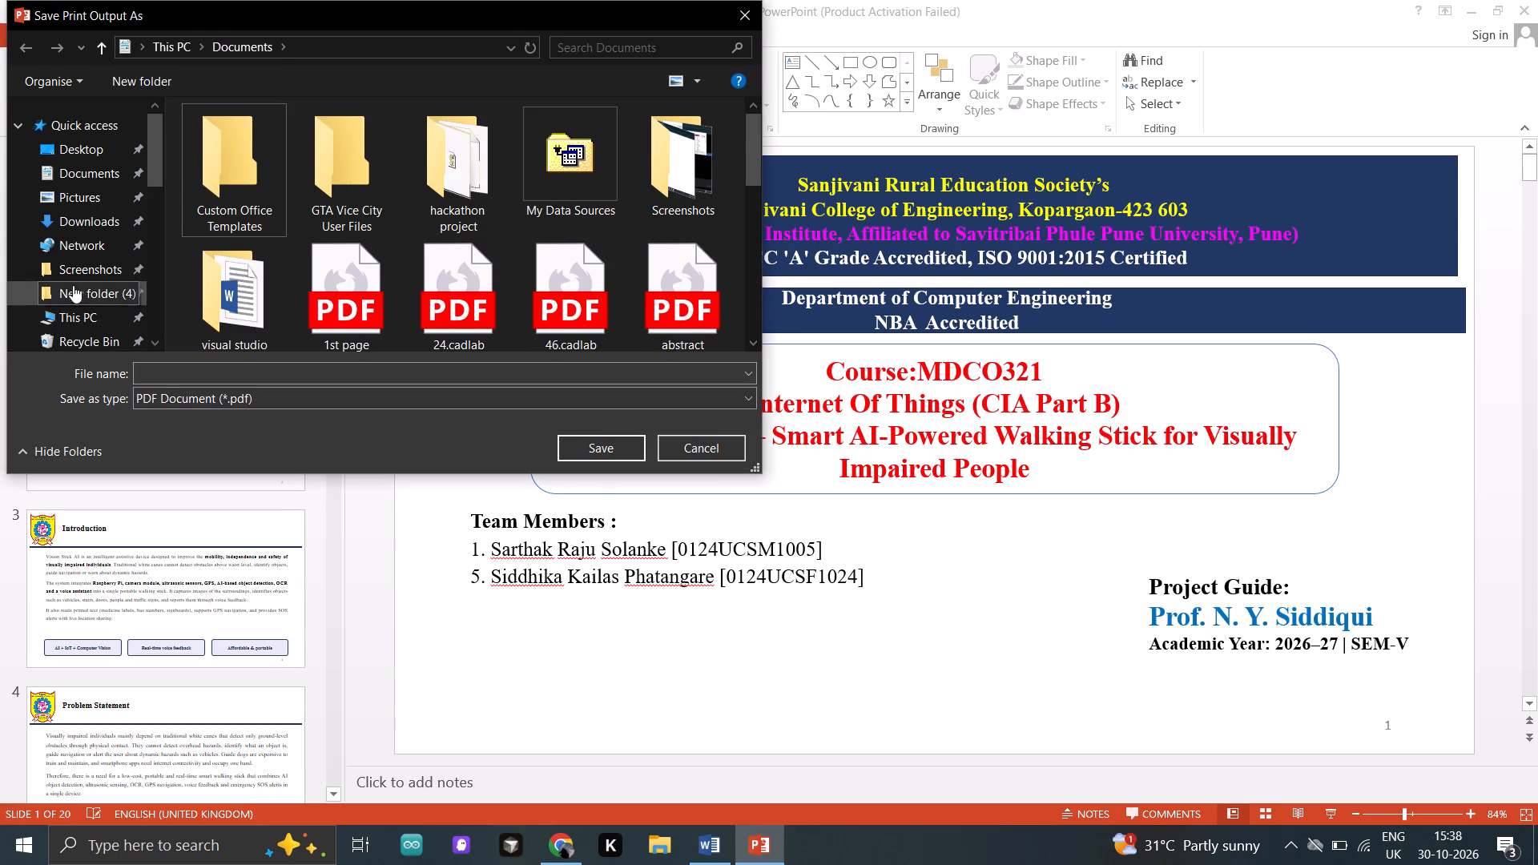
scroll(72, 269, "down", 1)
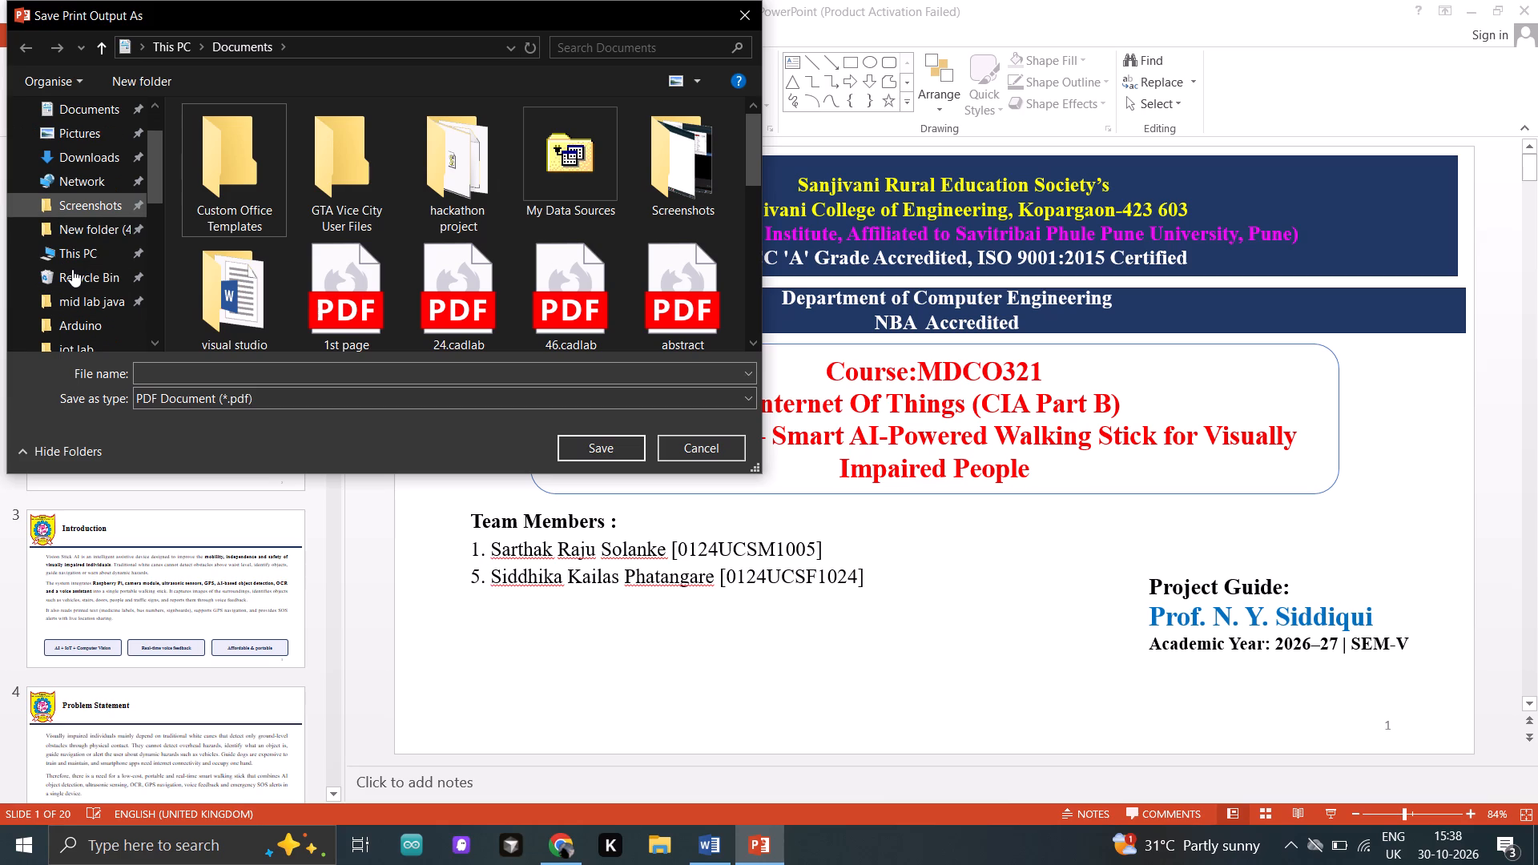
scroll(72, 269, "down", 2)
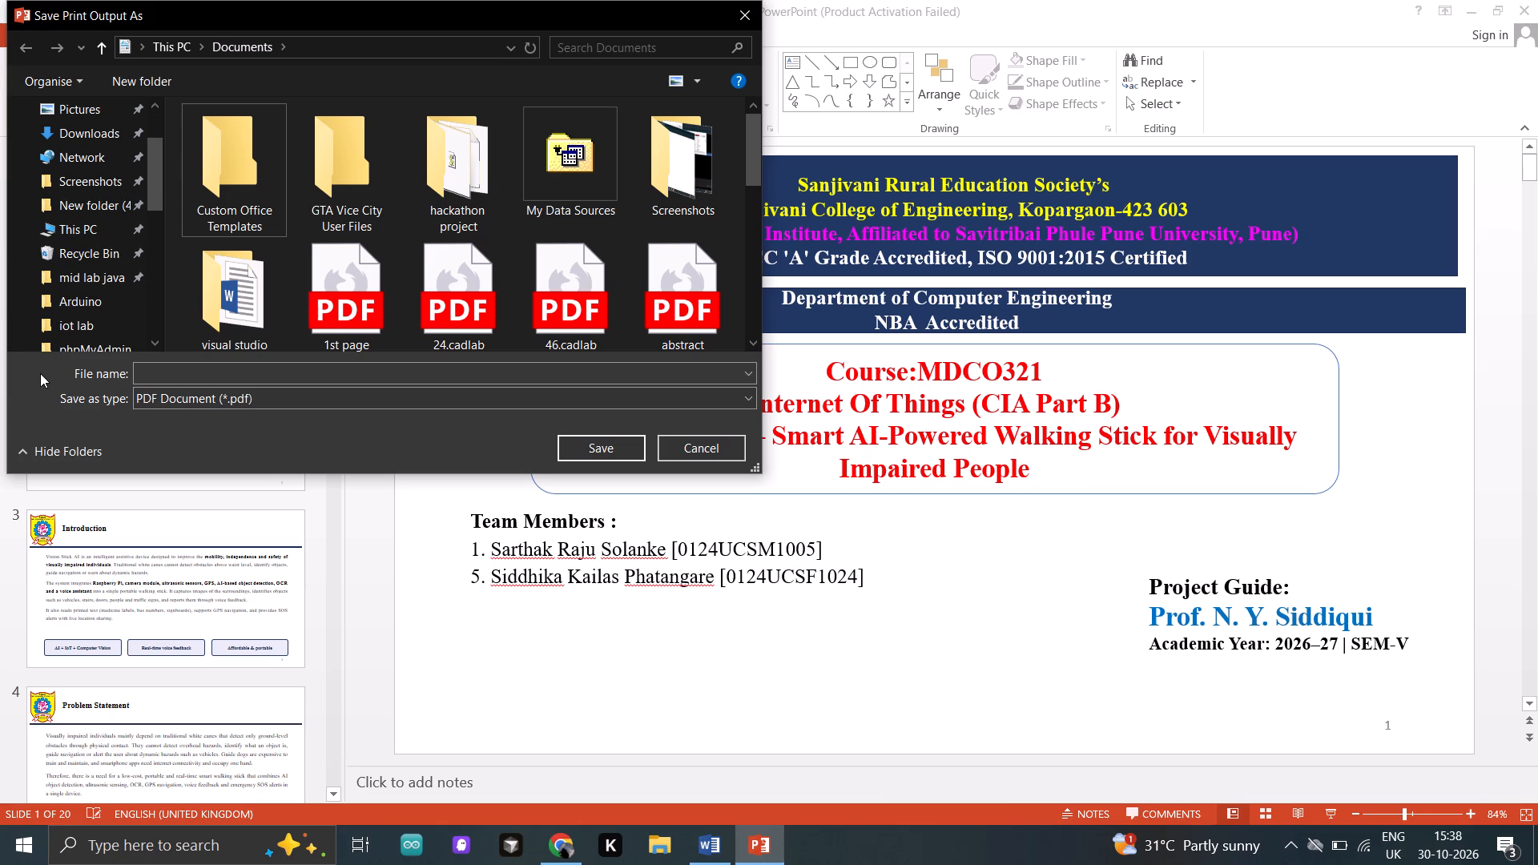
left_click(64, 327)
left_click(189, 378)
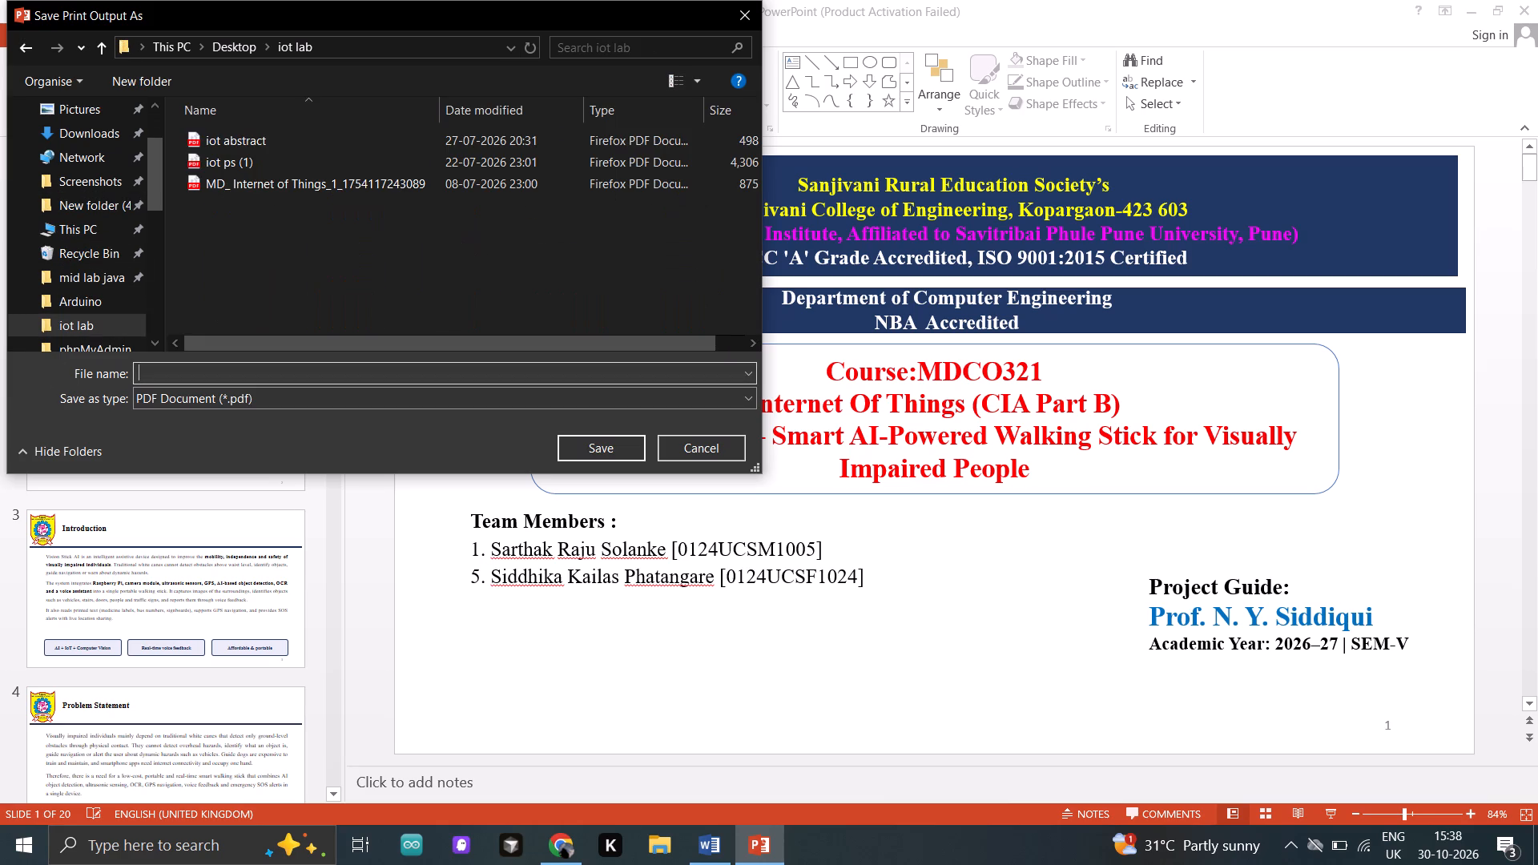
type("report")
key("Return")
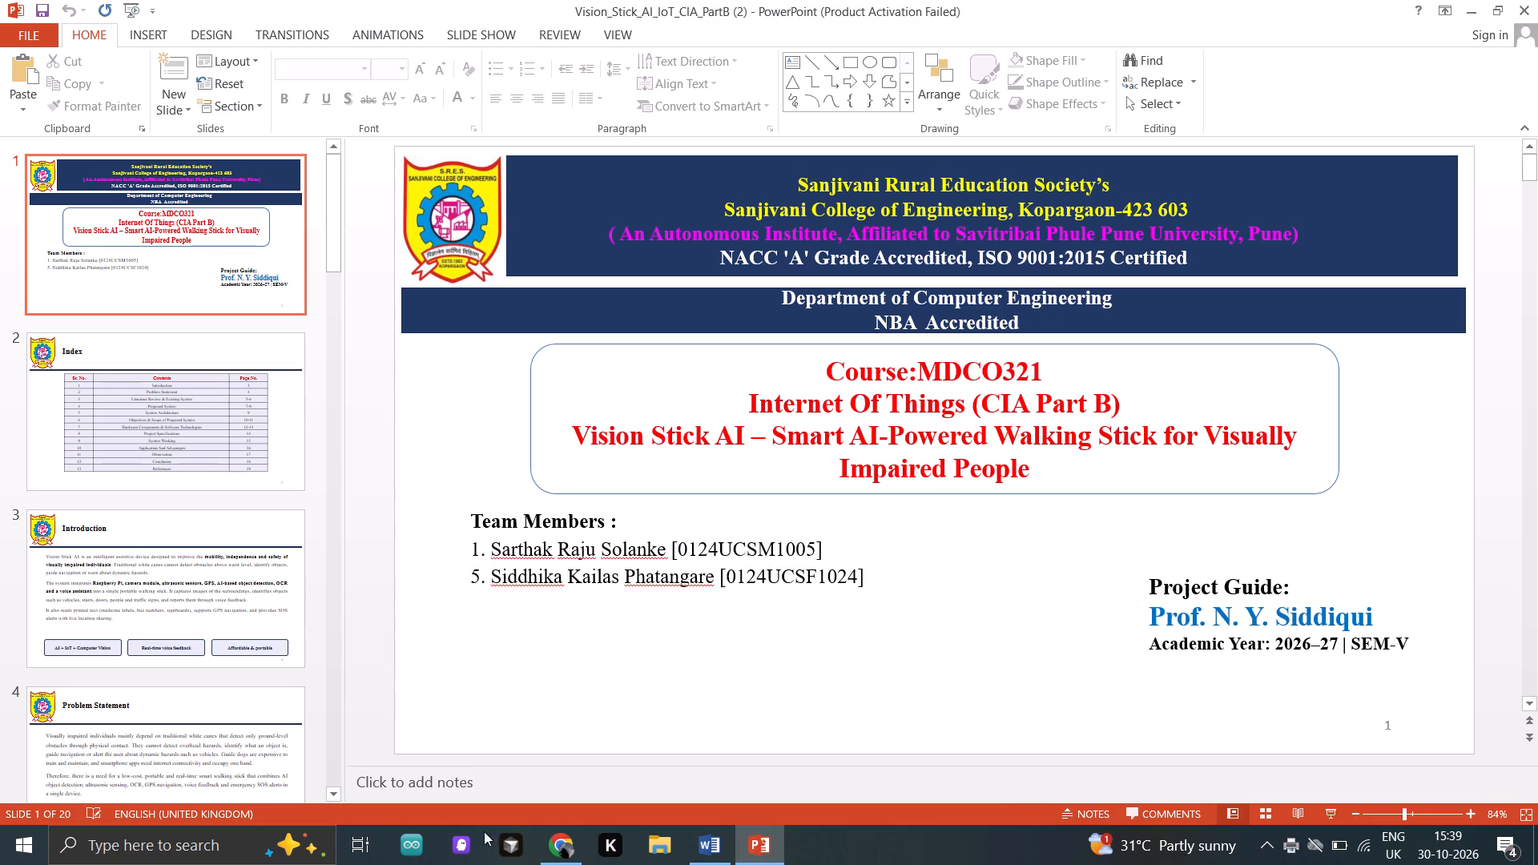
Switch to File Explorer and continue without scanning the ARCH_202608 (D:) drive.
left_click(659, 852)
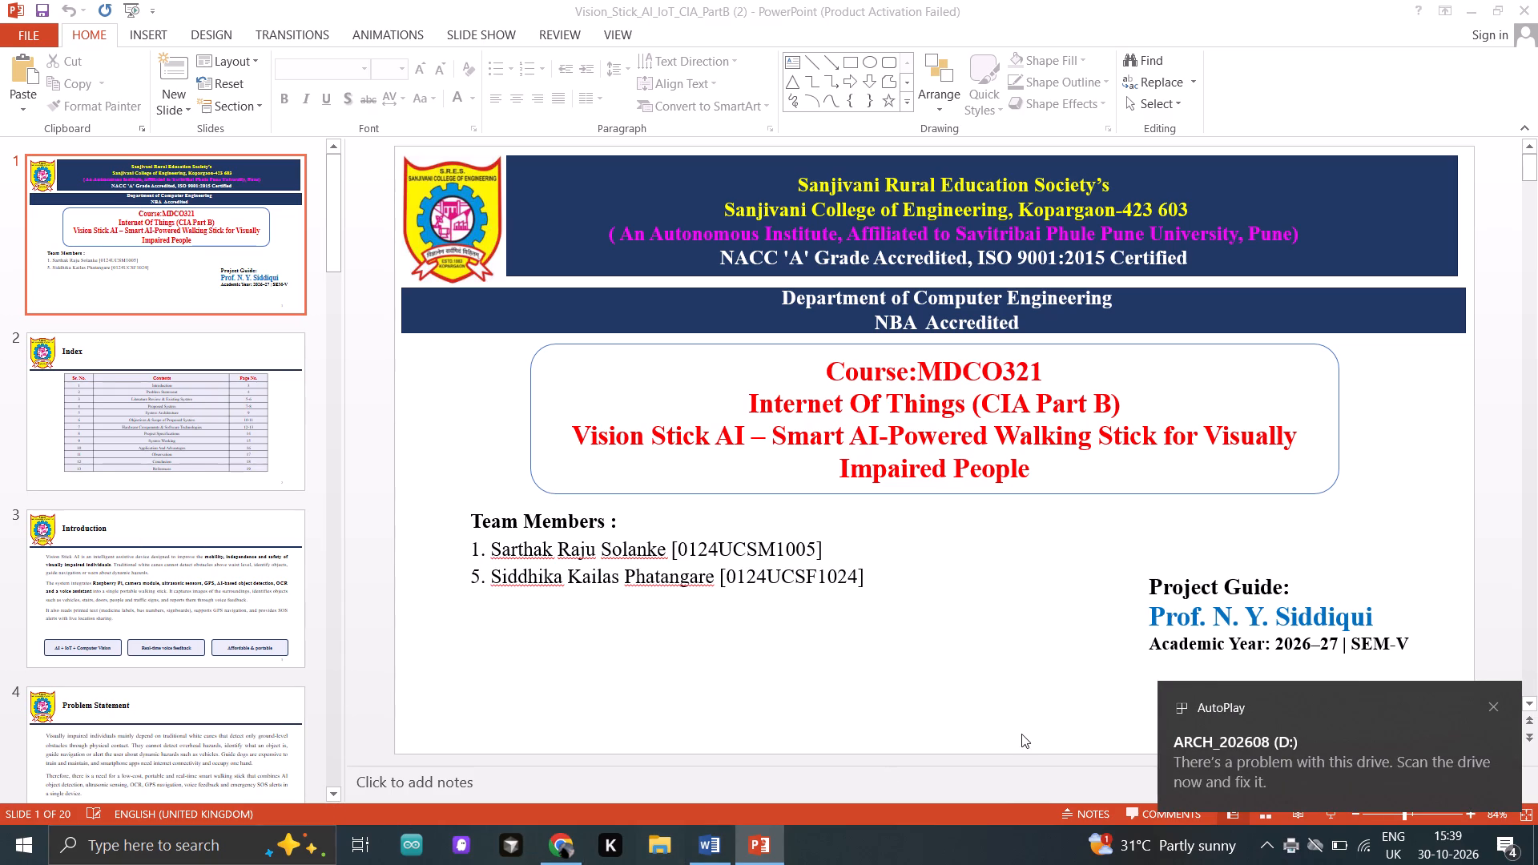
left_click(1267, 742)
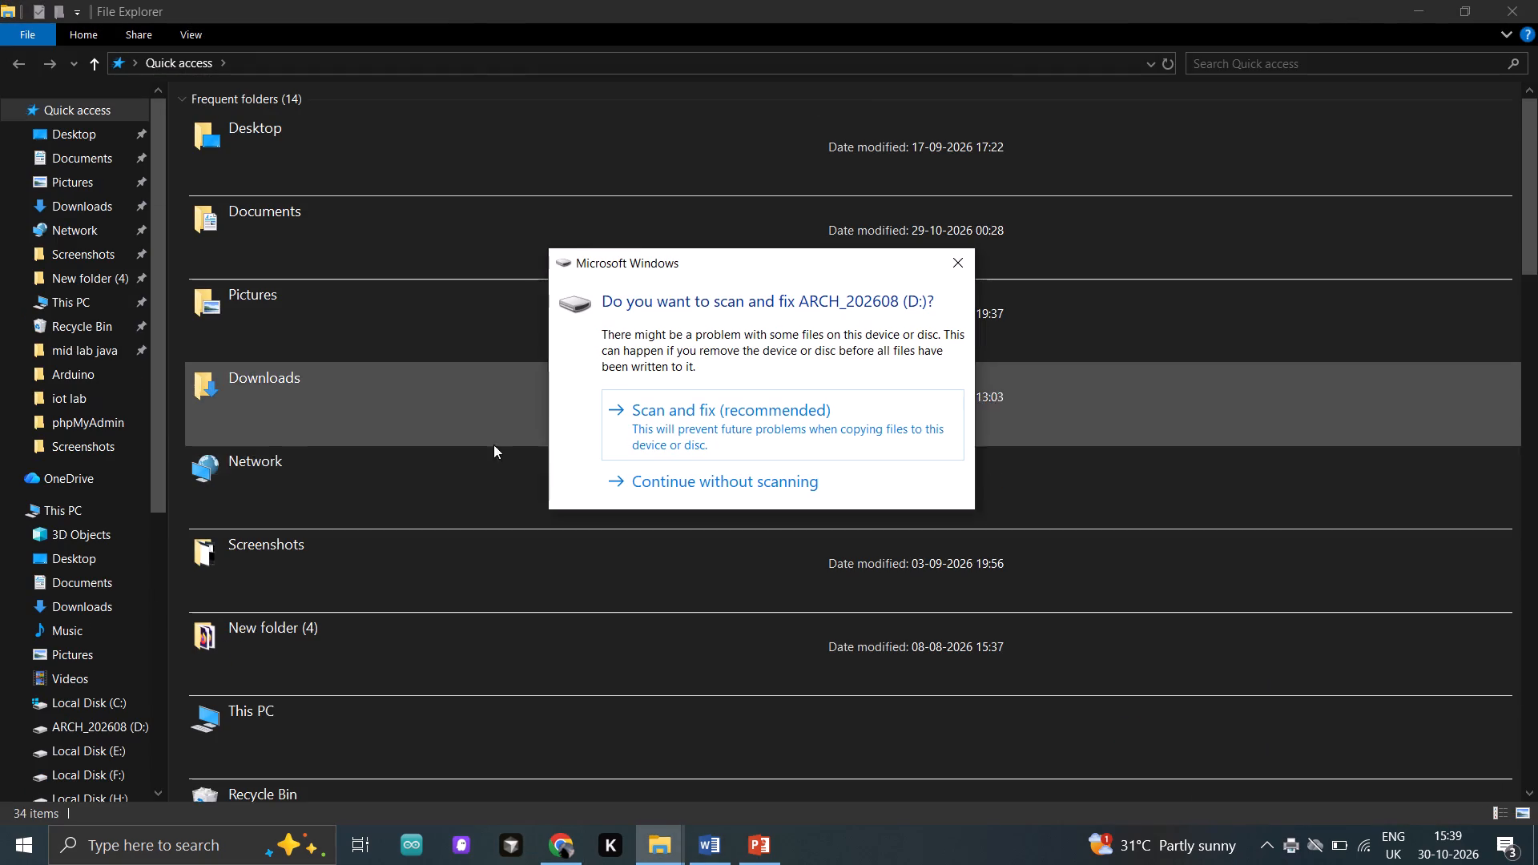
left_click(747, 485)
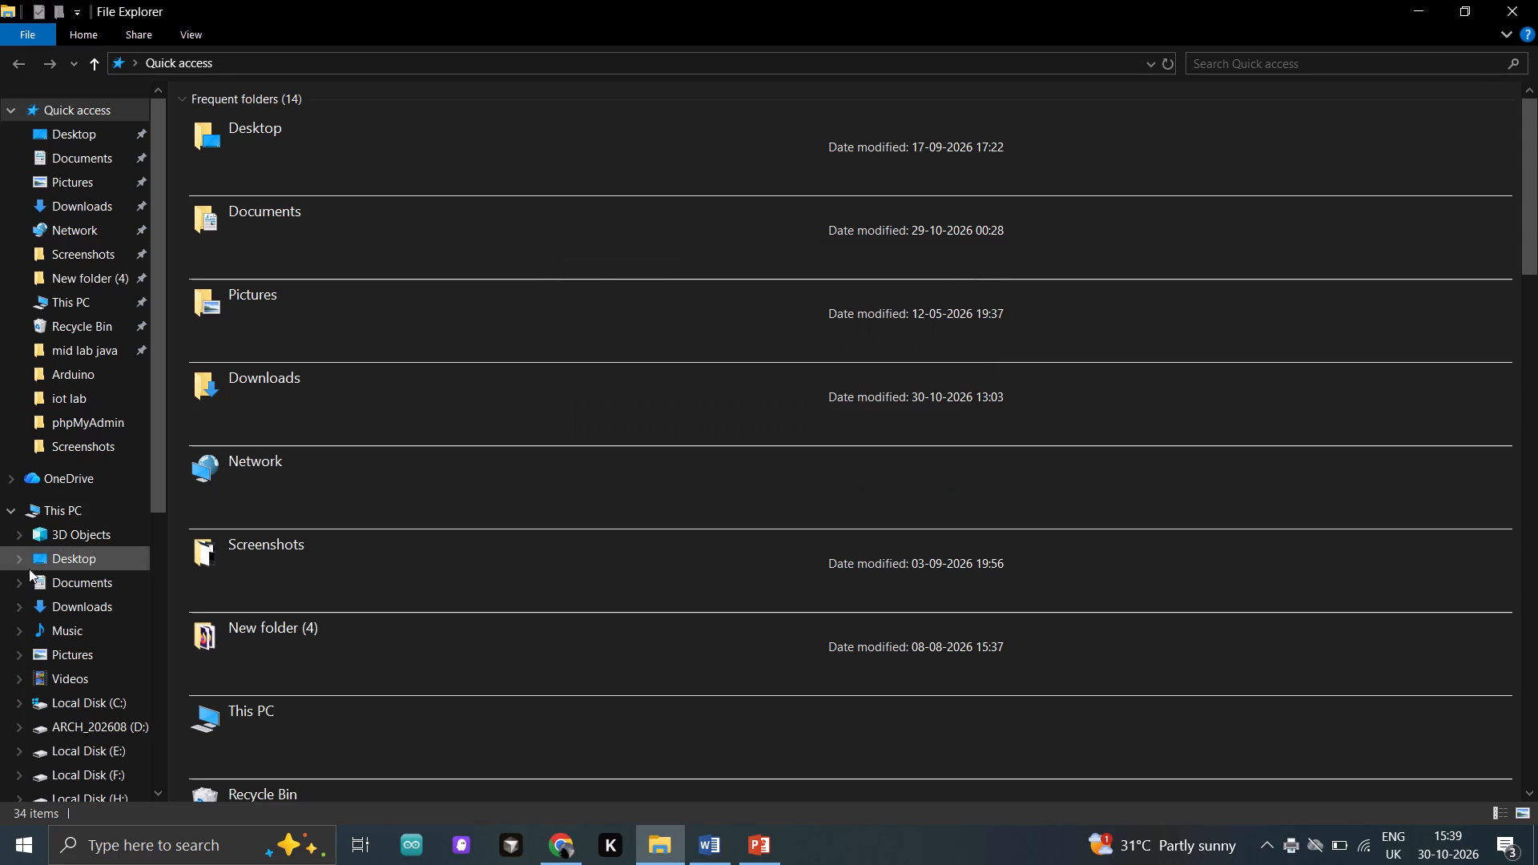
Copy the report PDF from the iot lab folder to the root of the ARCH_202608 (D:) drive.
scroll(73, 717, "down", 4)
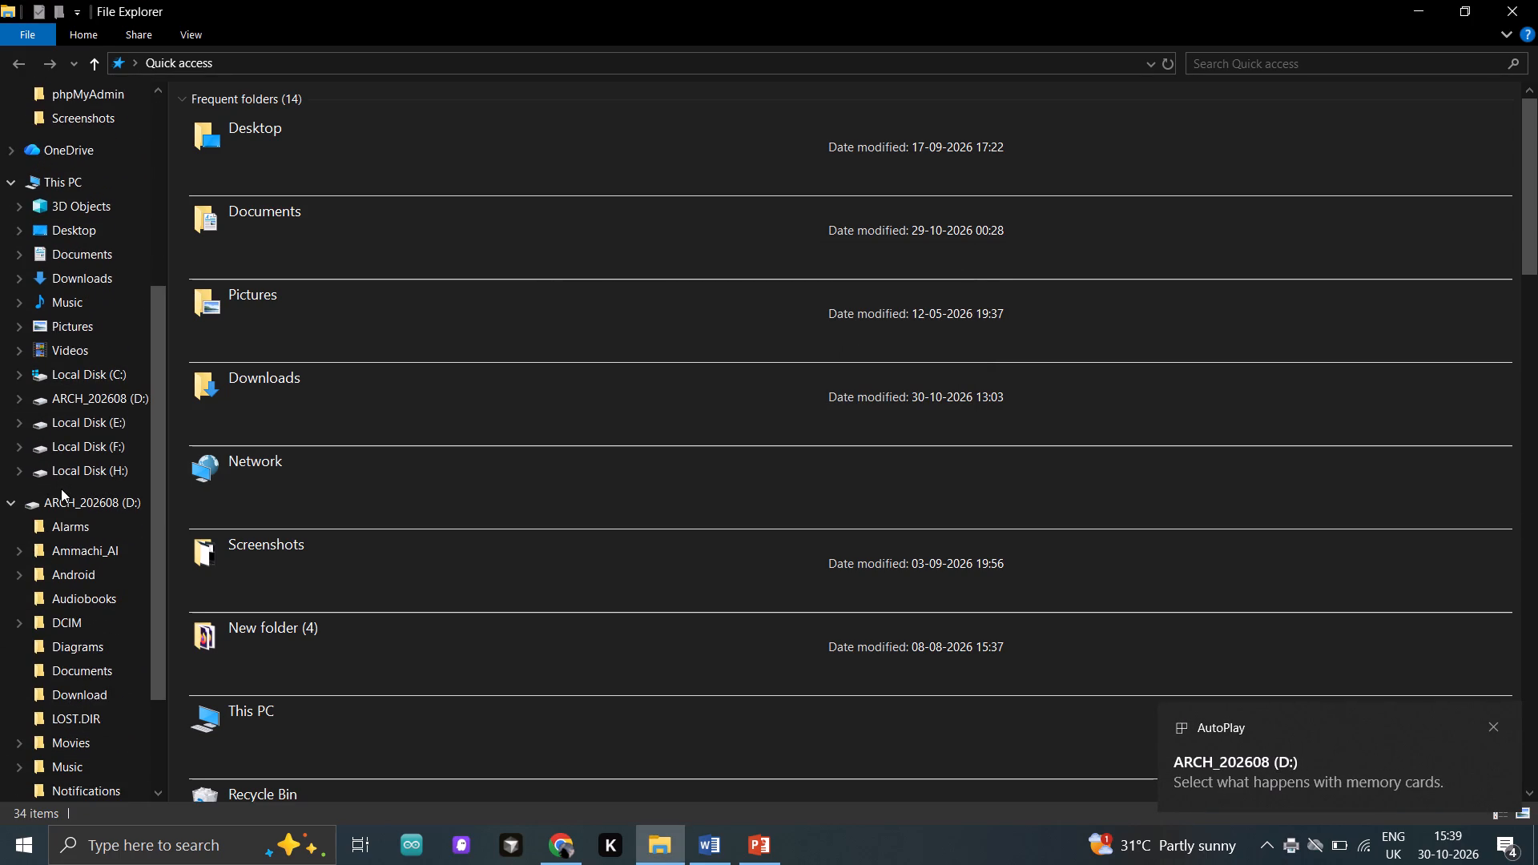
left_click(68, 508)
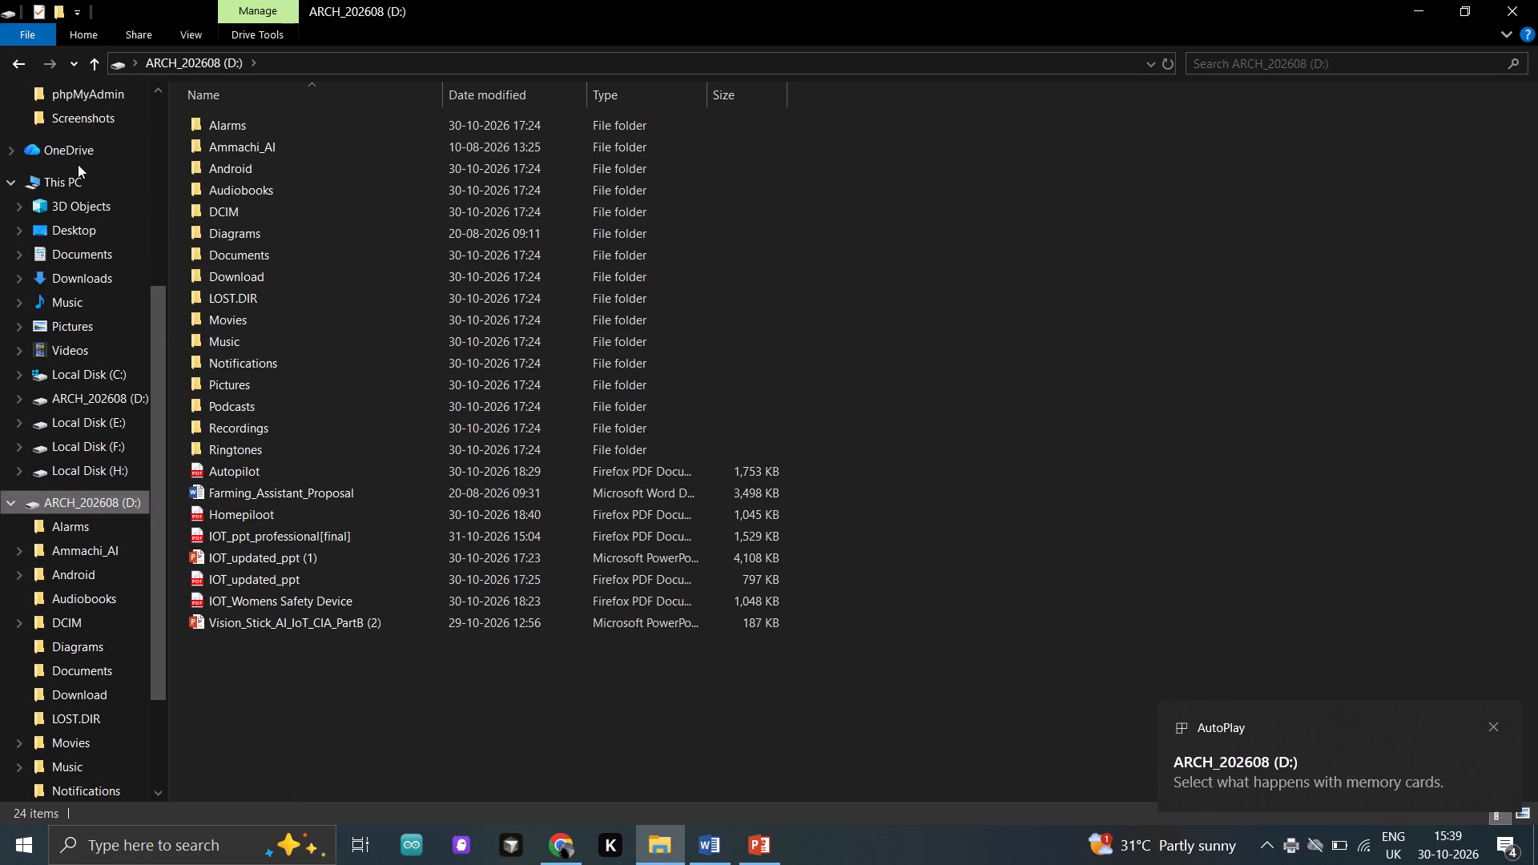
scroll(78, 164, "up", 1)
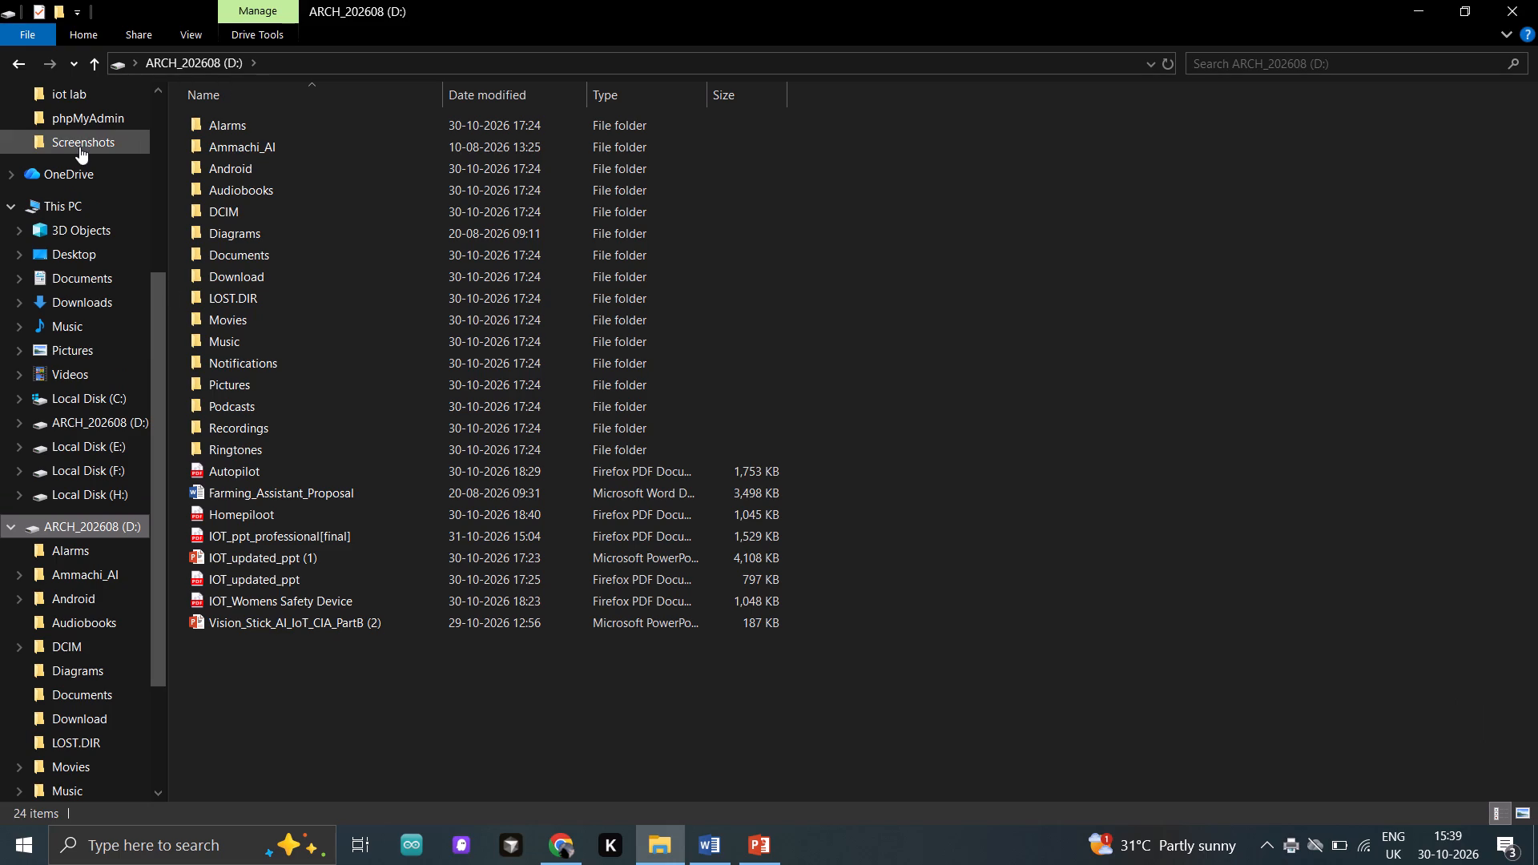
left_click(55, 89)
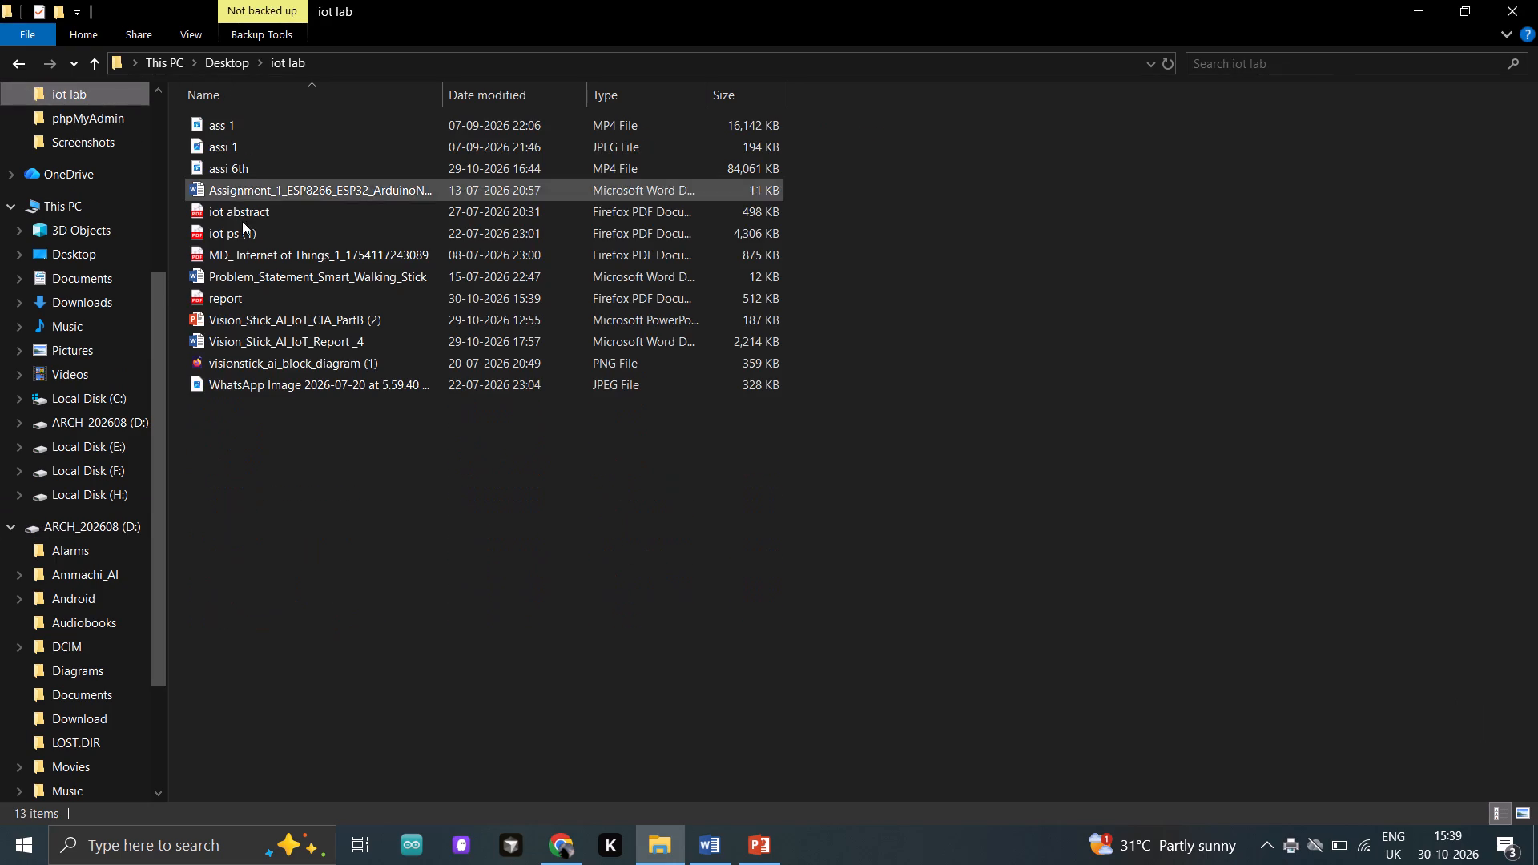
left_click(238, 299)
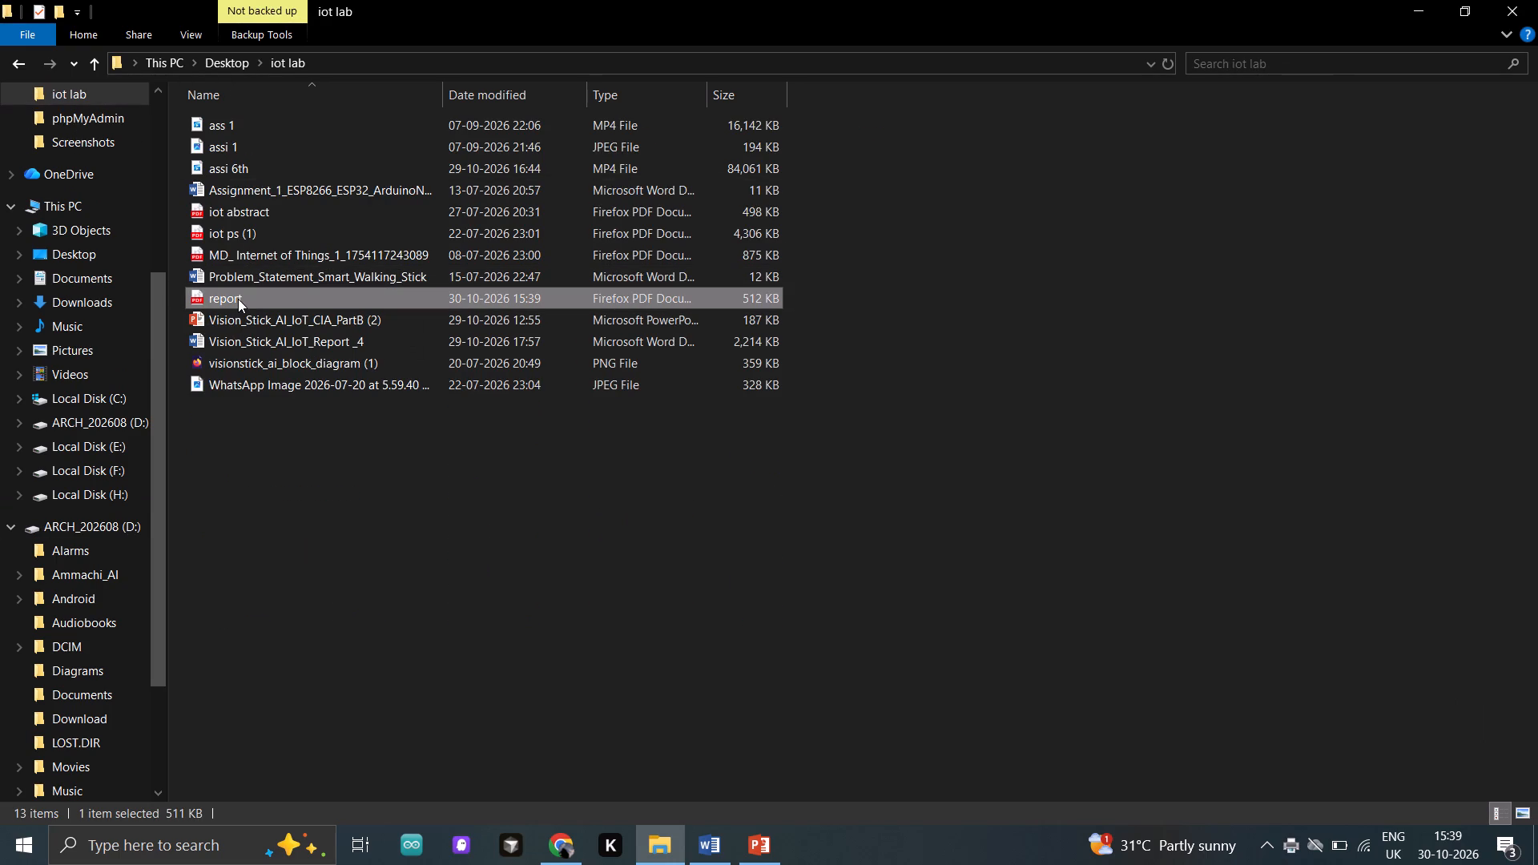
key("ctrl+c")
scroll(3, 626, "down", 5)
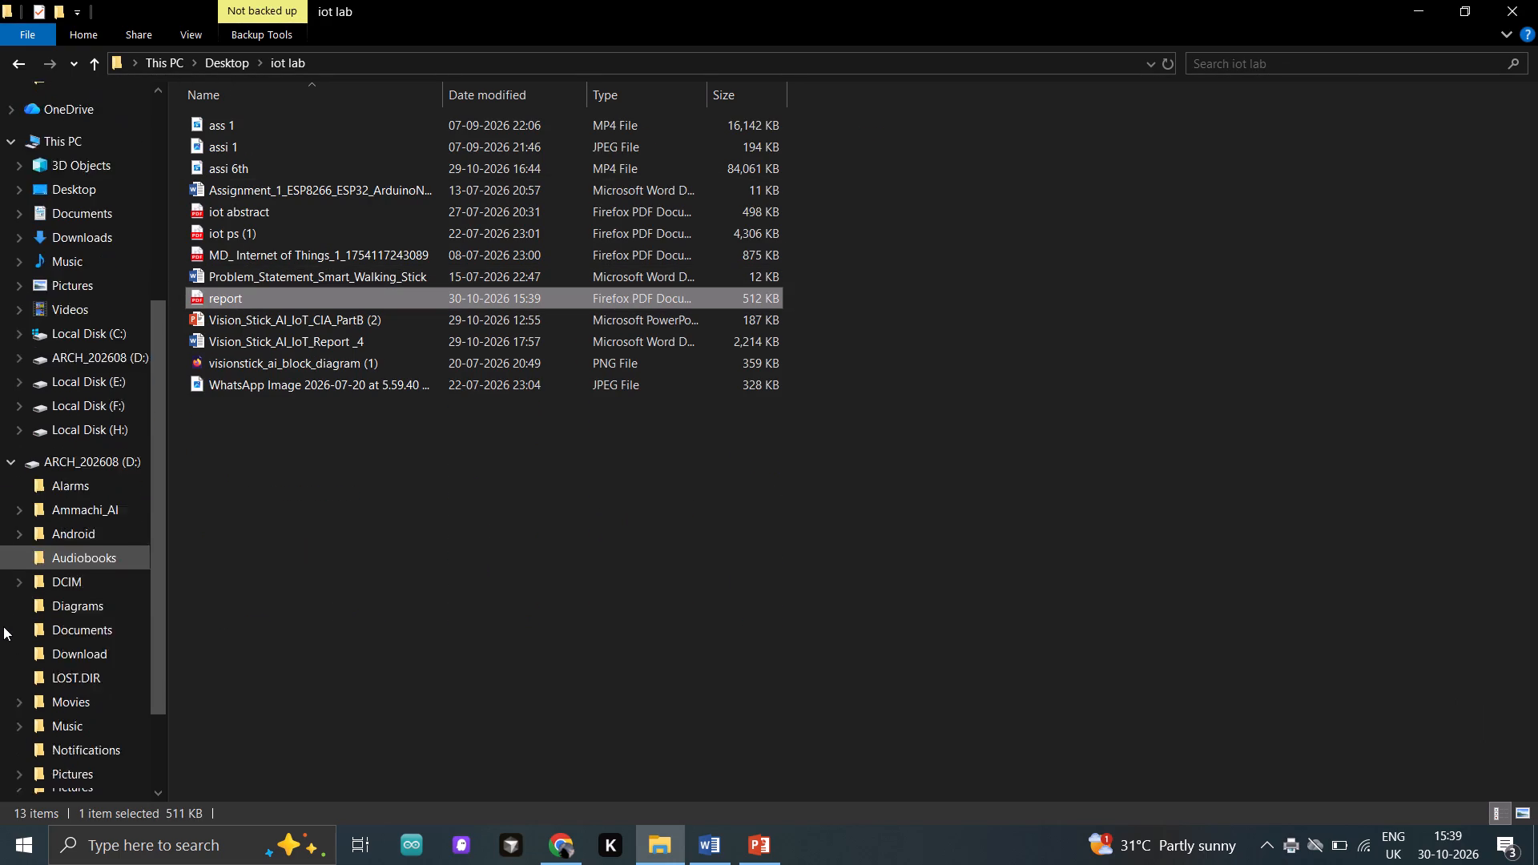
scroll(3, 626, "down", 2)
left_click(98, 335)
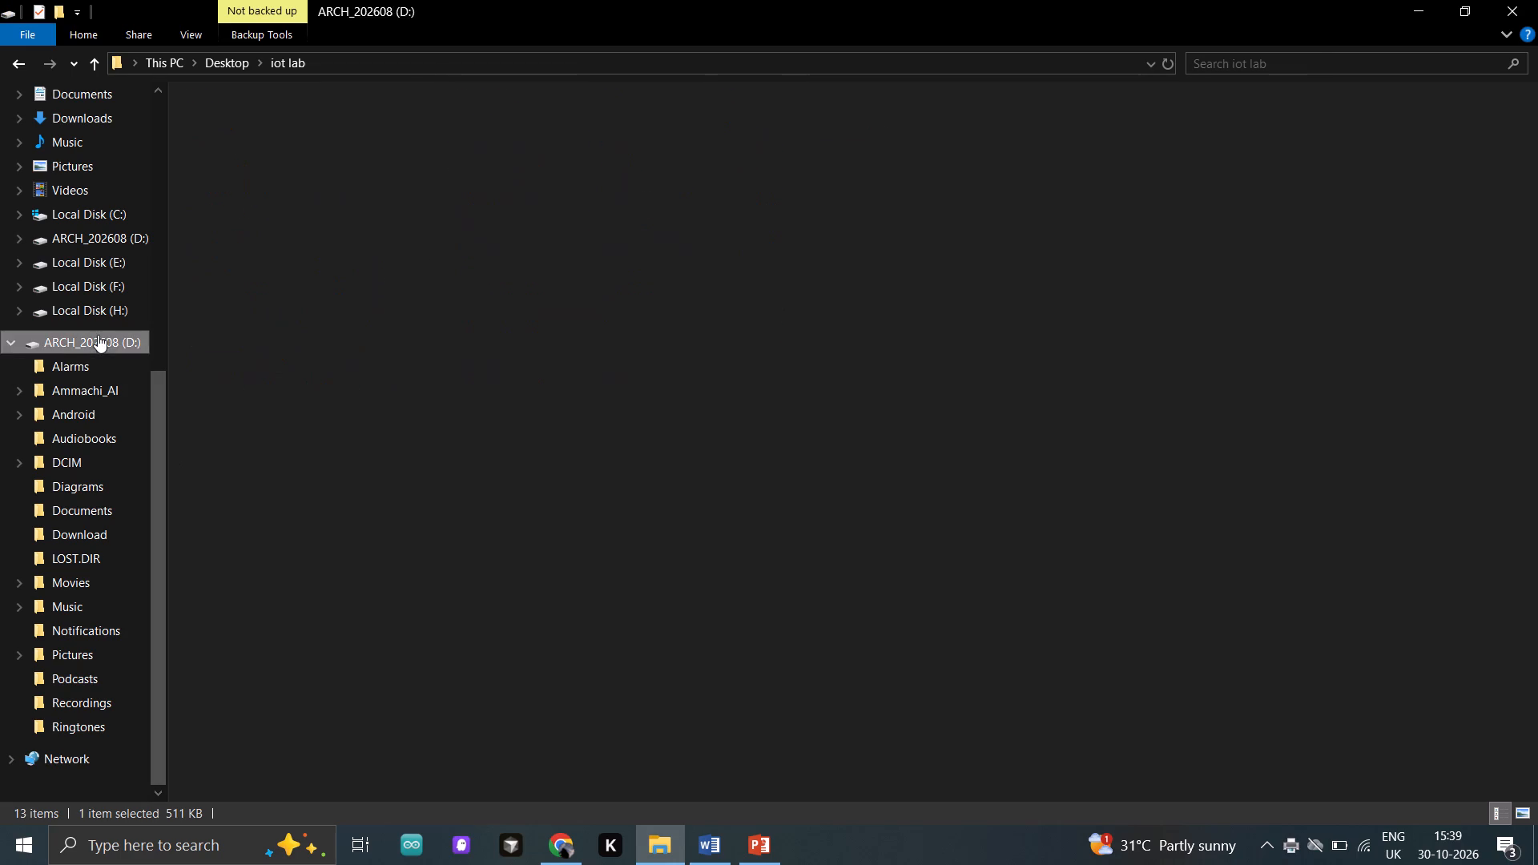
key("ctrl+v")
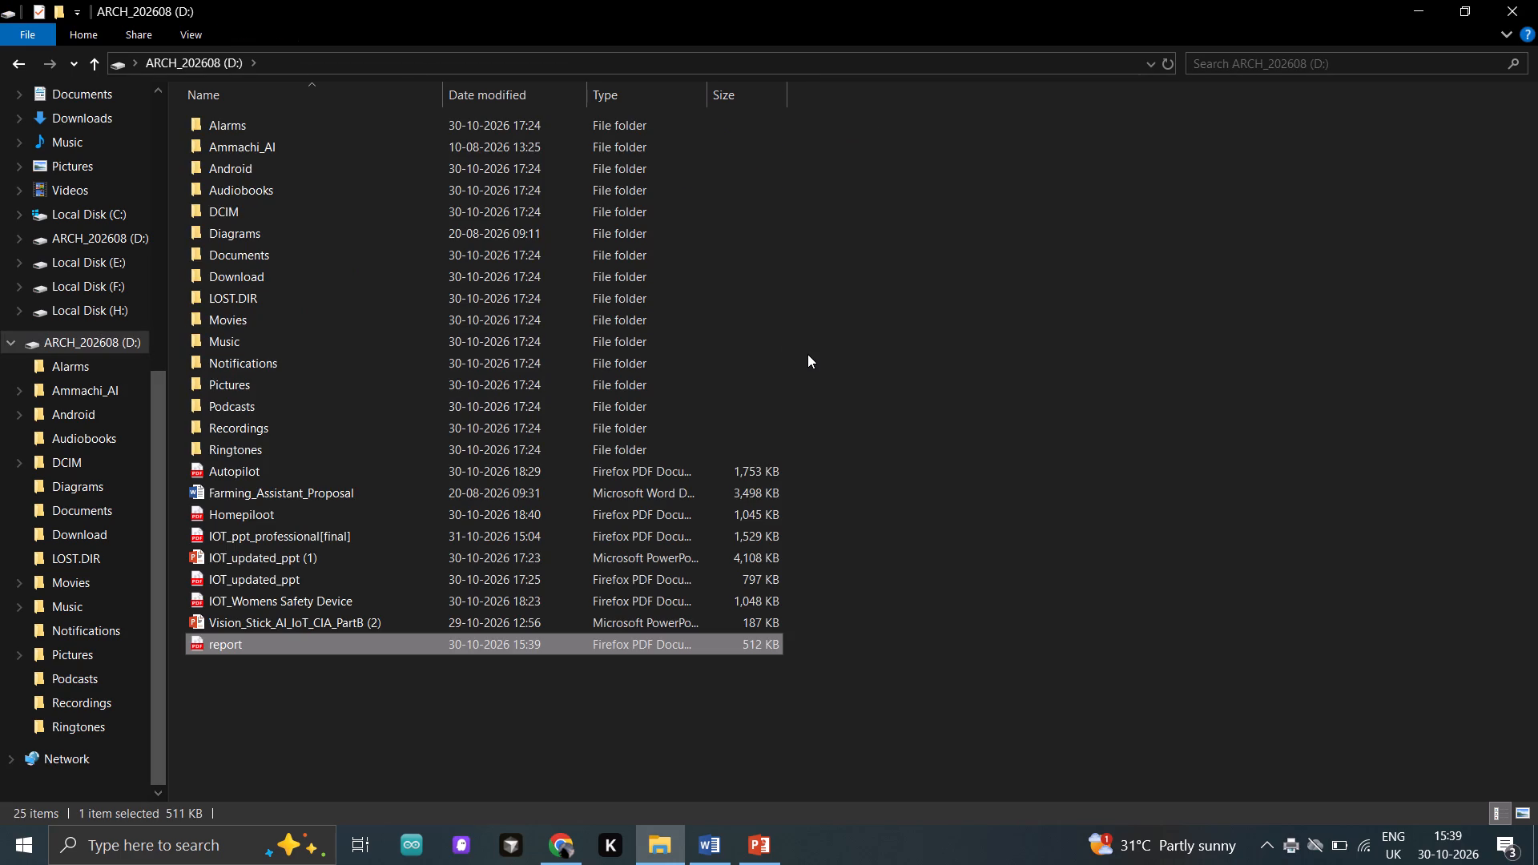
left_click(1009, 363)
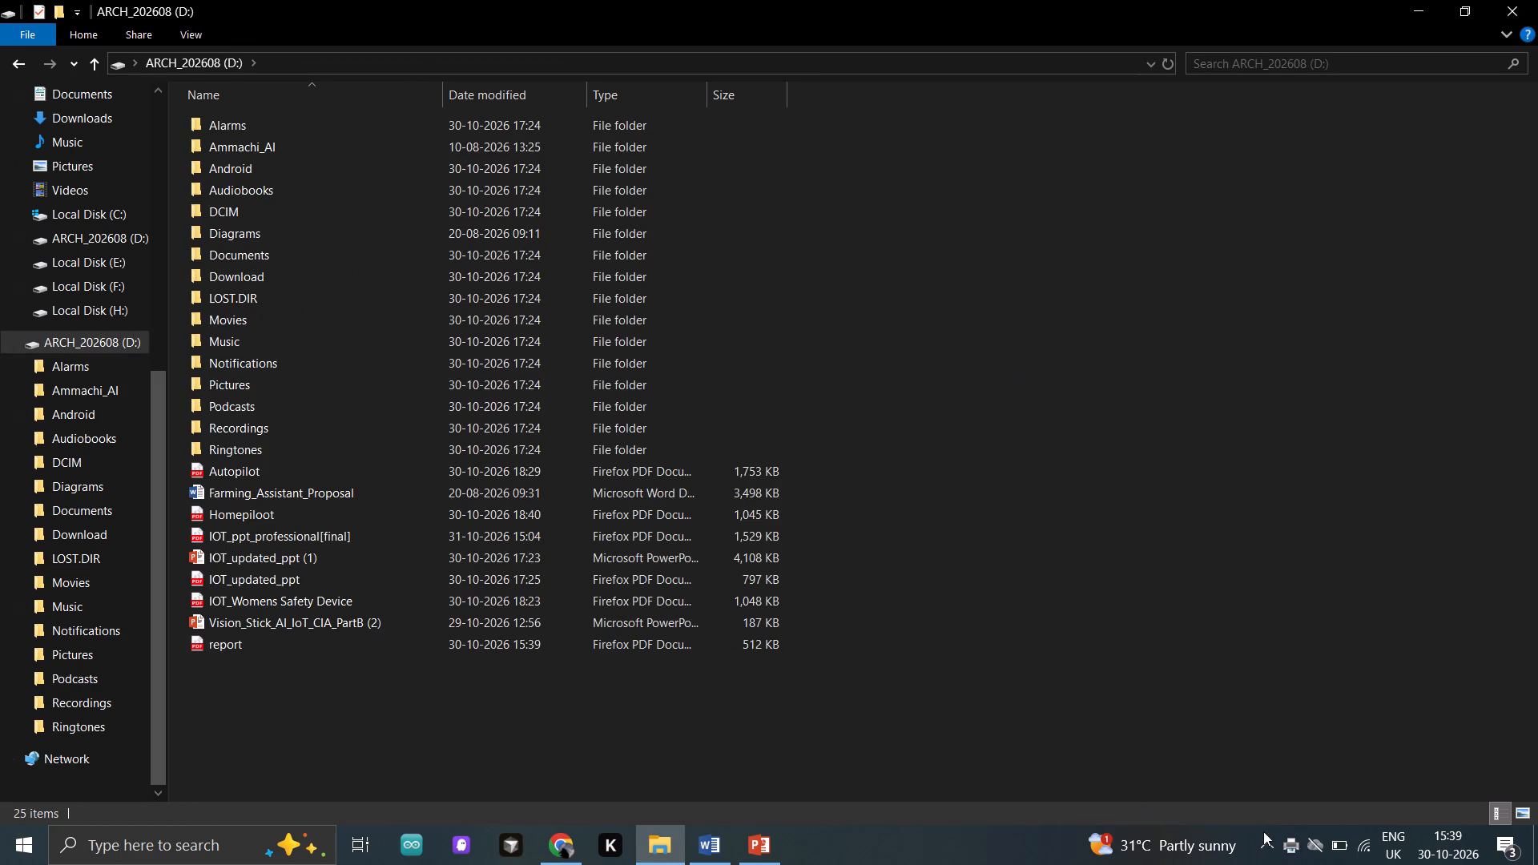
Safely eject the USB mass storage device that holds the ARCH_202608 (D:) drive.
left_click(1267, 841)
right_click(1256, 726)
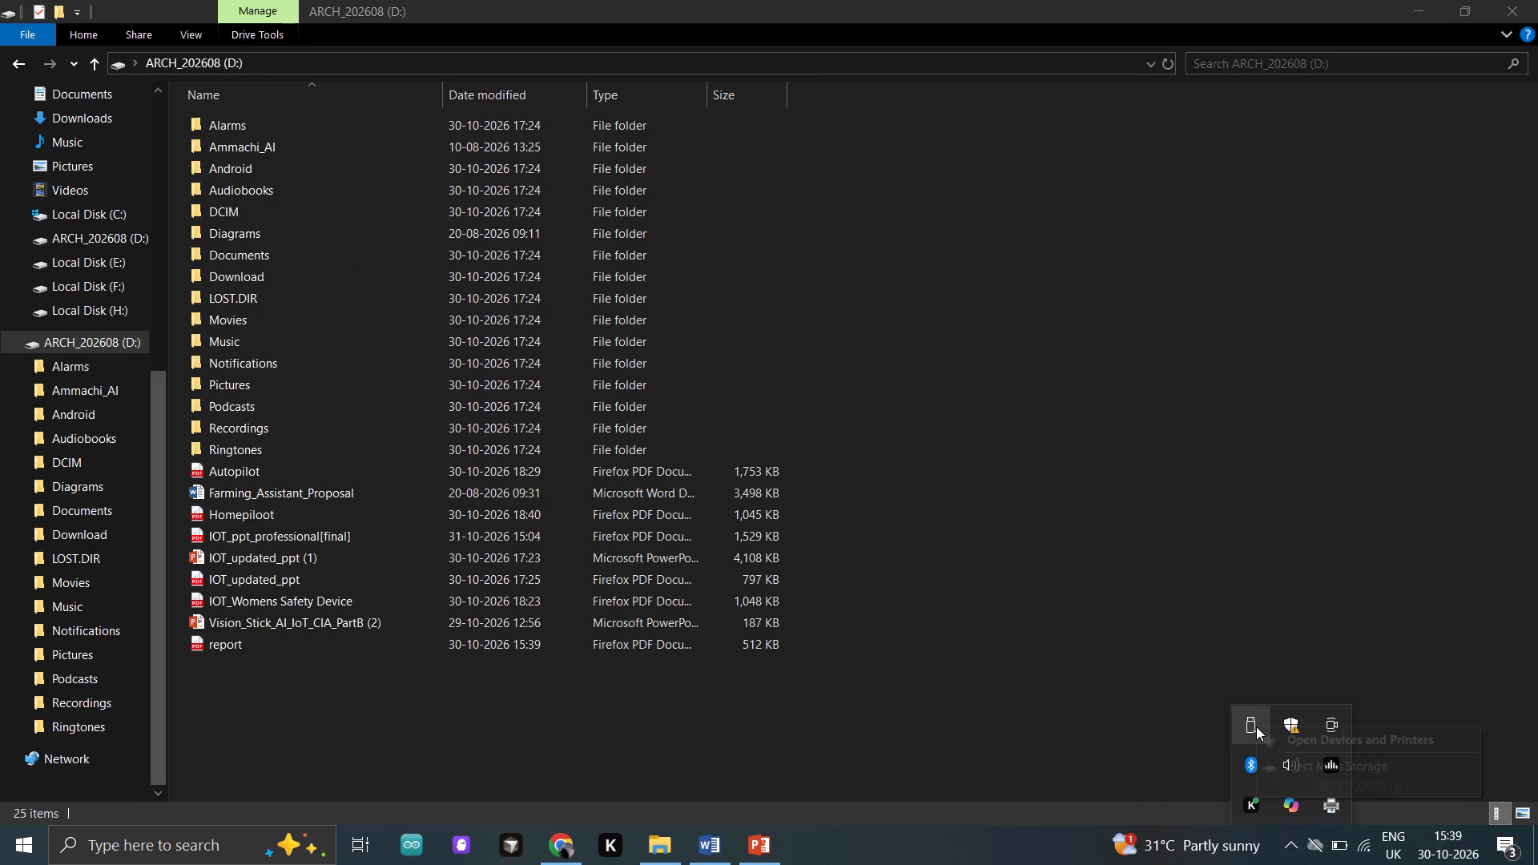
left_click(1303, 769)
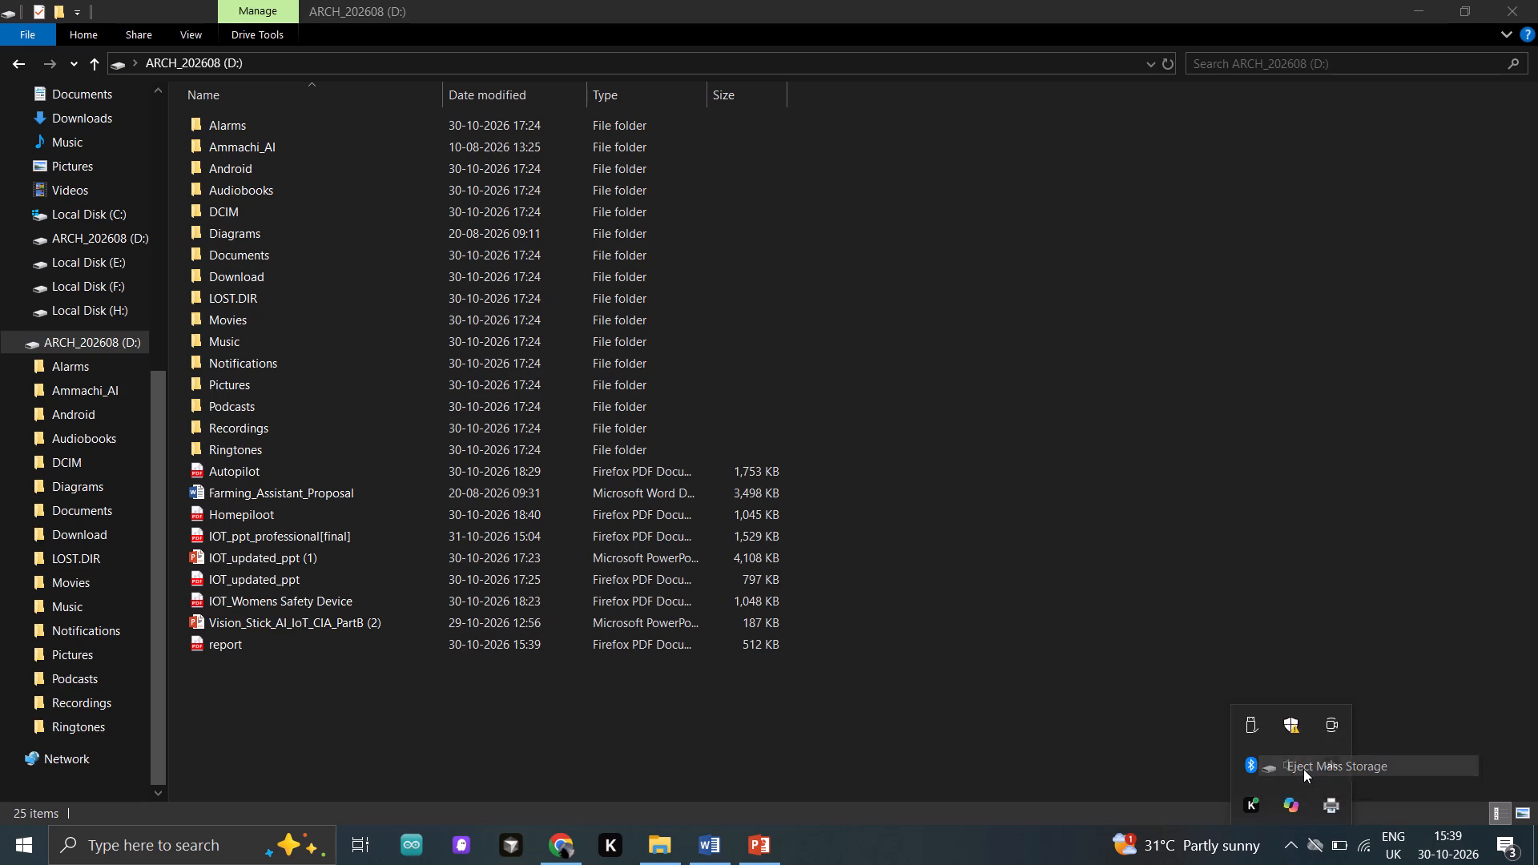
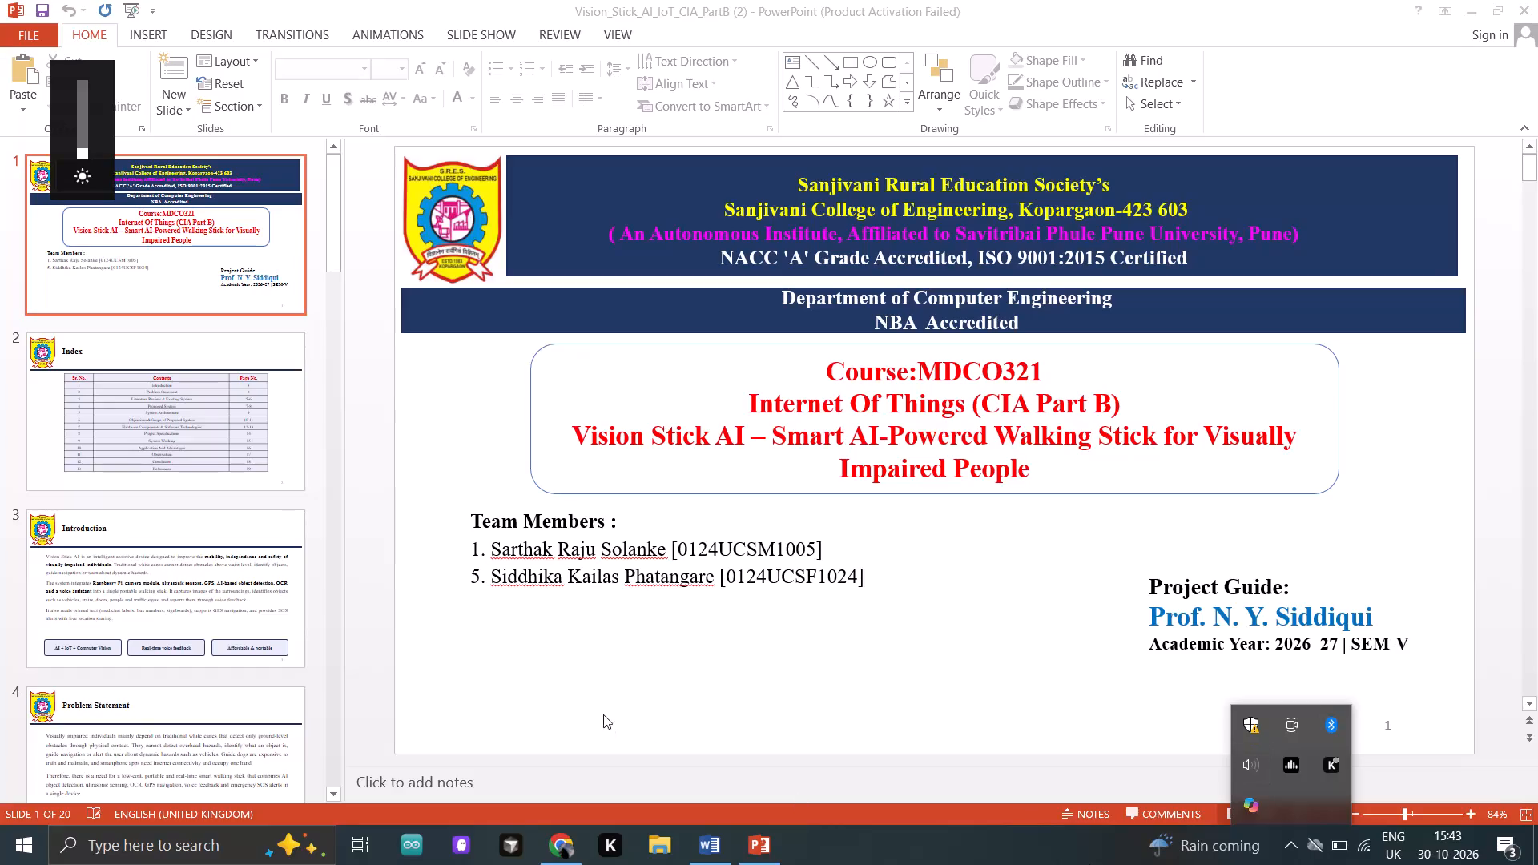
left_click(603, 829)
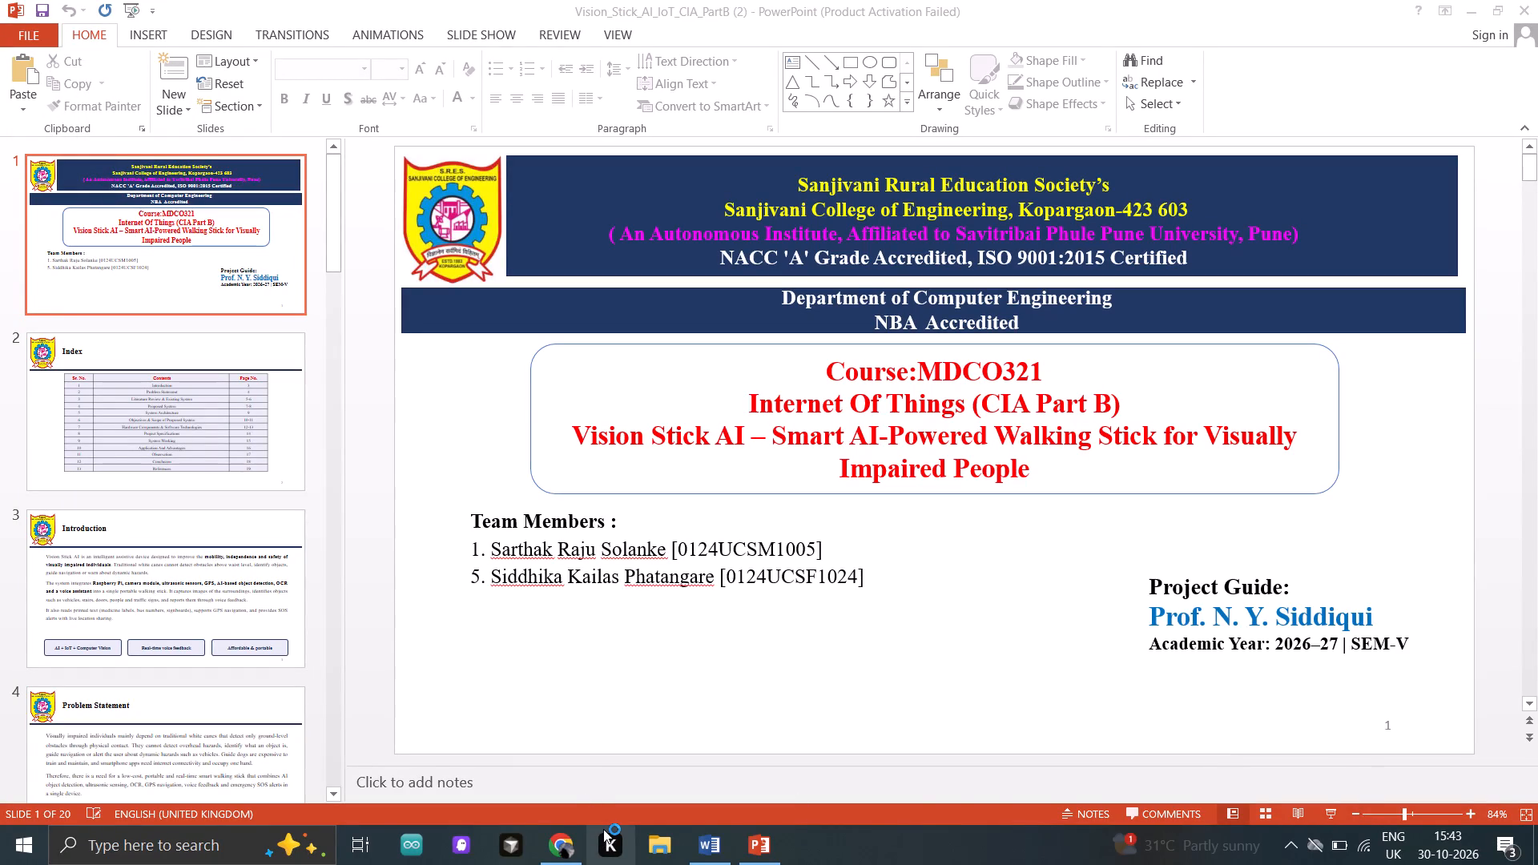
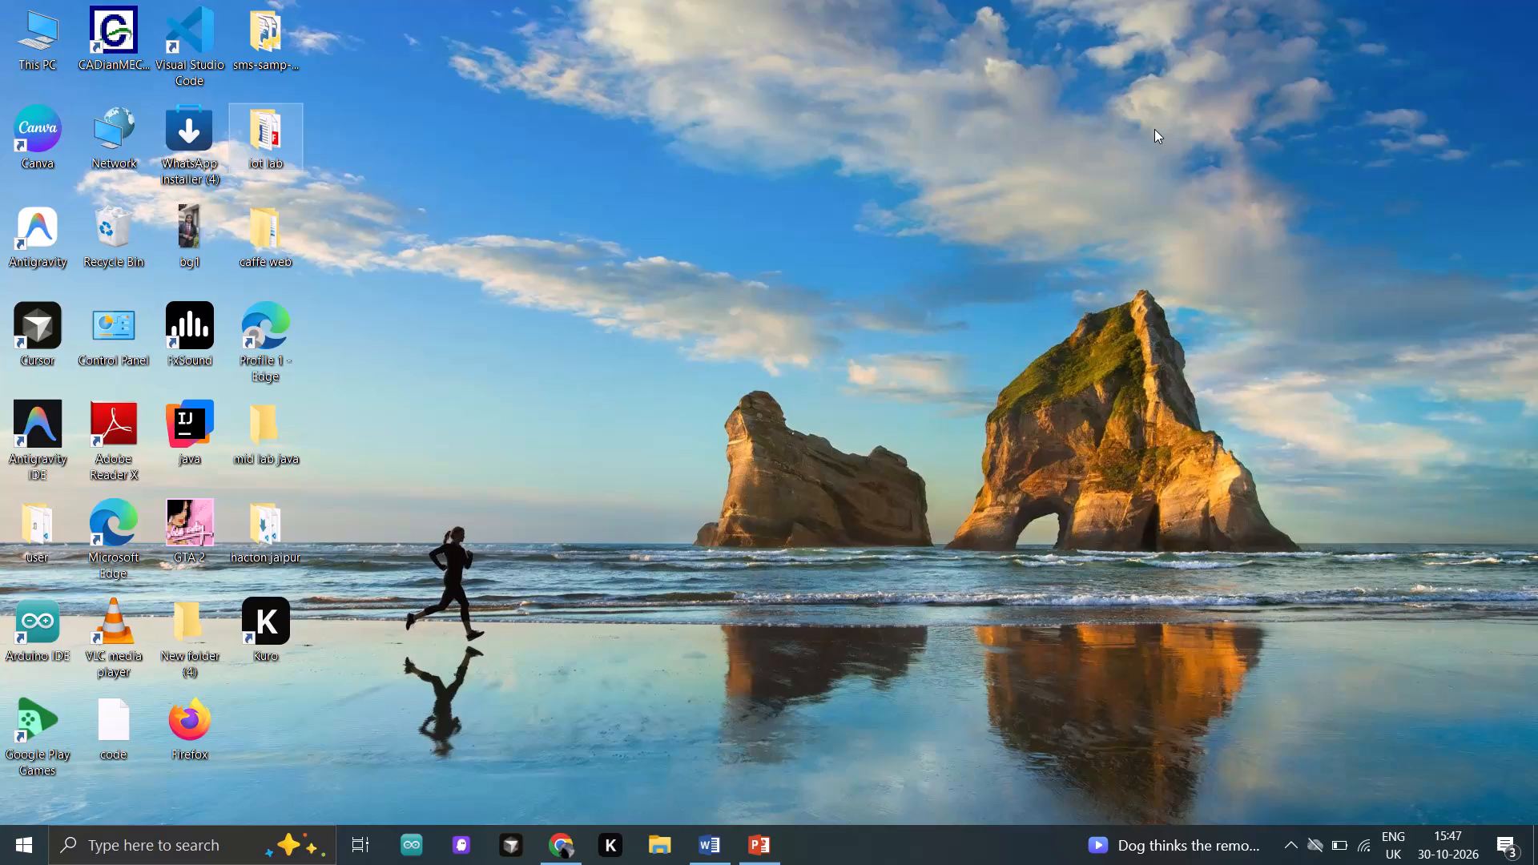
Bring up the computer's power options with the Lock, Sleep, Shut down and Restart choices.
left_click(4, 864)
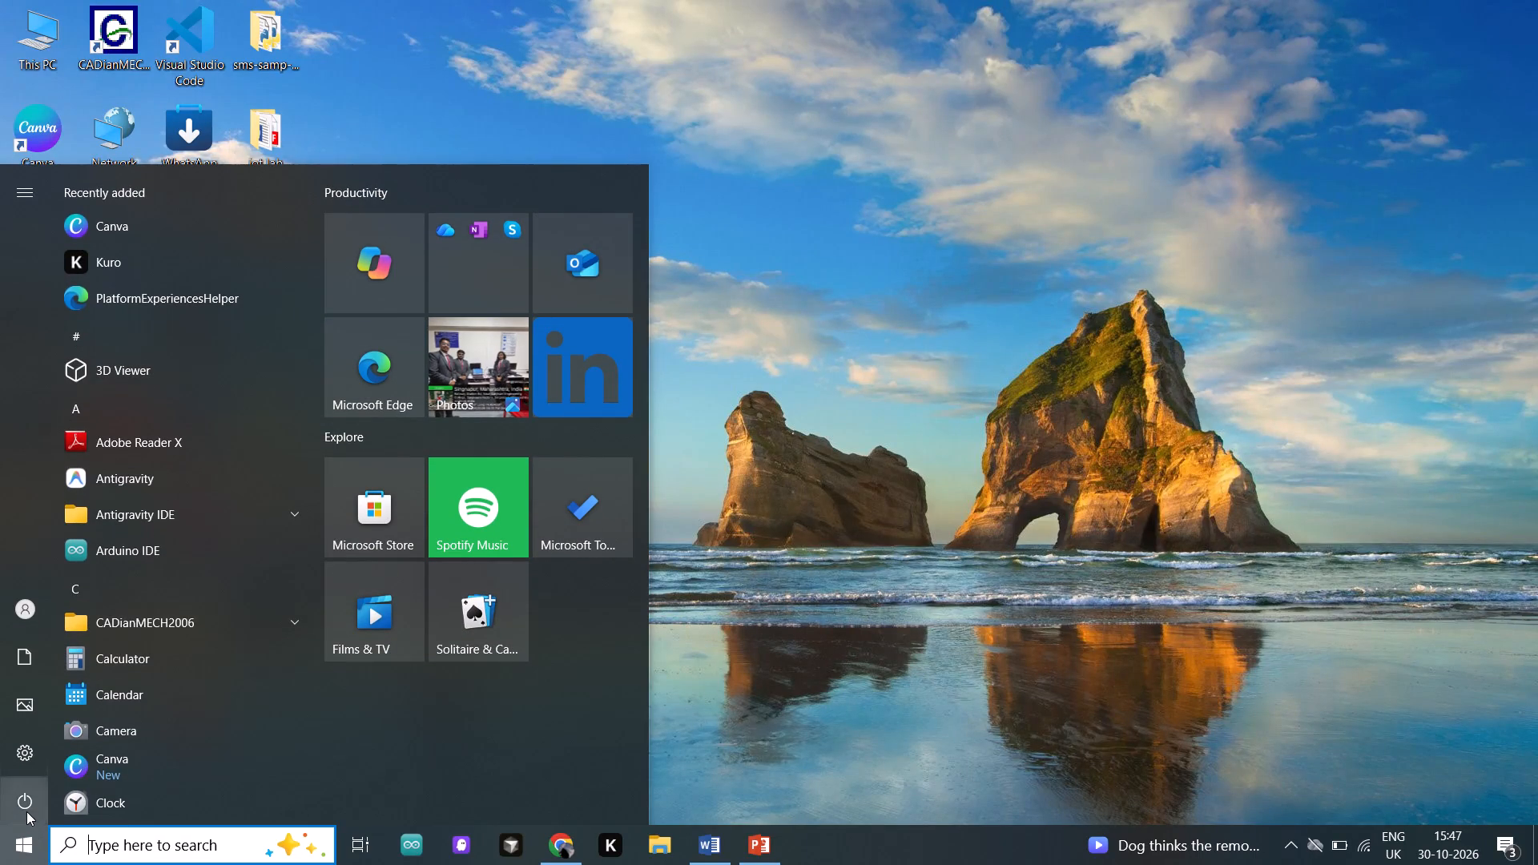
left_click(26, 811)
double_click(26, 811)
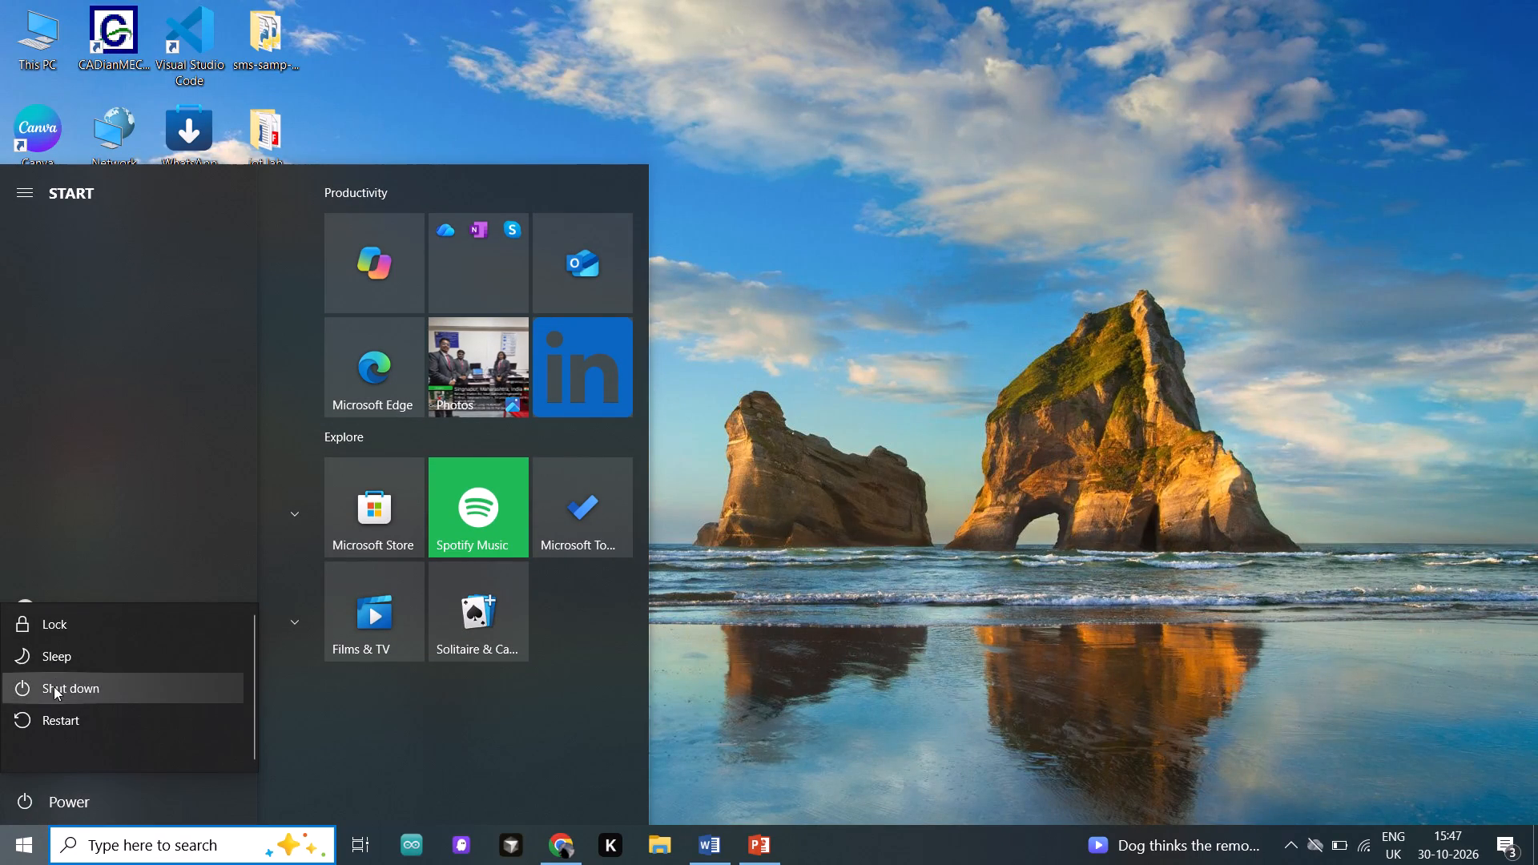